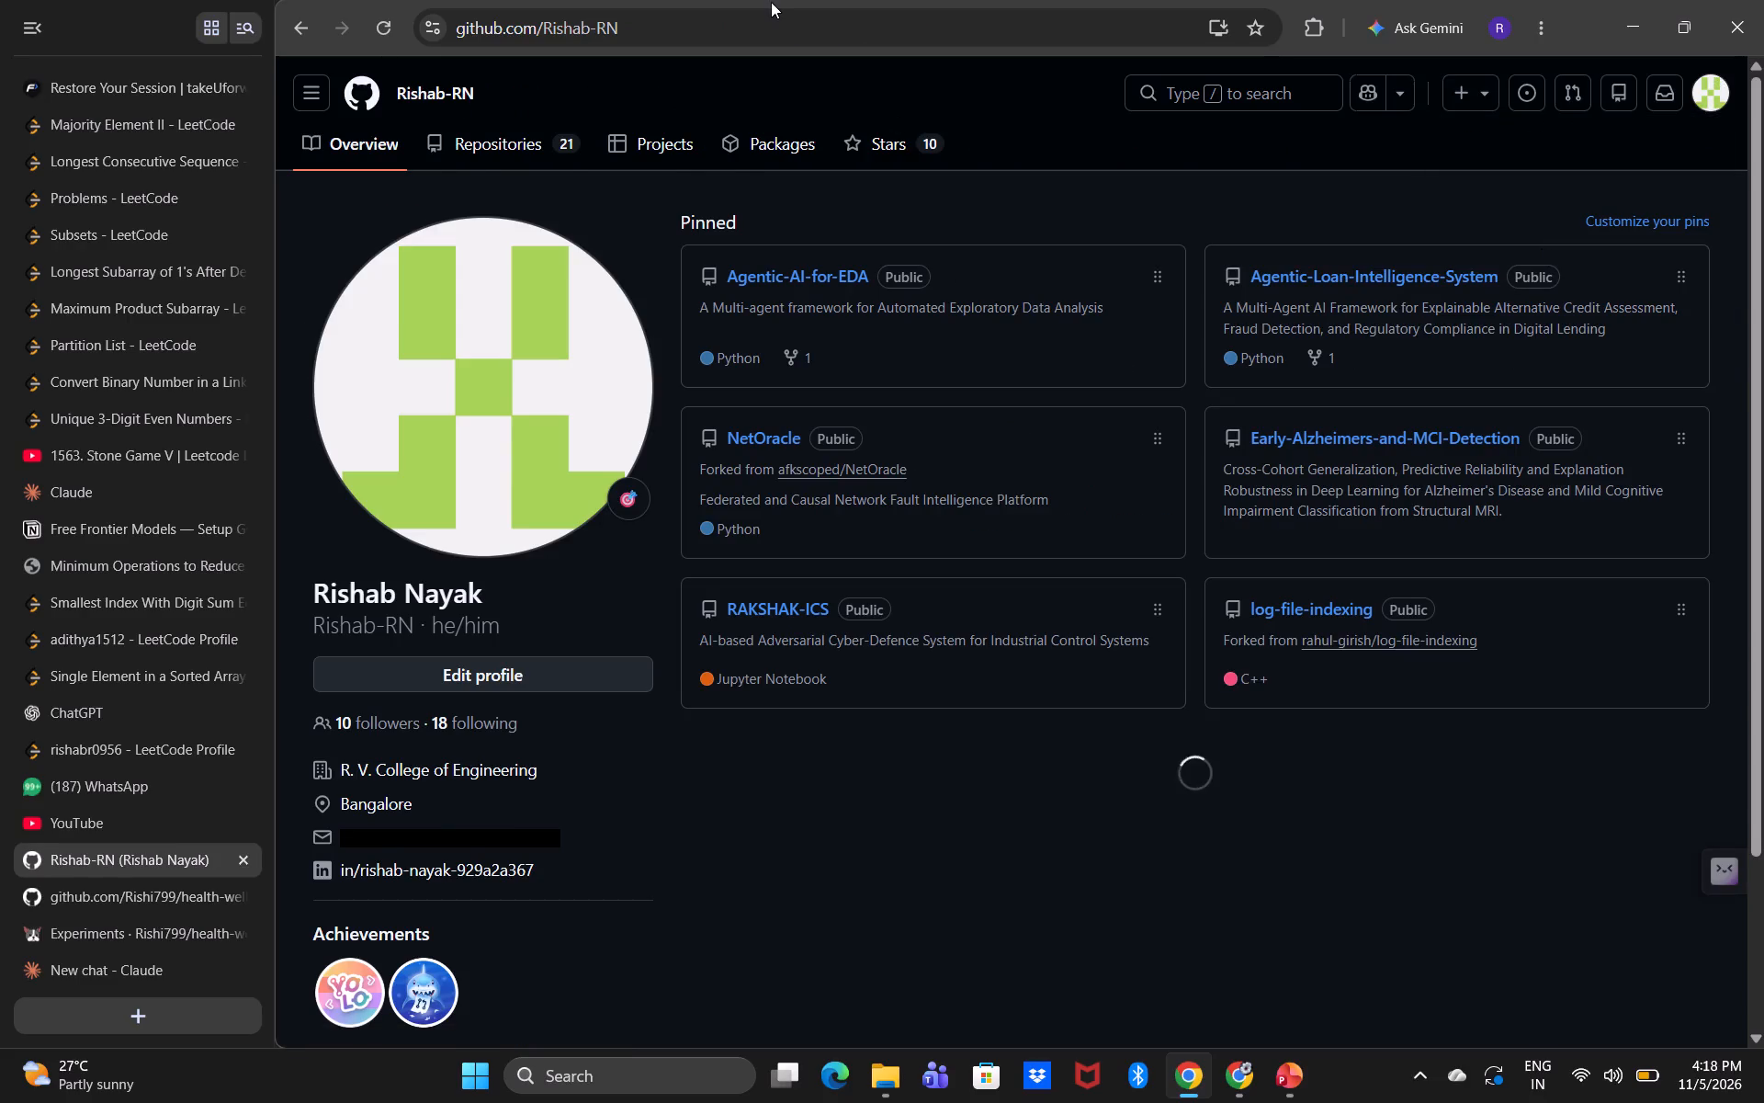
left_click(529, 137)
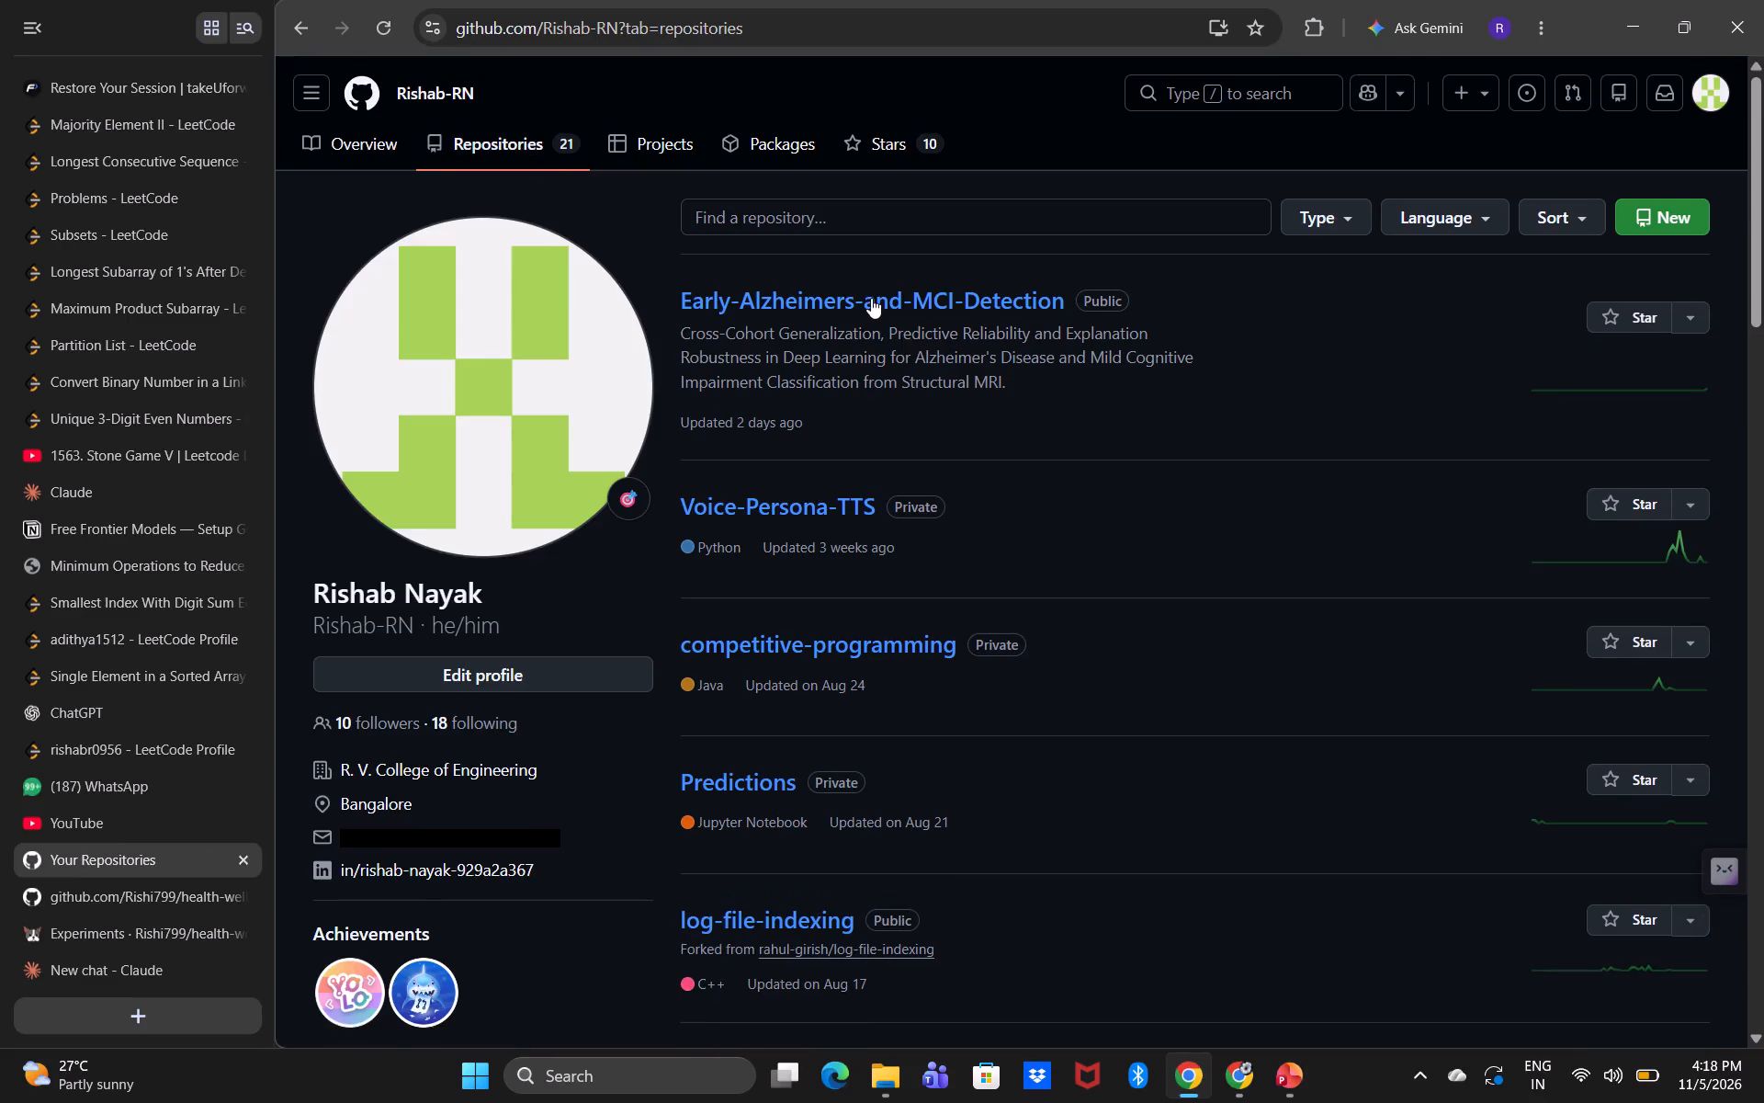
left_click_drag(679, 334, 944, 394)
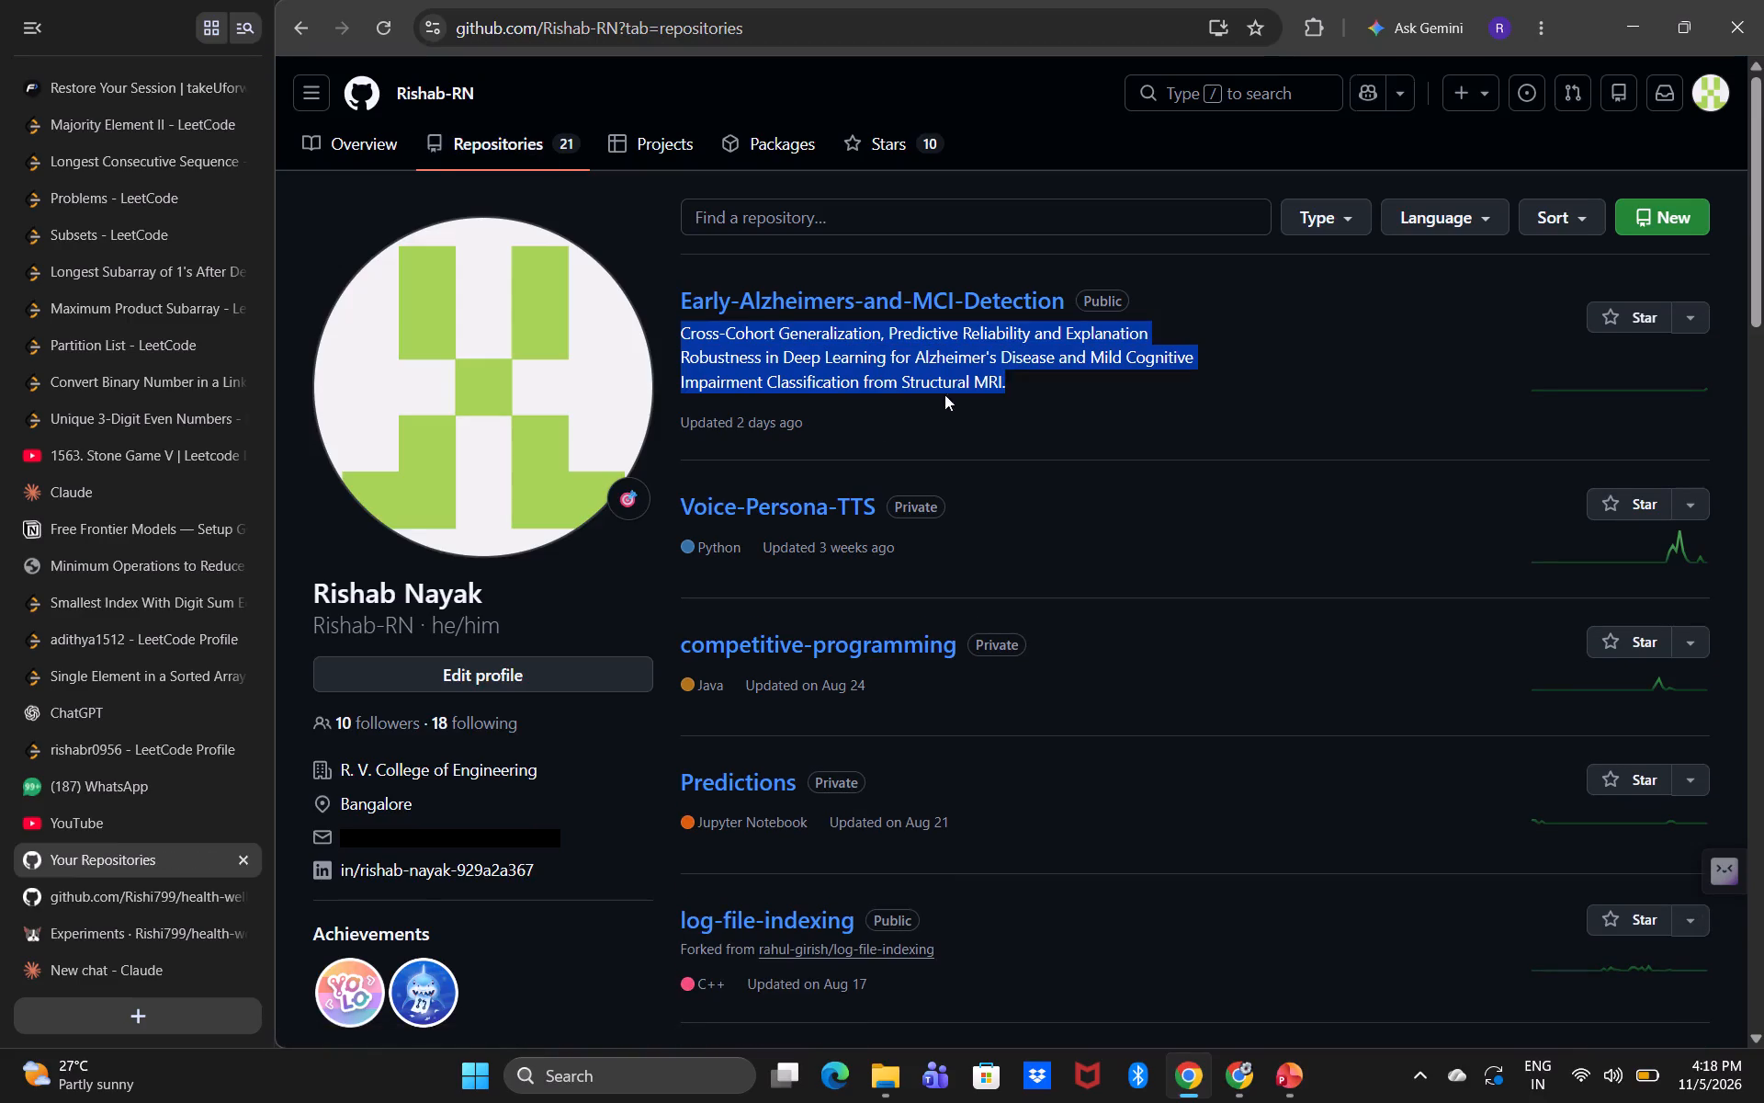
left_click_drag(944, 394, 1015, 393)
key("ctrl+c")
left_click(1301, 1102)
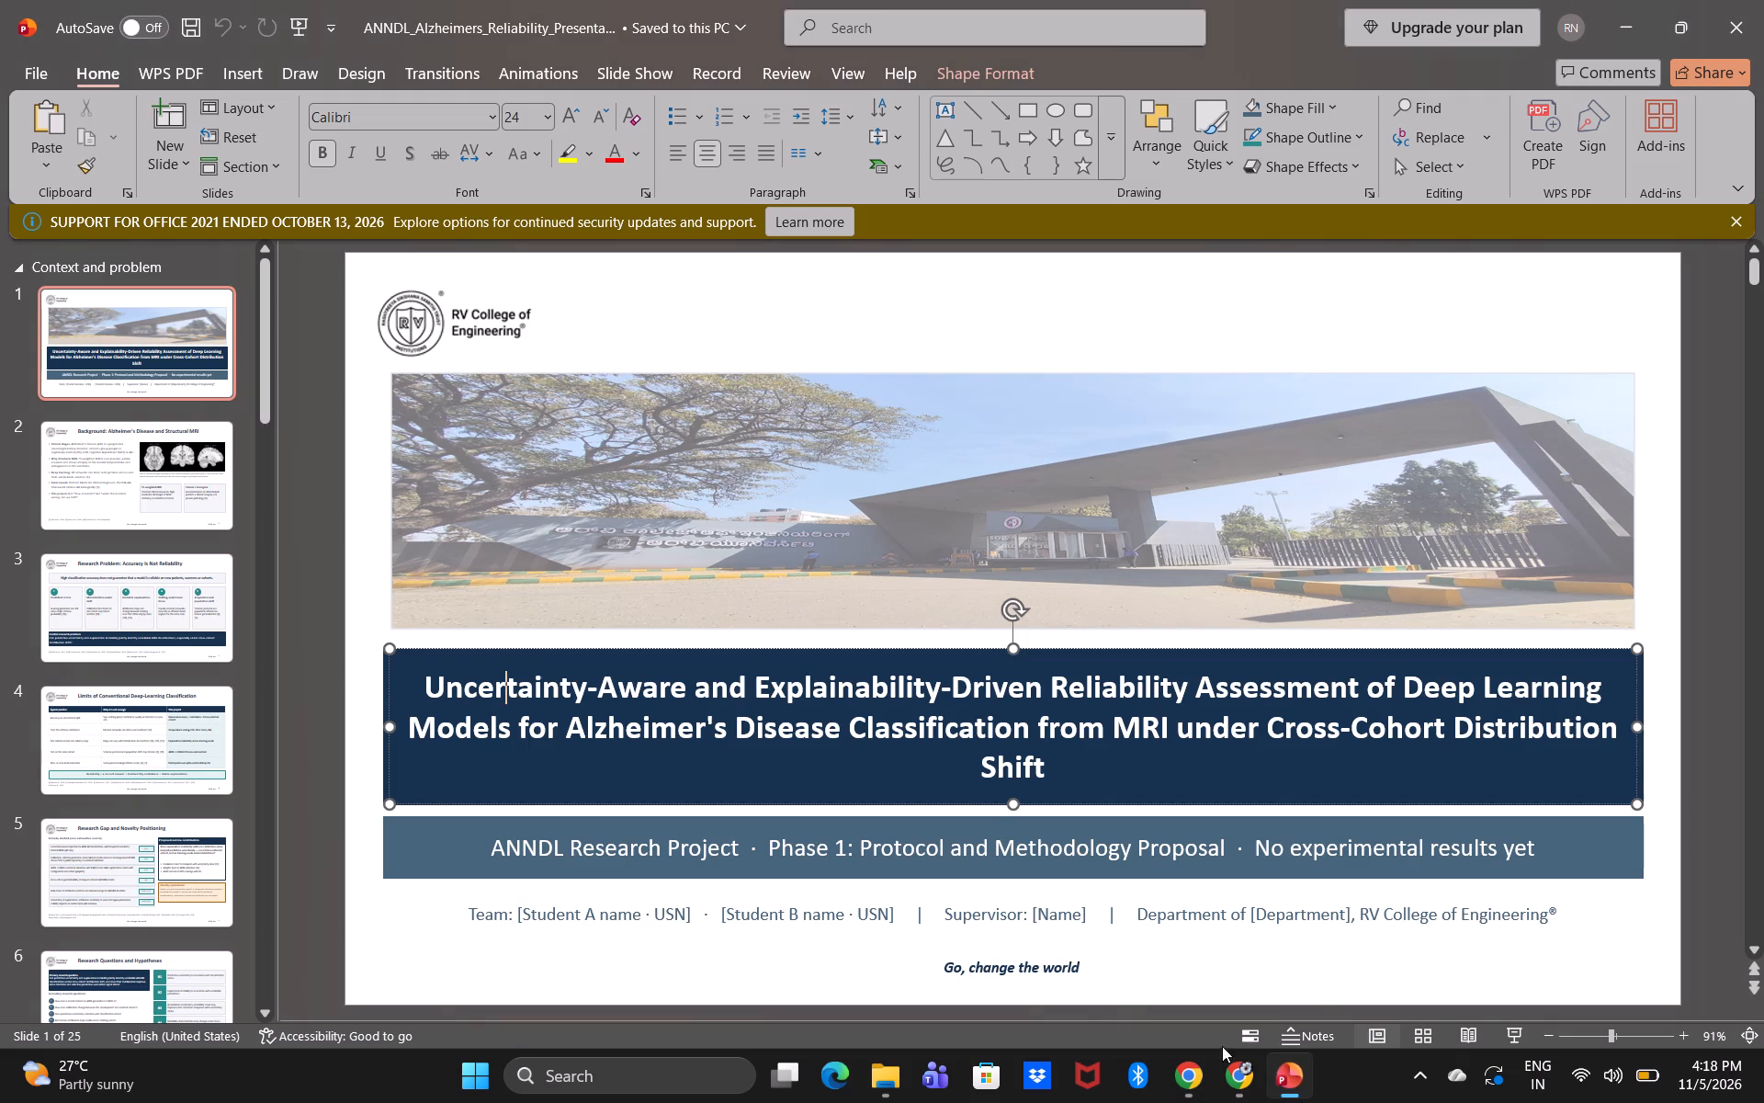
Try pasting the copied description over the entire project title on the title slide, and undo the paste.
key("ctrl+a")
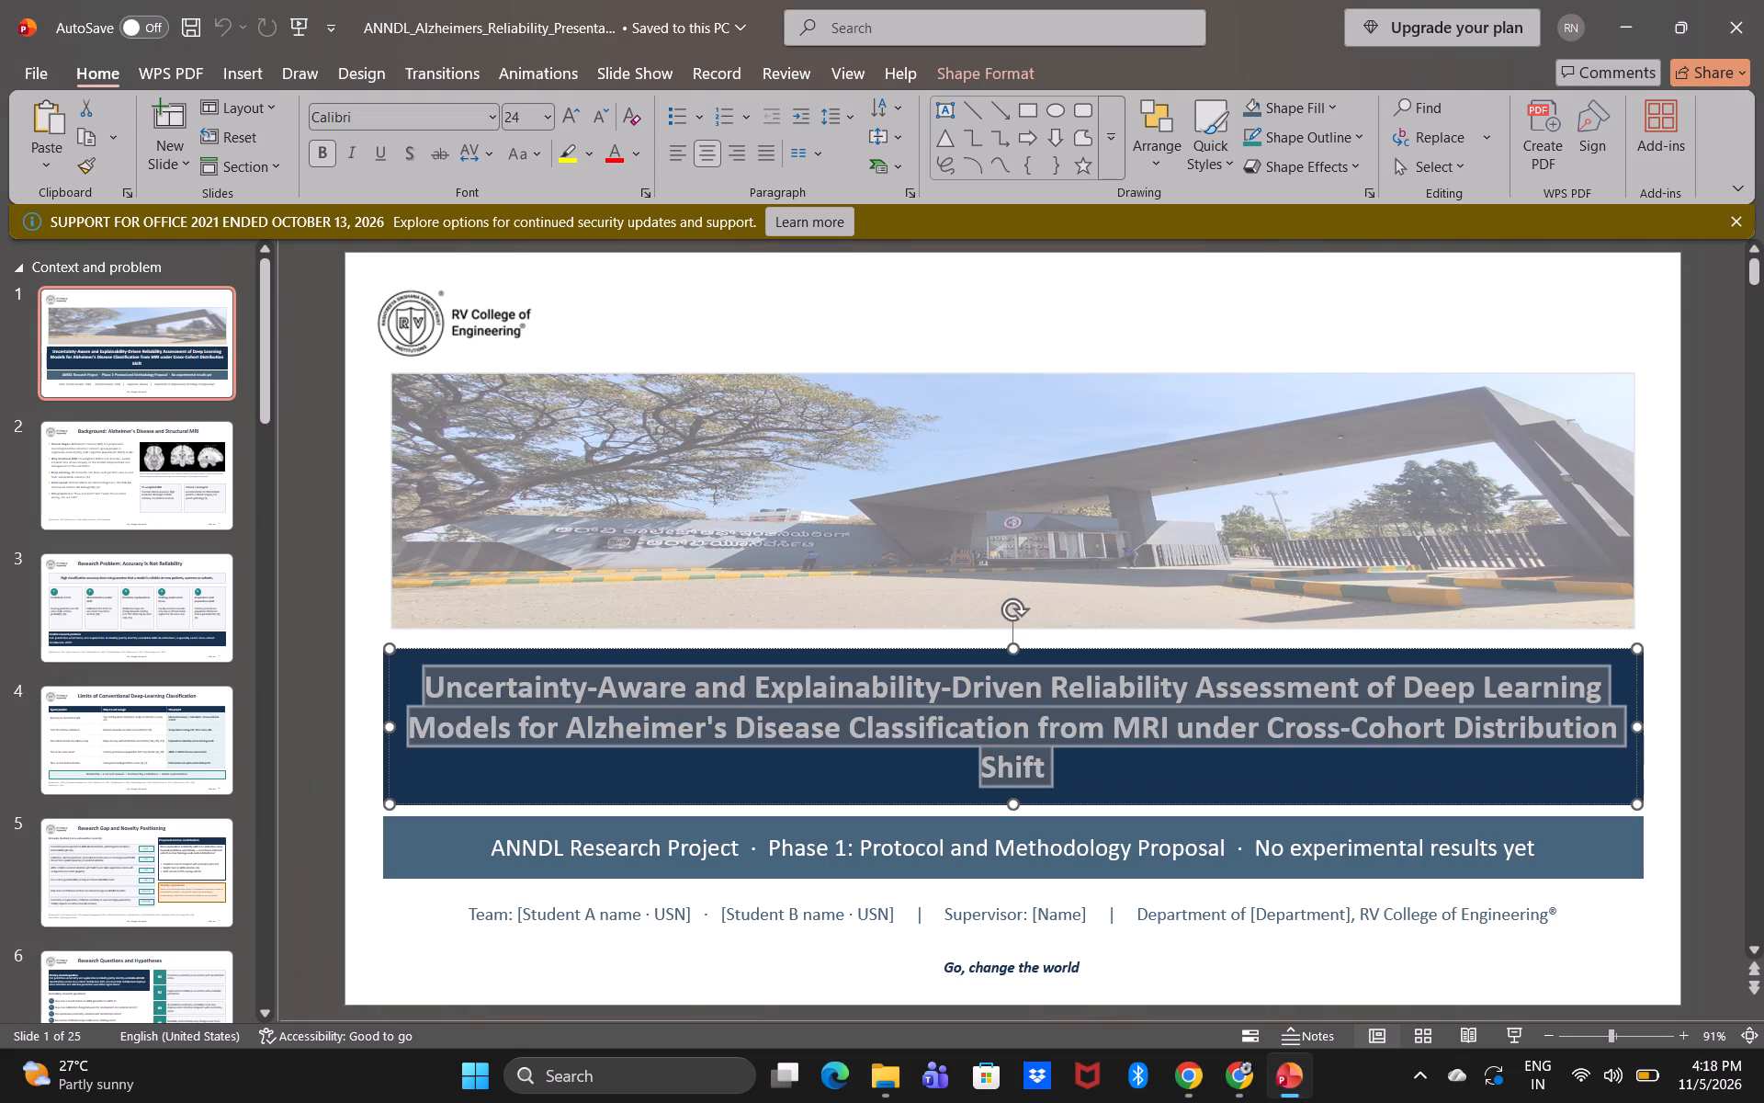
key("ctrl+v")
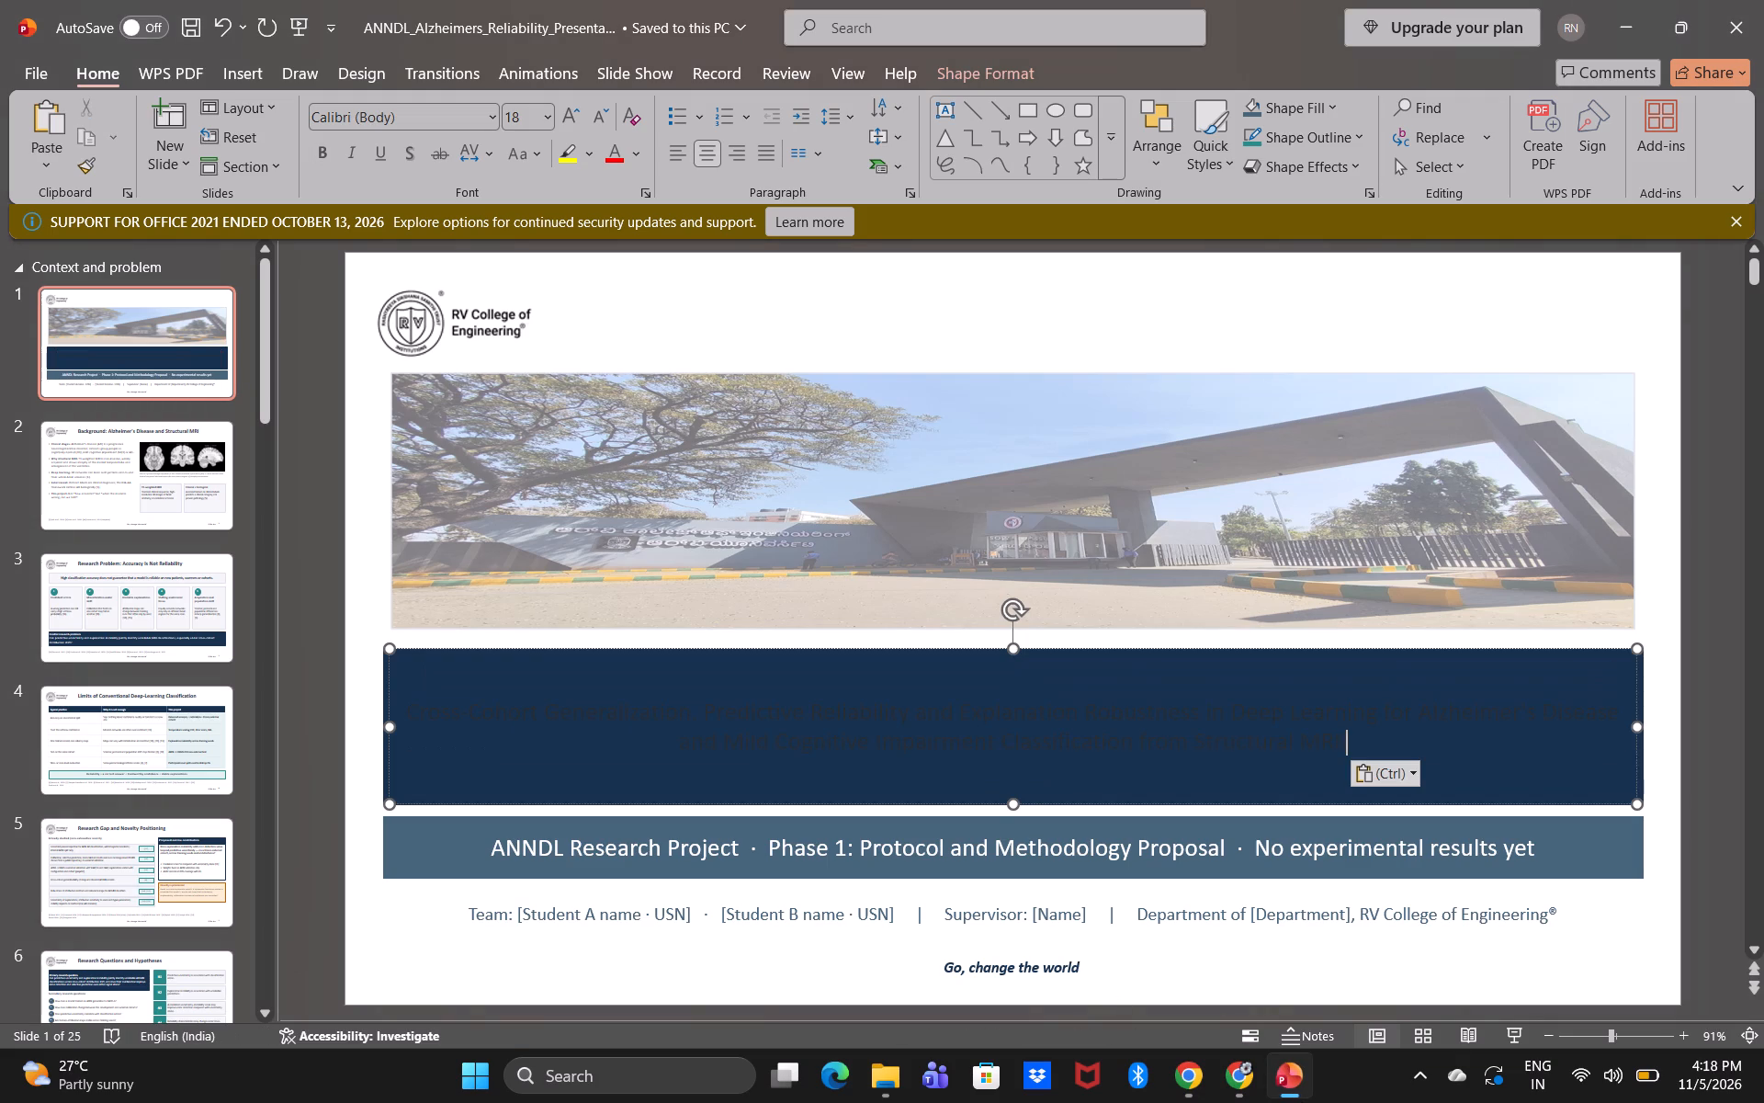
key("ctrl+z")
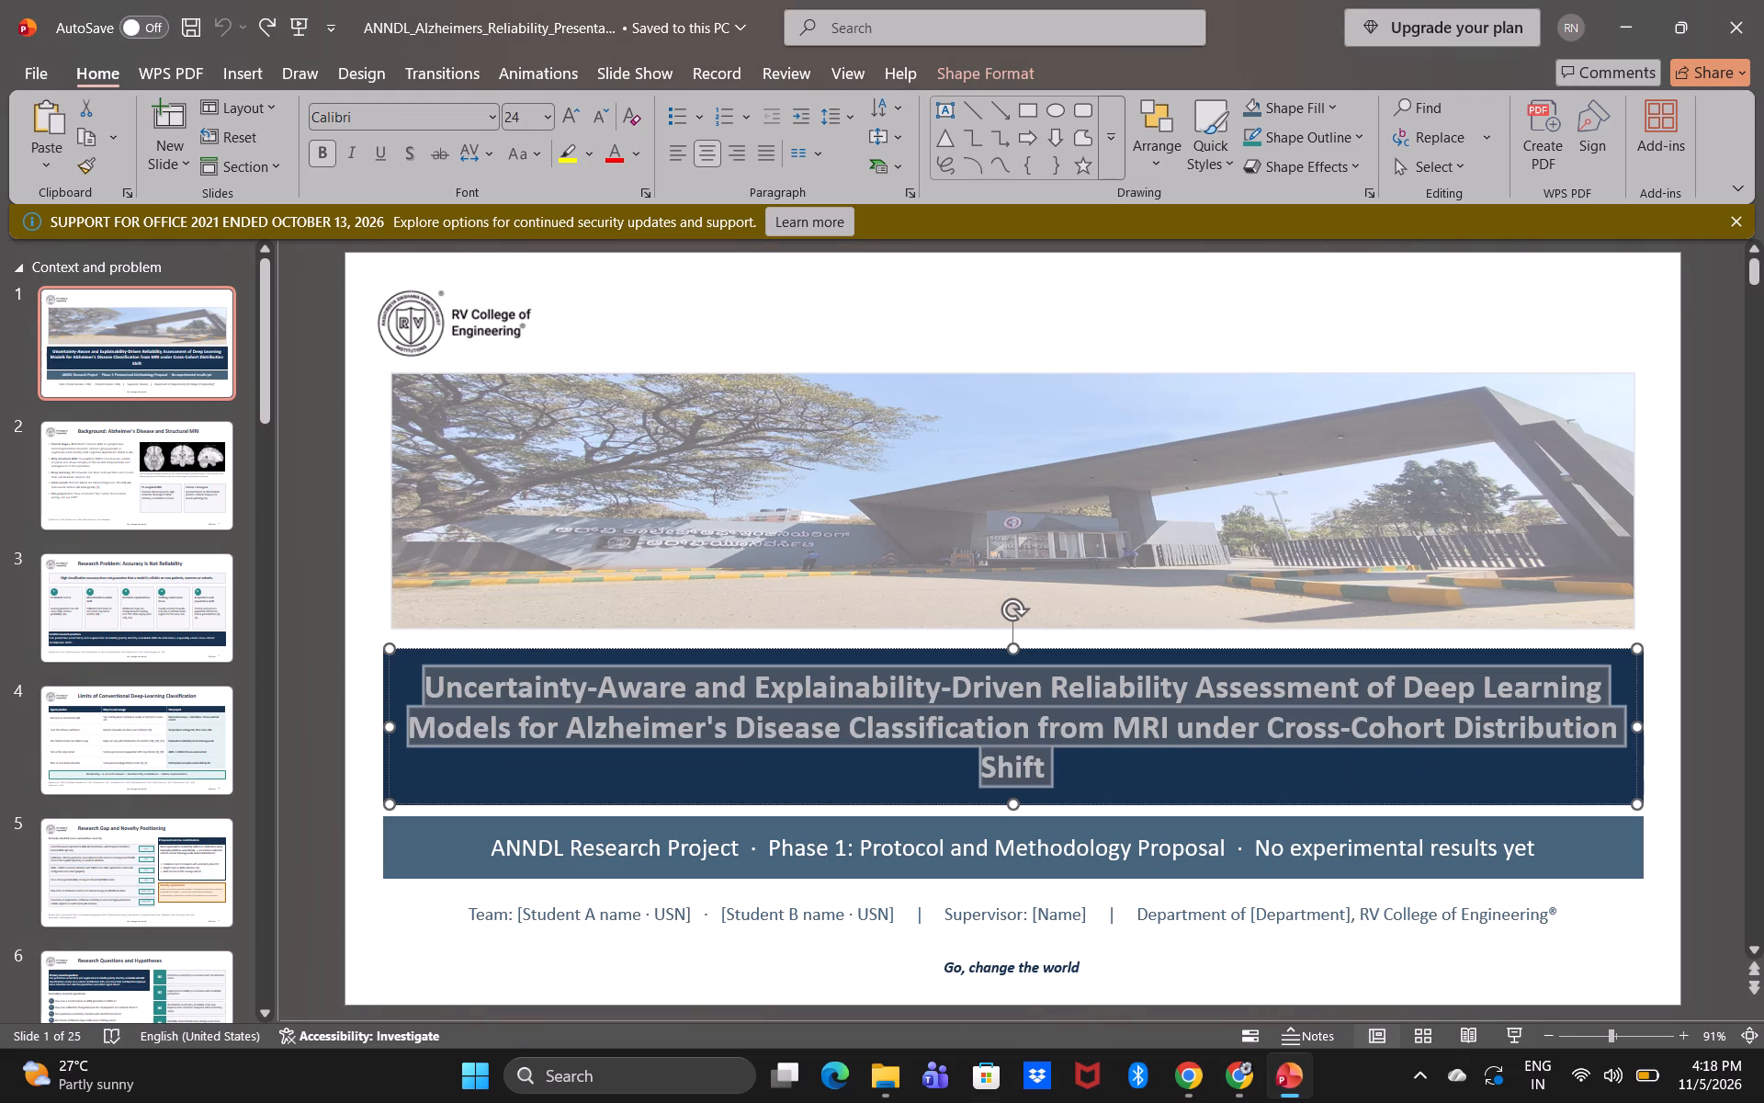
Clear the old project title wording on slide 1 and paste the copied repository description into the title box.
left_click(869, 737)
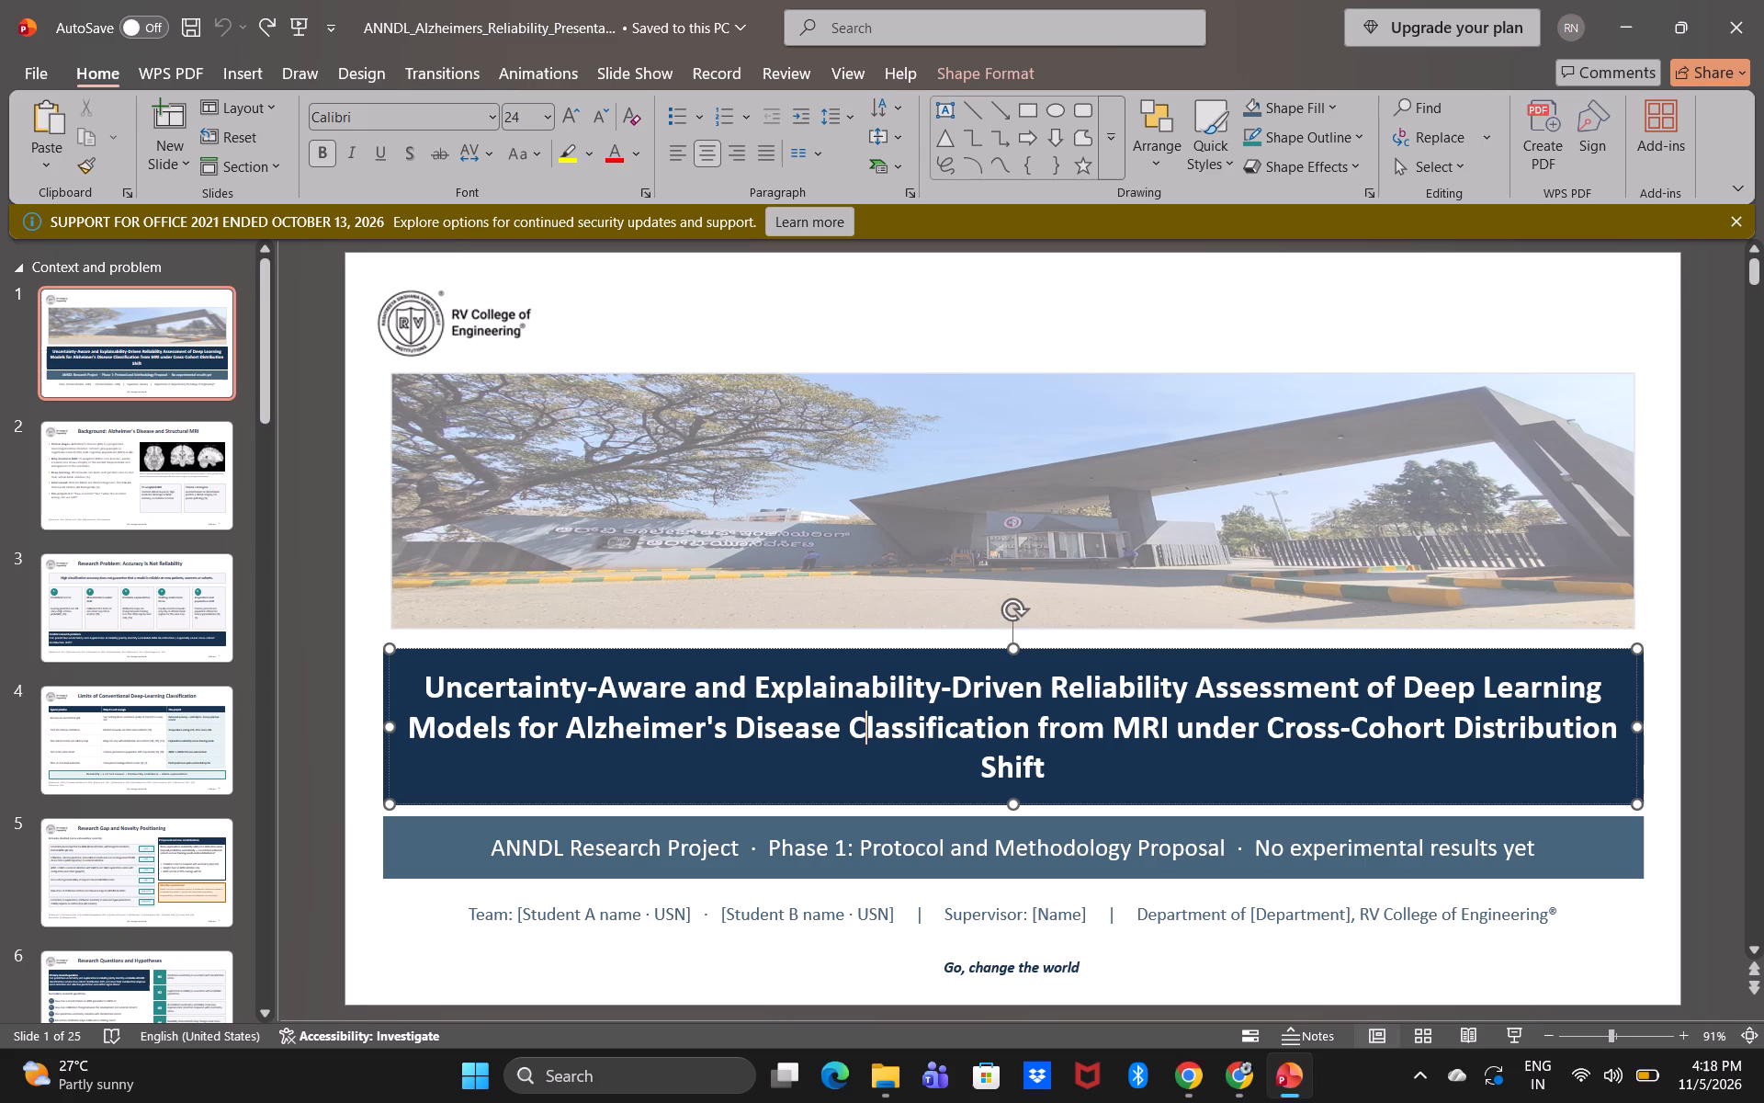
left_click_drag(452, 684, 1033, 770)
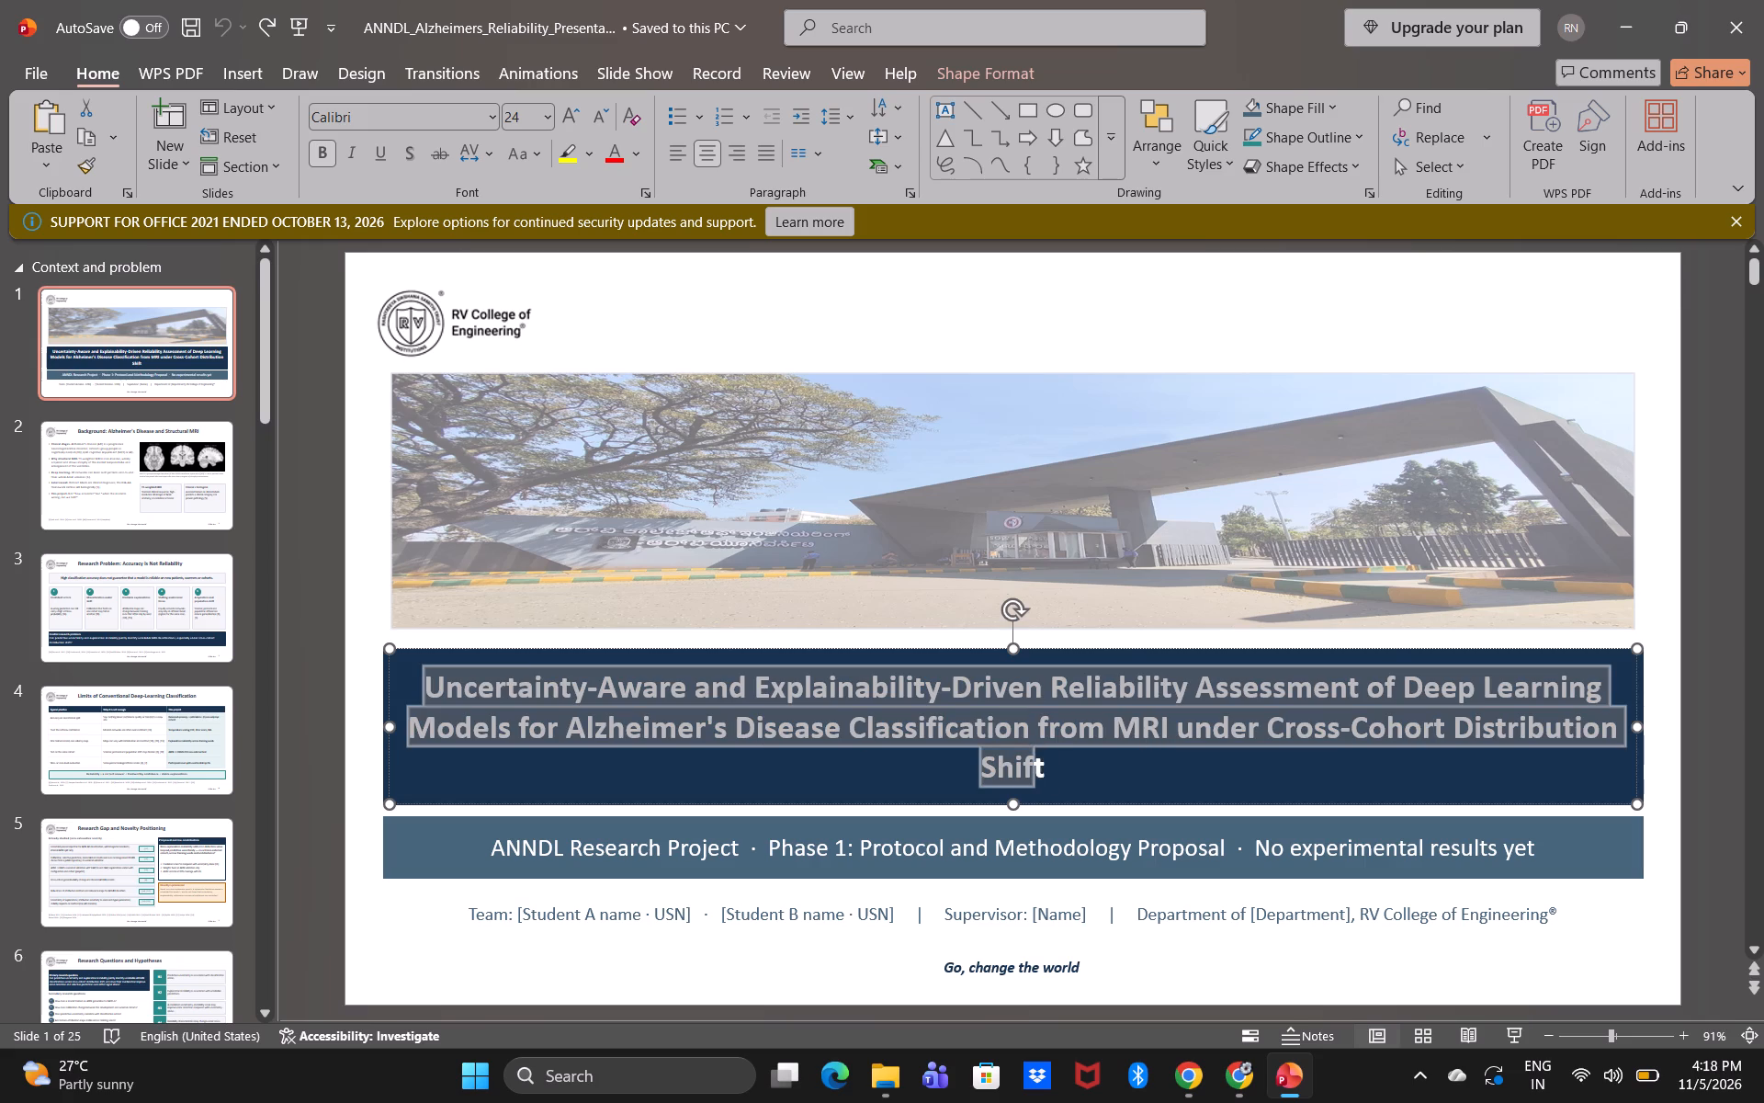
left_click_drag(1033, 770, 1032, 770)
key("Delete")
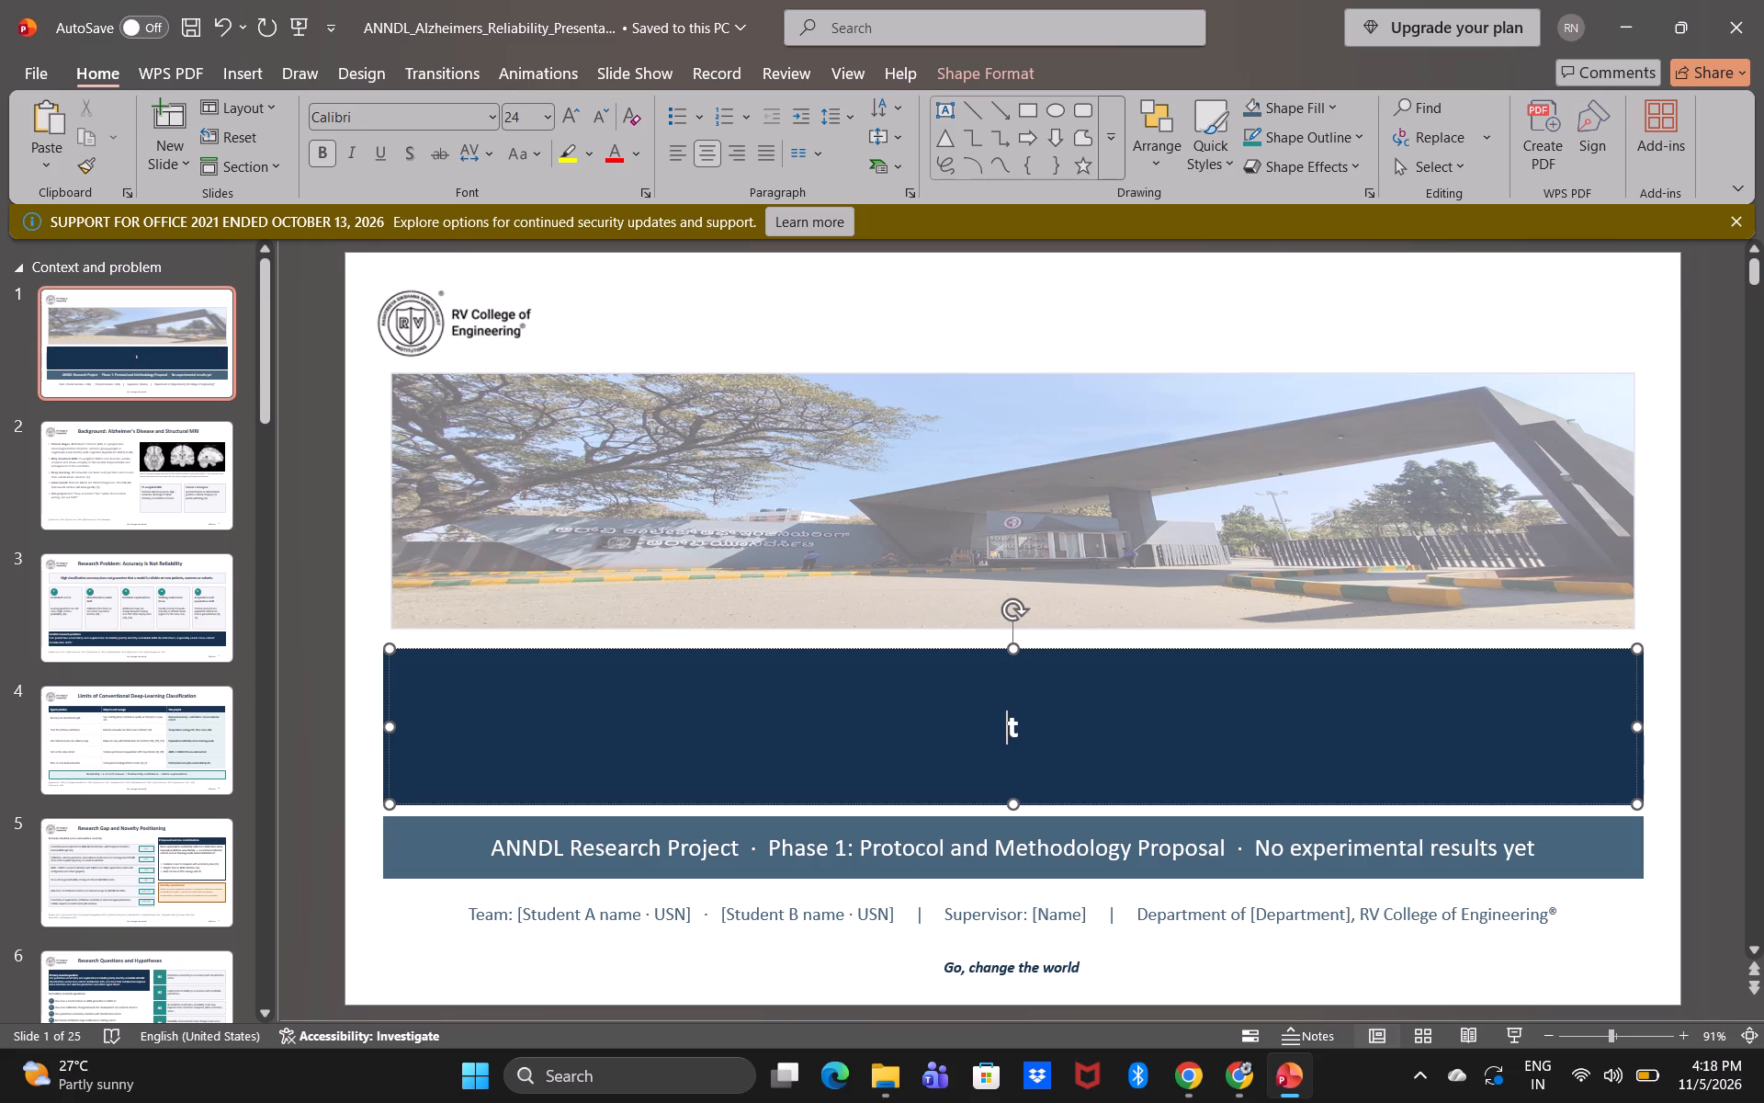
key("Right")
key("ctrl+v")
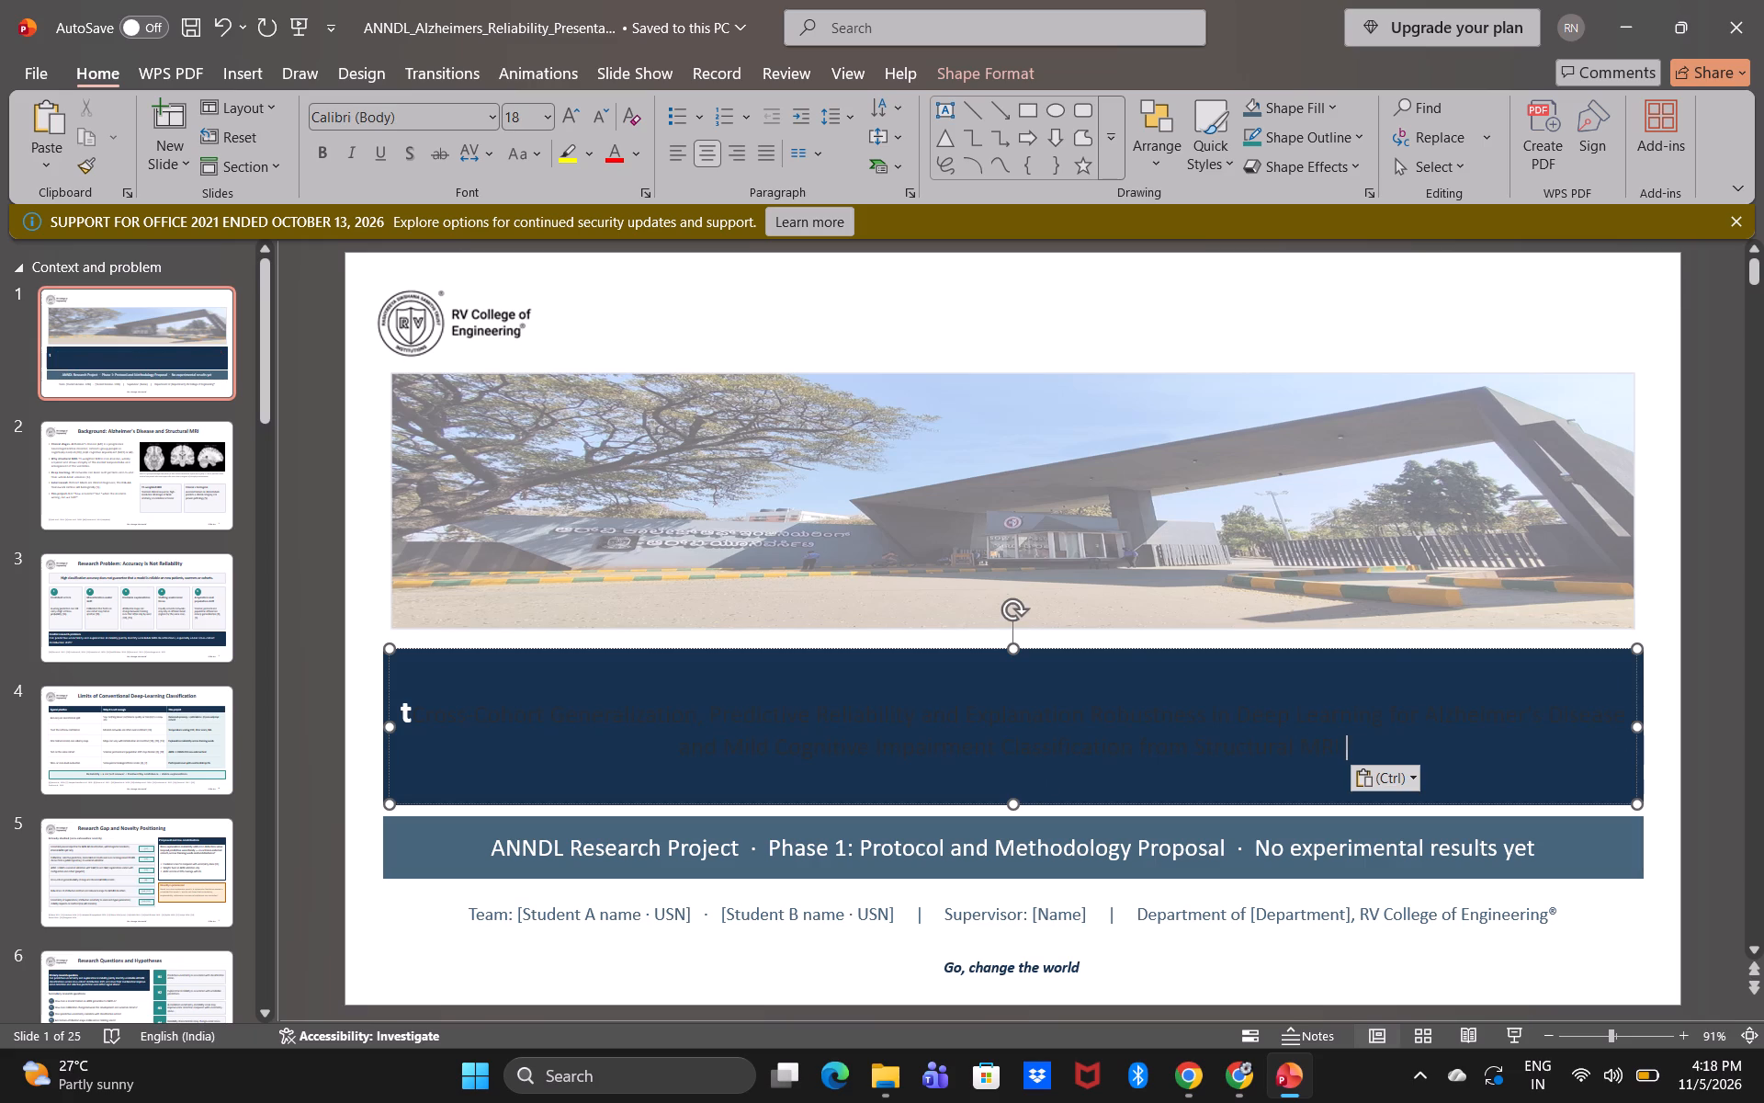
key("ctrl+z")
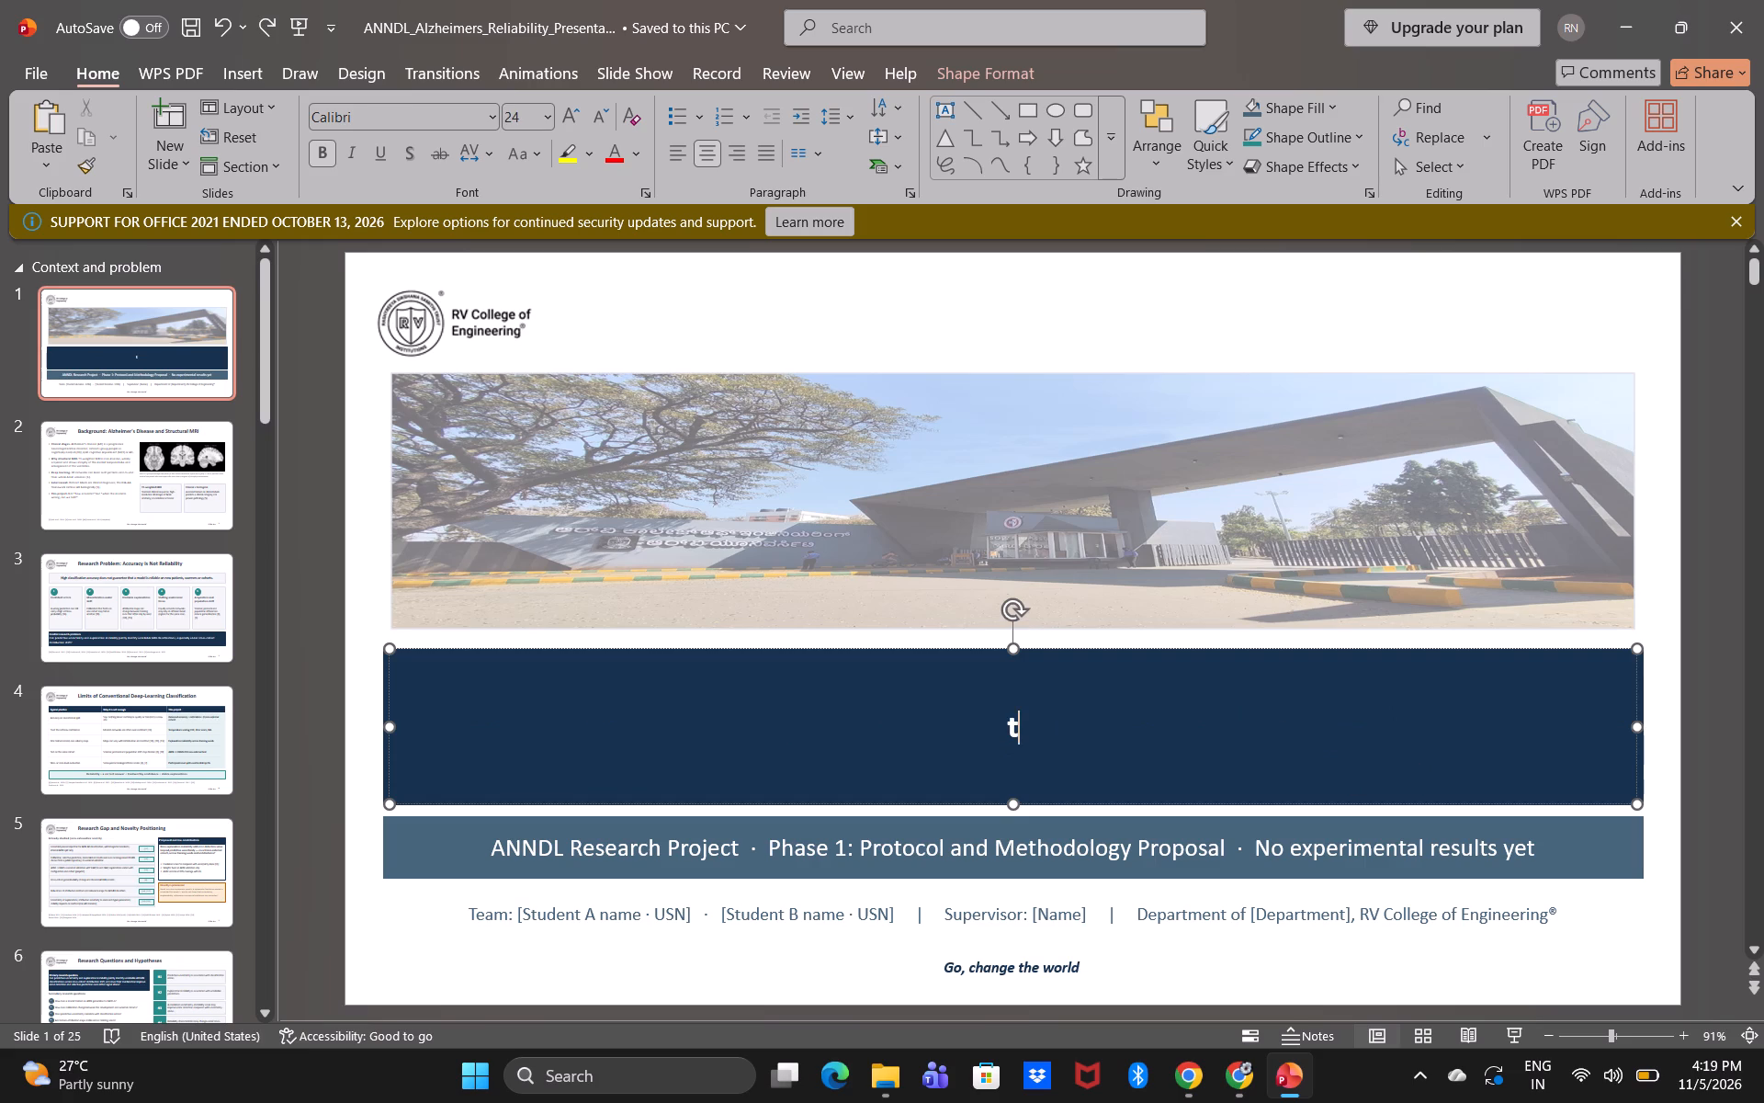
left_click(1016, 732)
key("ctrl+v")
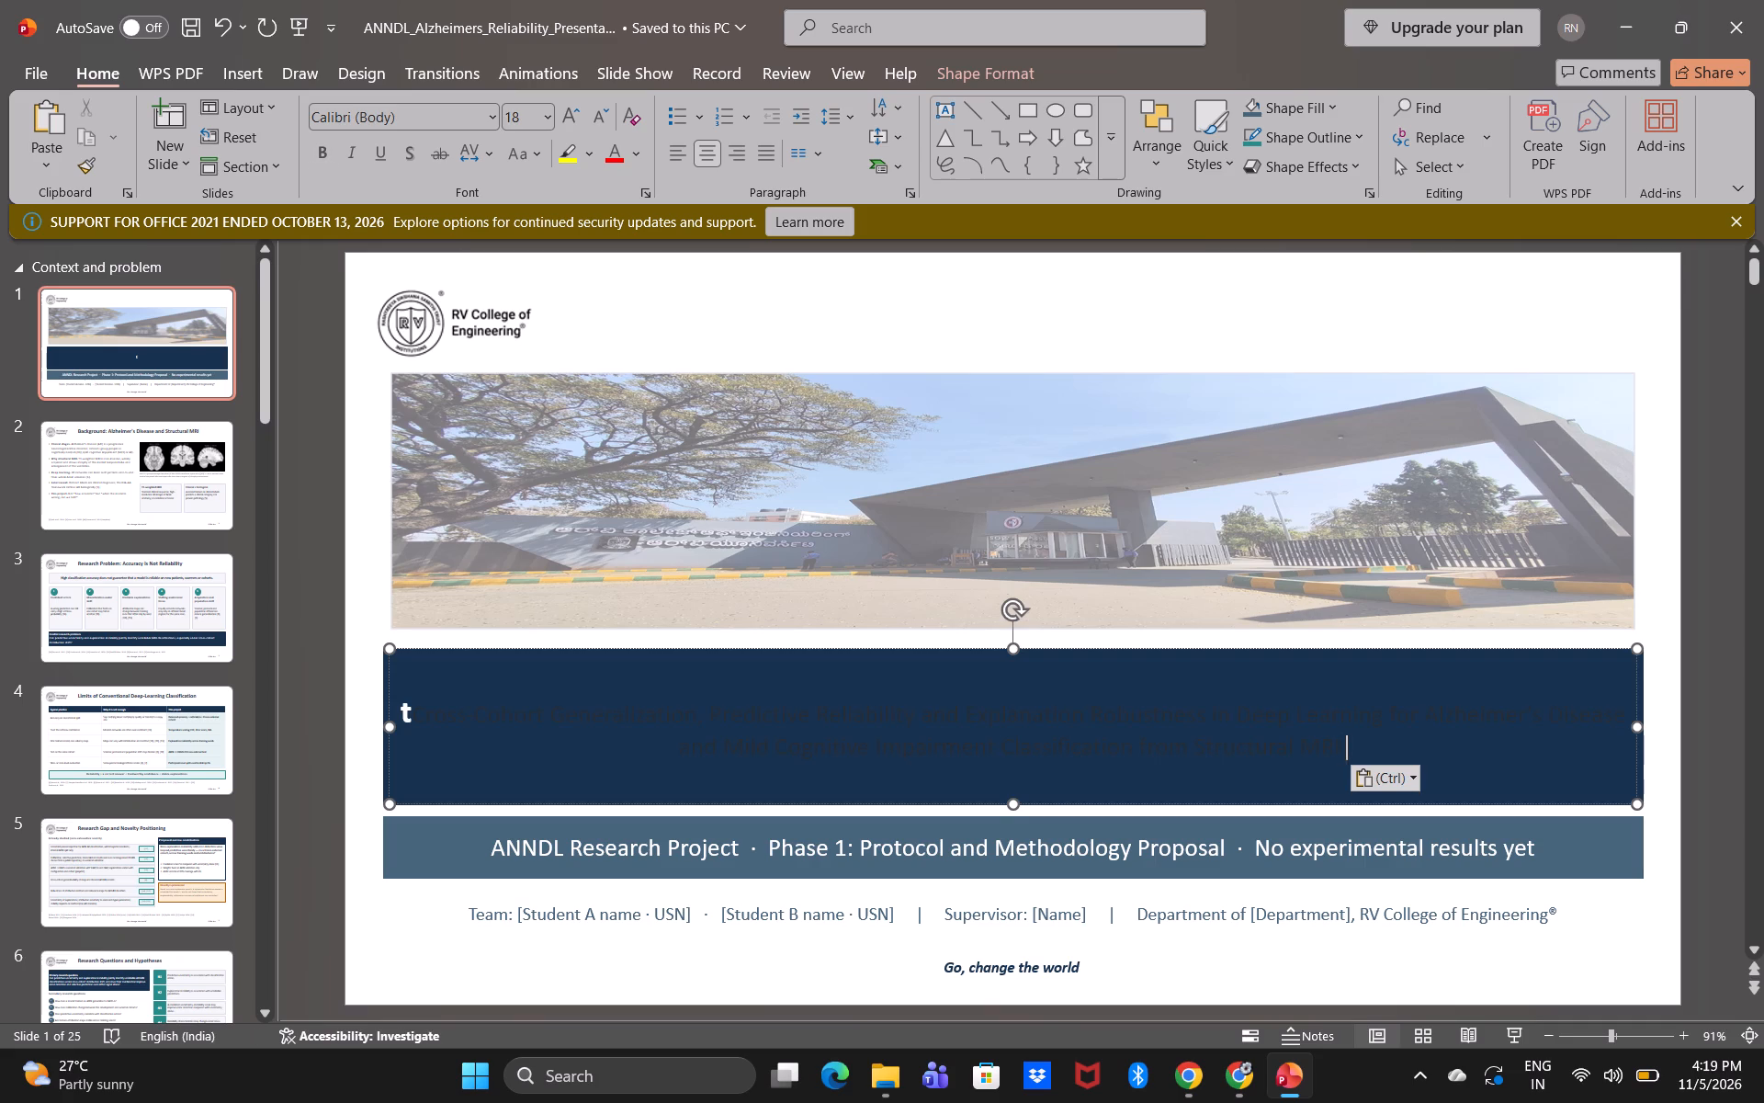
Format the whole pasted project title as Calibri (Headings), size 24, white and bold.
key("ctrl+a")
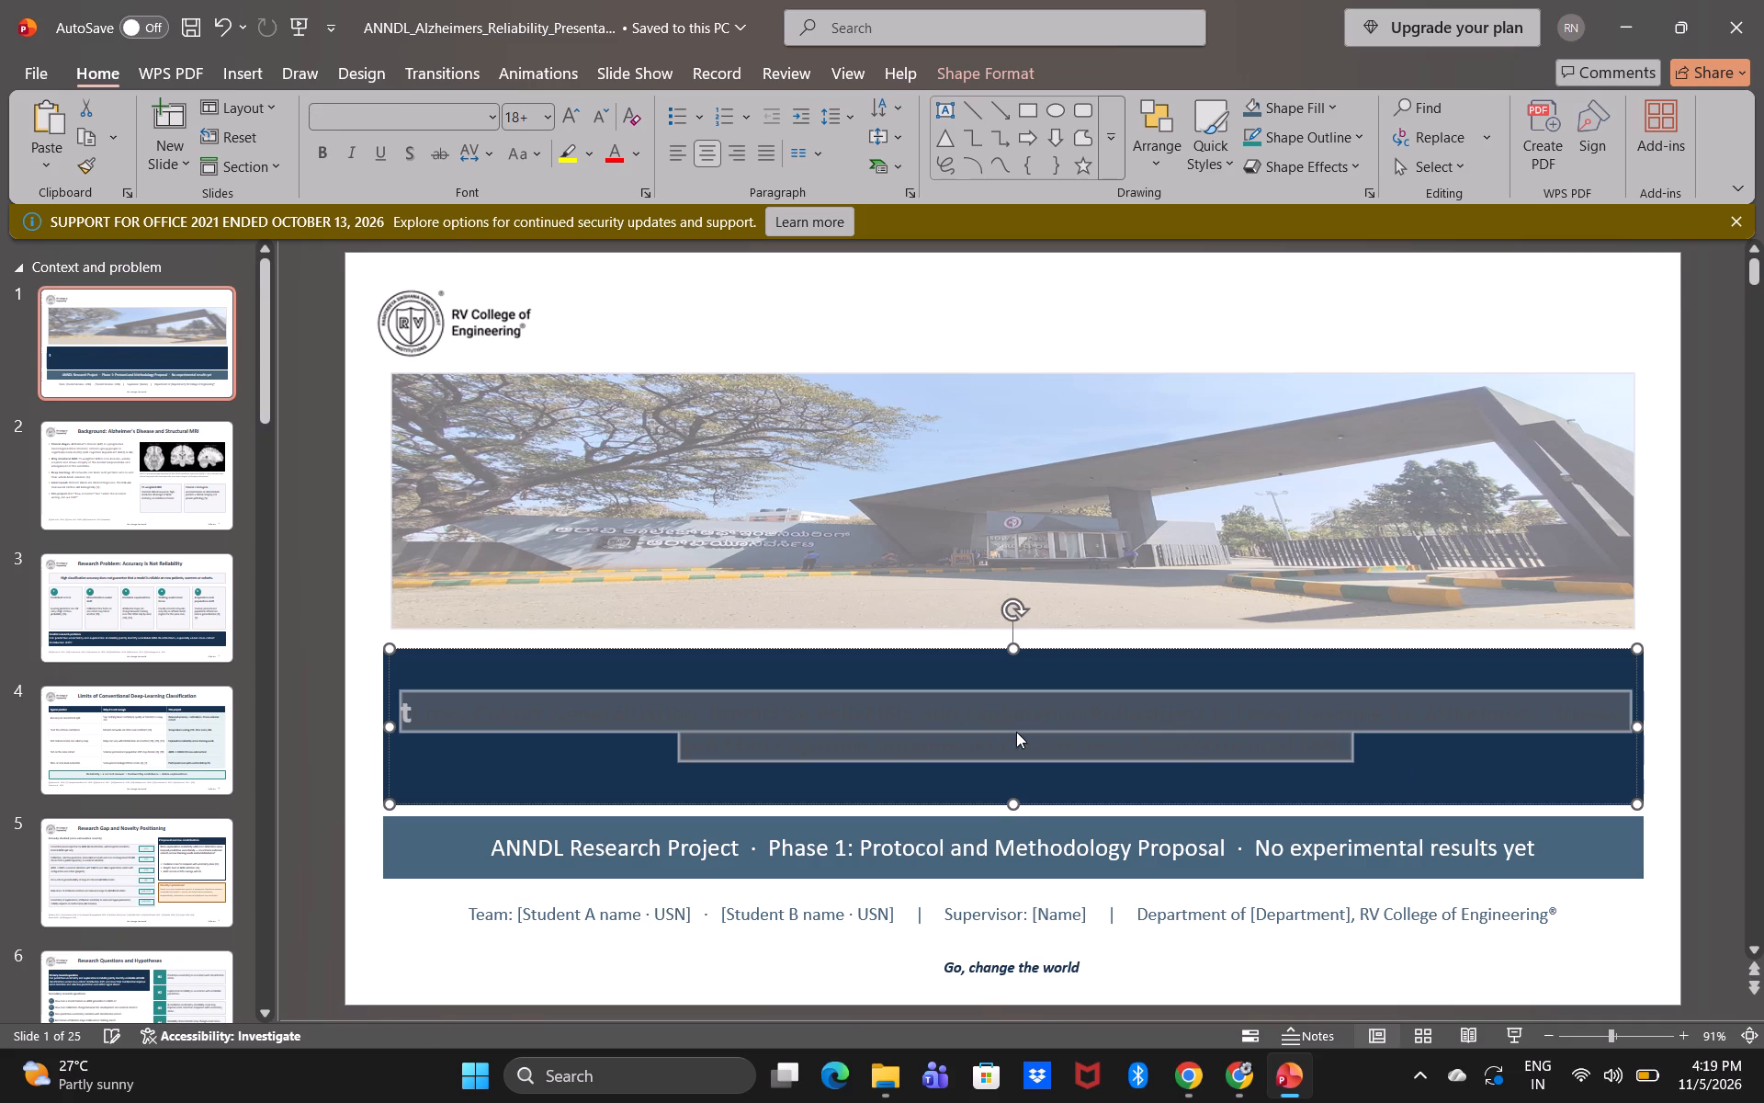
left_click(492, 117)
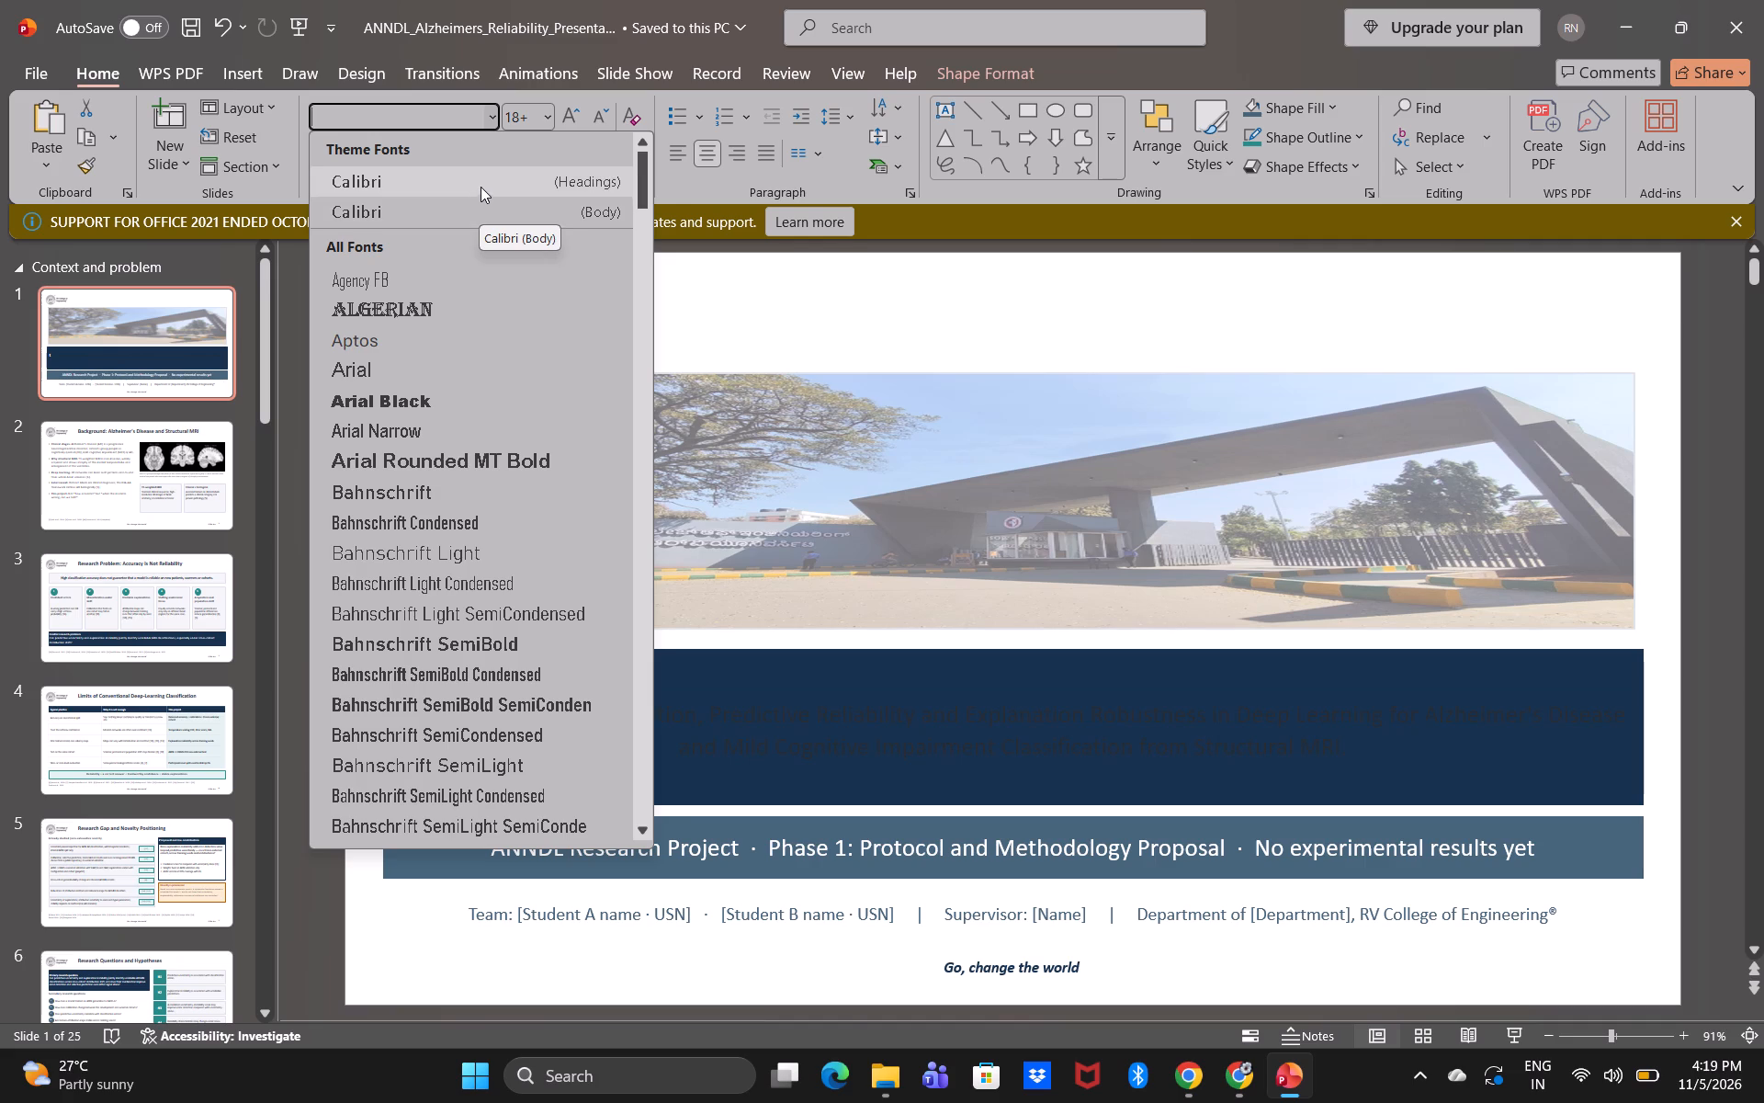
left_click(481, 187)
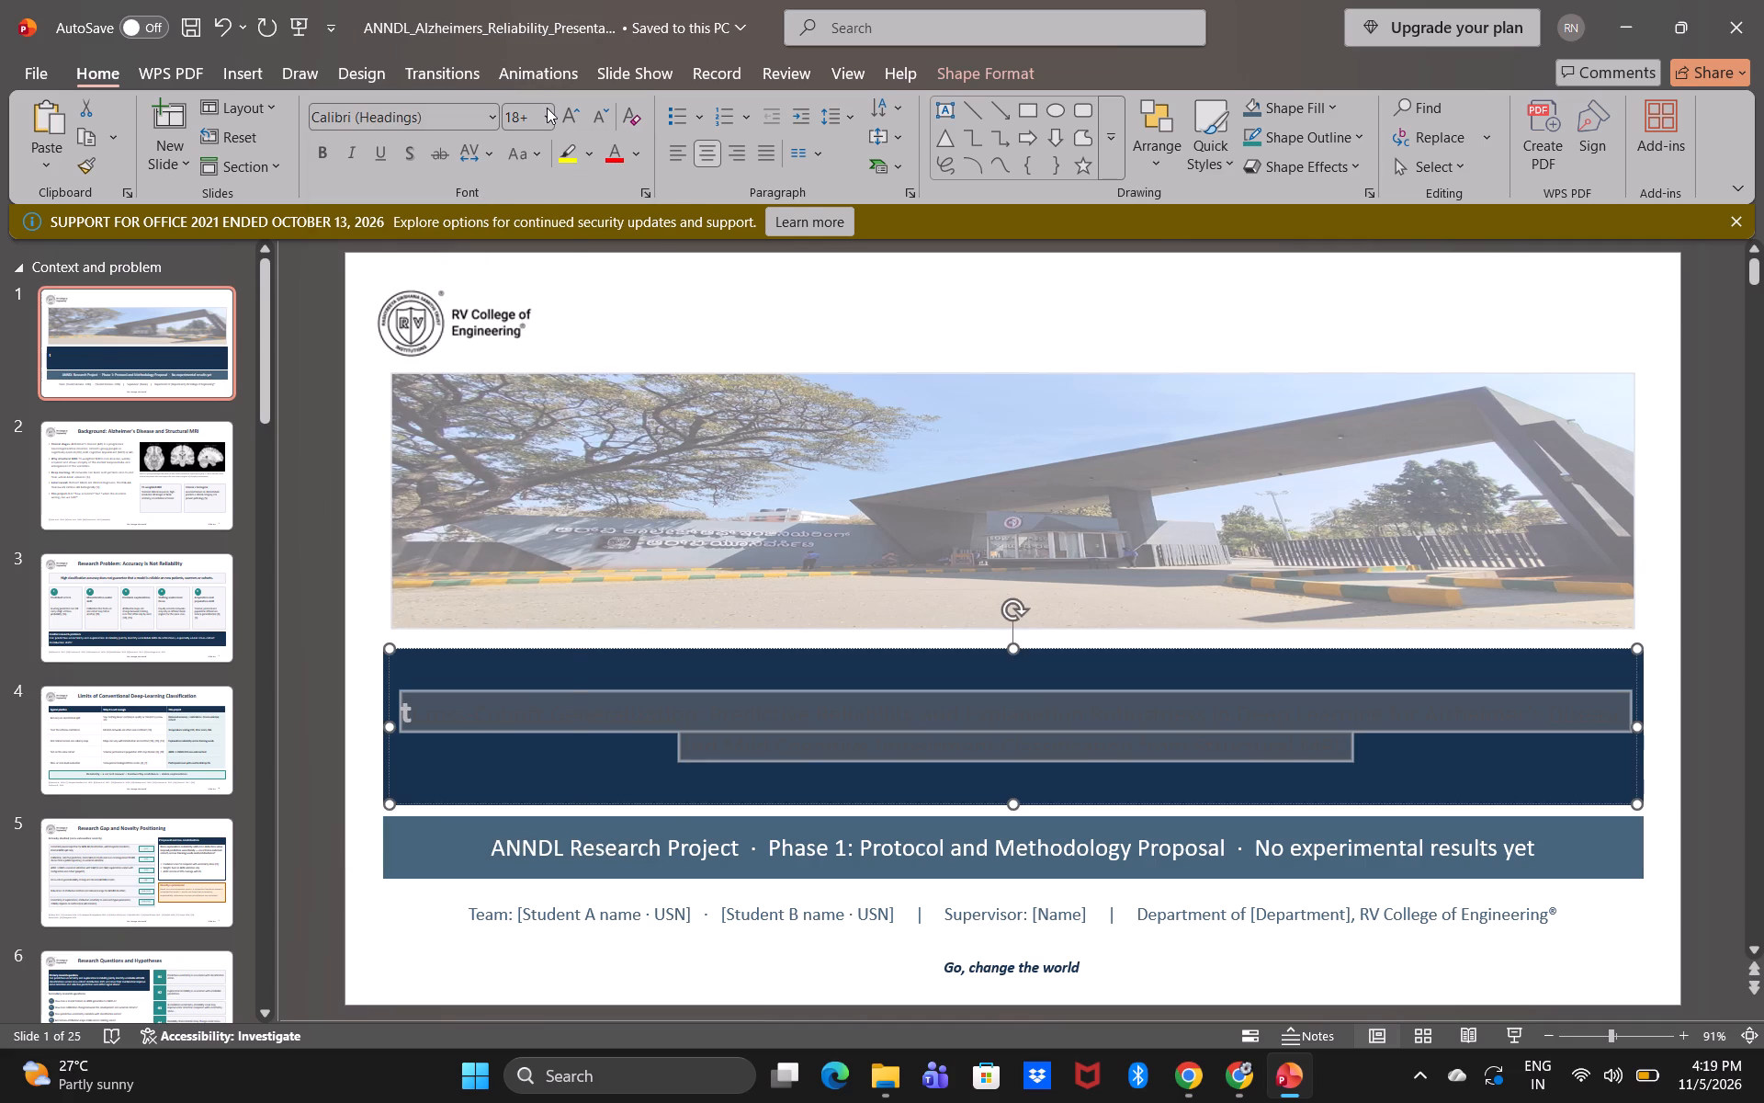
left_click(547, 108)
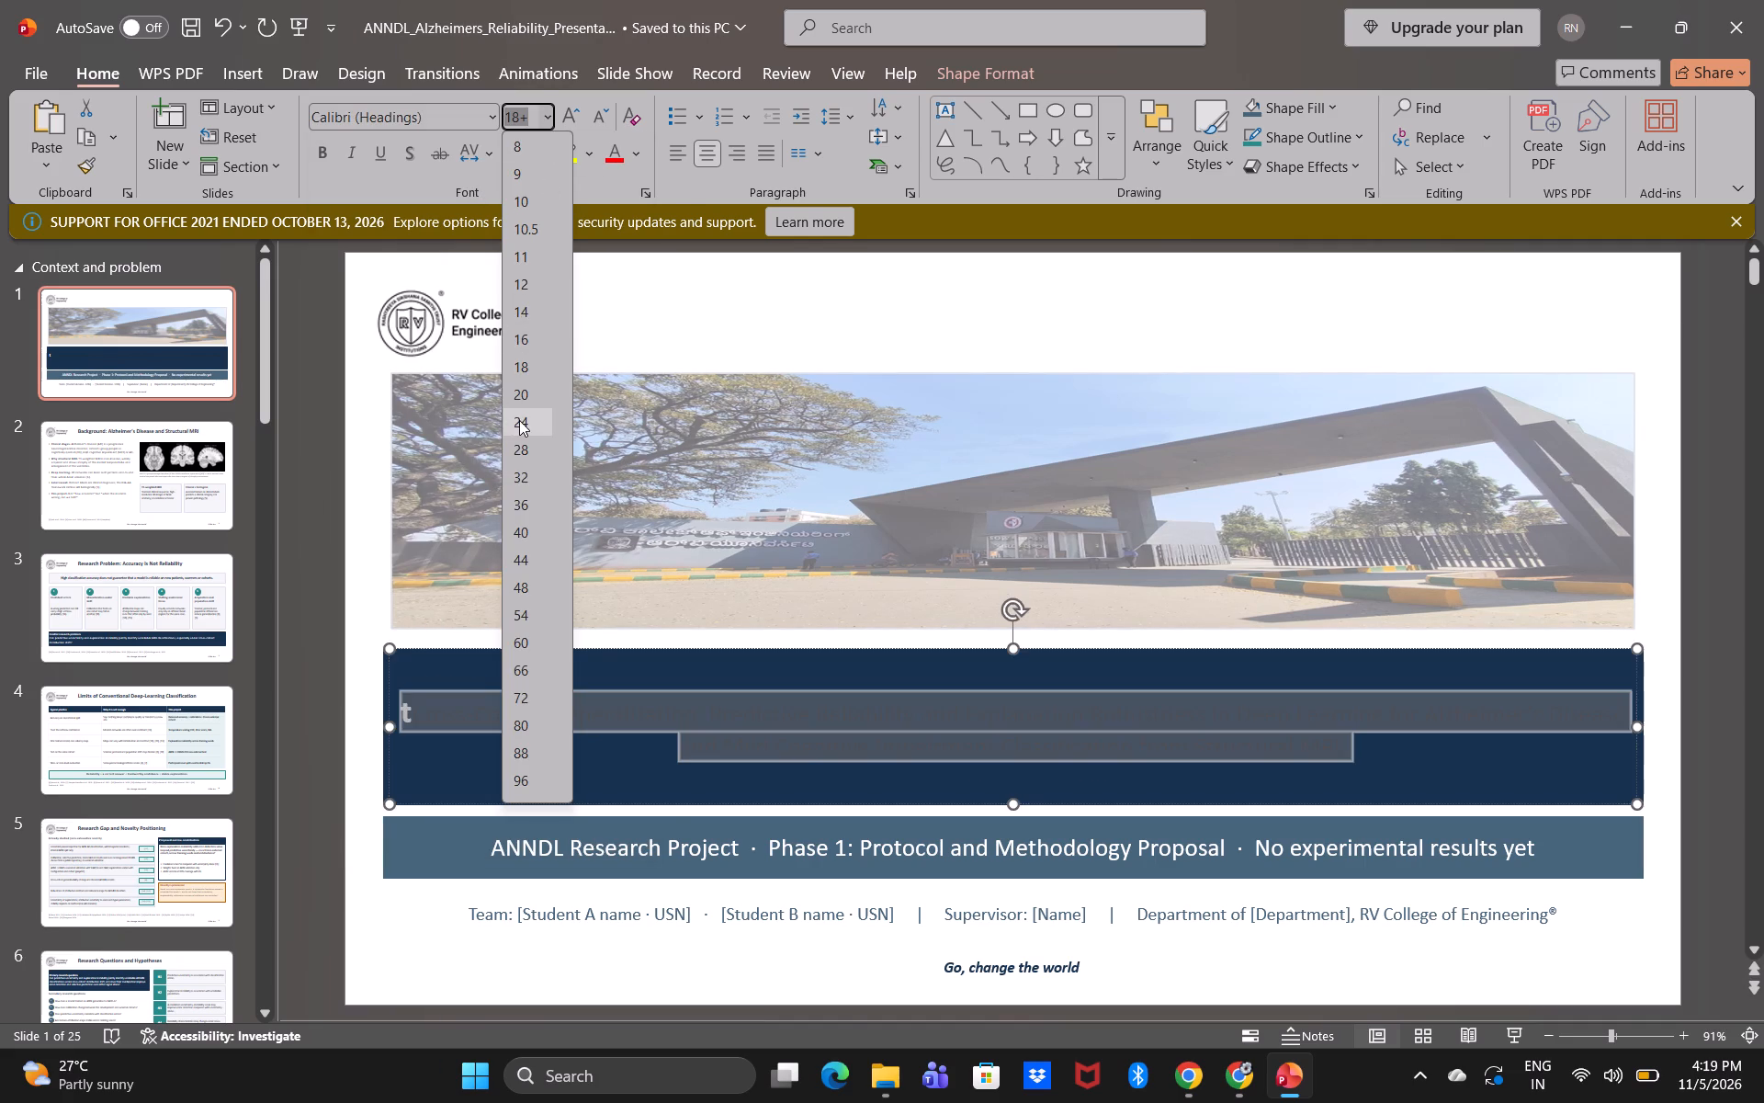
left_click(520, 420)
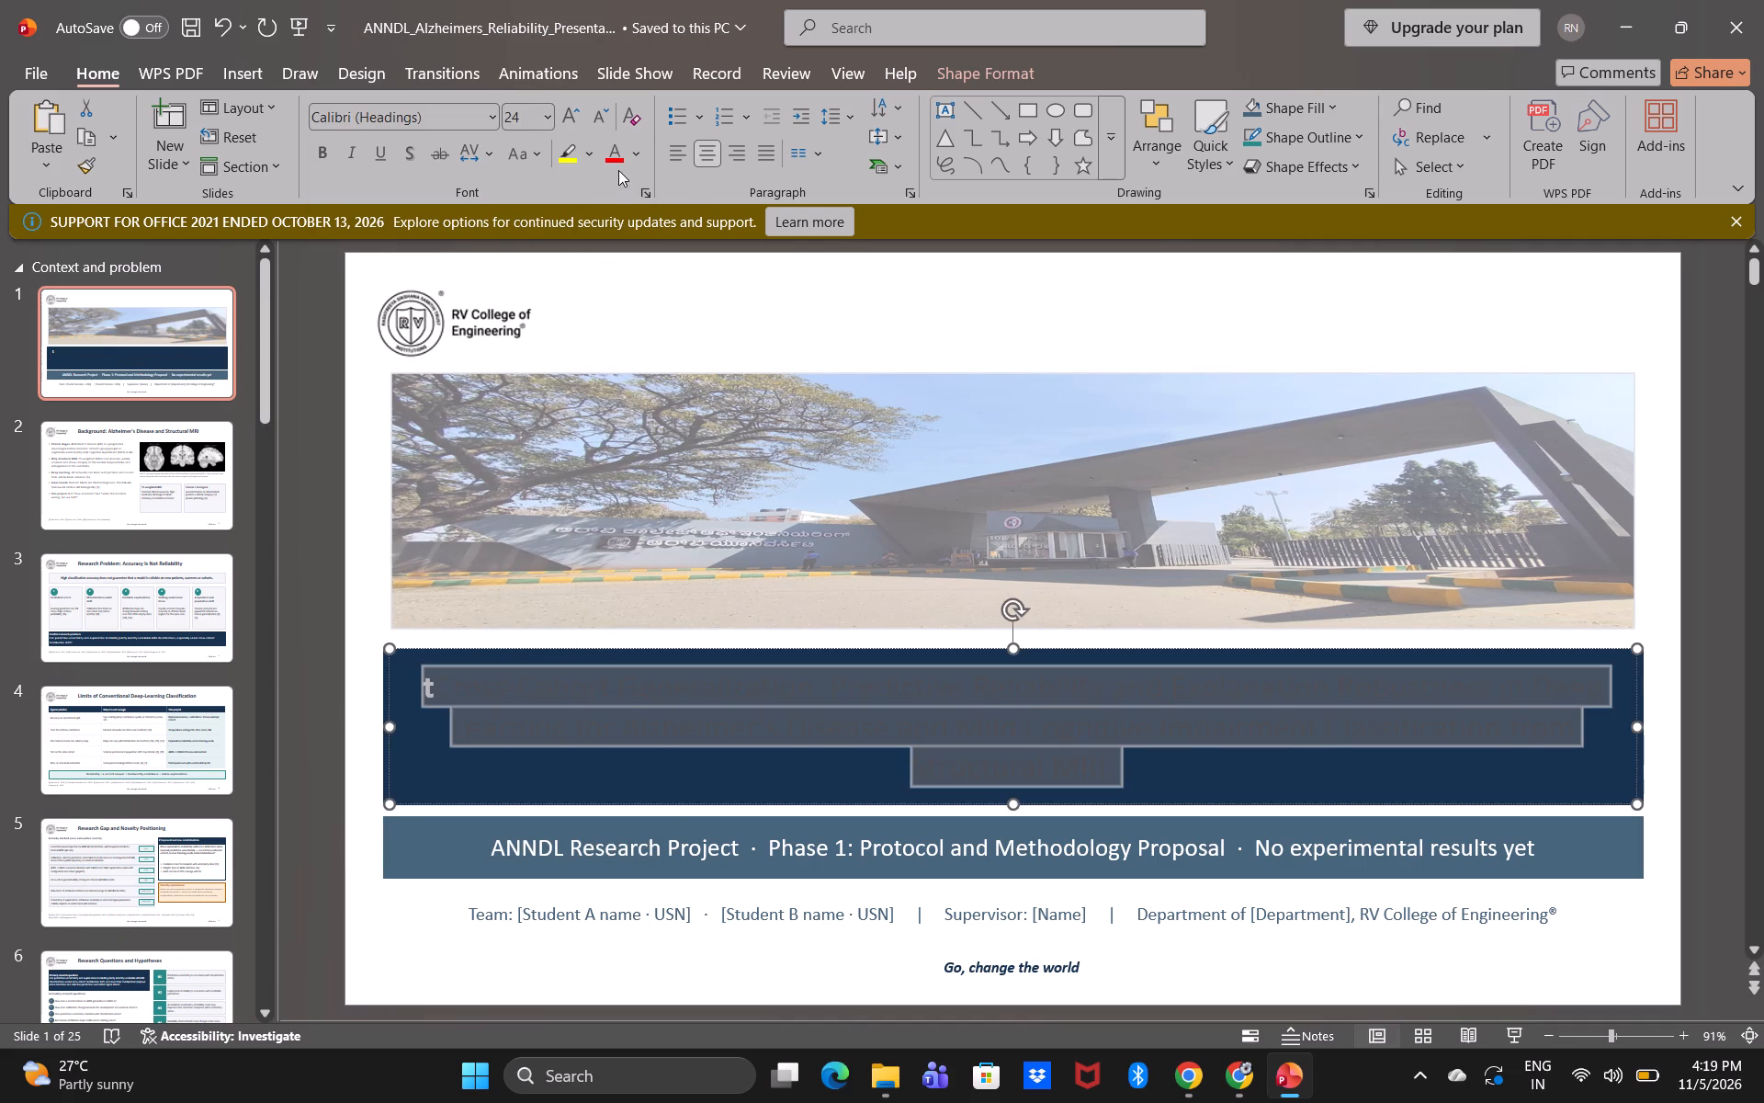
left_click(635, 159)
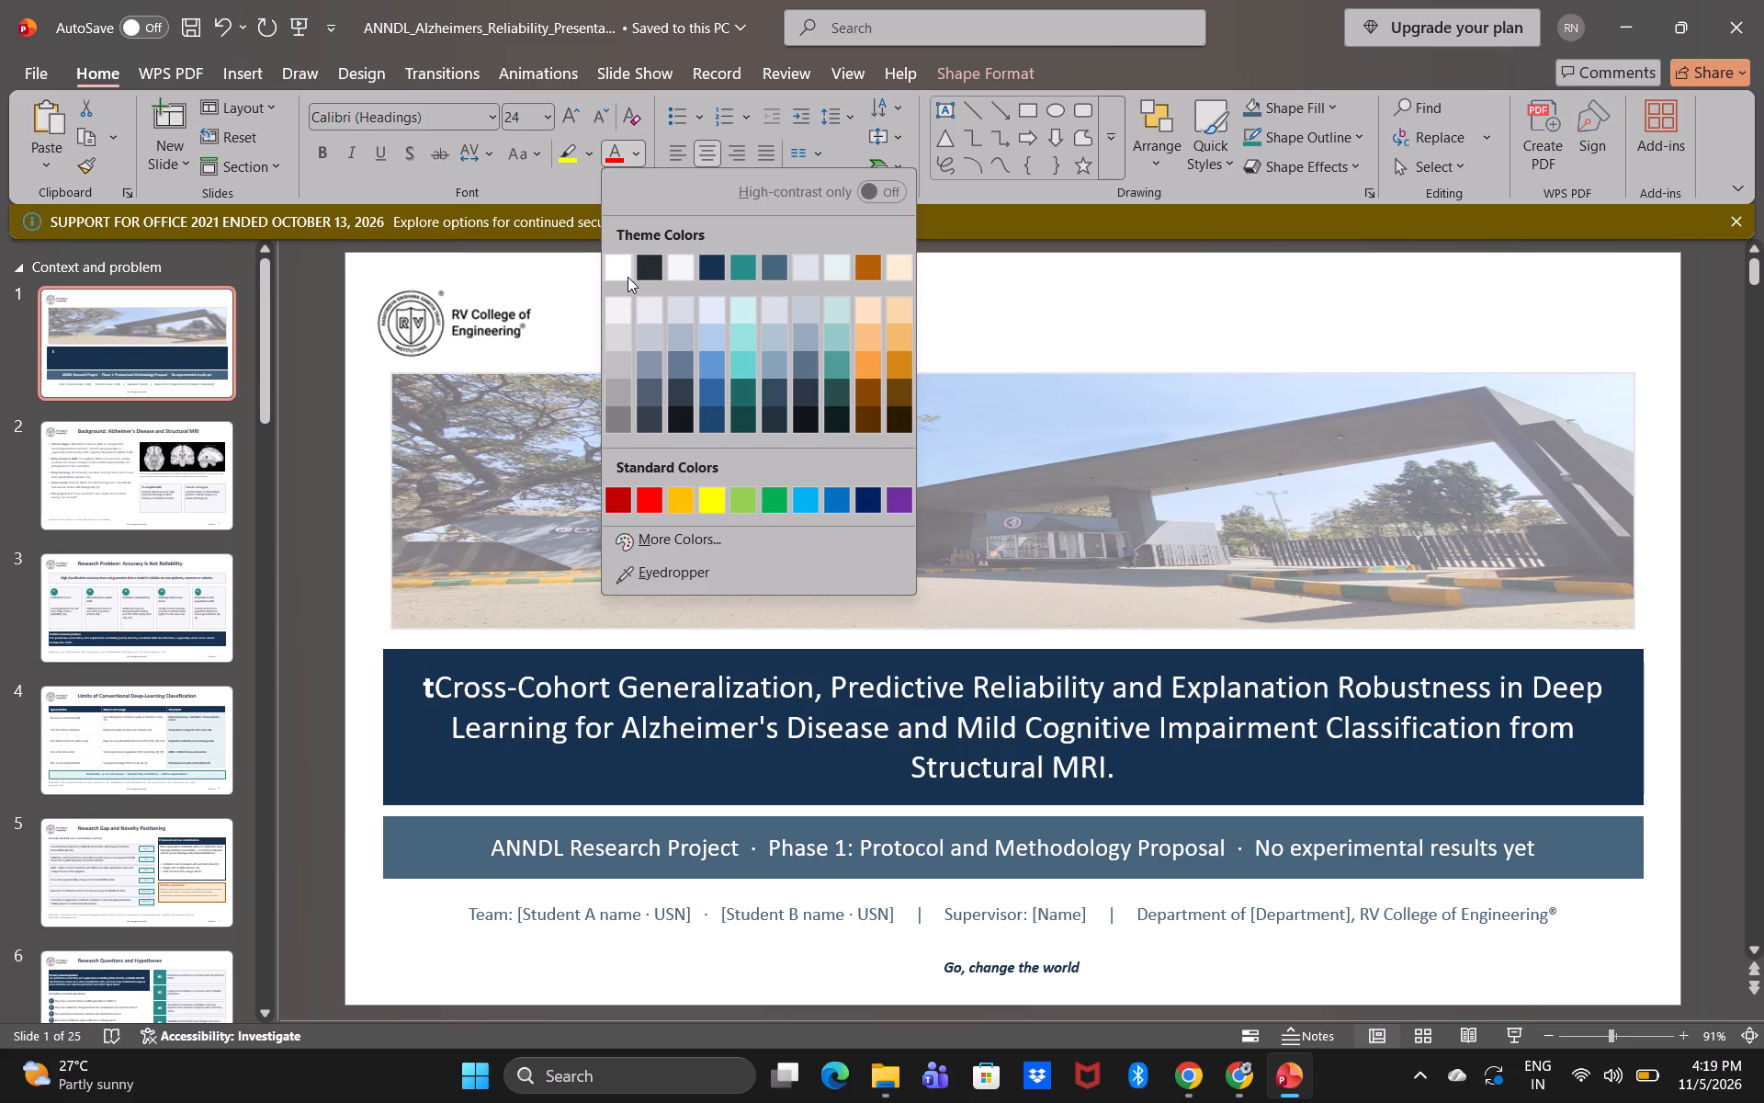
left_click(628, 277)
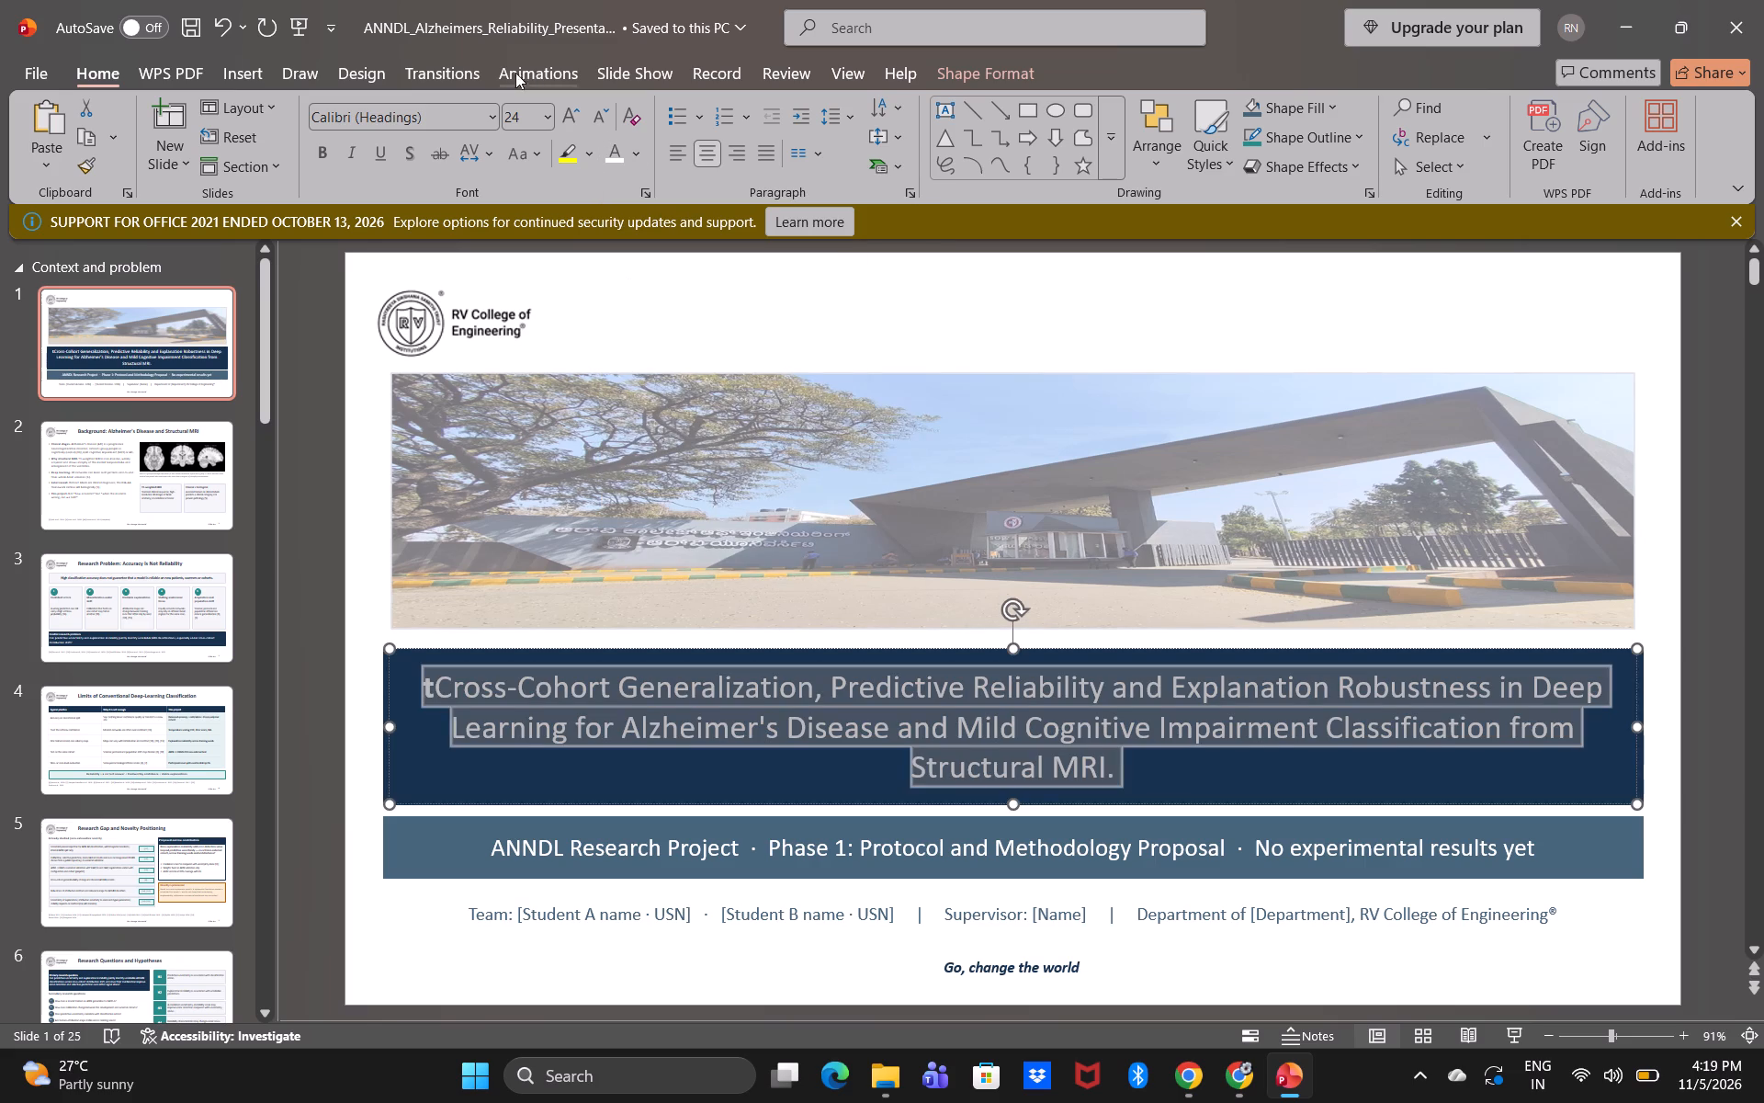
left_click(488, 111)
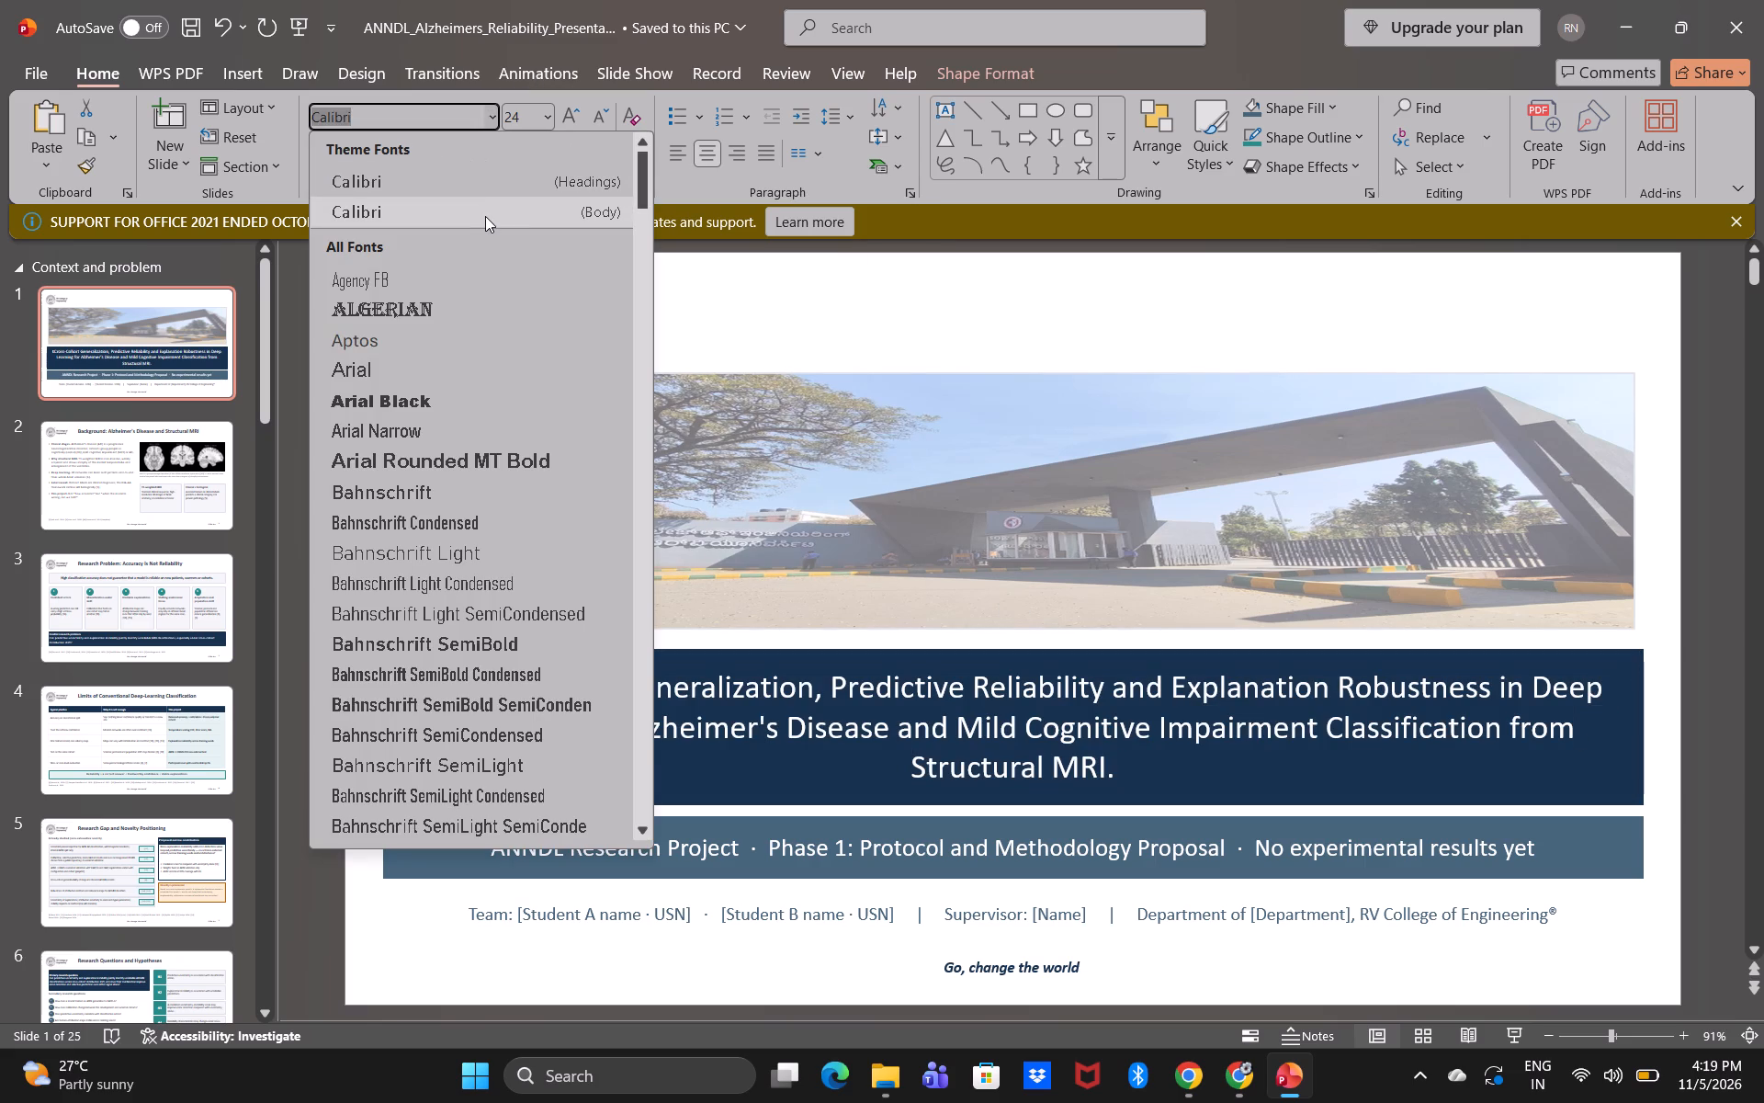
left_click(296, 212)
left_click(325, 162)
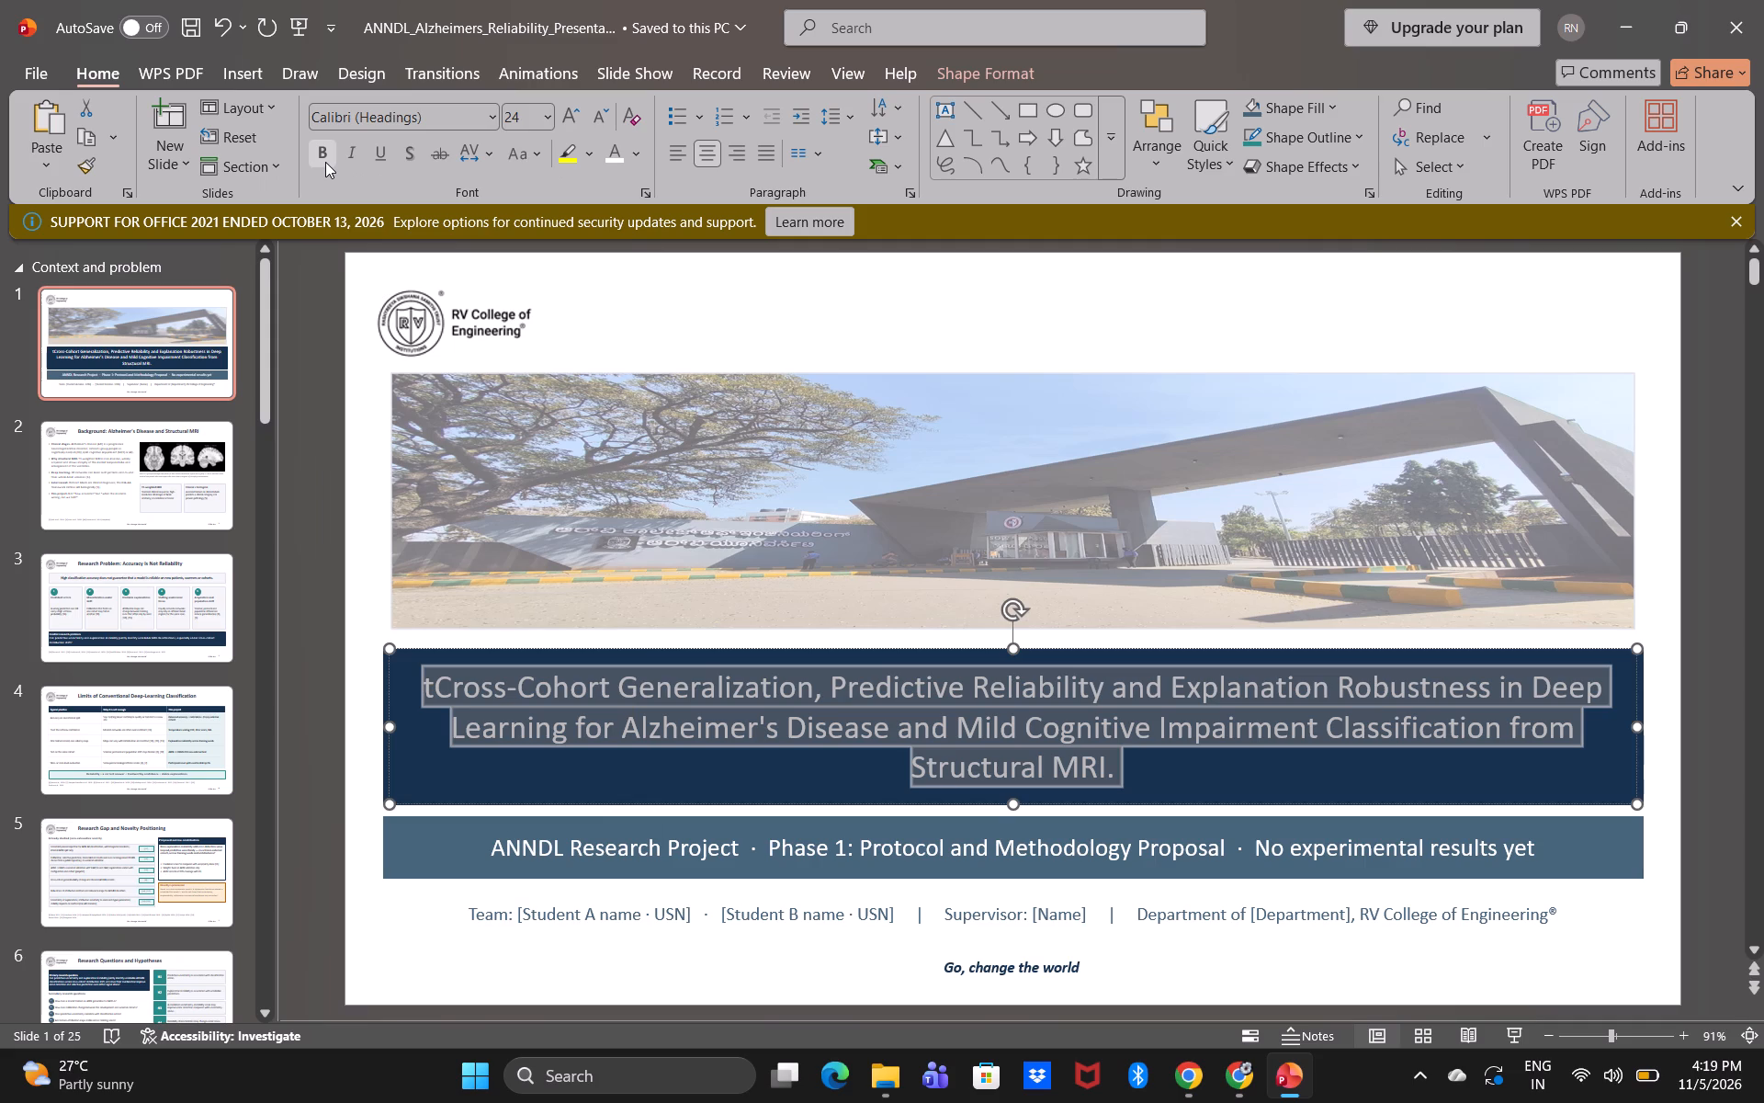
left_click(325, 162)
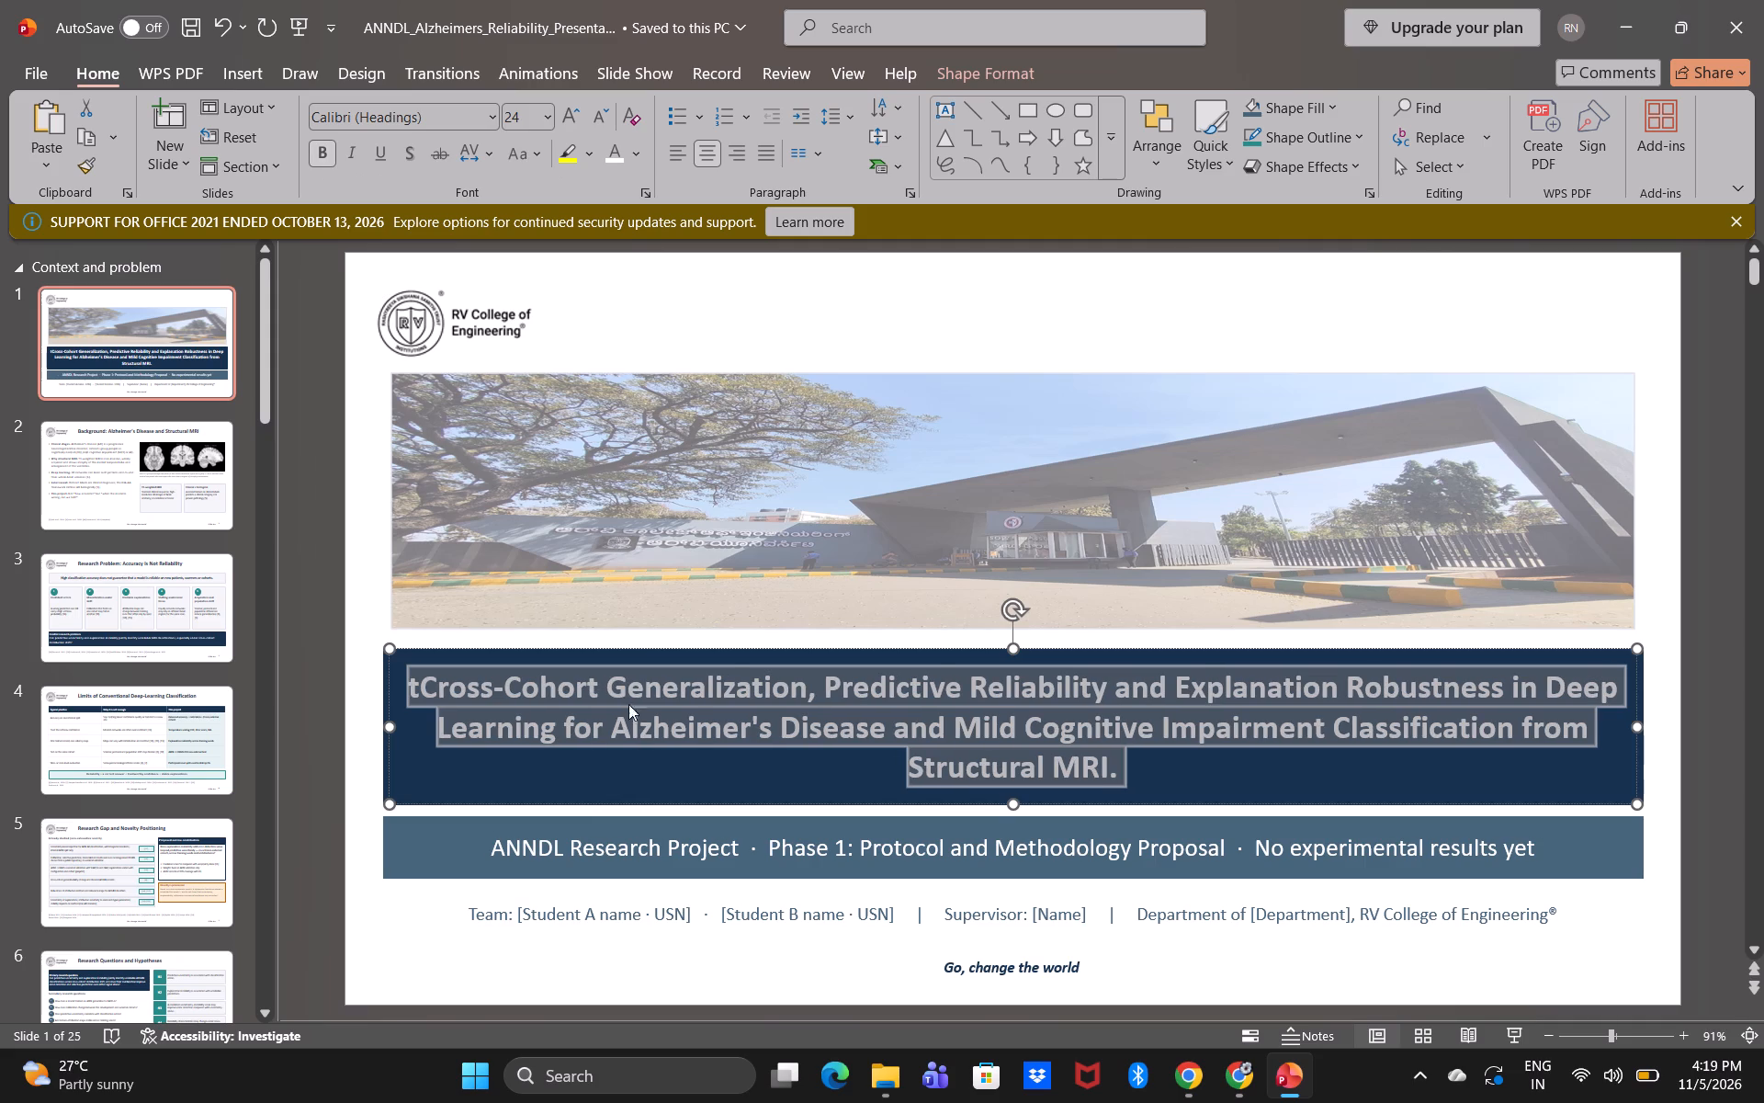
left_click(646, 762)
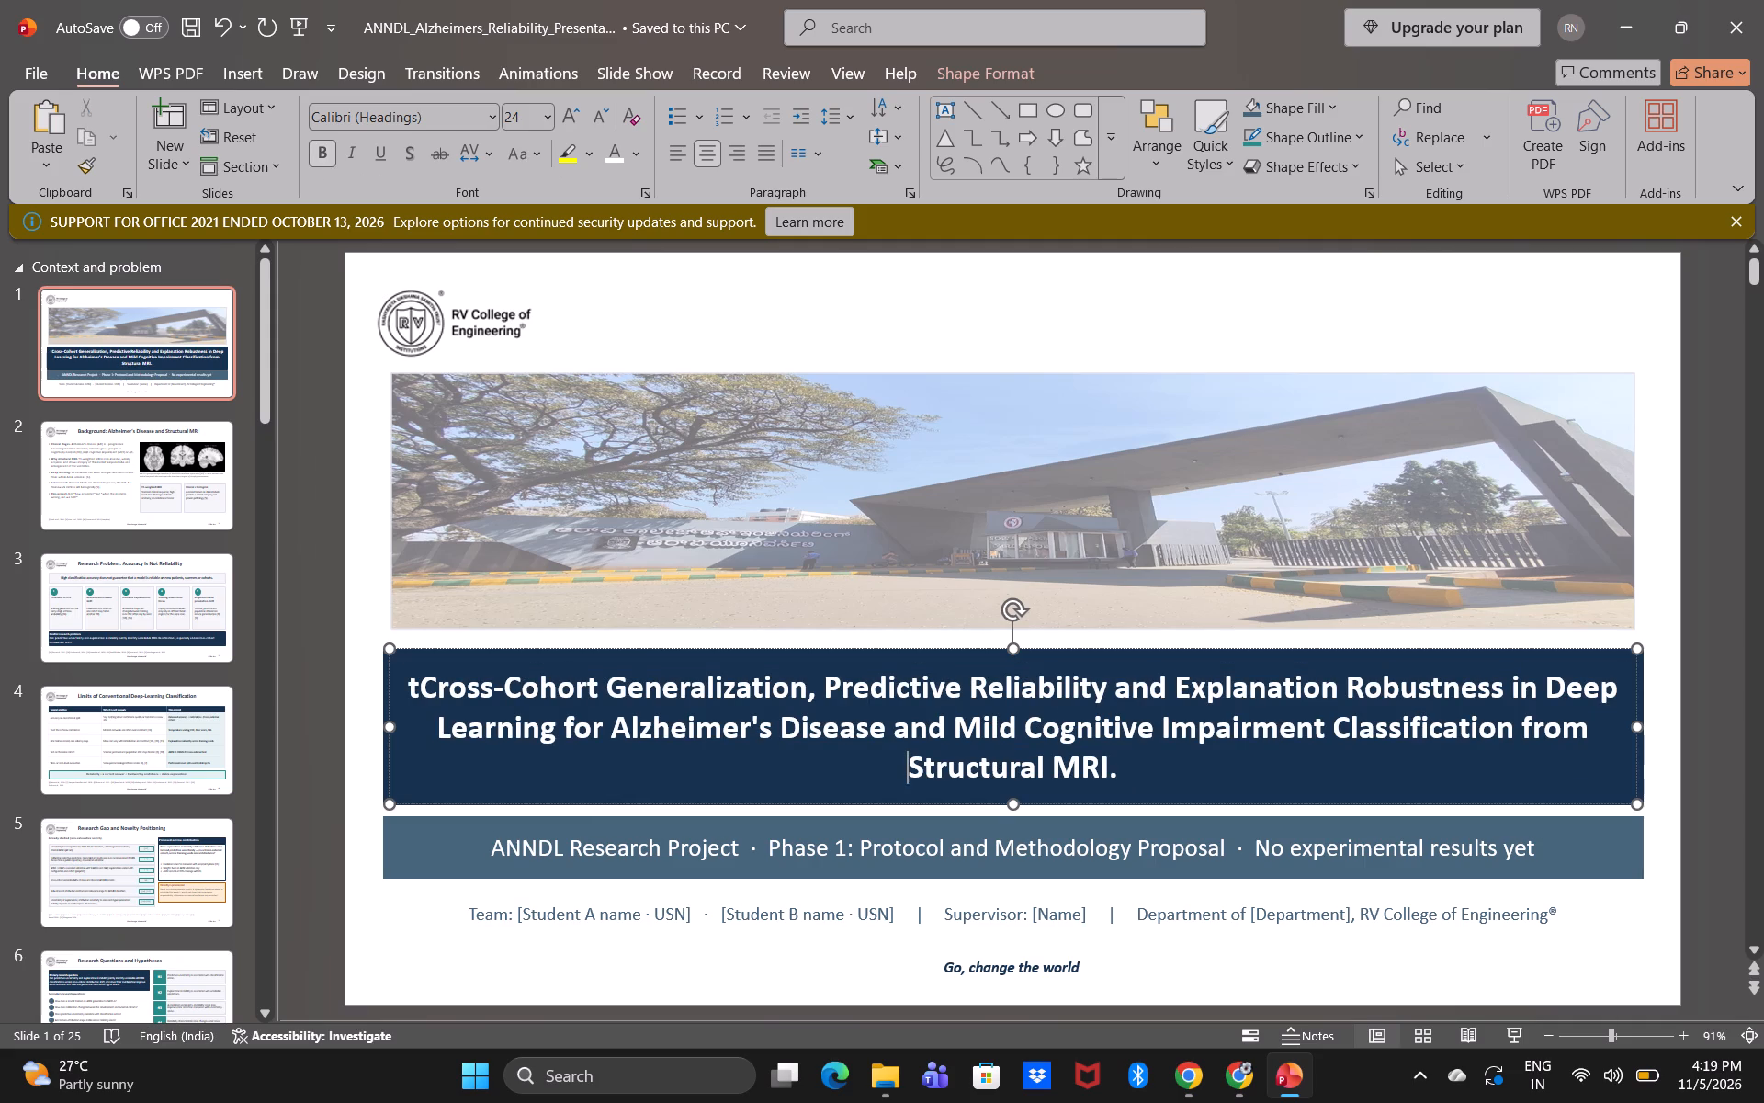
Delete everything after "ANNDL Research" in the subtitle bar below the project title.
left_click(649, 847)
left_click_drag(746, 839, 883, 870)
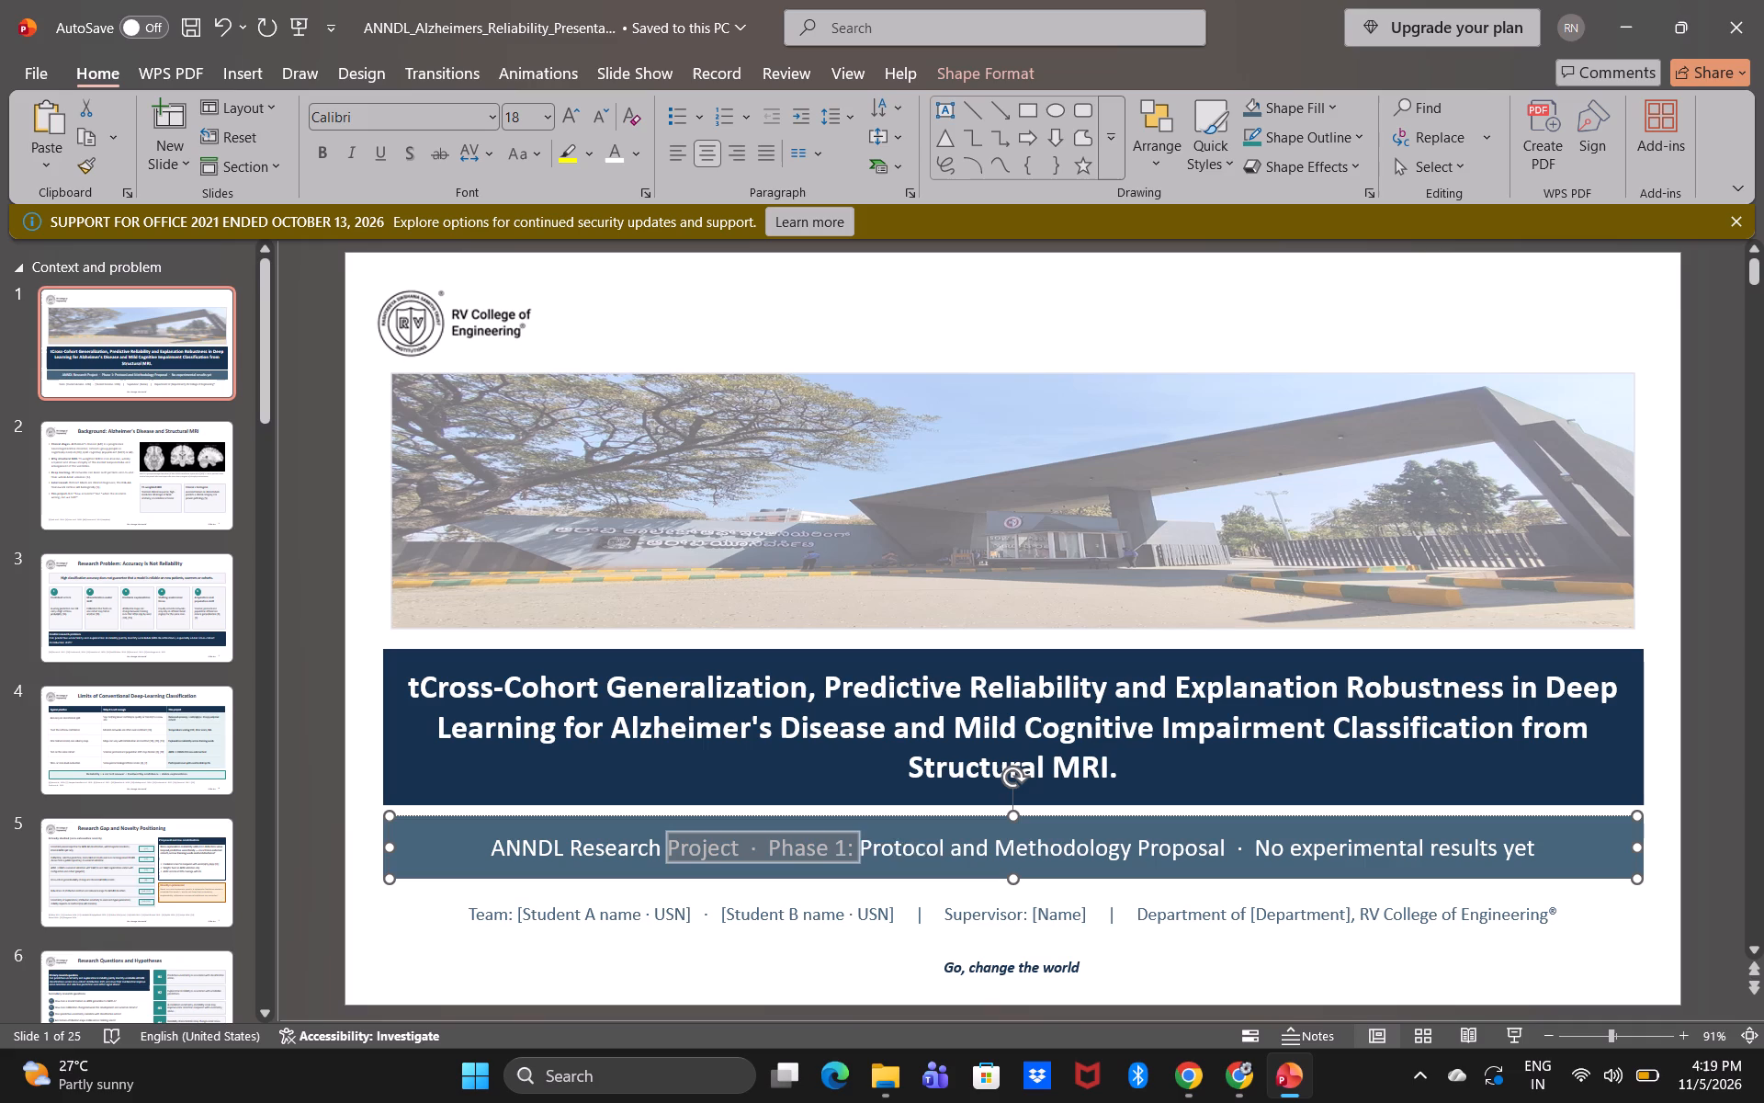
left_click_drag(883, 870, 1459, 884)
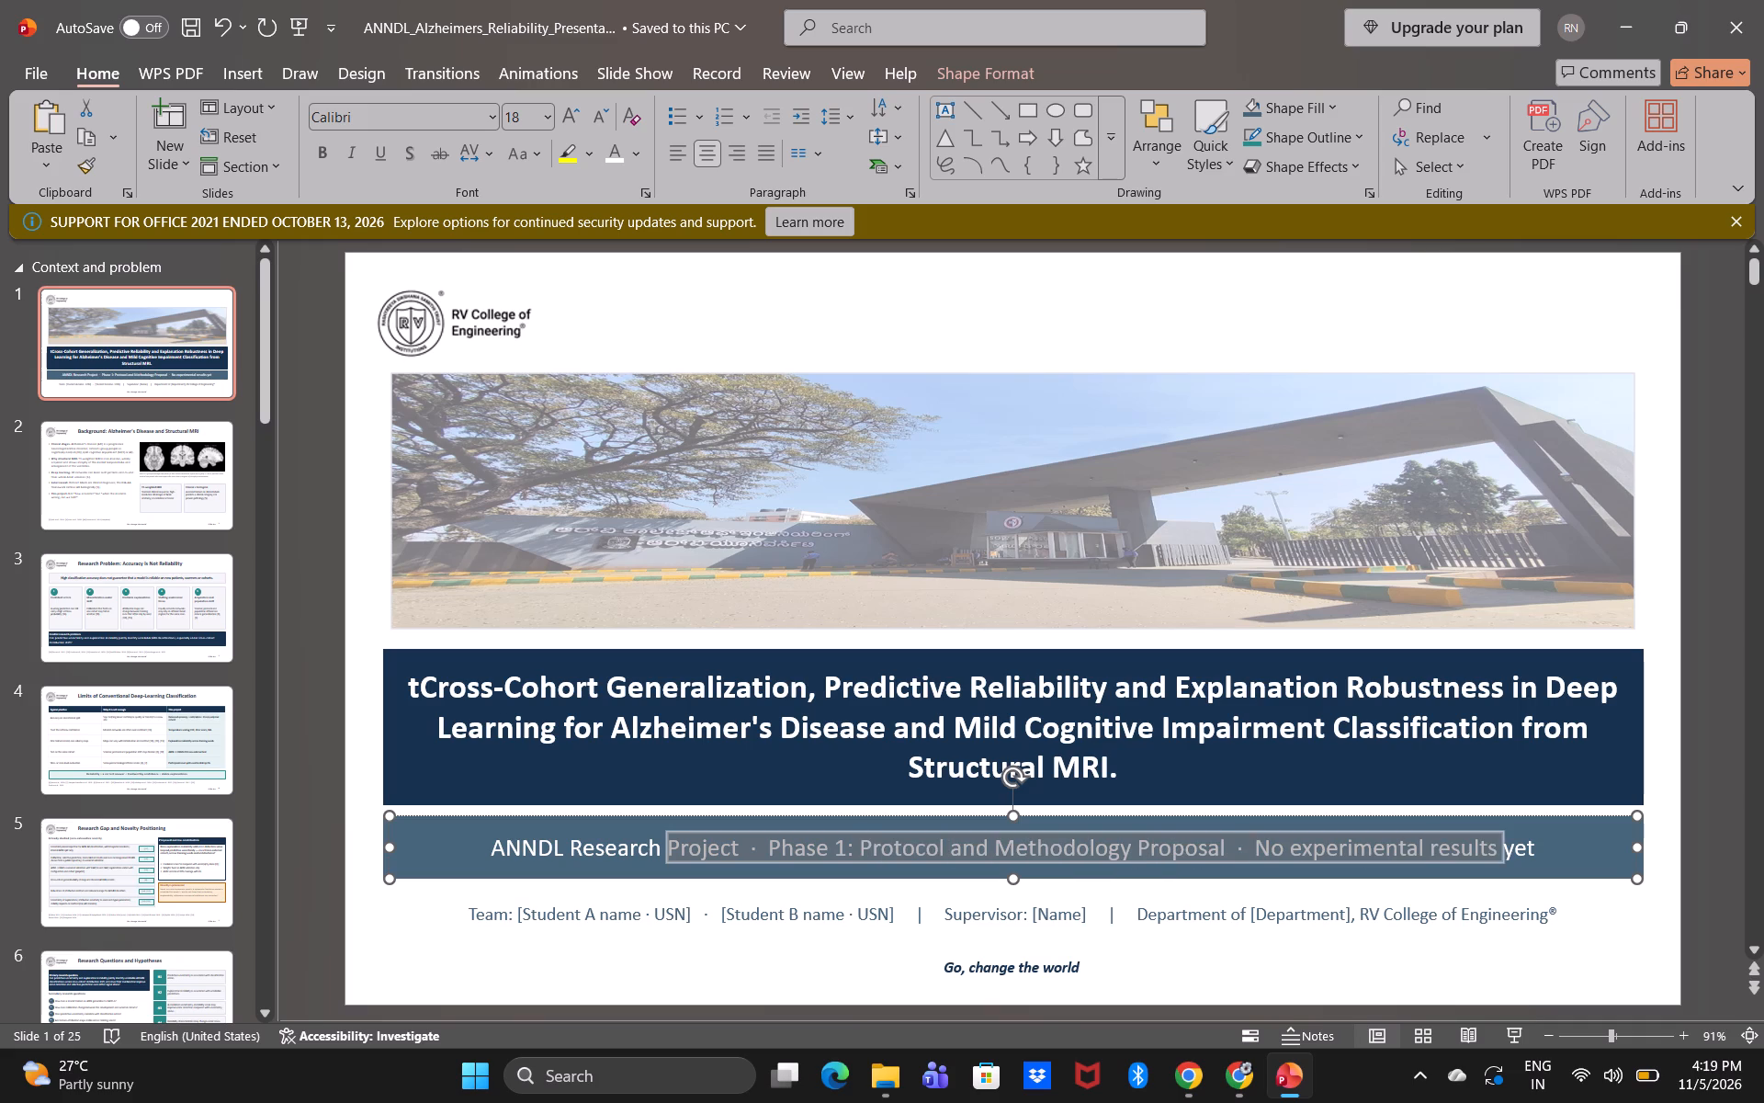
left_click_drag(1459, 884, 1520, 882)
key("Delete")
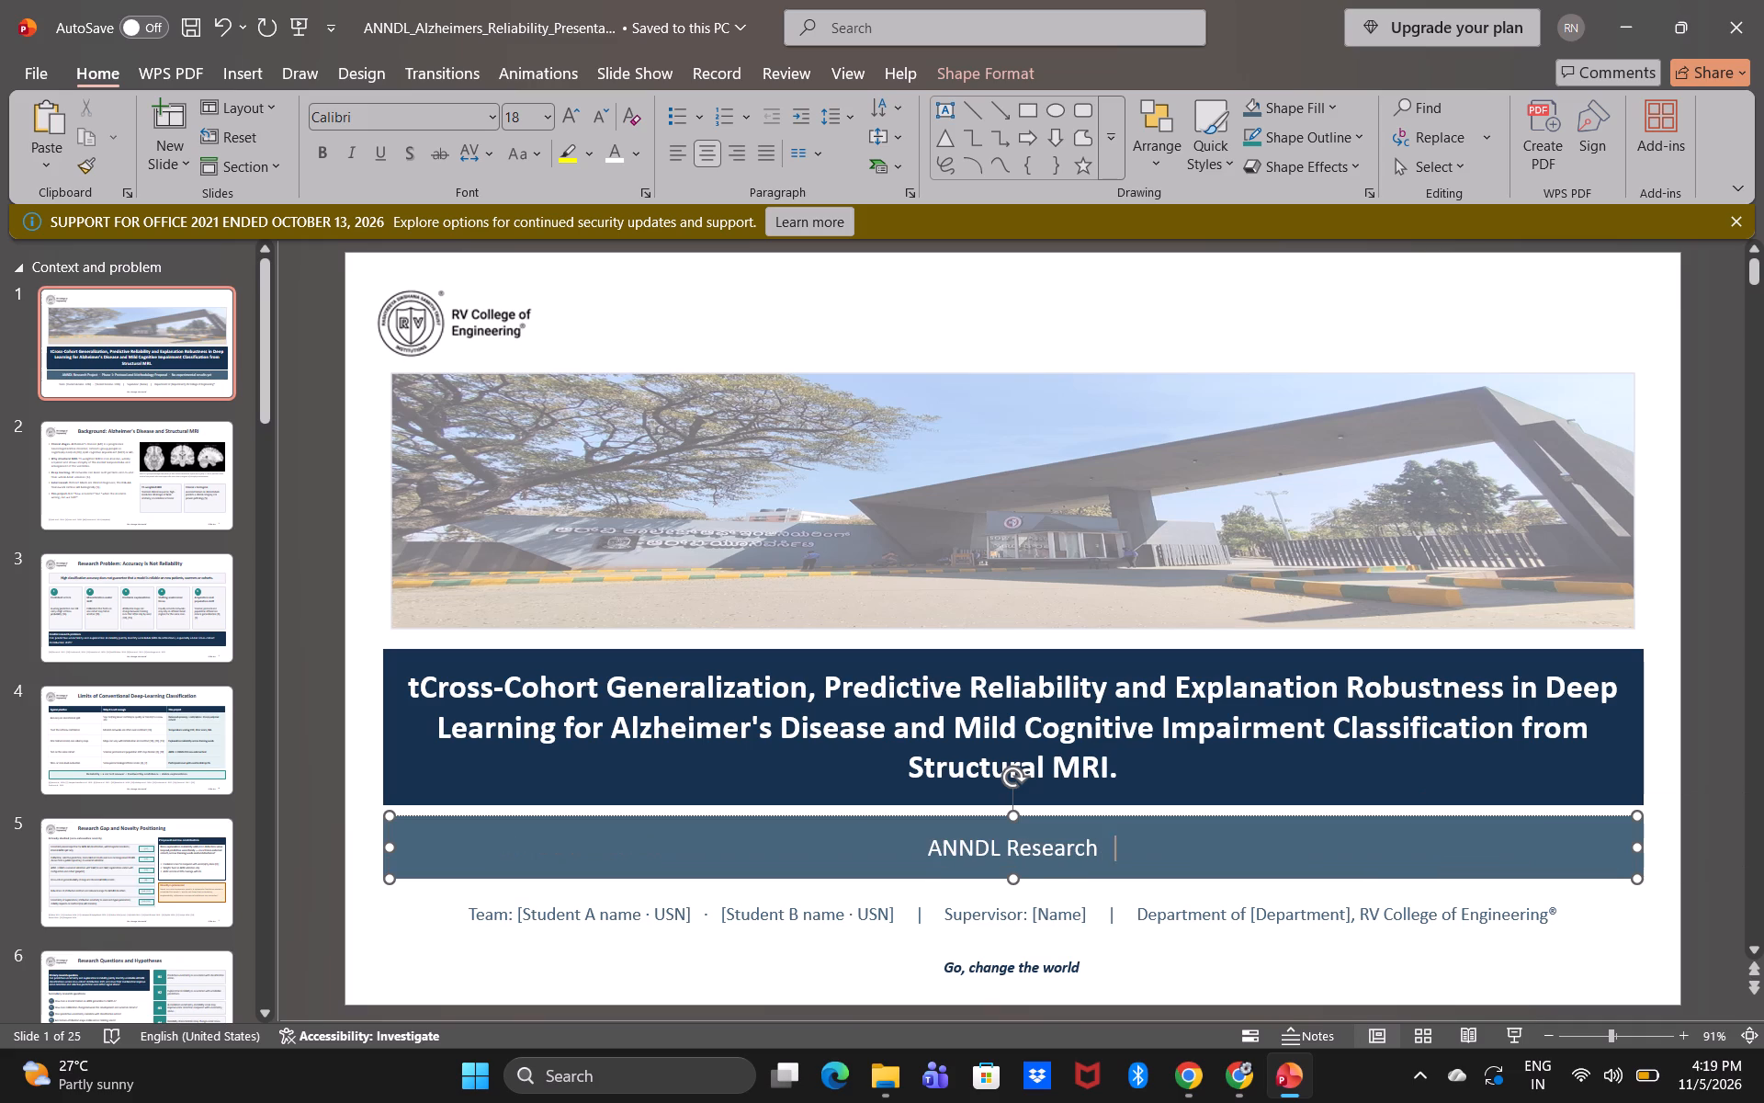
Replace "Research" in the title slide's subtitle bar so that it reads "ANNDL Project Based Learning".
double_click(1058, 846)
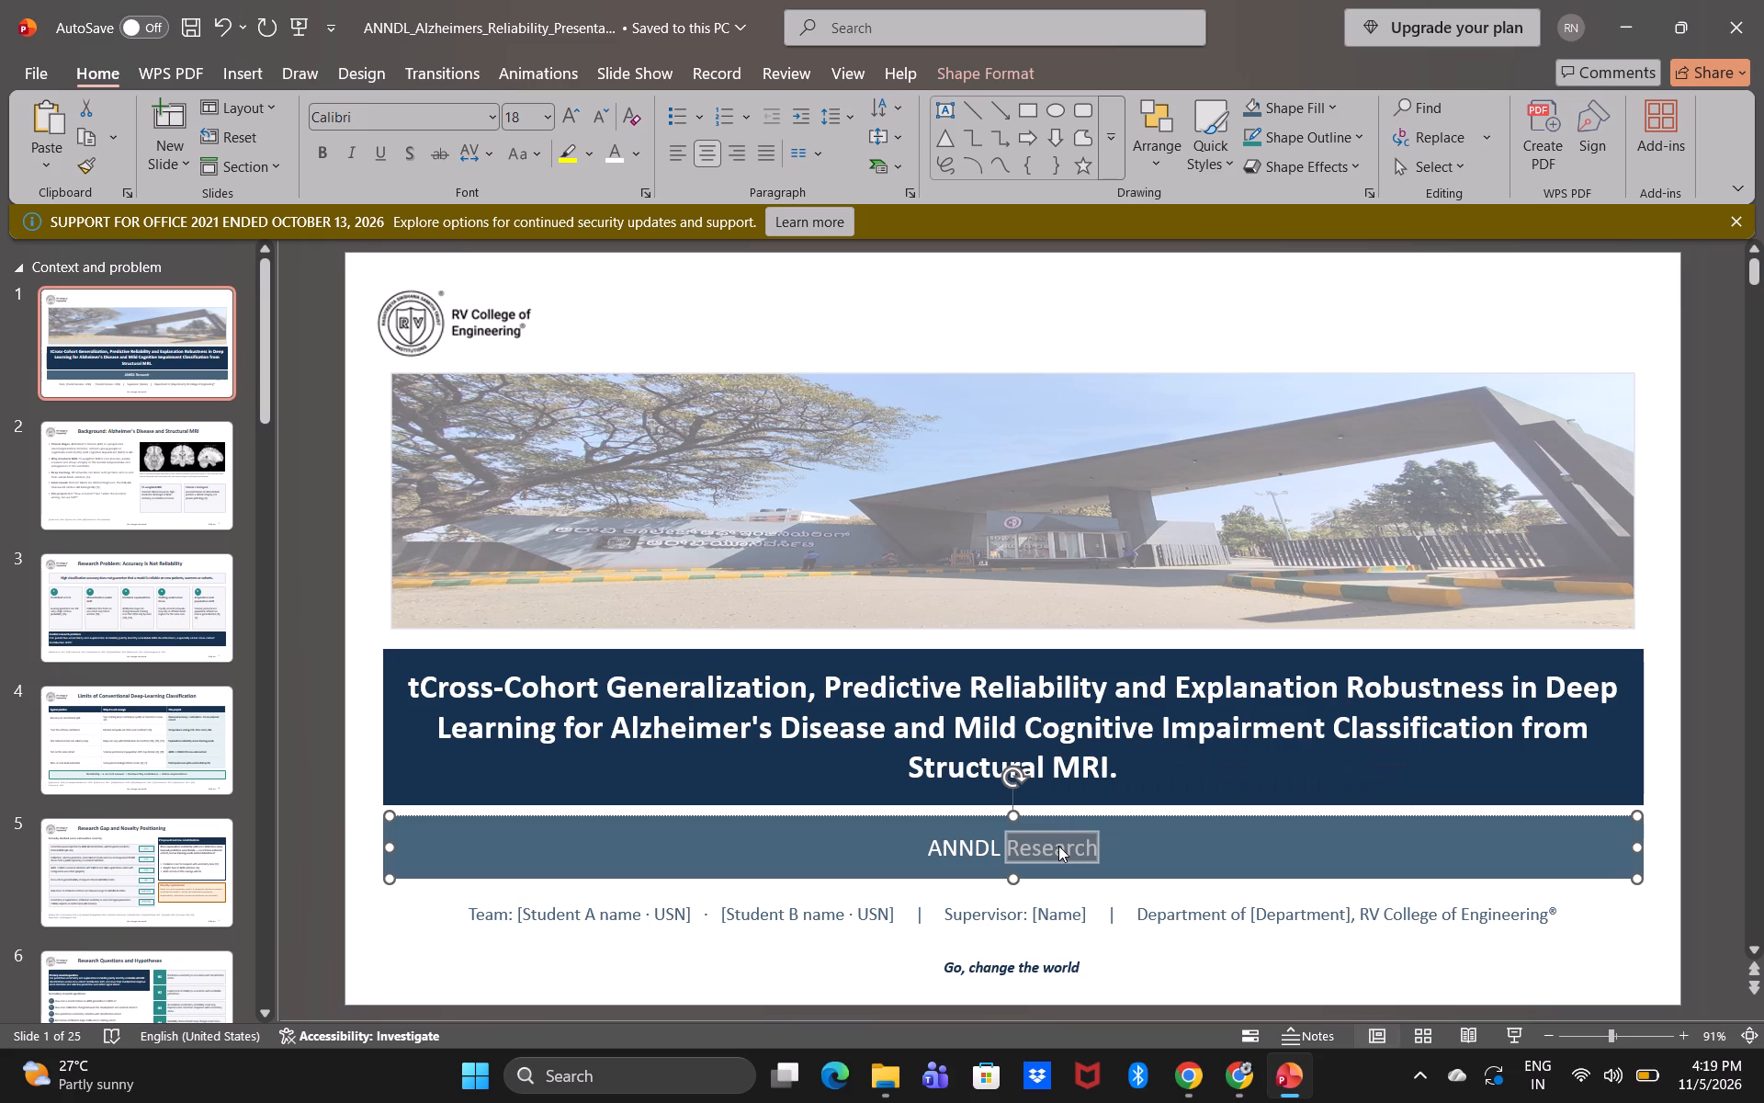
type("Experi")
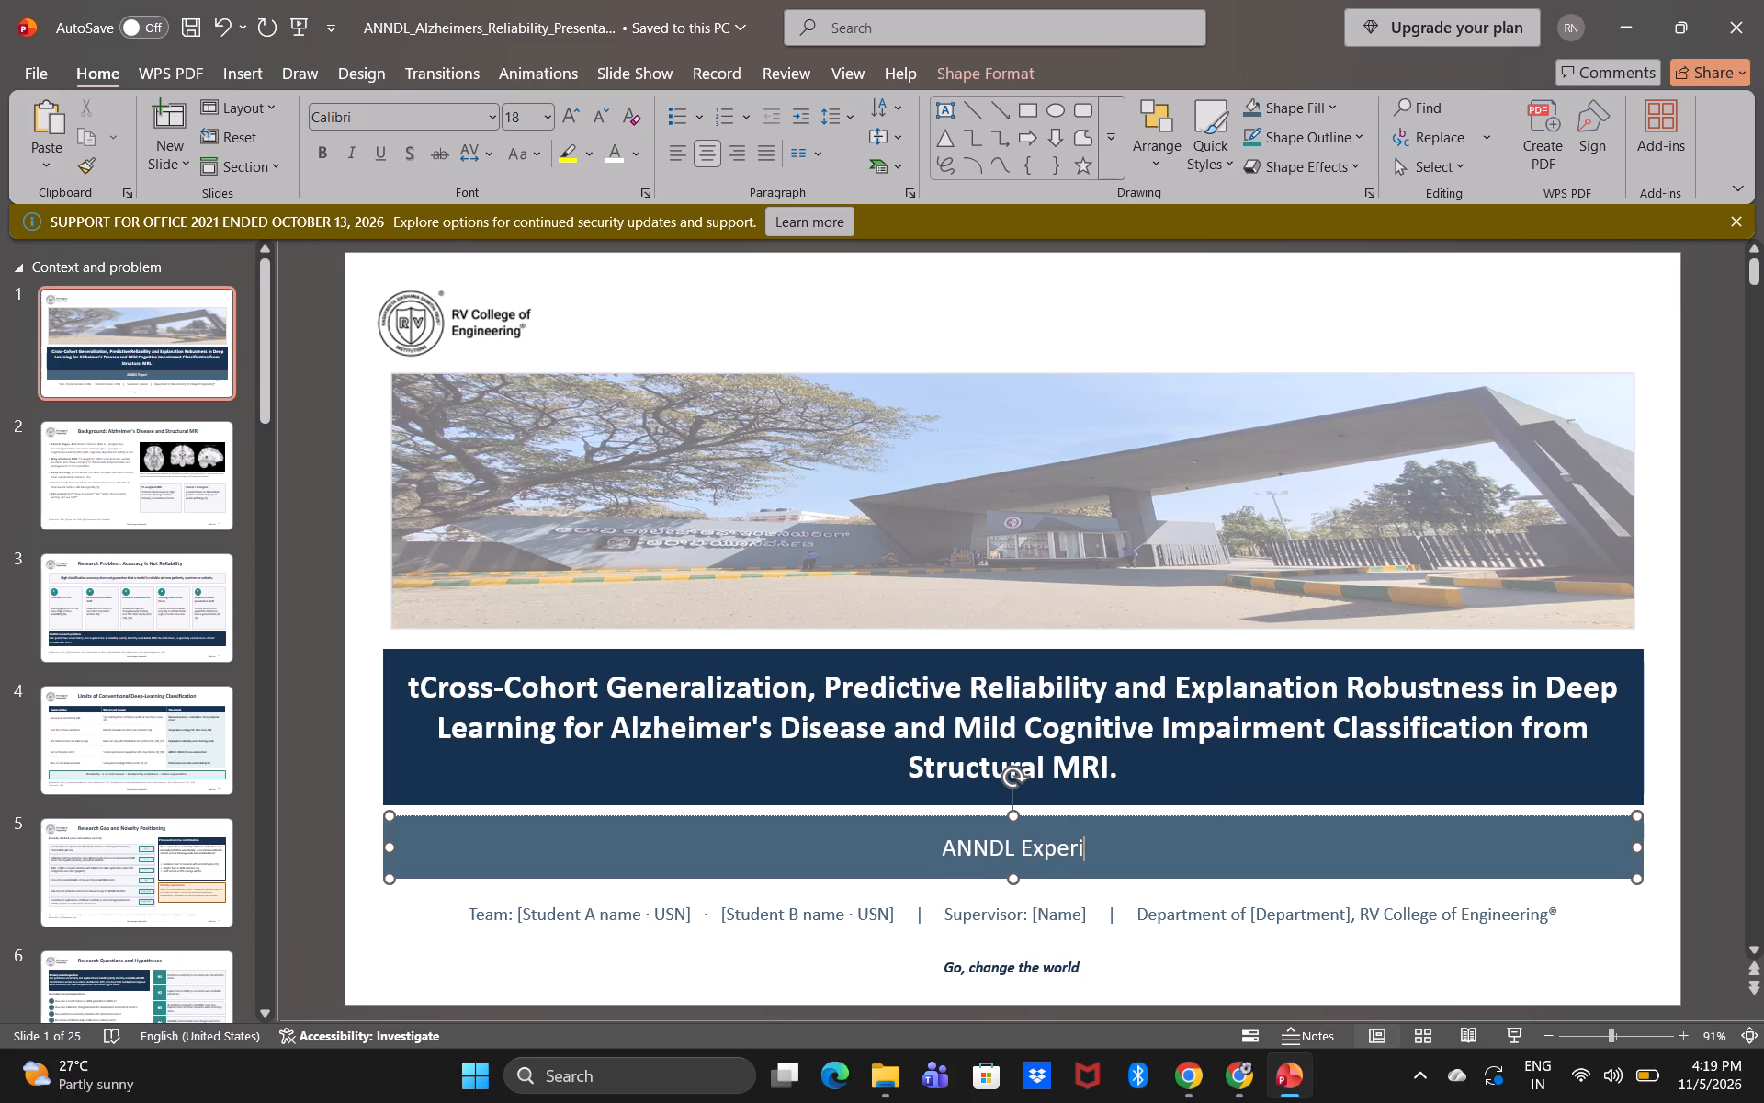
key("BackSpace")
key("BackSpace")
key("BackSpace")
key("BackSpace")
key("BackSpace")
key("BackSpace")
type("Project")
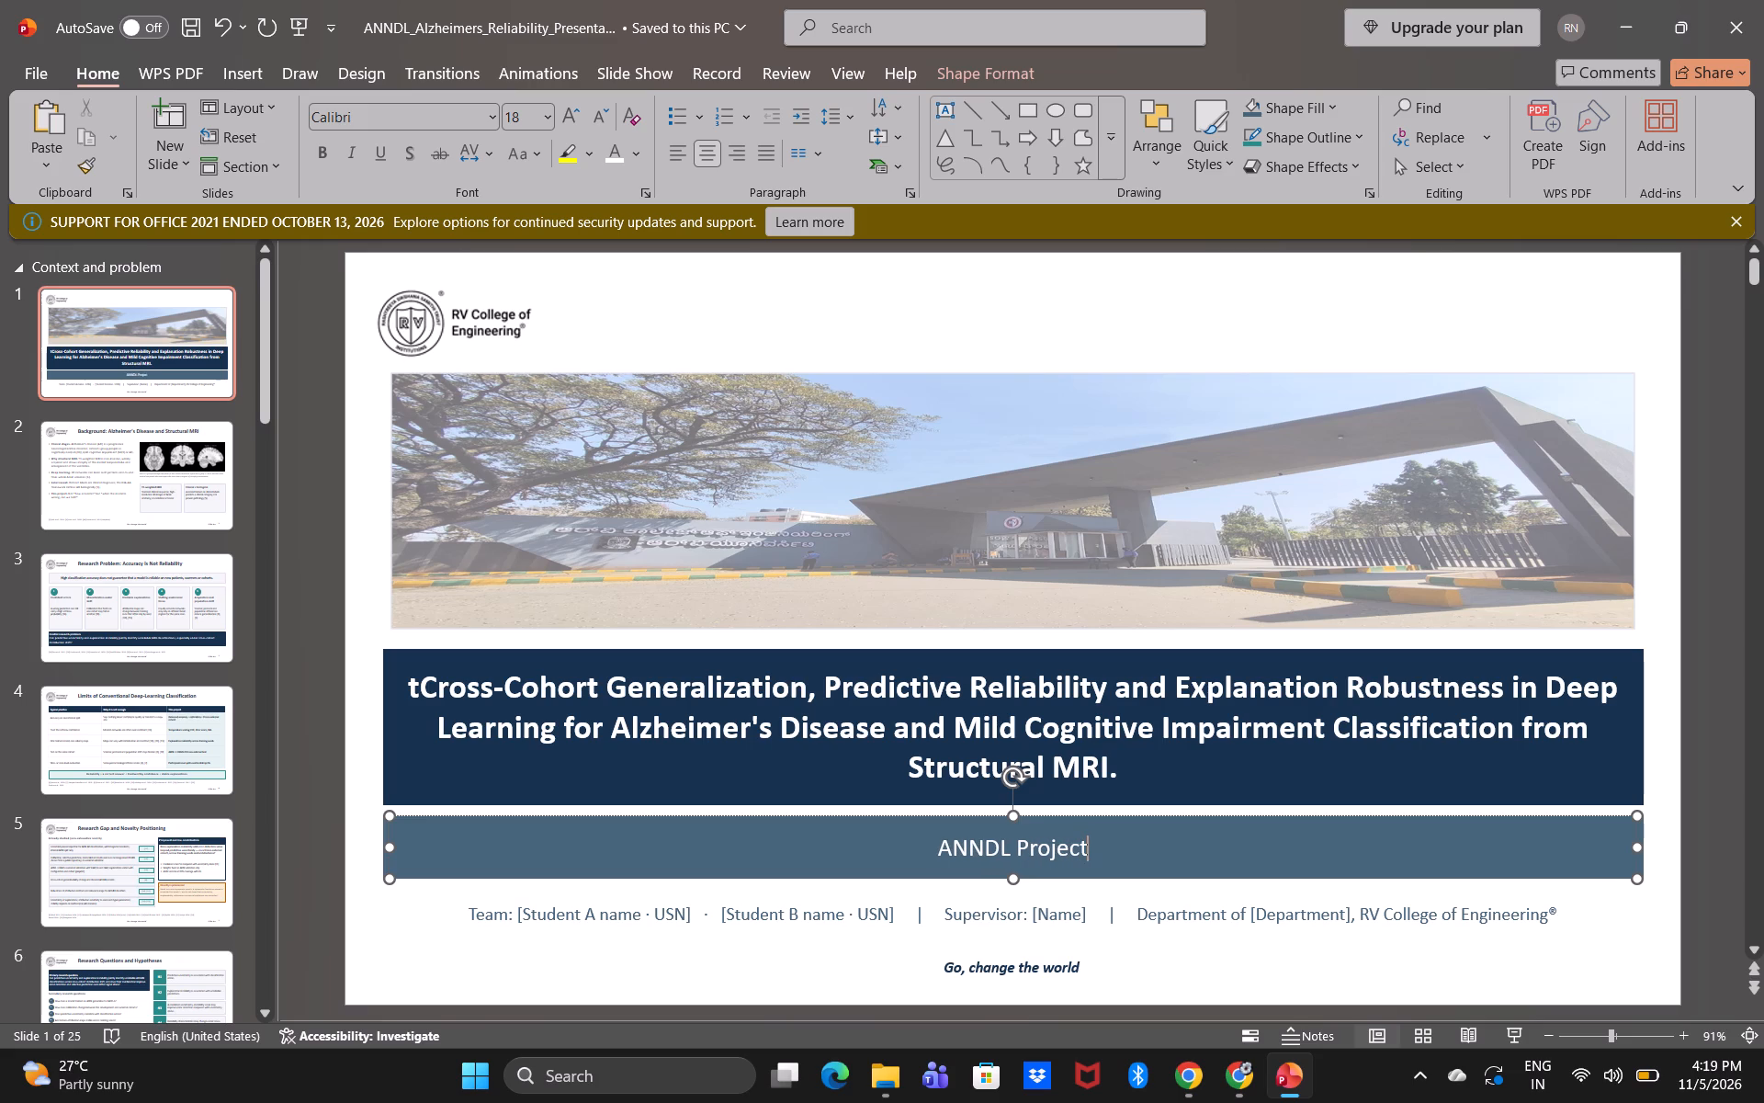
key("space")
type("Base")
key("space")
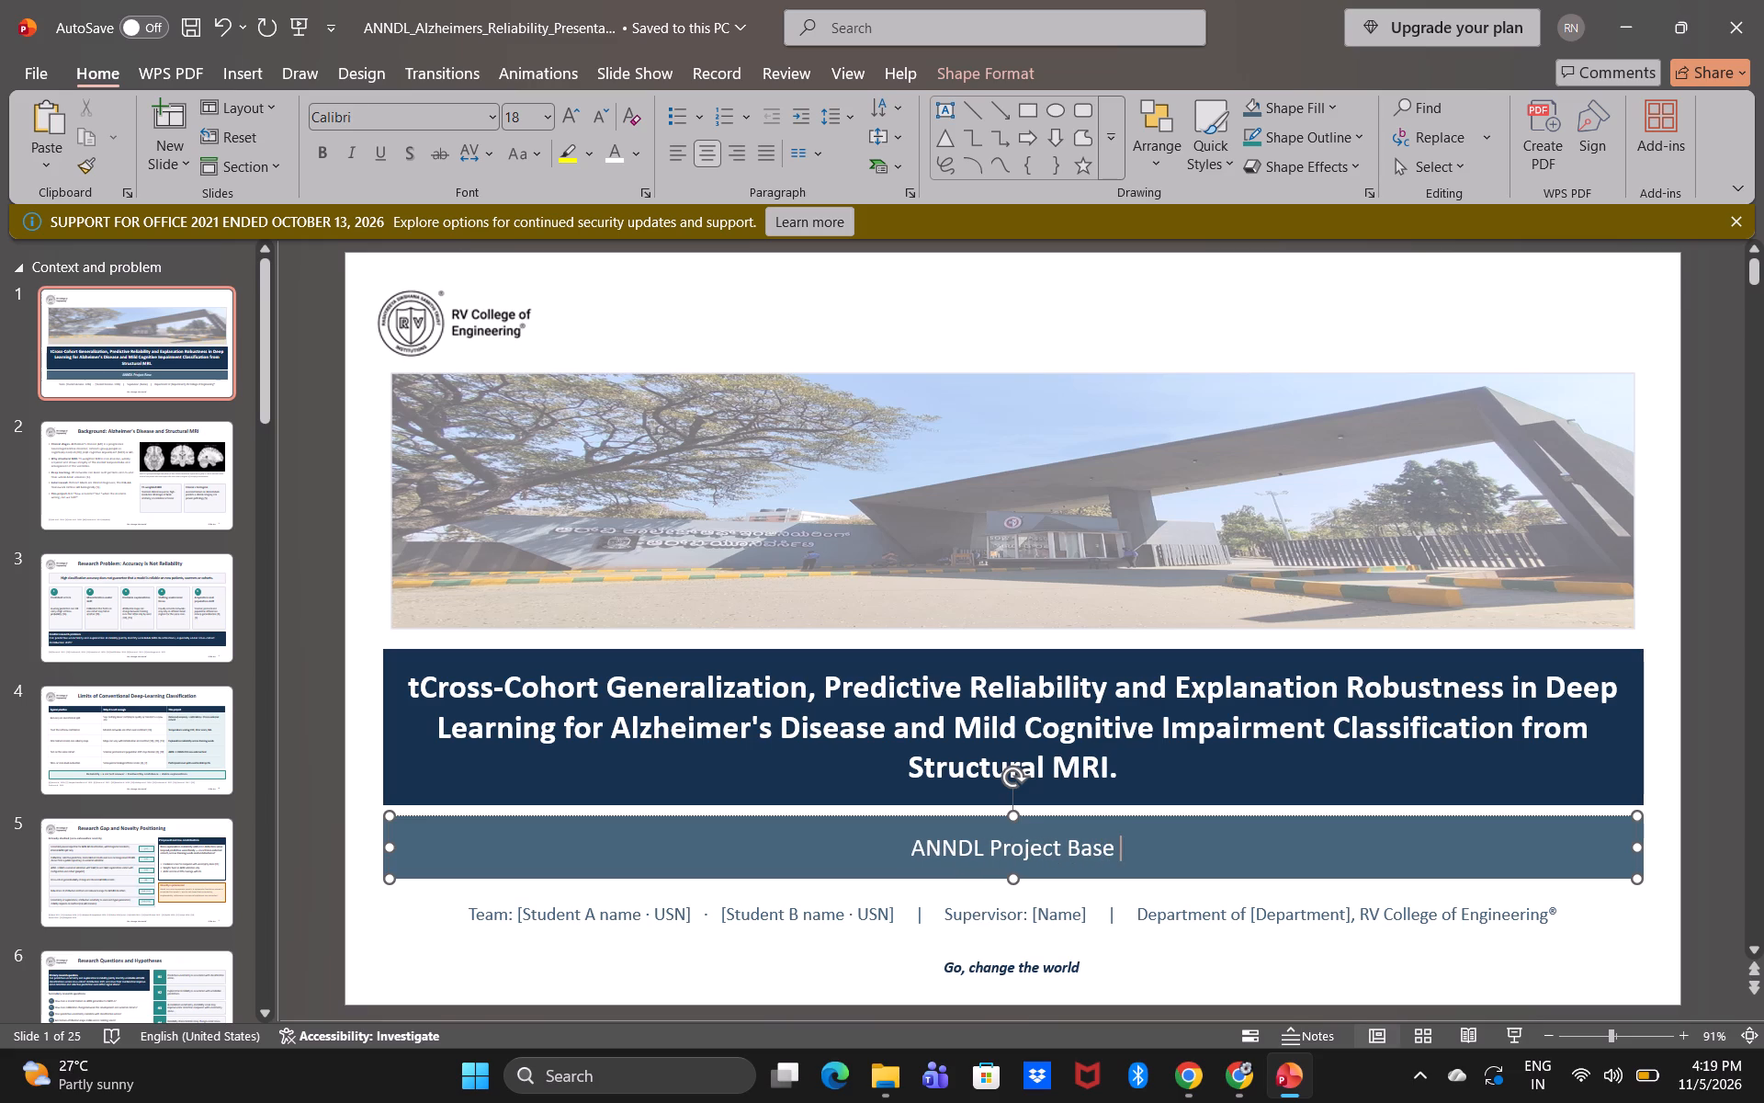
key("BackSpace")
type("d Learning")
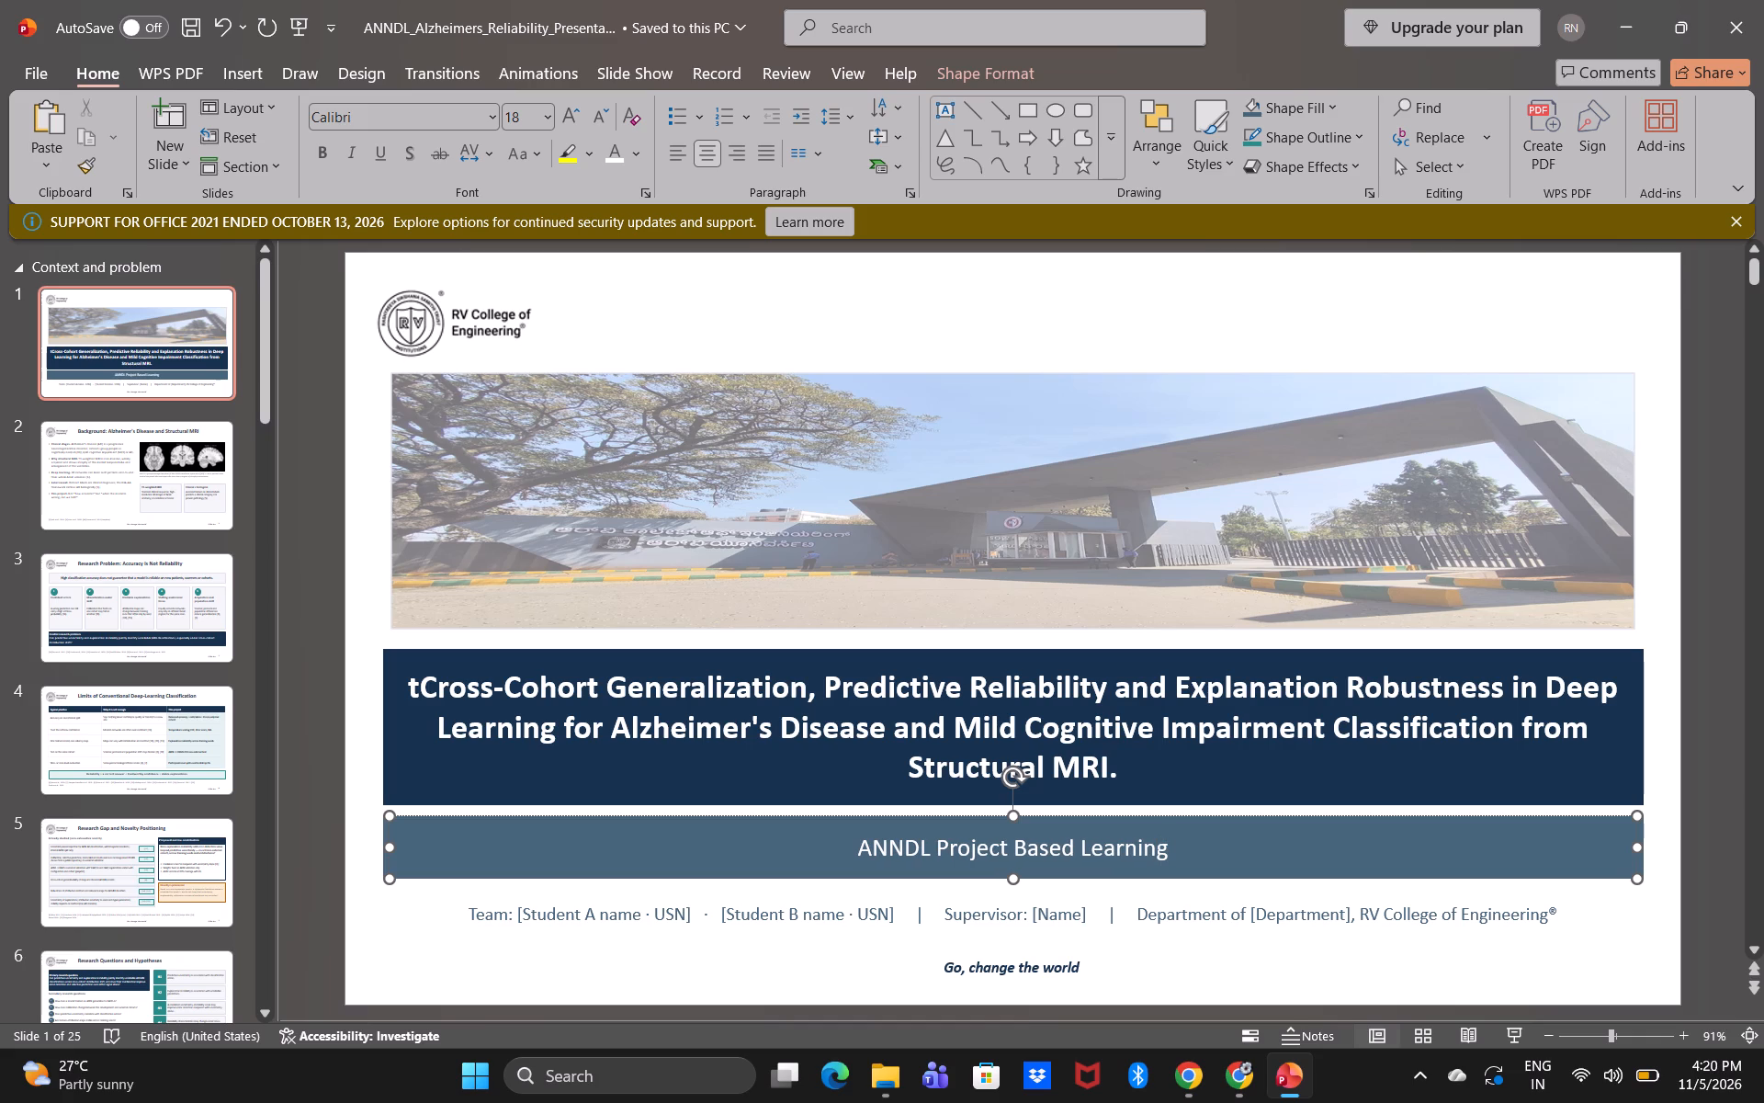
Replace the [Department] placeholder in the title slide's team line with "CS(AIML)".
left_click(1254, 915)
left_click_drag(1249, 916, 1339, 915)
key("Delete")
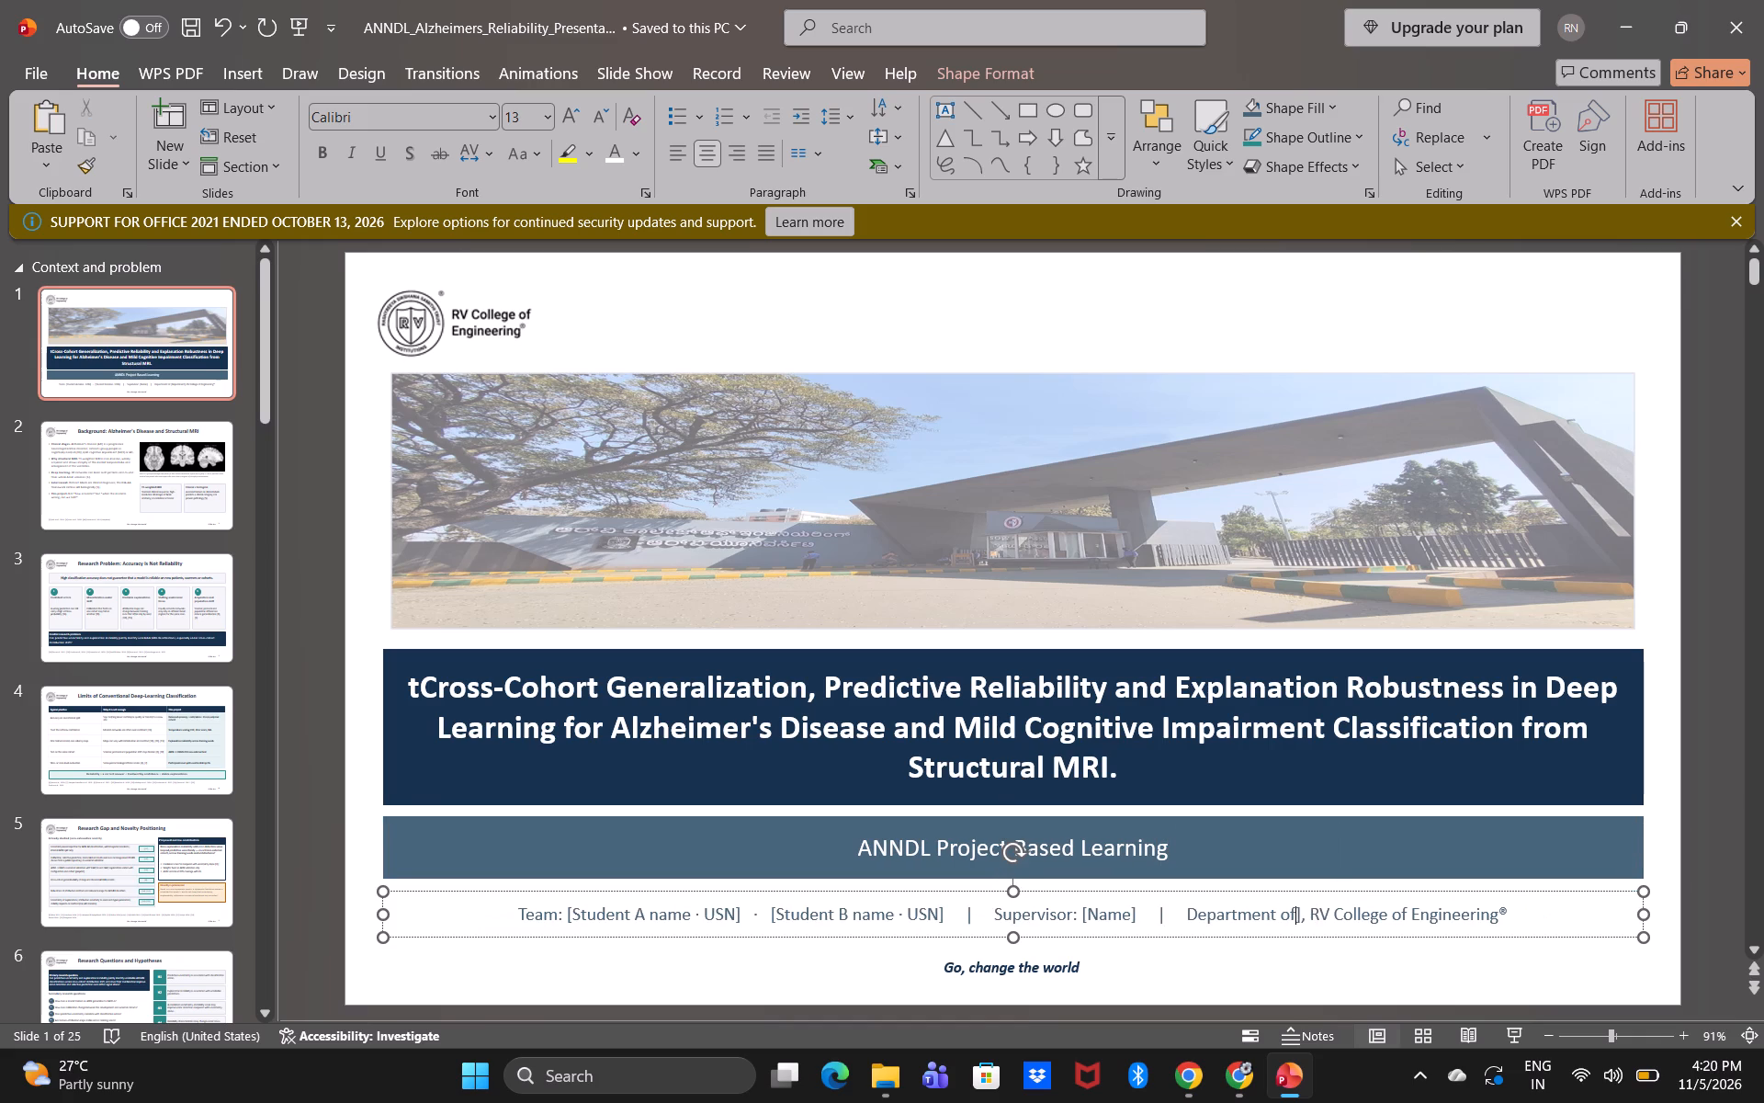
key("Delete")
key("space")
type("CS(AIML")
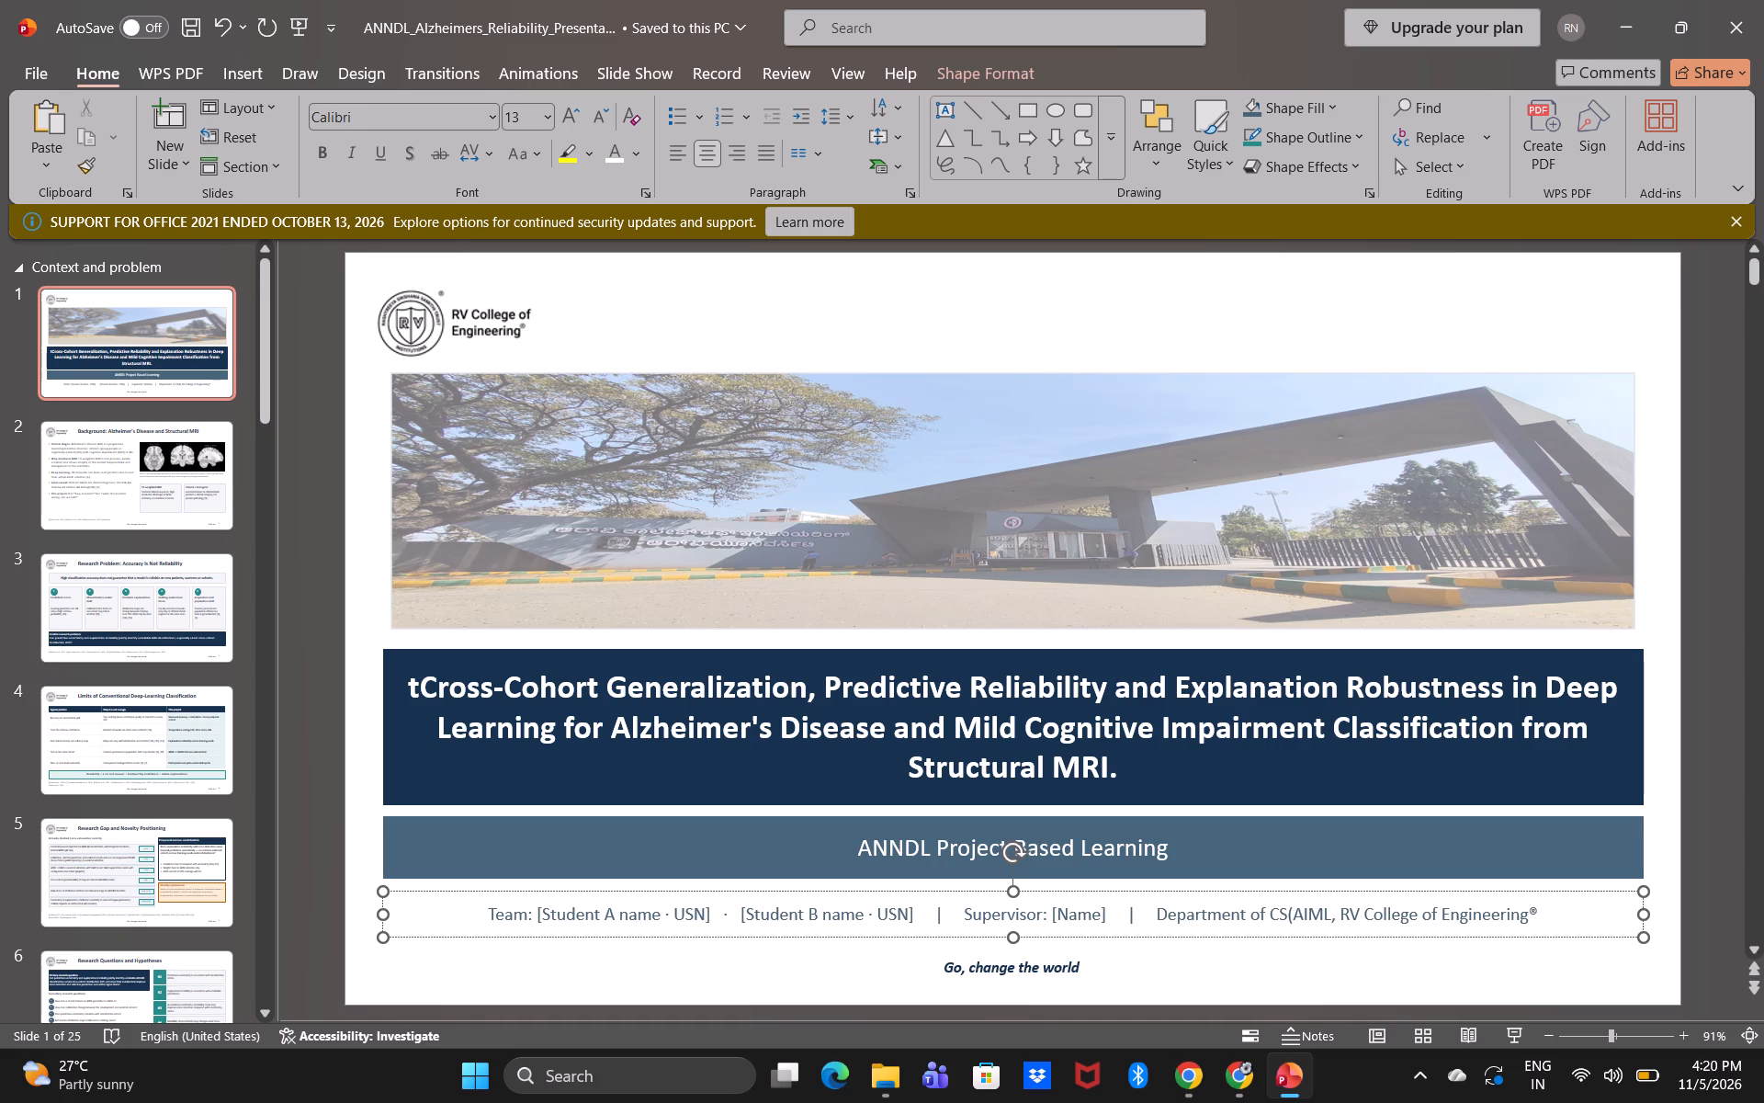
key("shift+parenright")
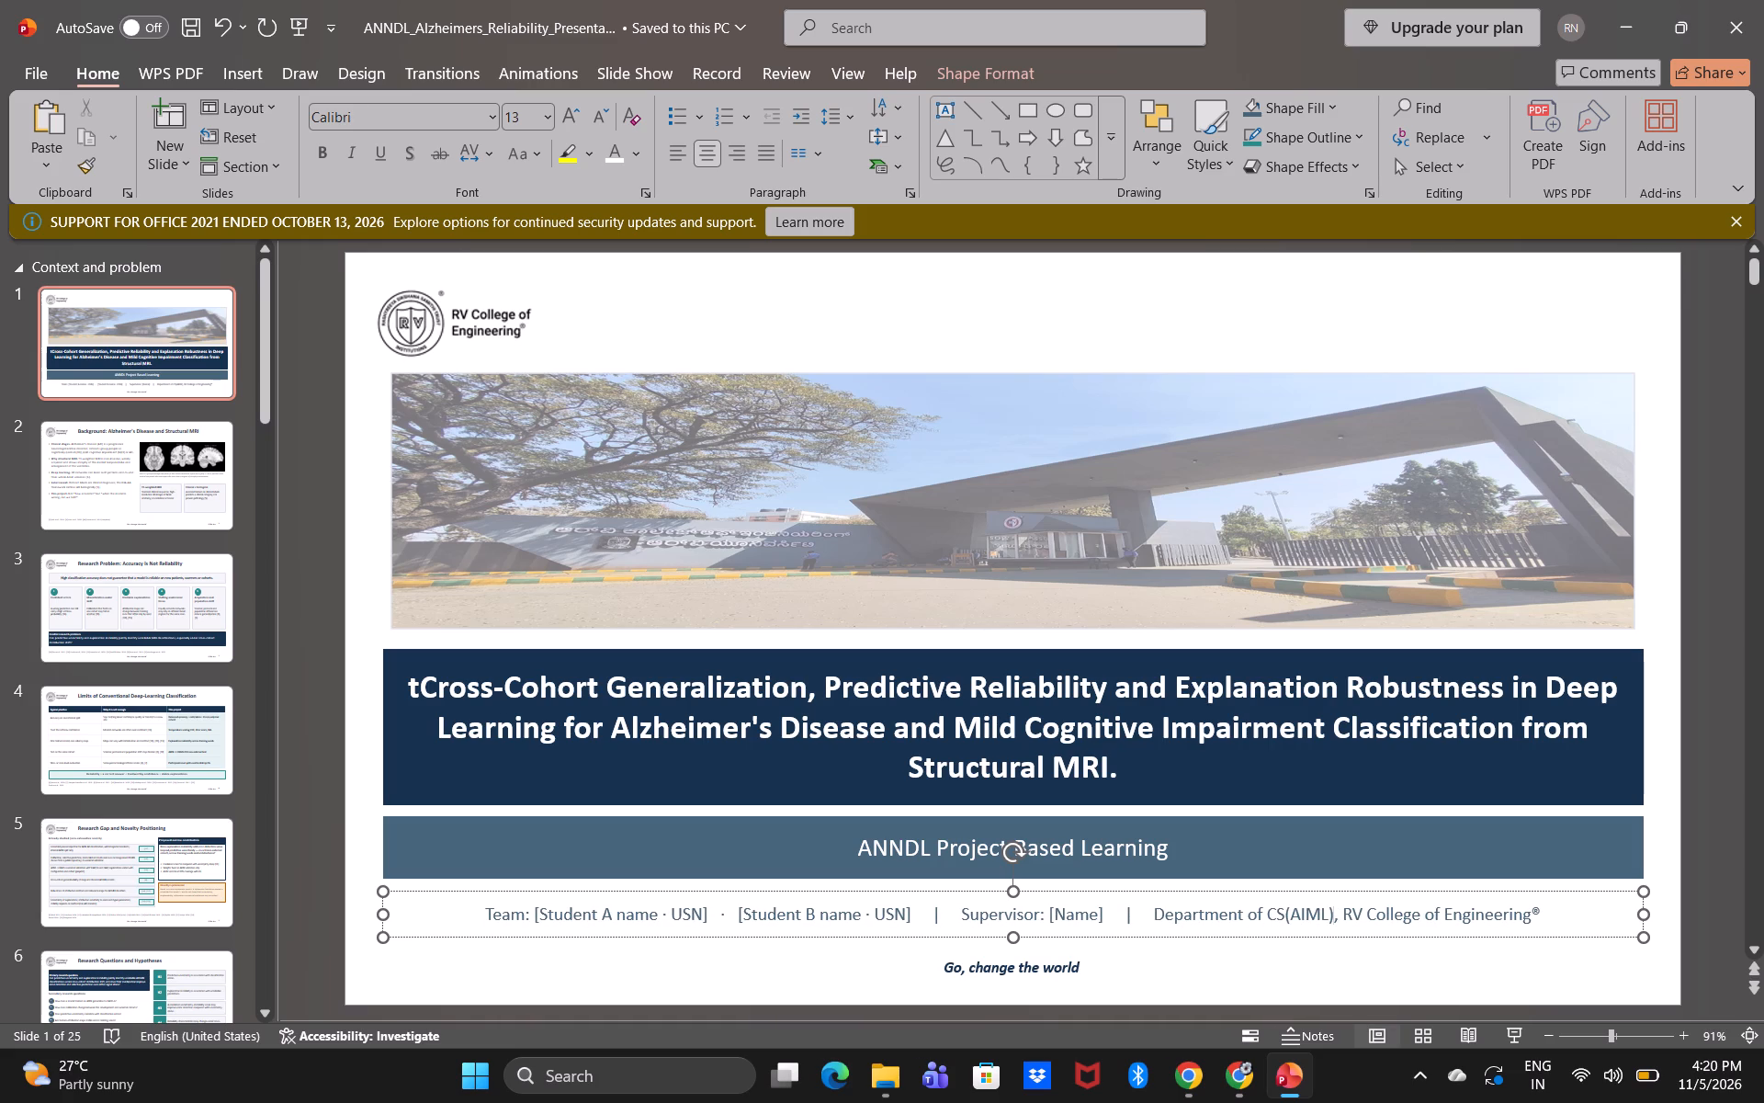
Replace both student placeholders after "Team:" with the first team member's full name in capitals, followed by a comma.
left_click_drag(536, 915, 916, 901)
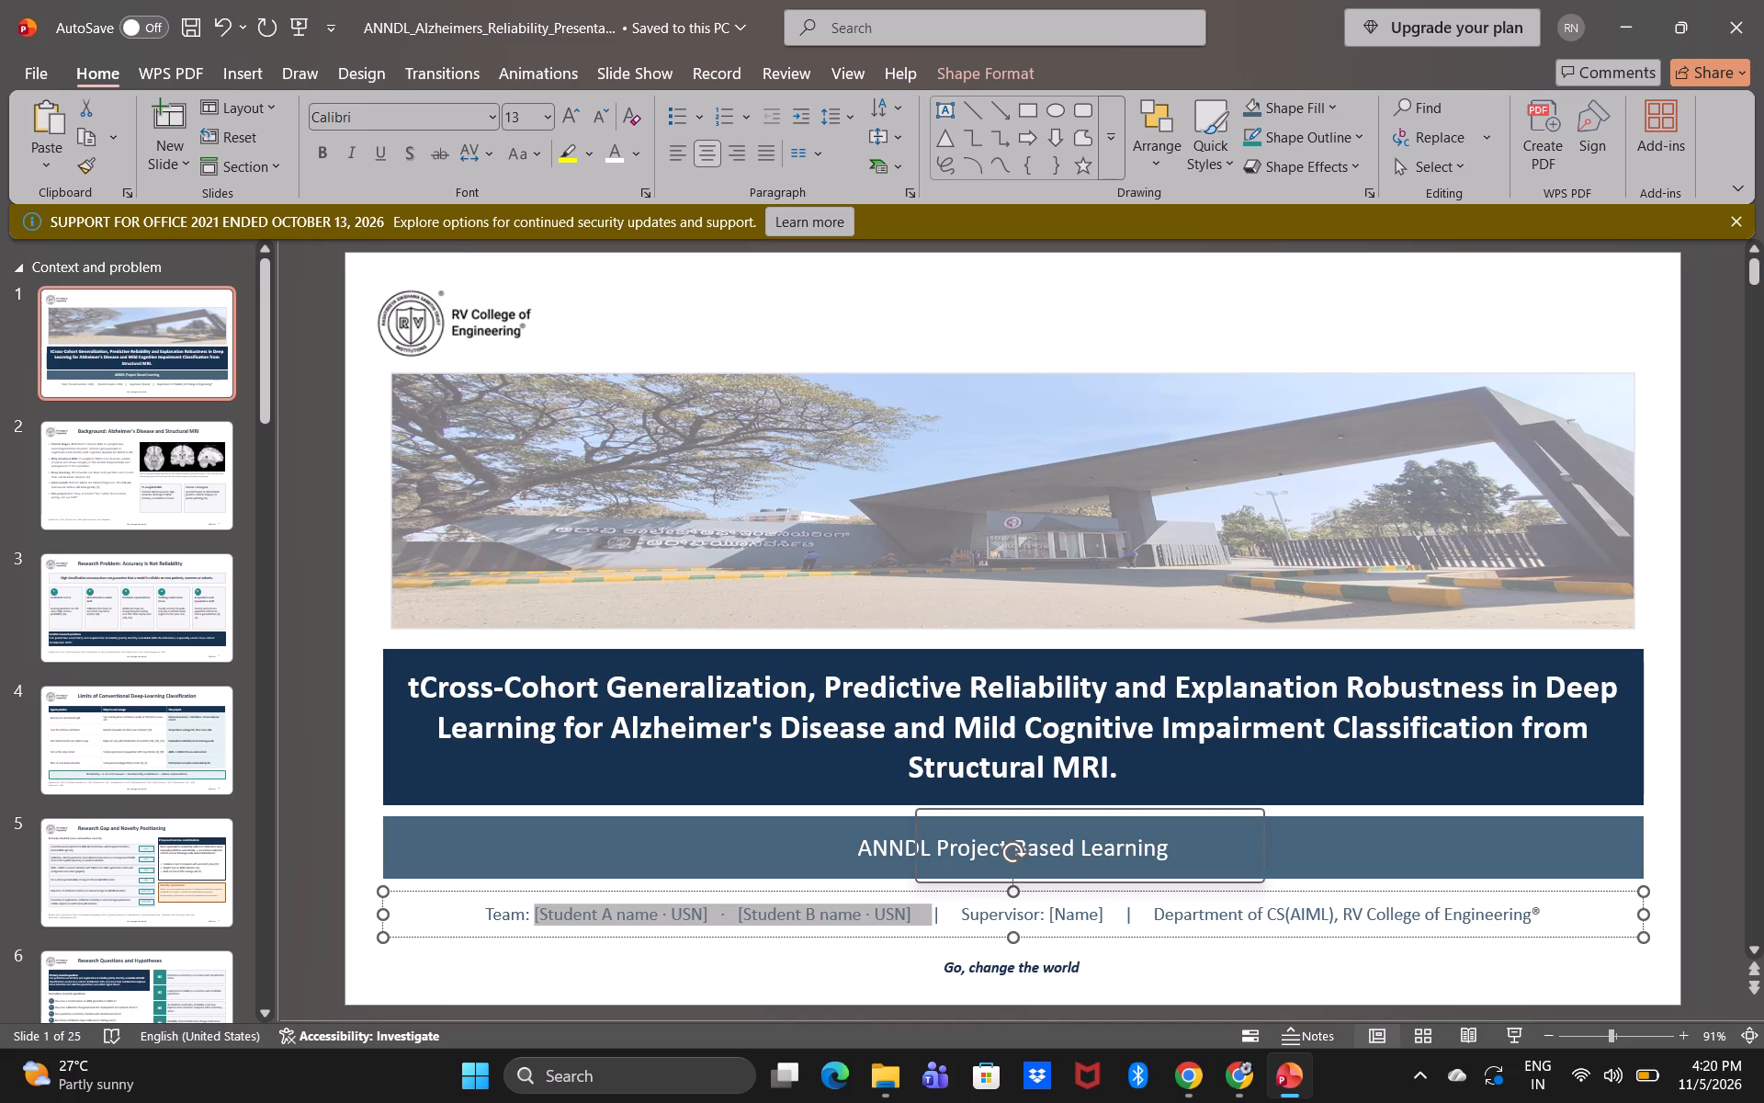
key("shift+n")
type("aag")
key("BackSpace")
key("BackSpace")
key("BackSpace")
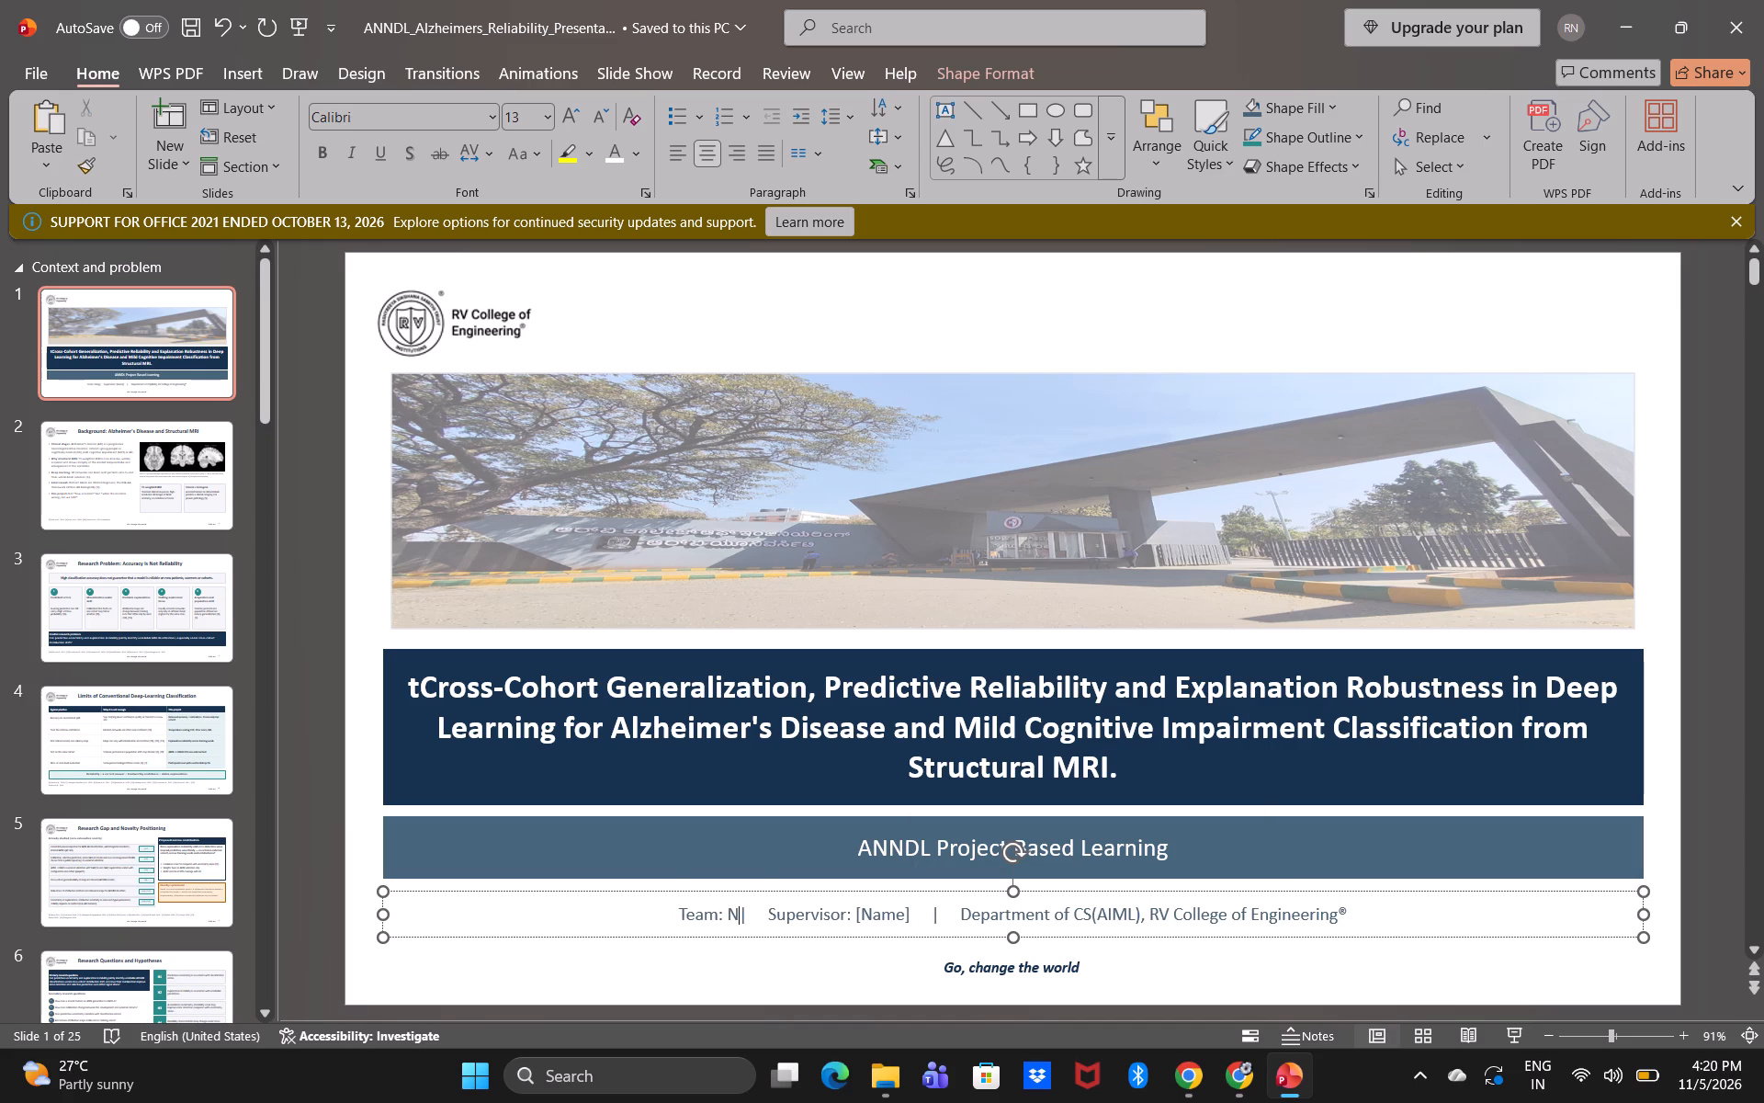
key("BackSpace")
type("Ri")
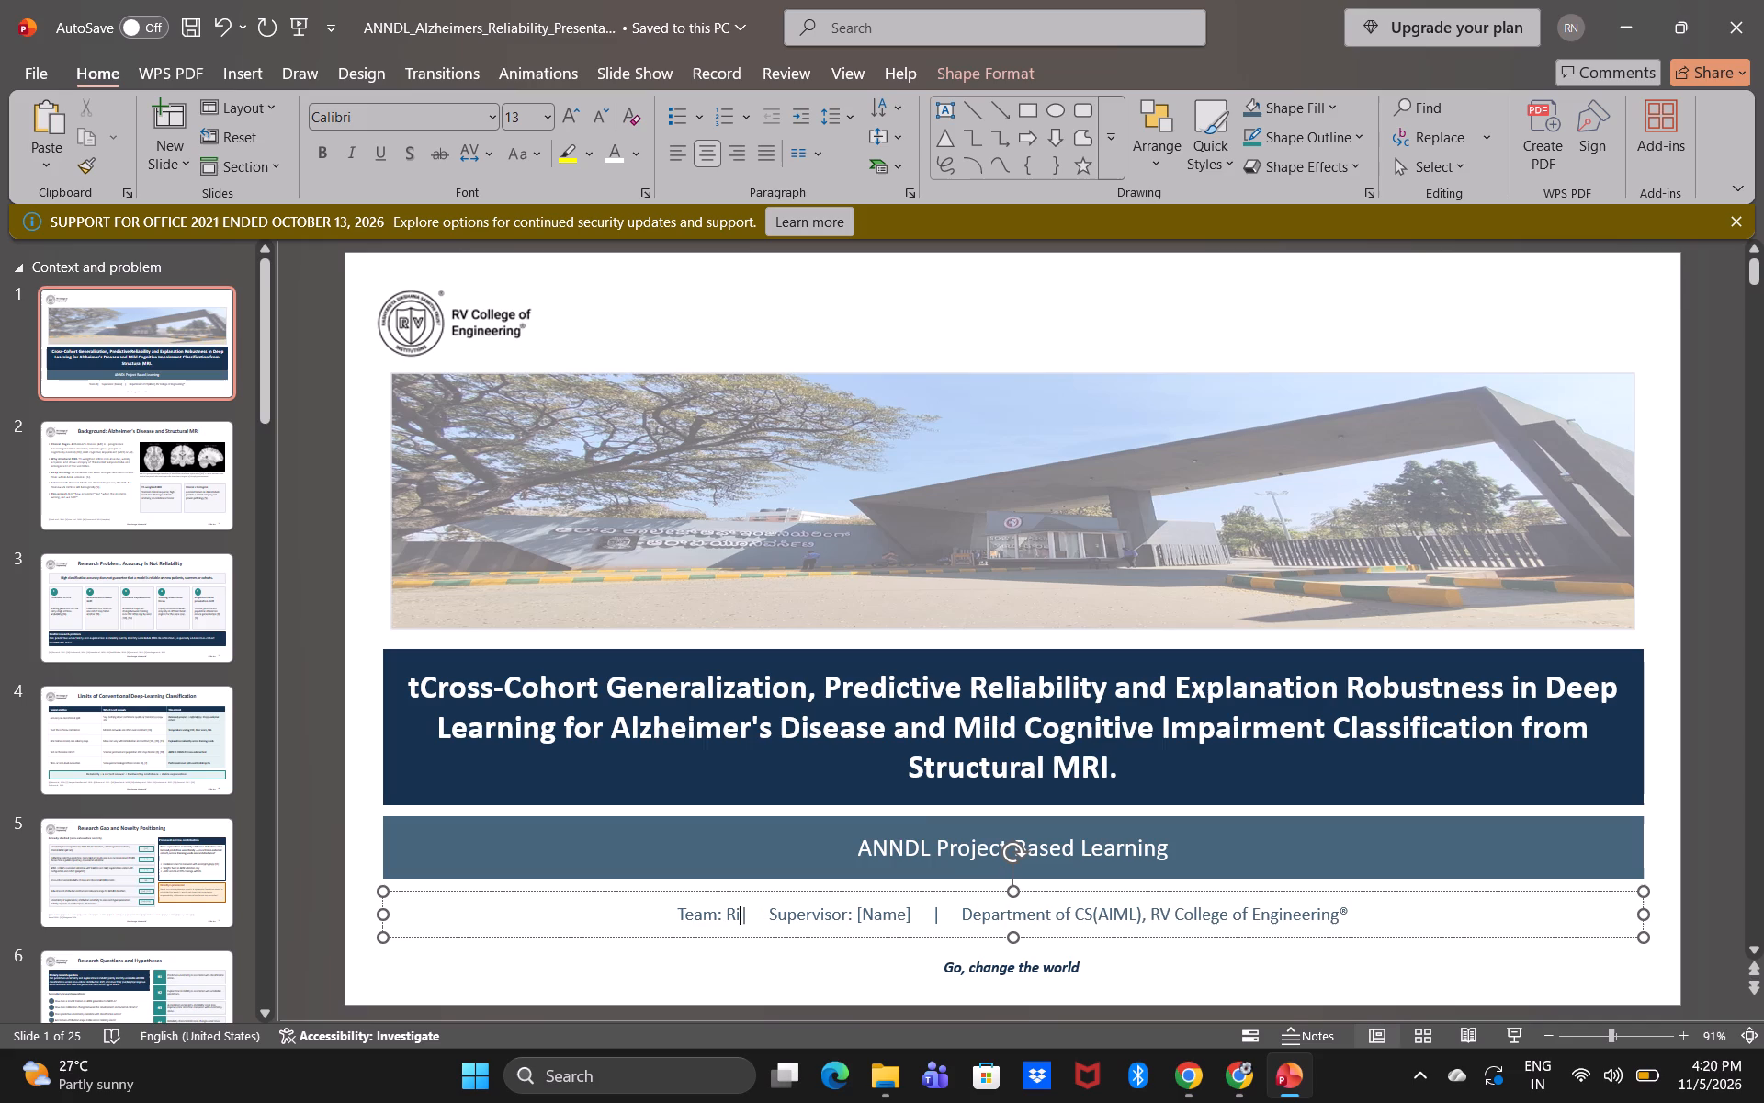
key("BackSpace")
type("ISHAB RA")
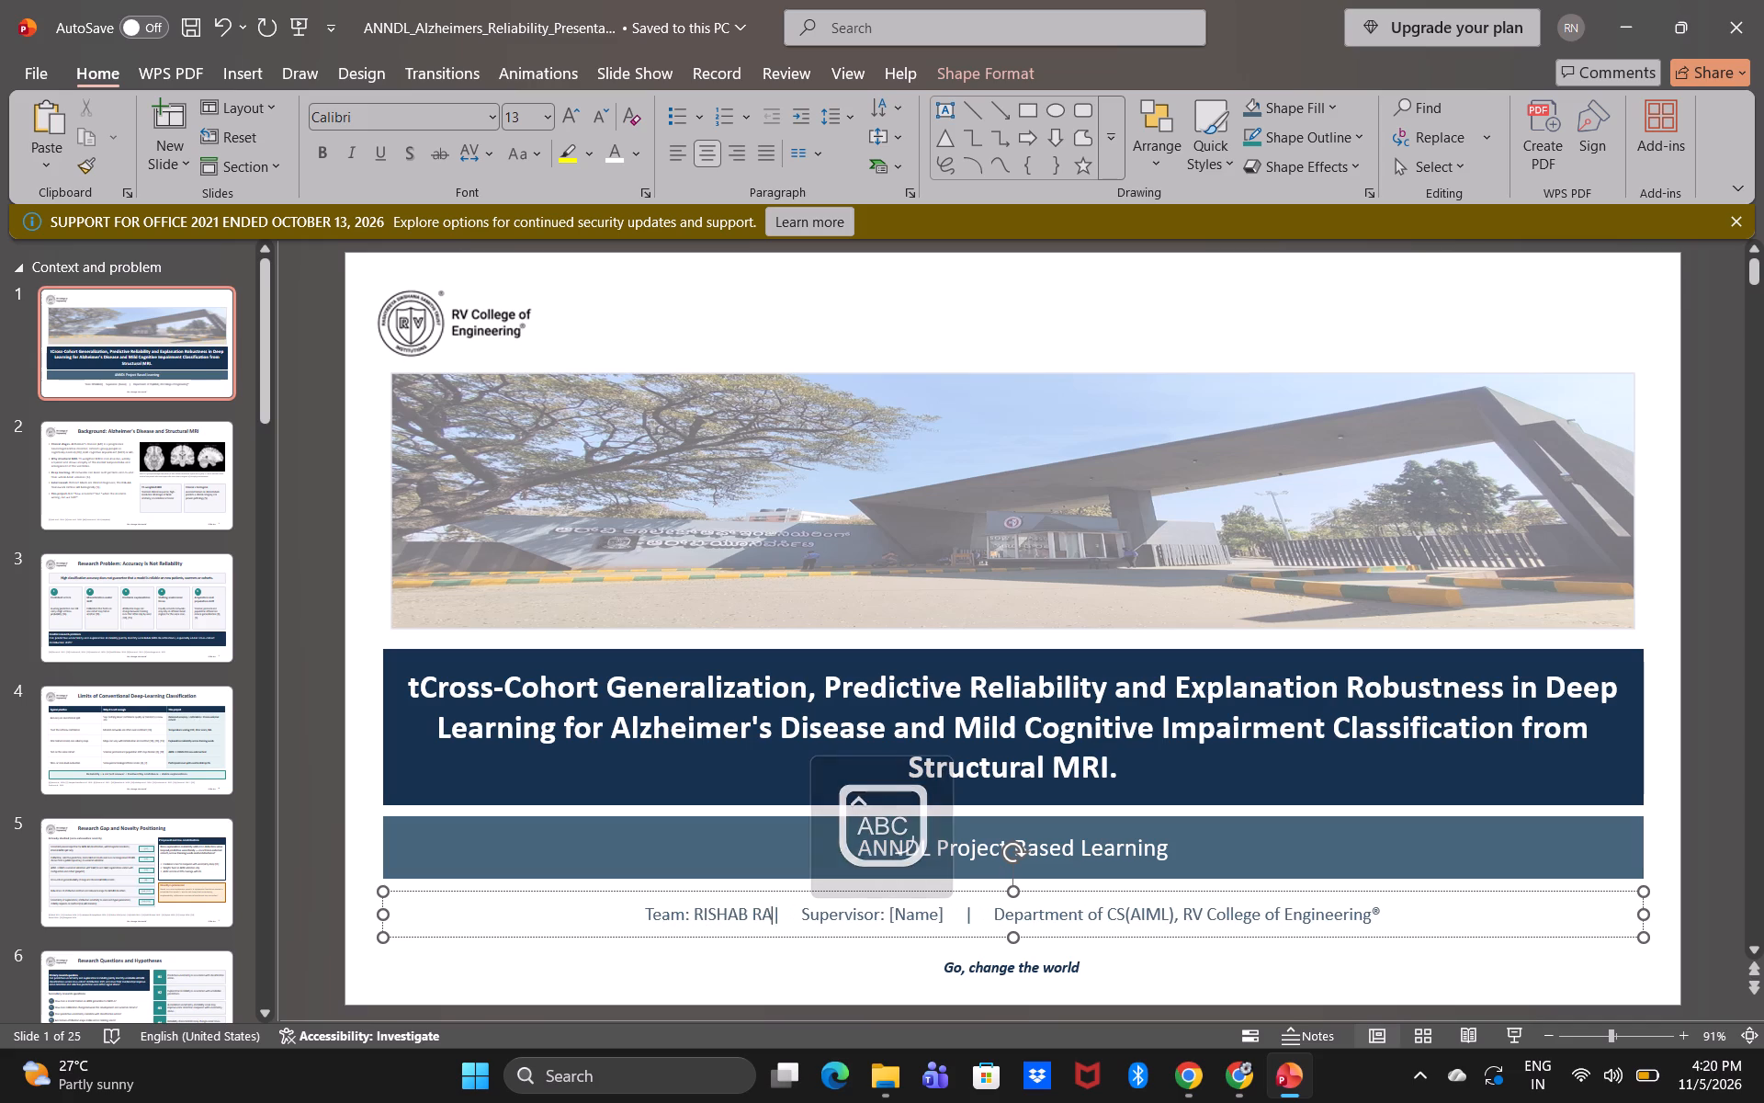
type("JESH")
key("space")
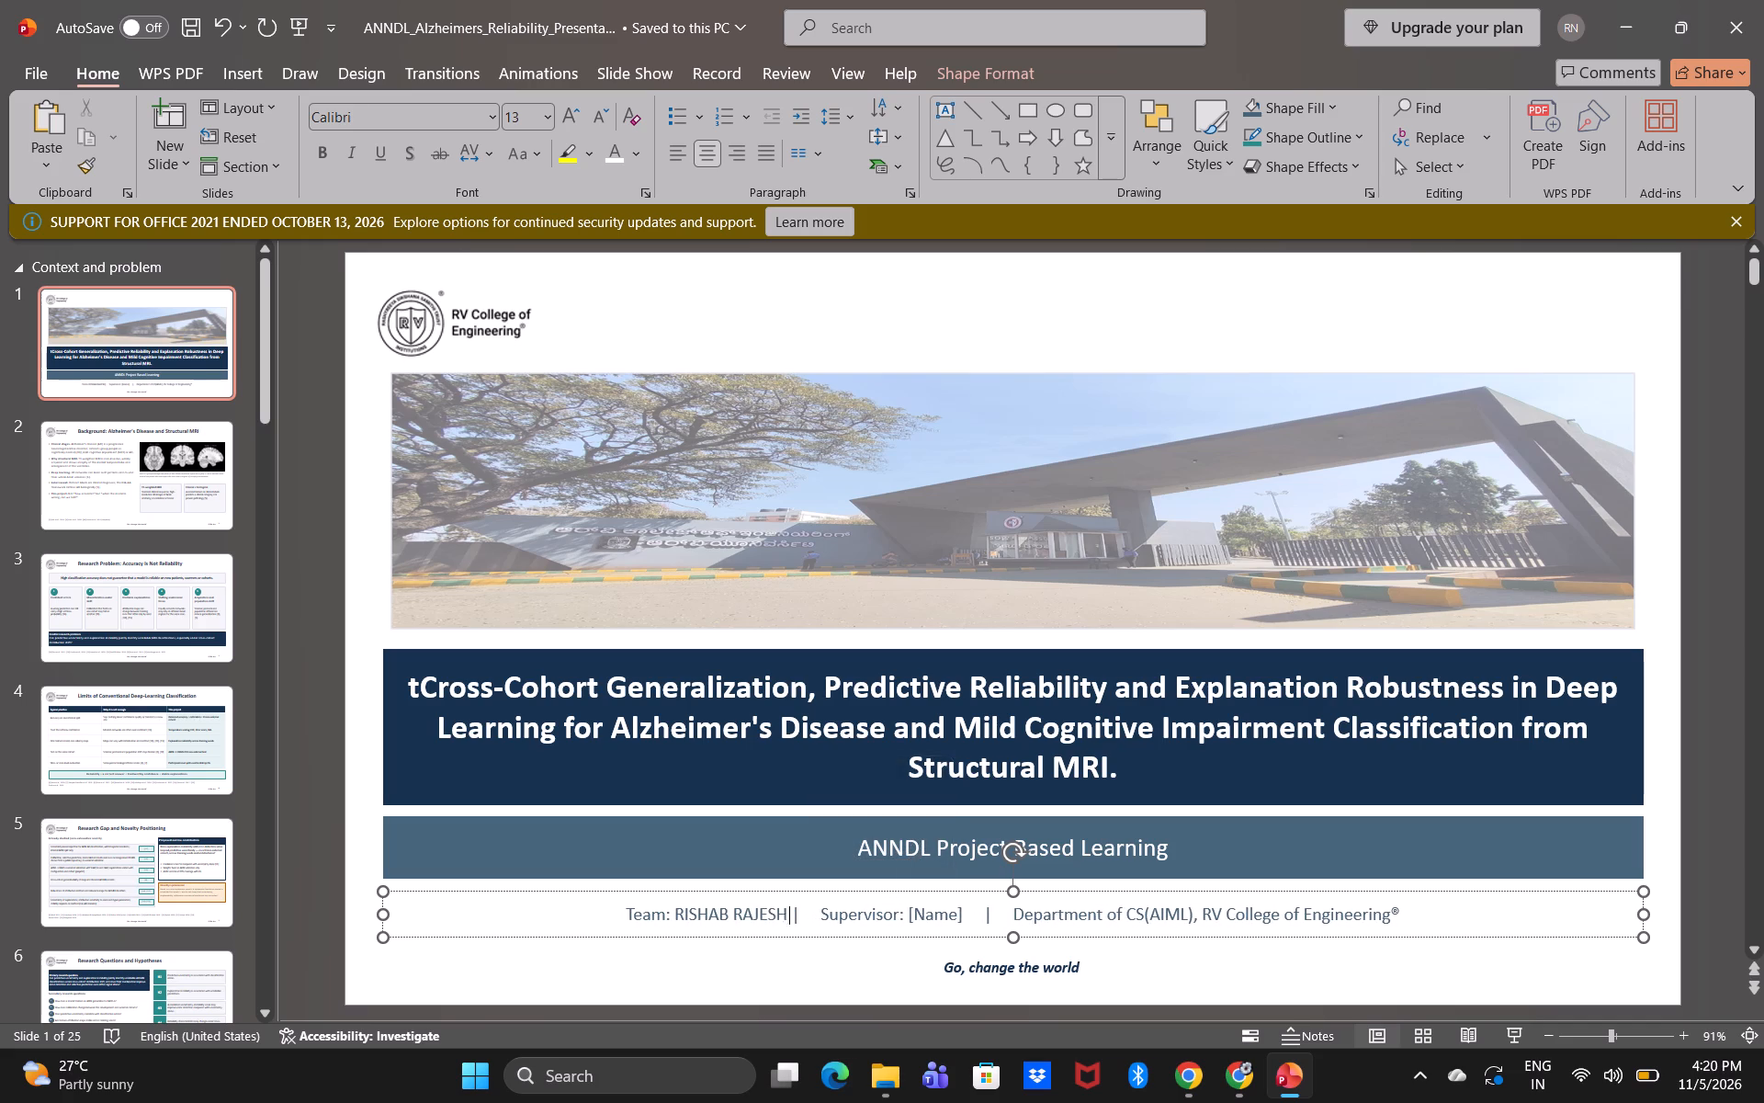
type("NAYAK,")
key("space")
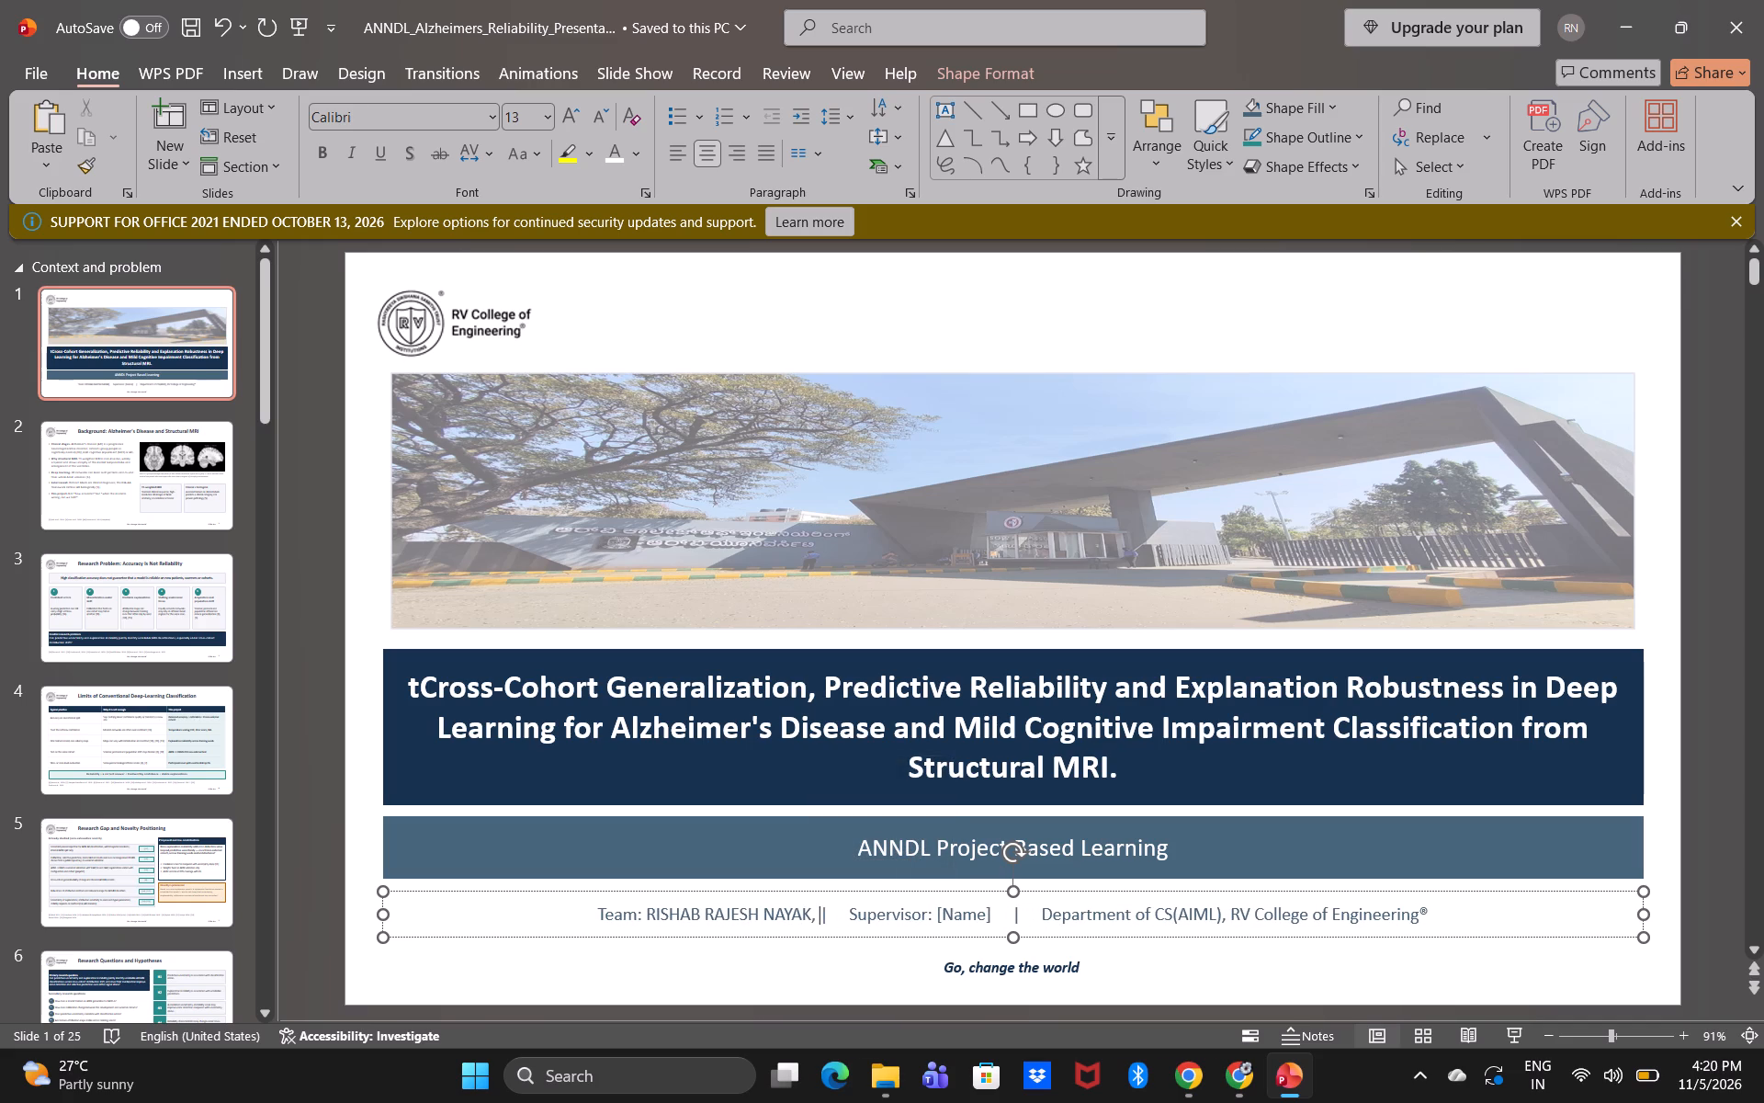
Add the second and third team members' full names in capitals to the team line, separated by a comma.
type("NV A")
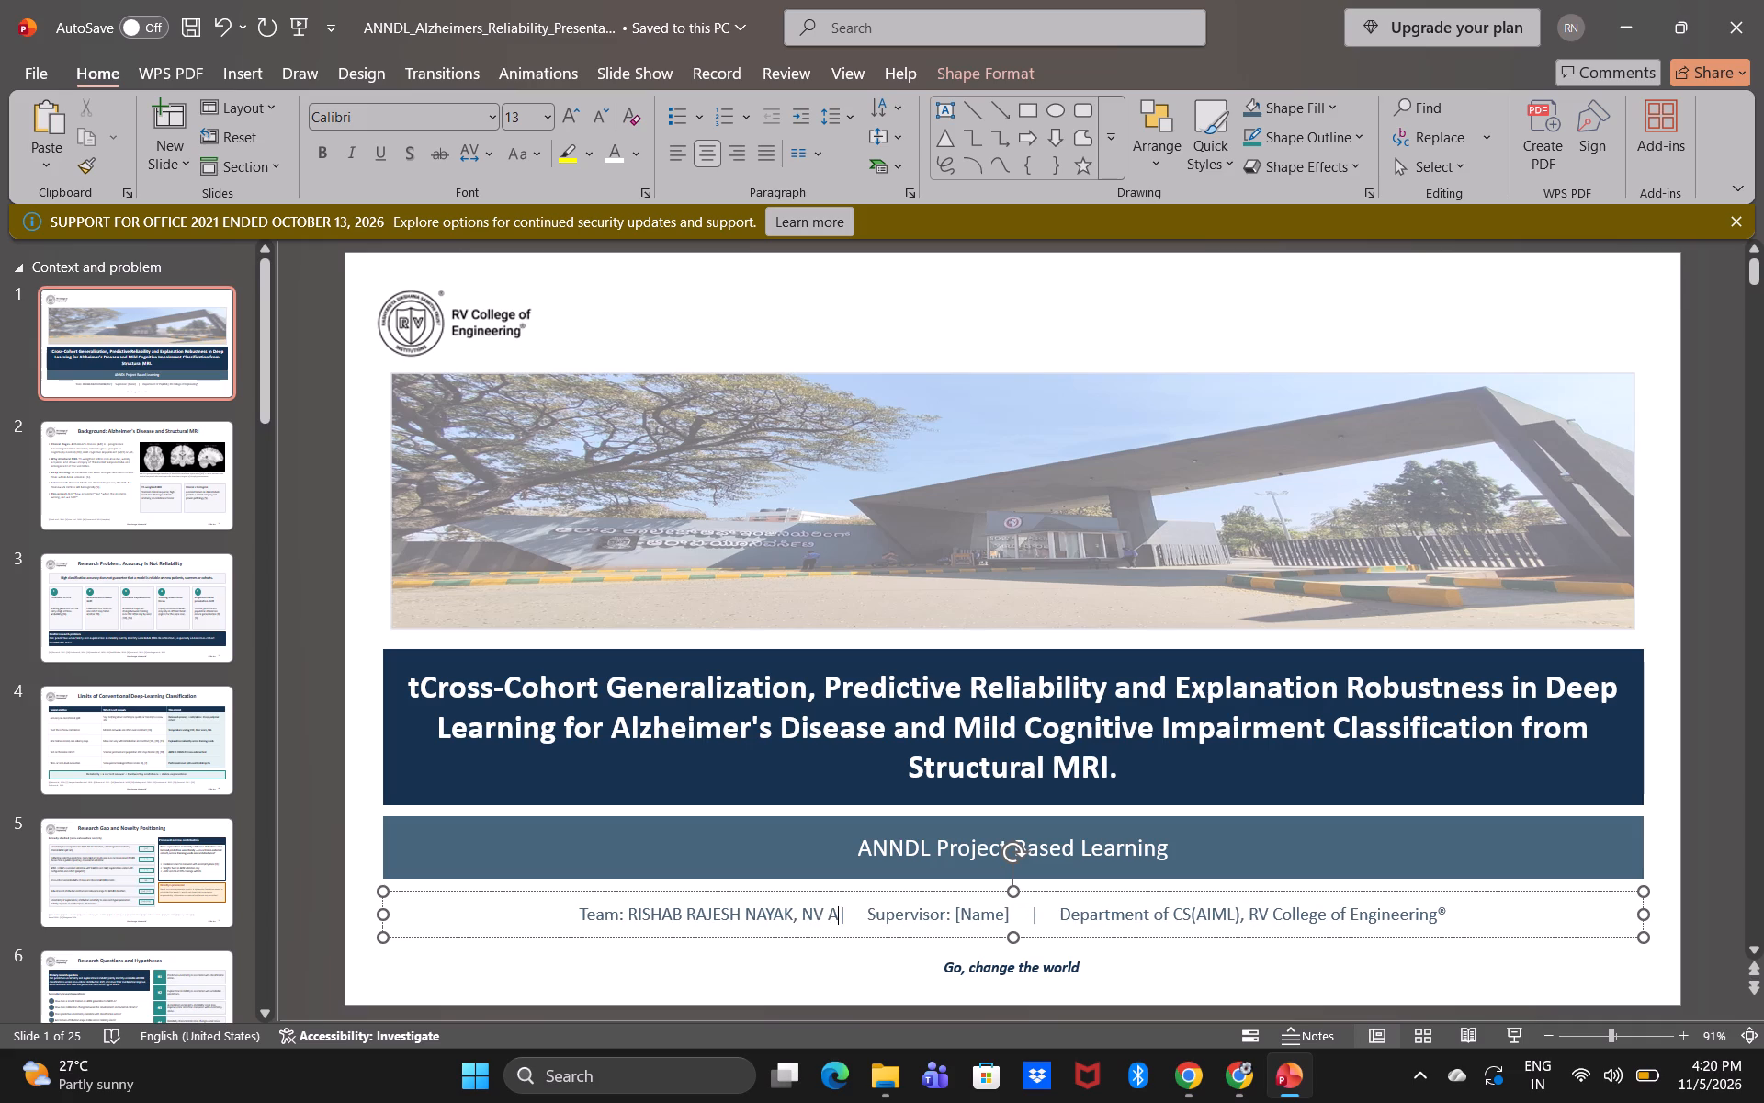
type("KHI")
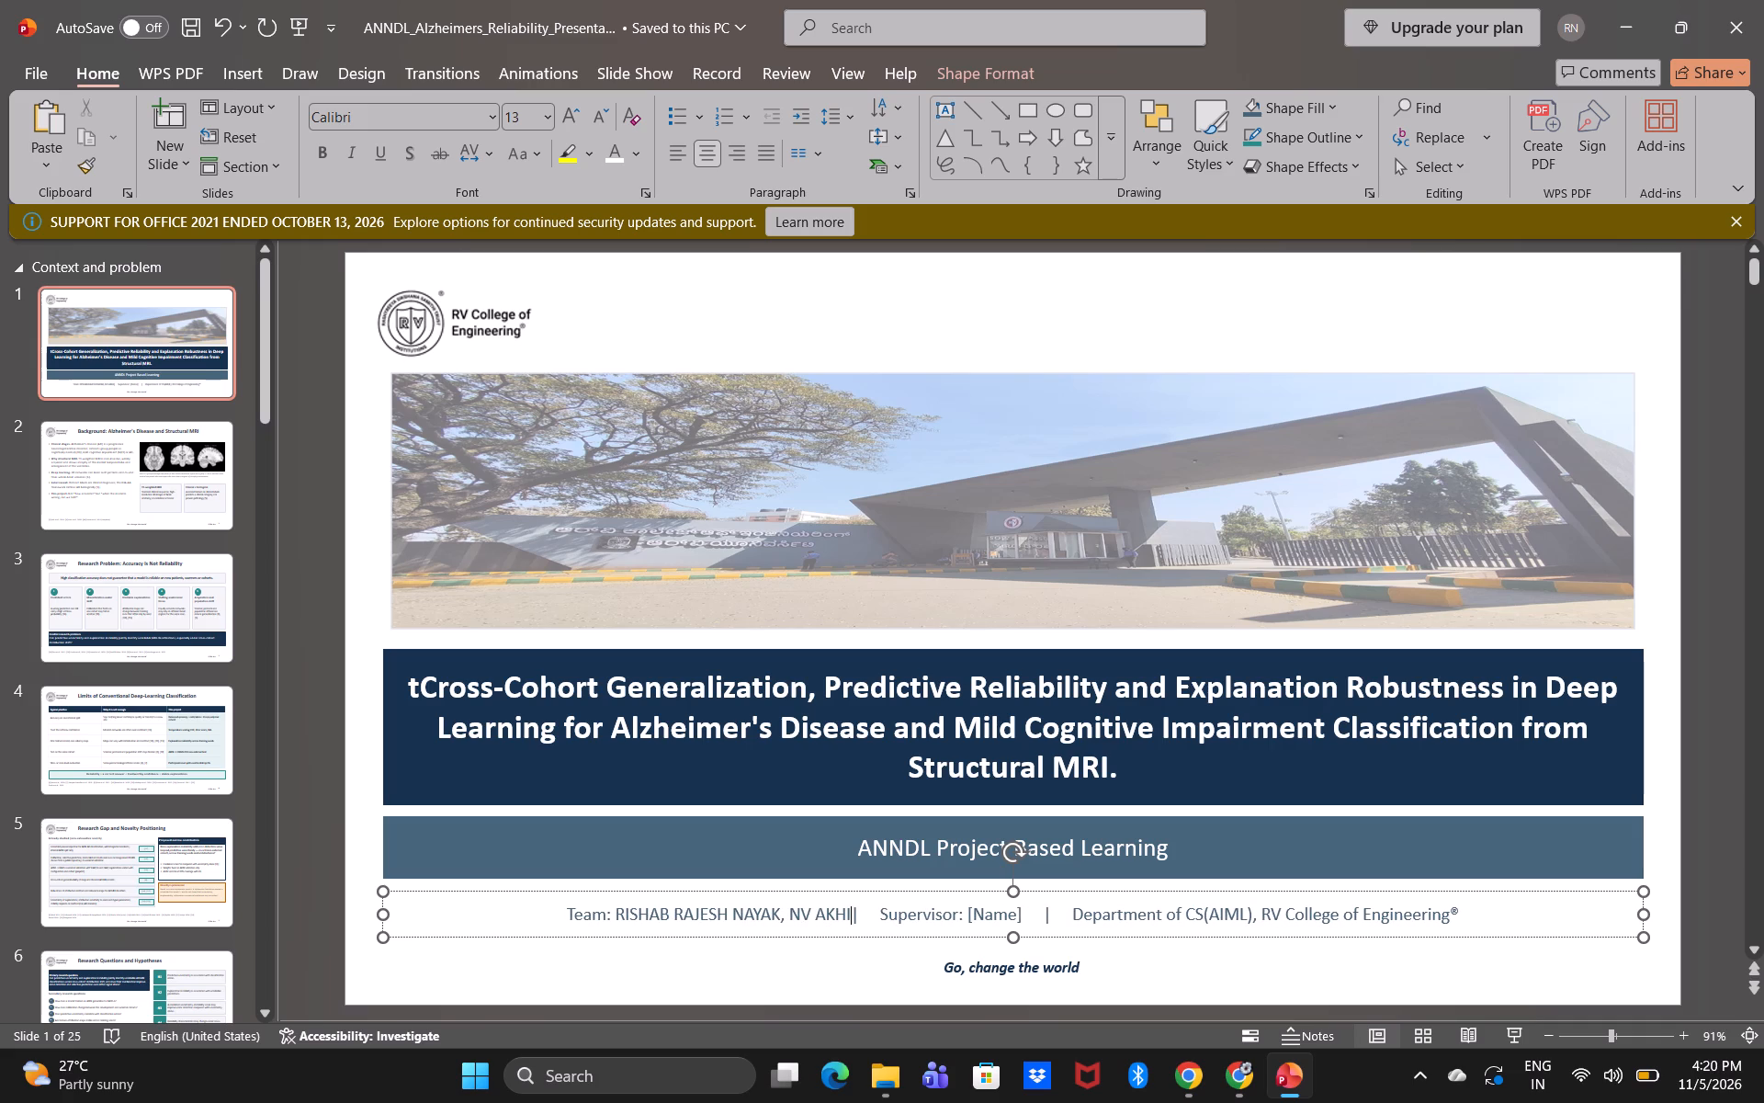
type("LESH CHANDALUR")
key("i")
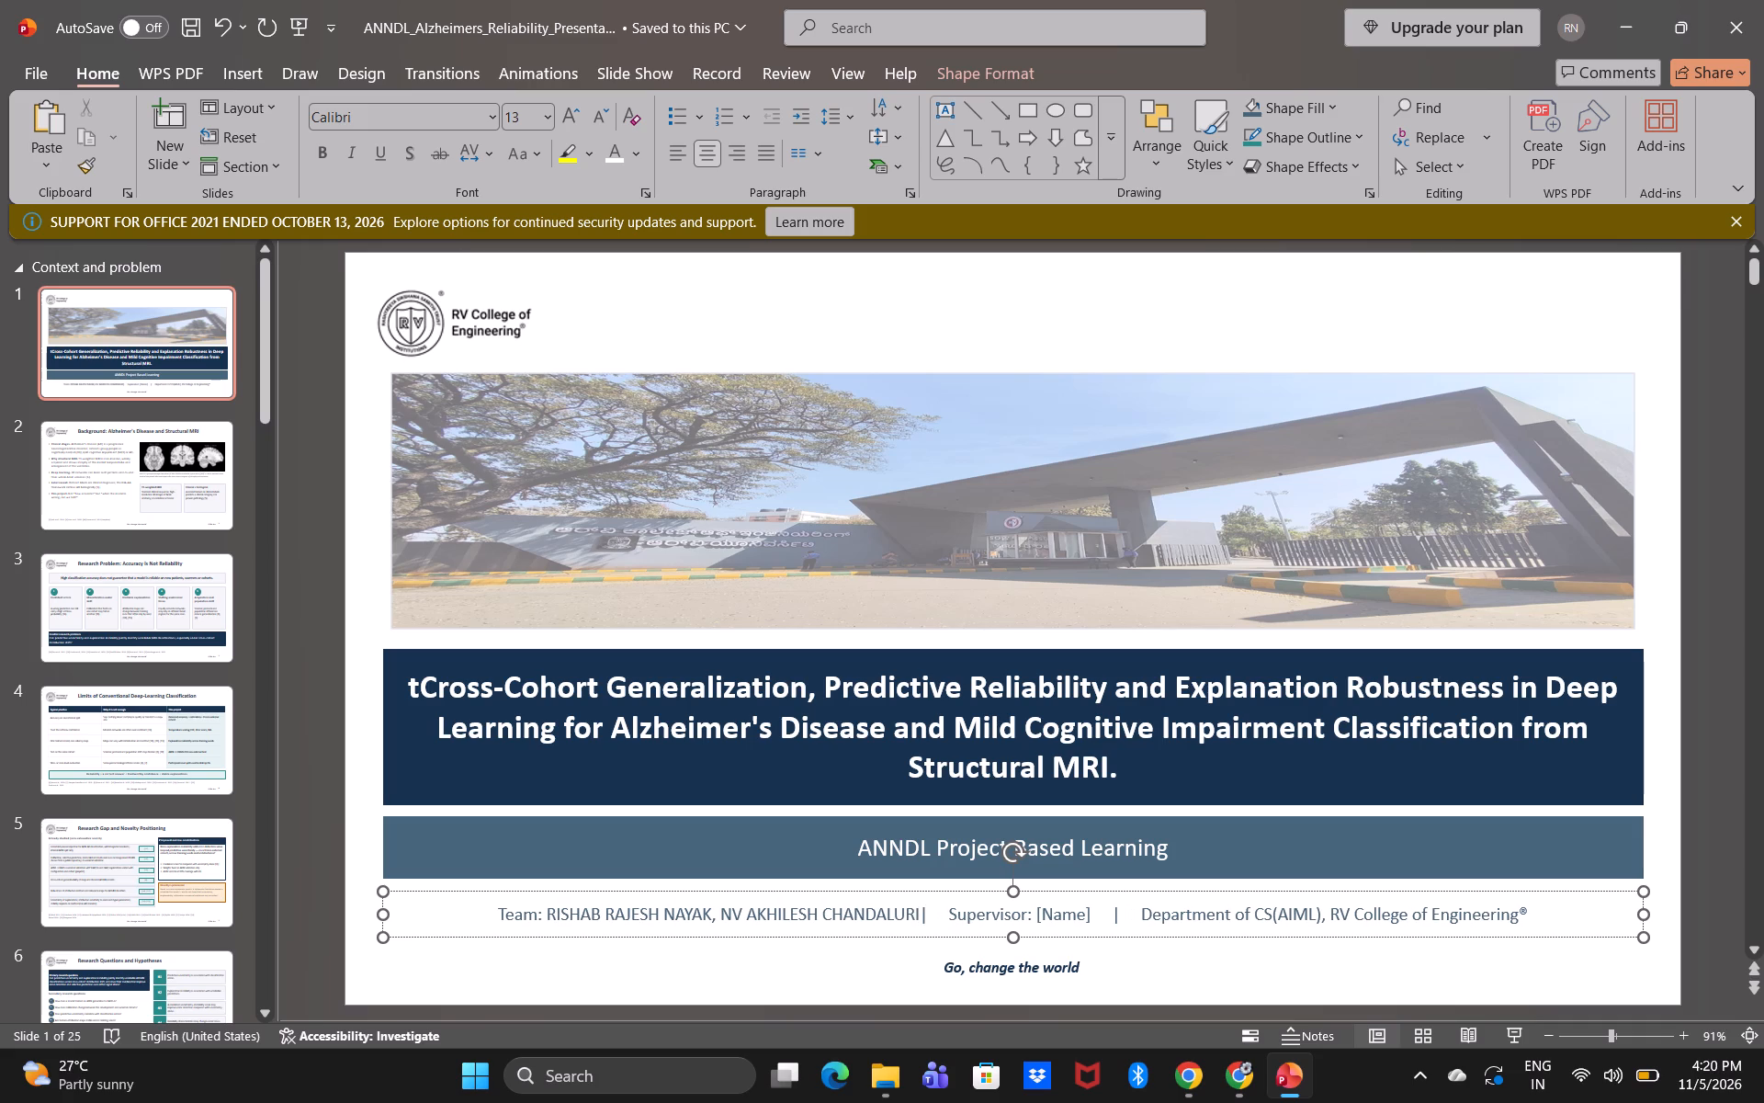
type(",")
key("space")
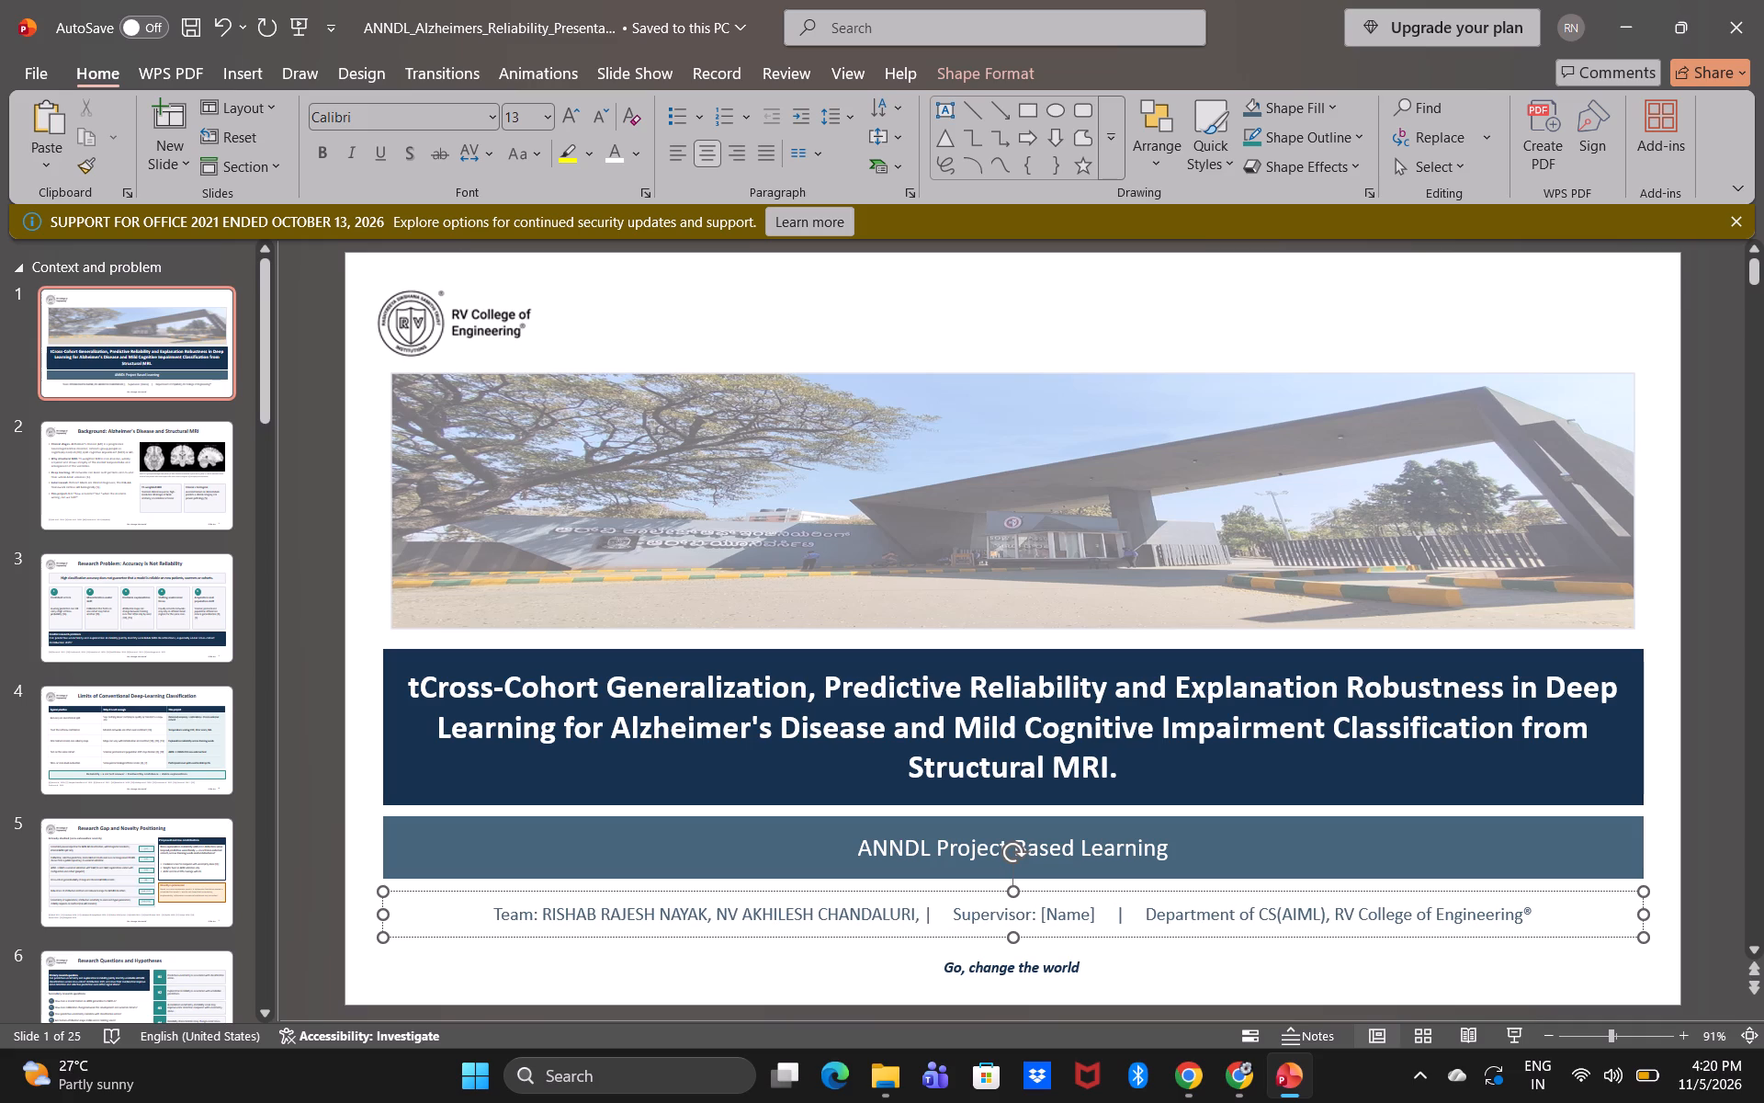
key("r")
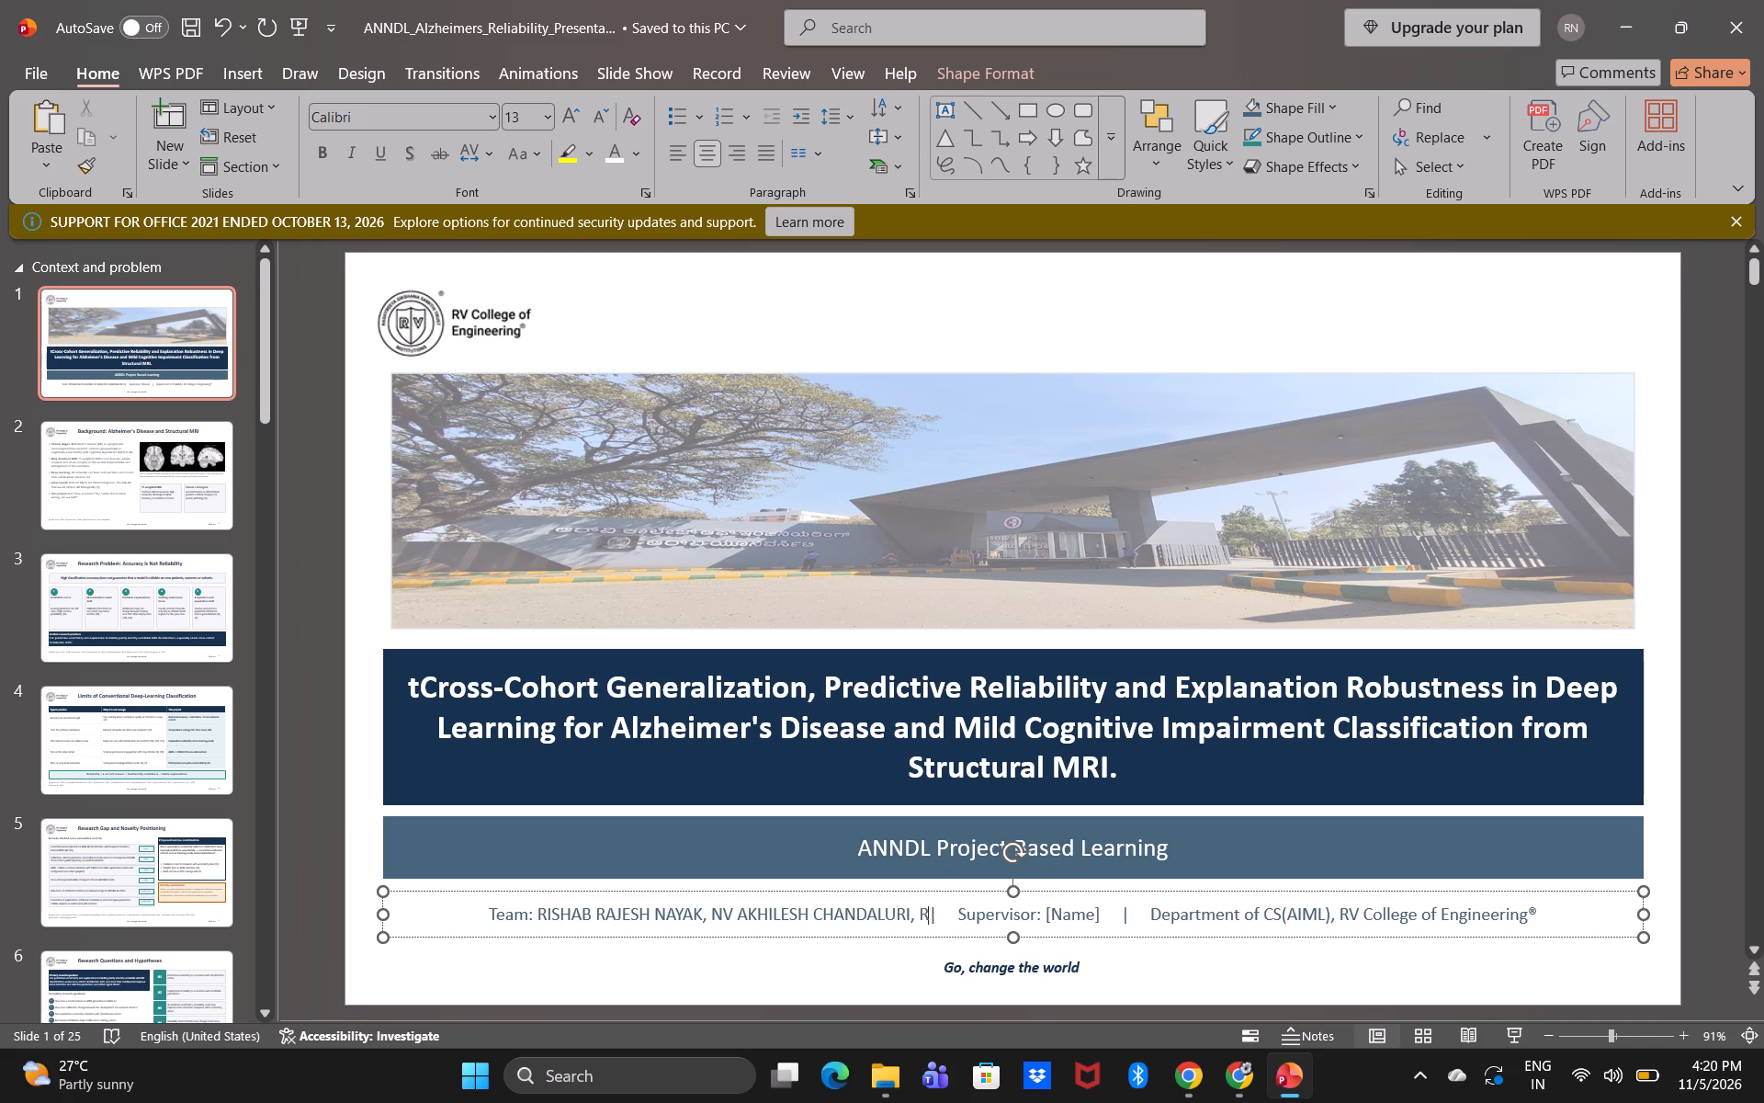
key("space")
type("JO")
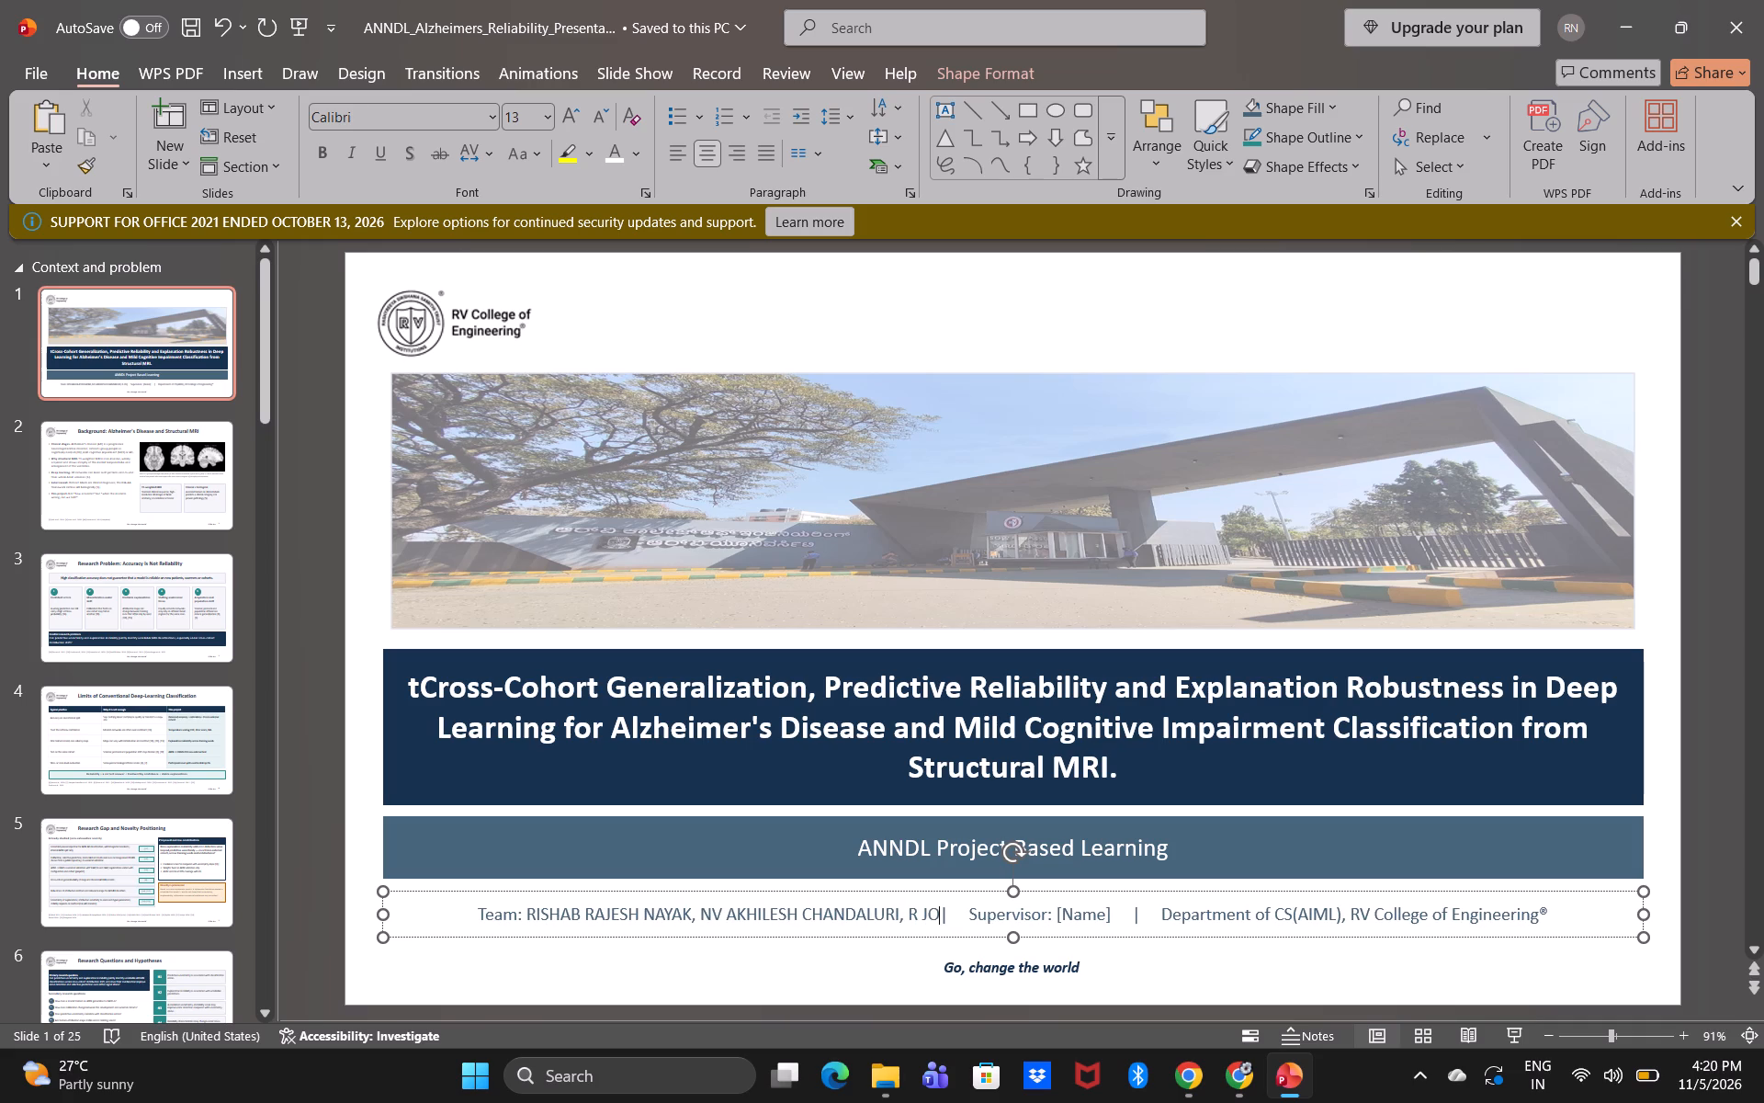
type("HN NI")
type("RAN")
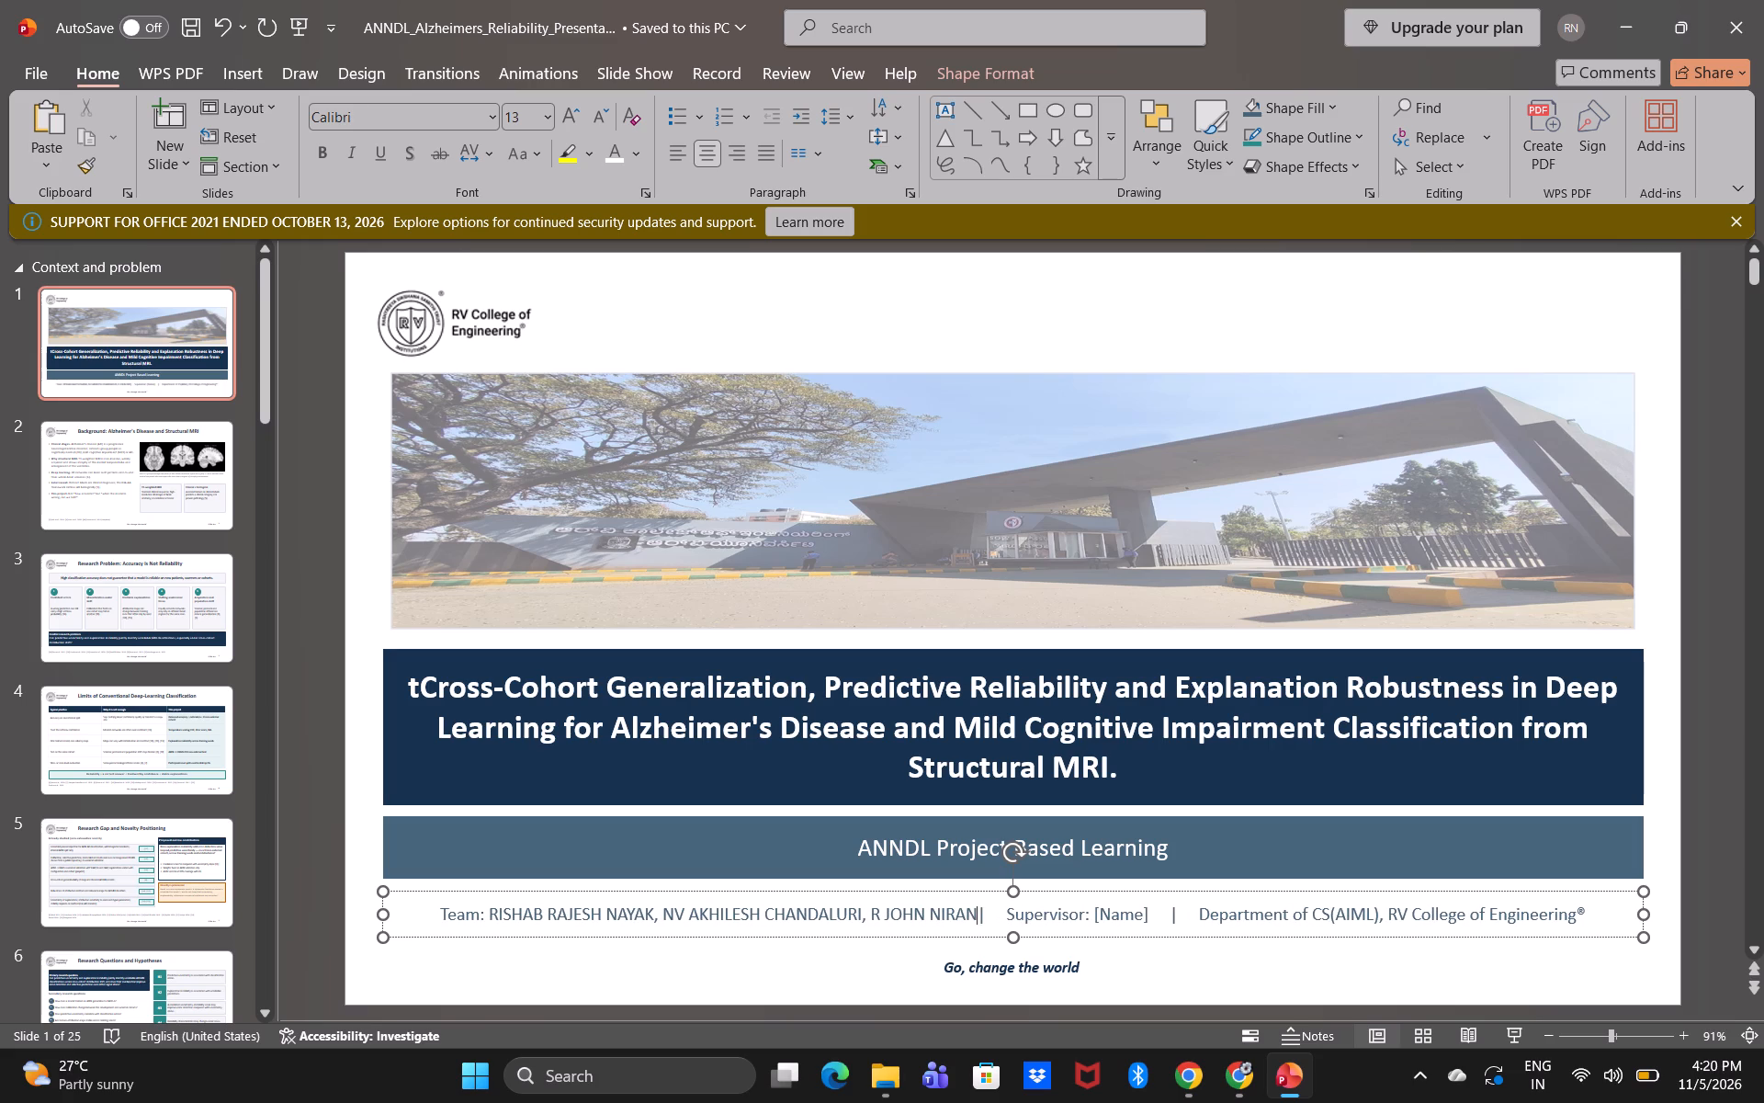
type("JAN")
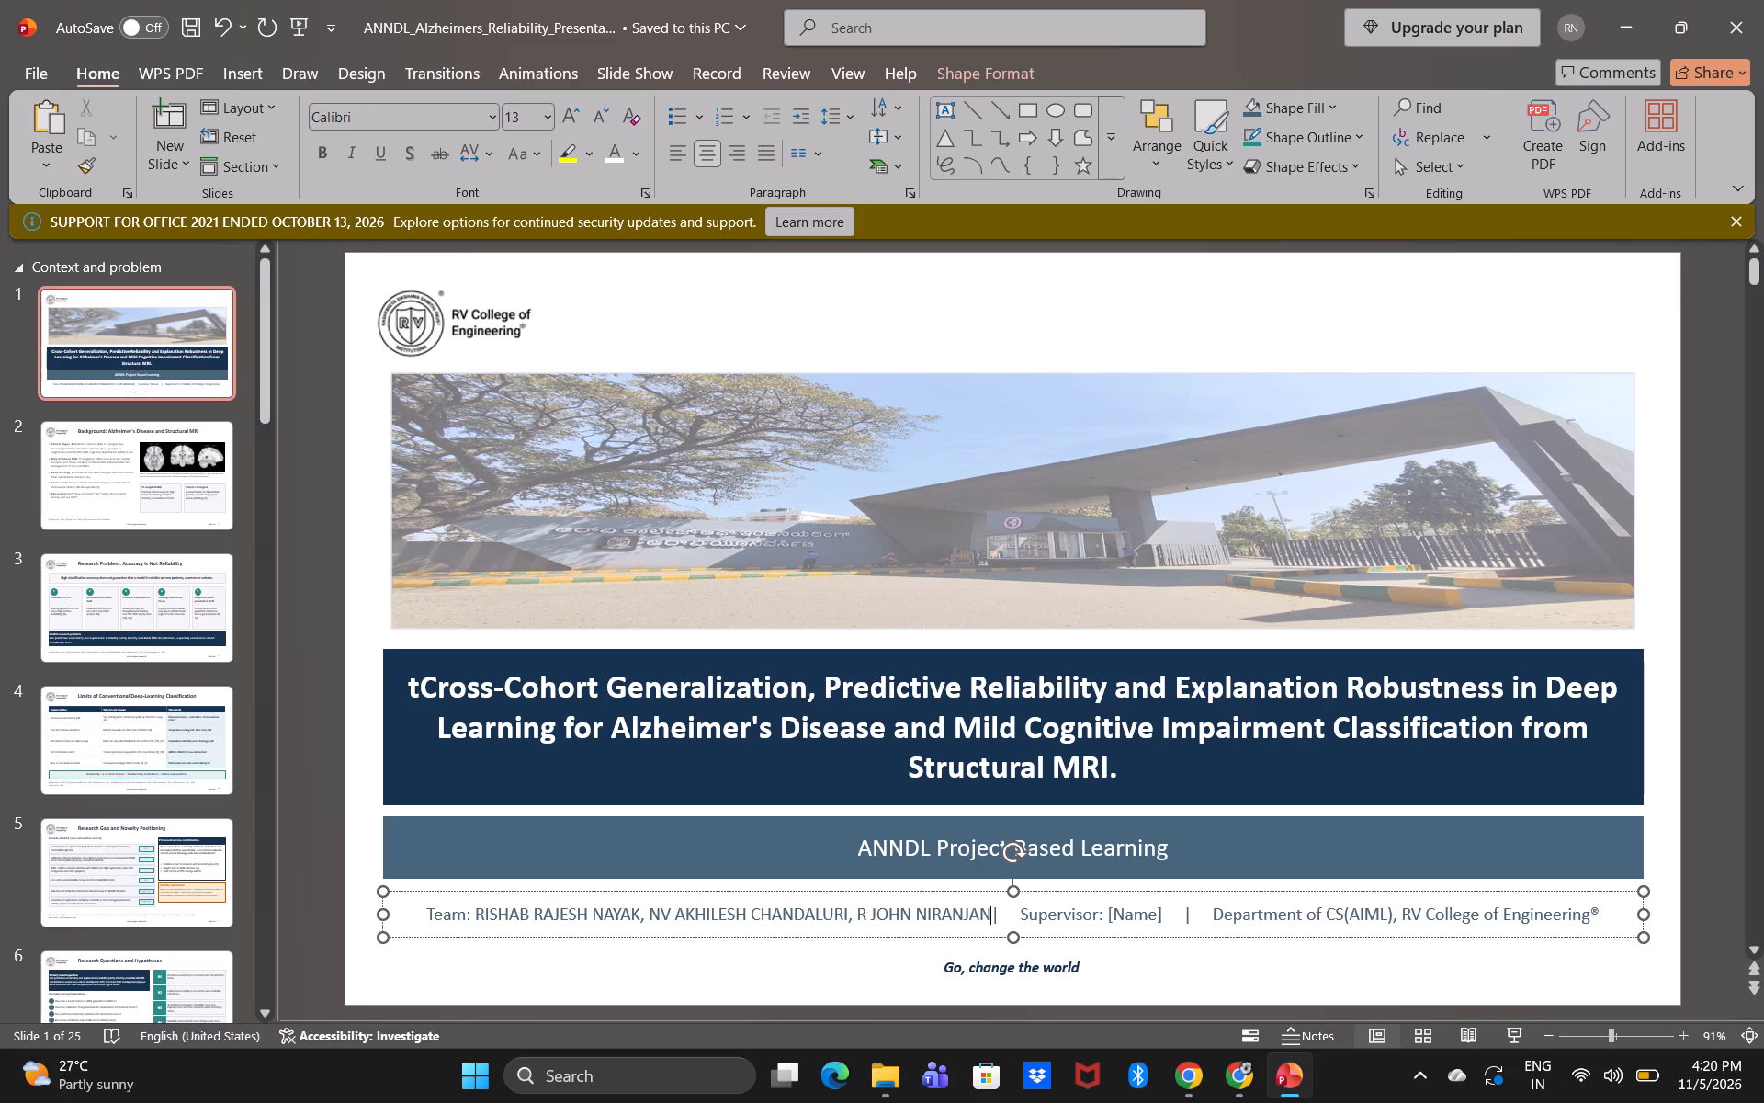
Replace the supervisor's [Name] placeholder with "PROF." and the supervisor's name in capitals.
double_click(1154, 913)
key("BackSpace")
key("BackSpace")
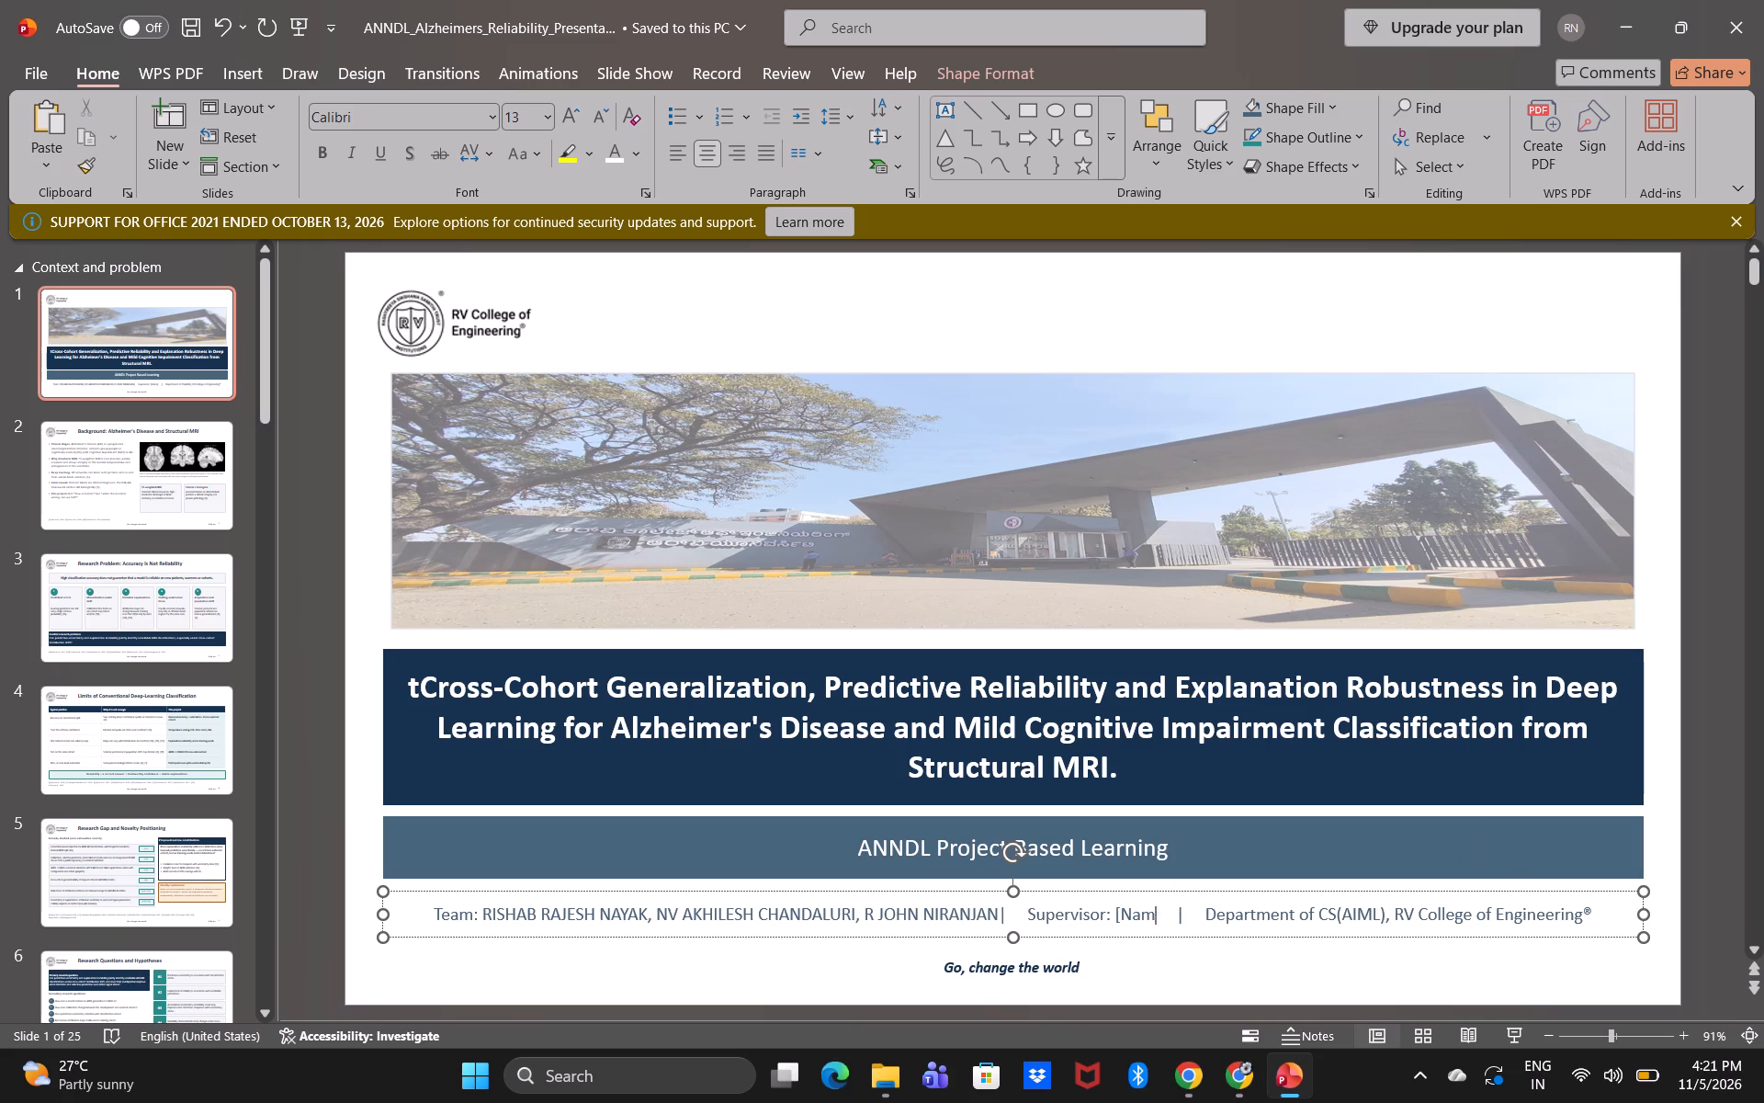
key("BackSpace")
key("BackSpace")
key("BackSpace")
key("BackSpace")
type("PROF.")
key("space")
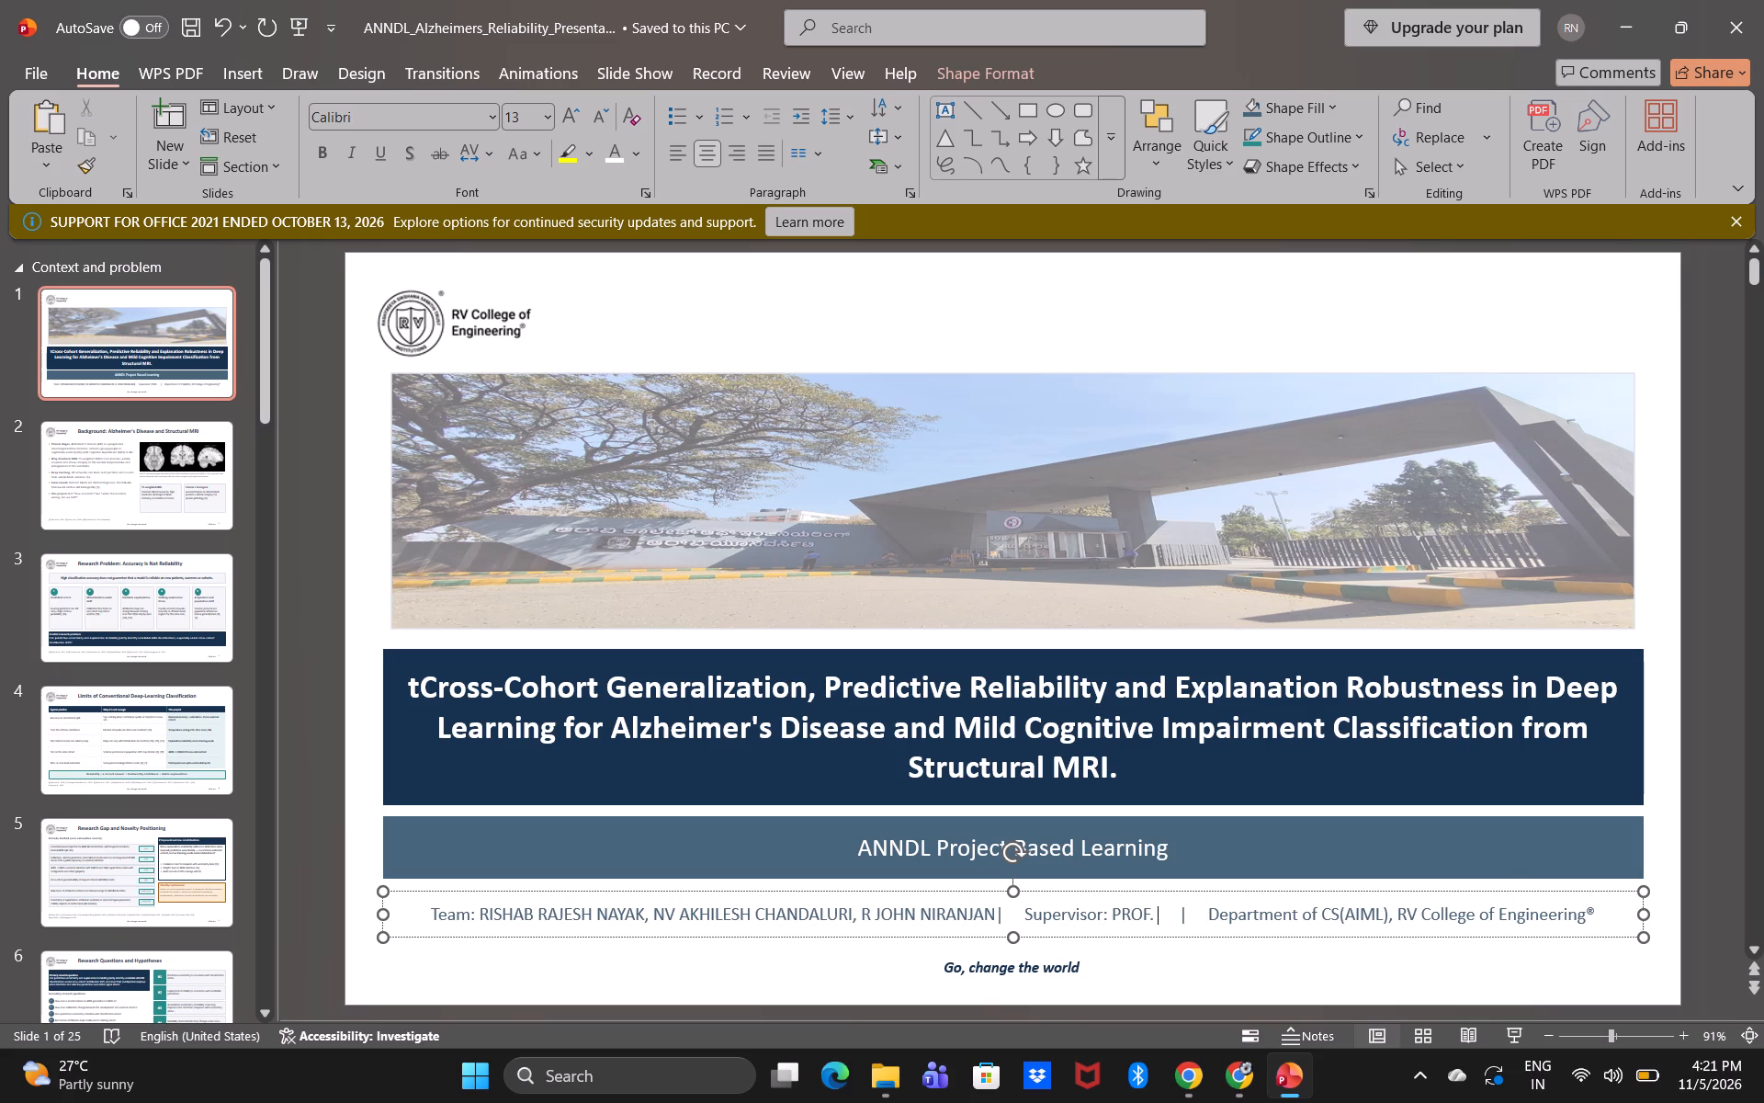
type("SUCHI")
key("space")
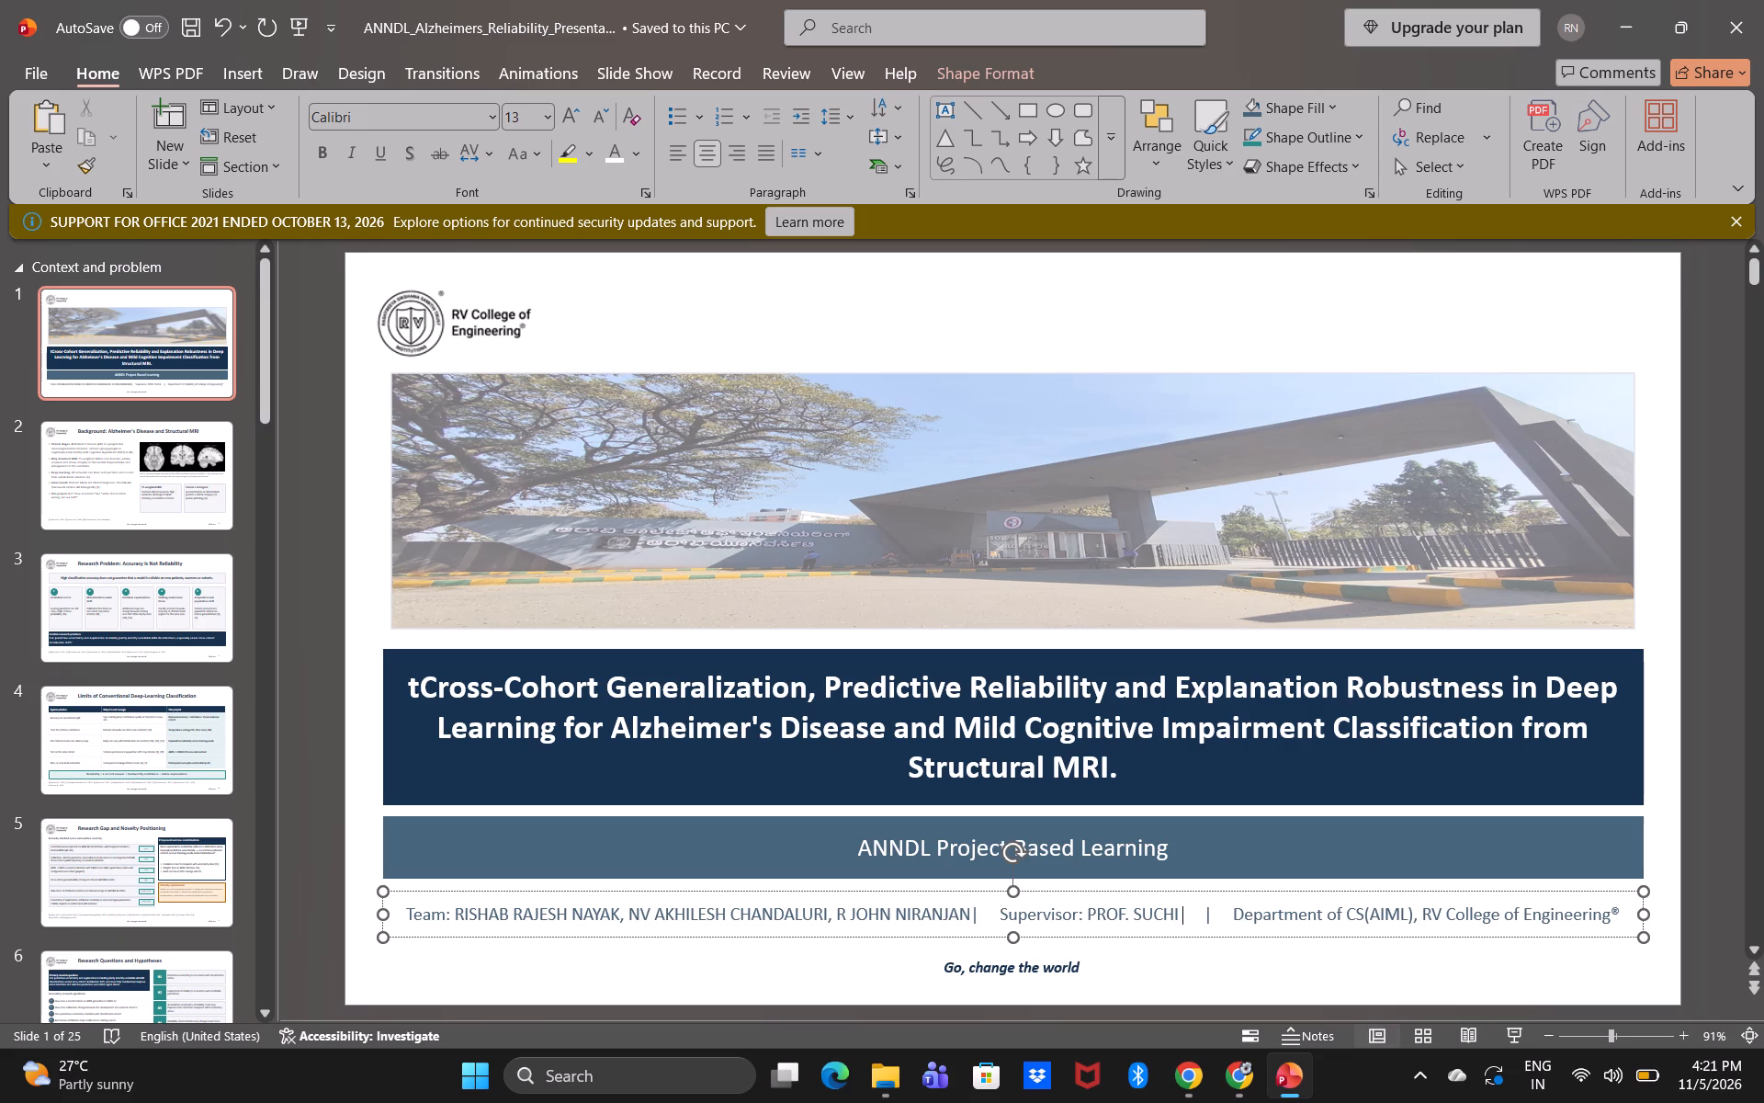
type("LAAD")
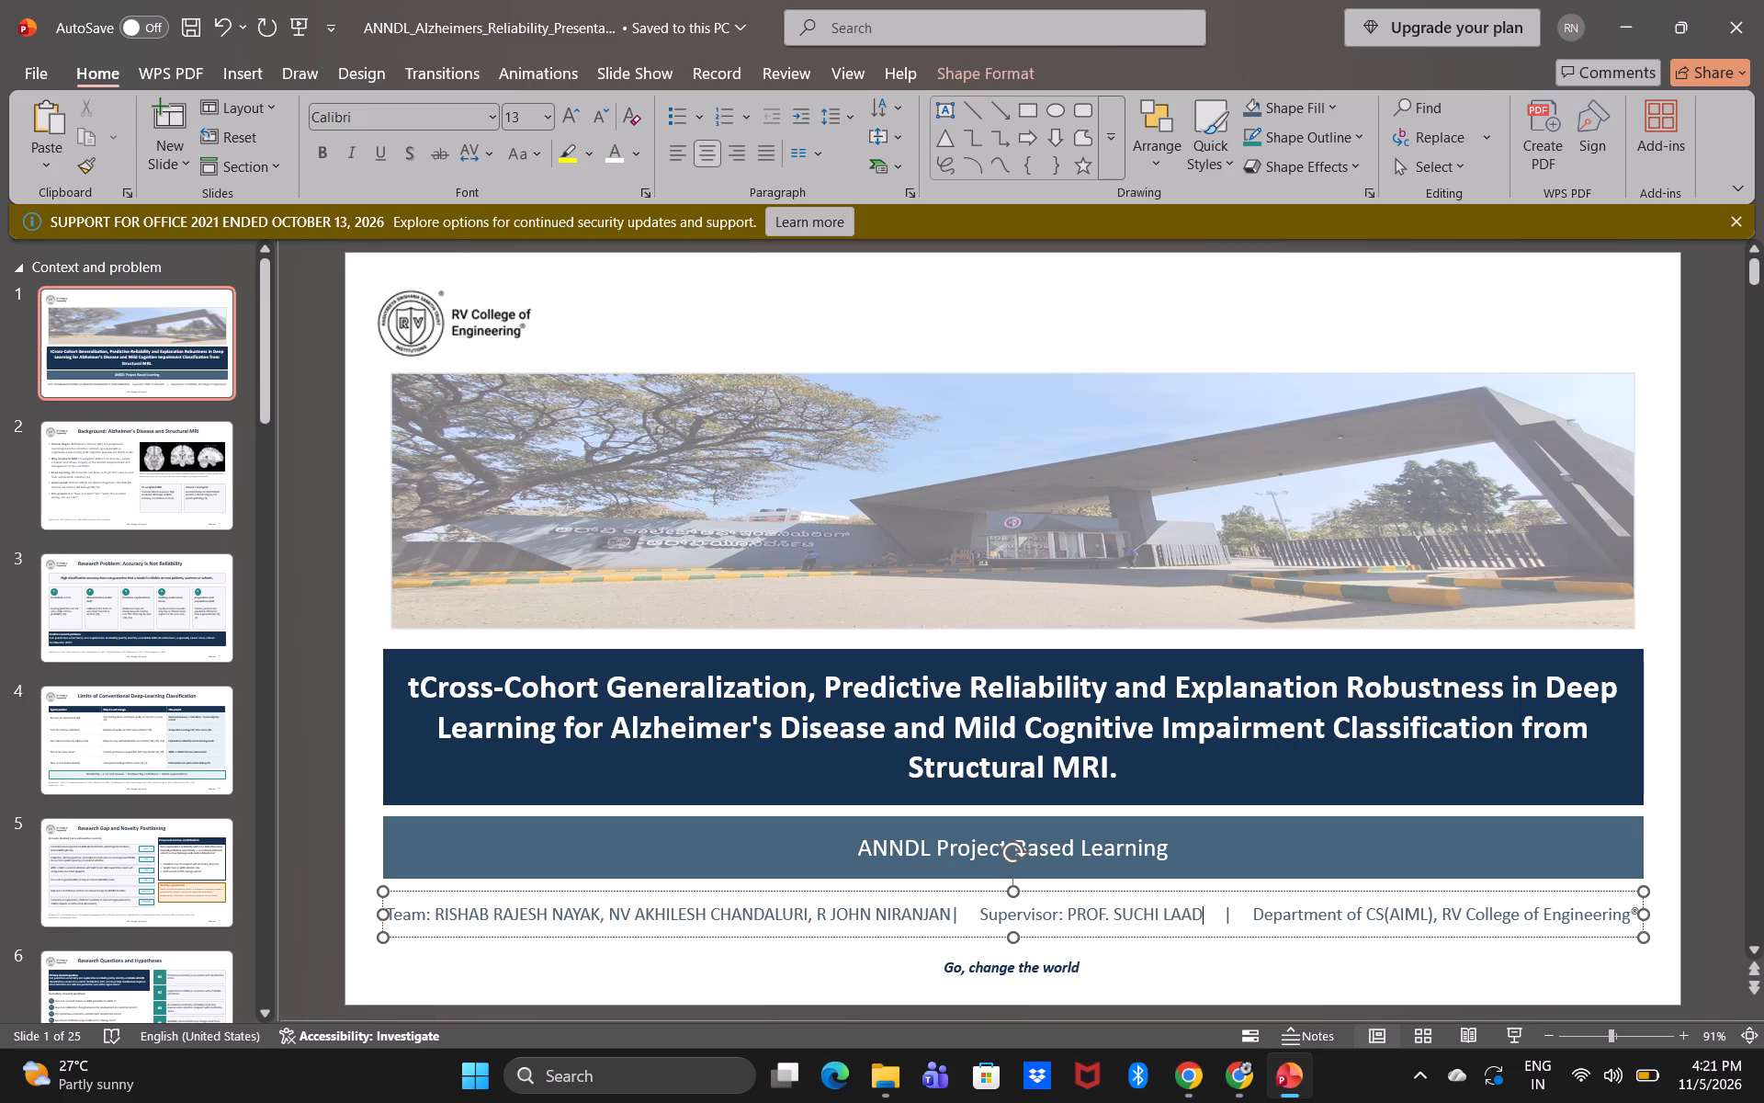
left_click(1702, 796)
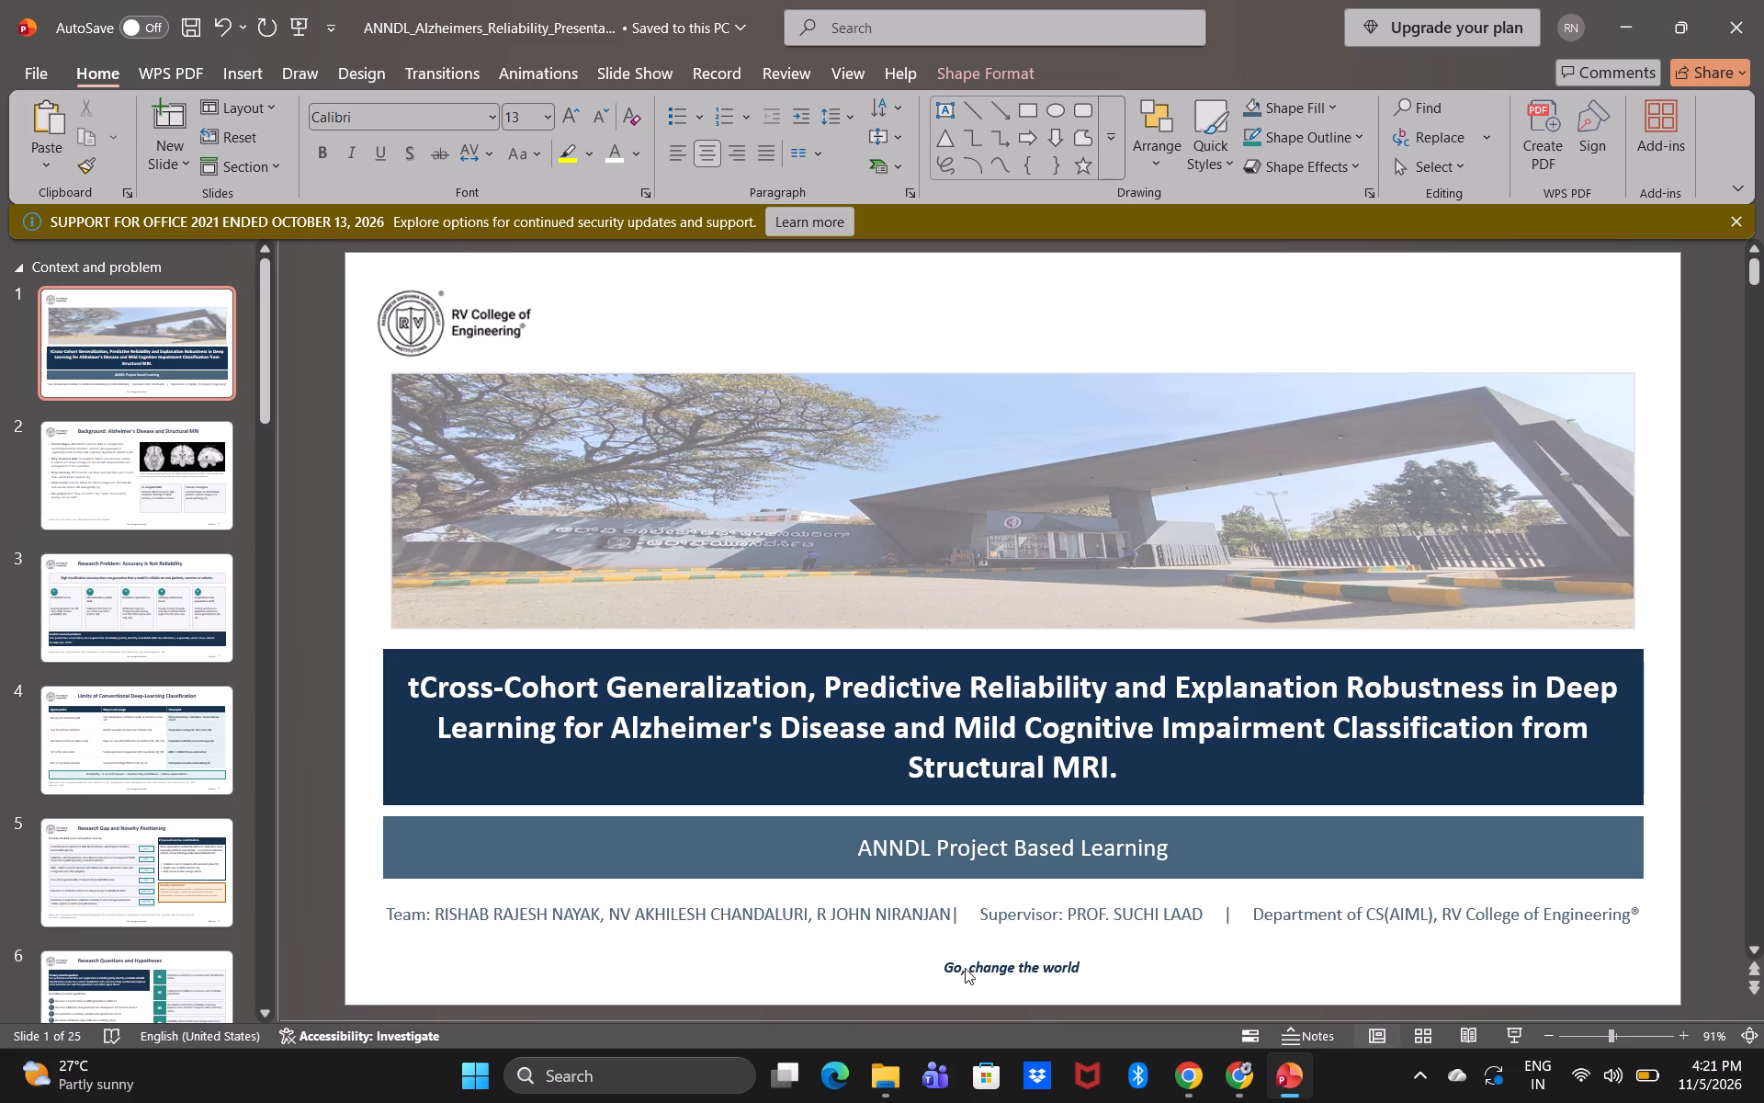
Even out the divider between the team names and "Supervisor" by adding two spaces before it and deleting one after it.
left_click(951, 924)
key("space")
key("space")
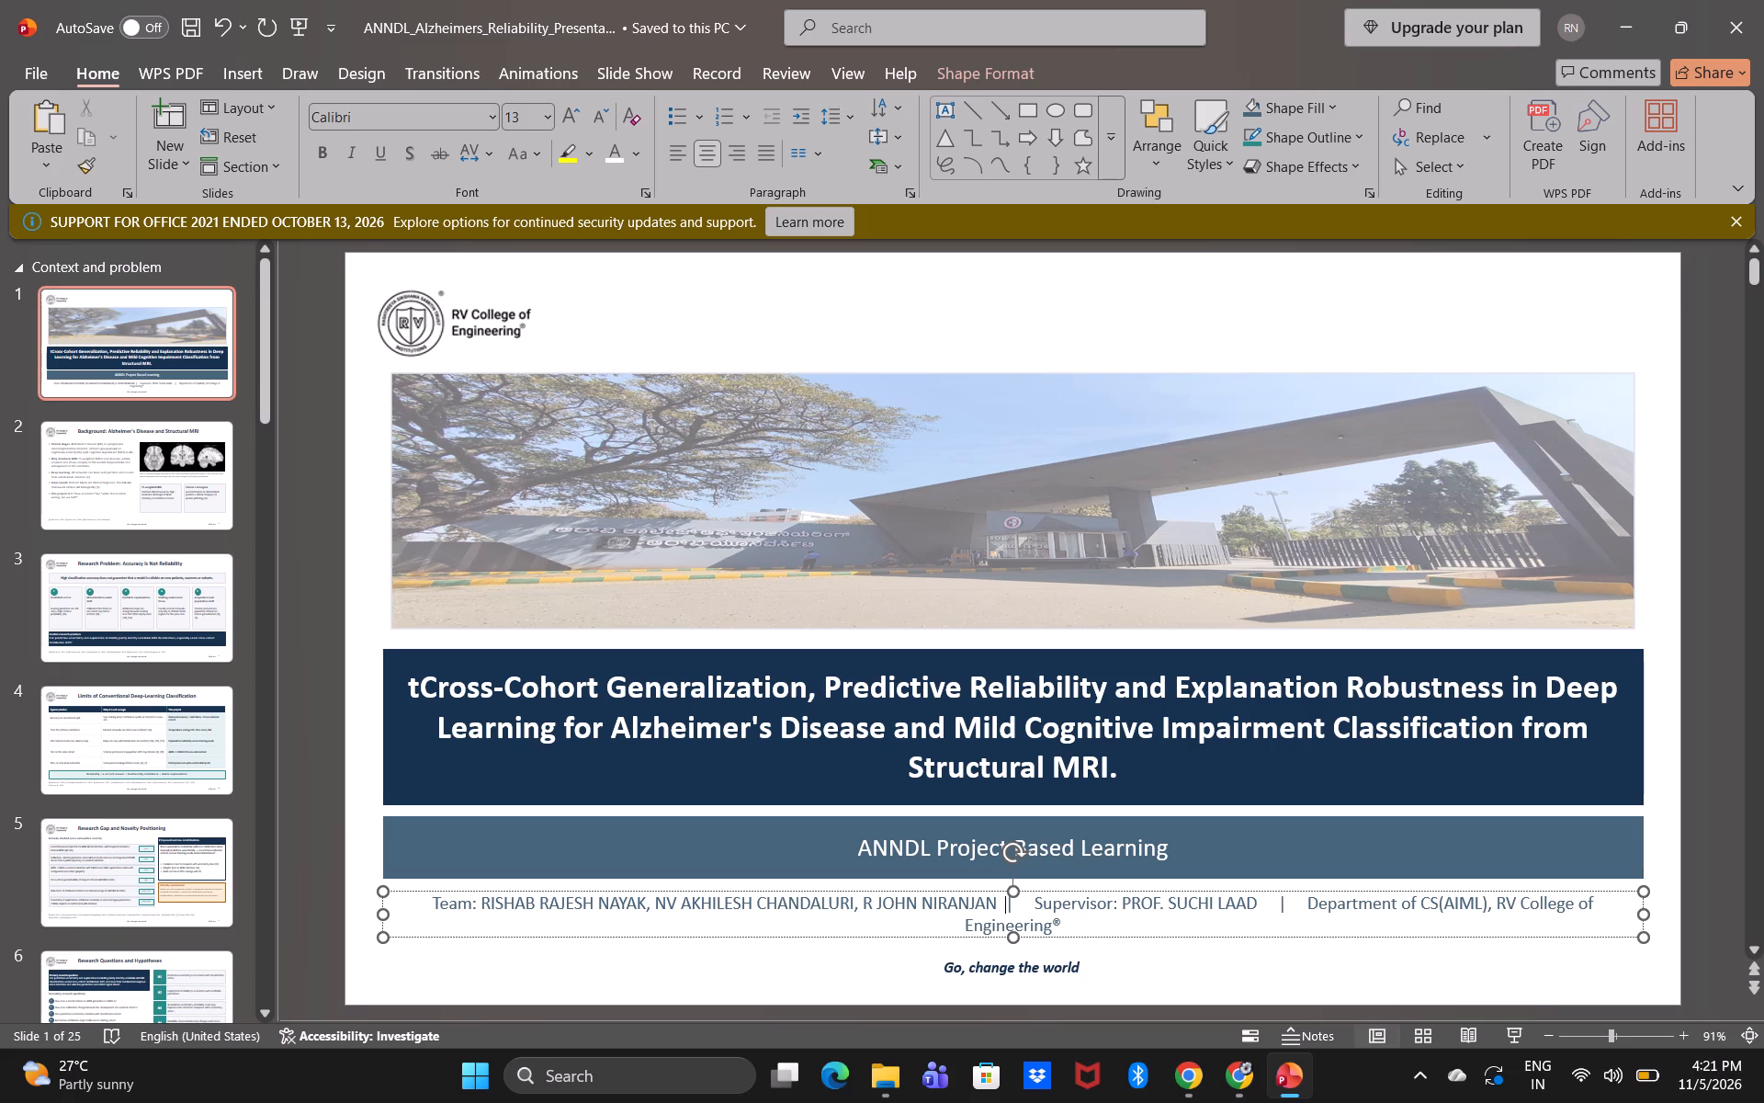
key("Right")
key("Delete")
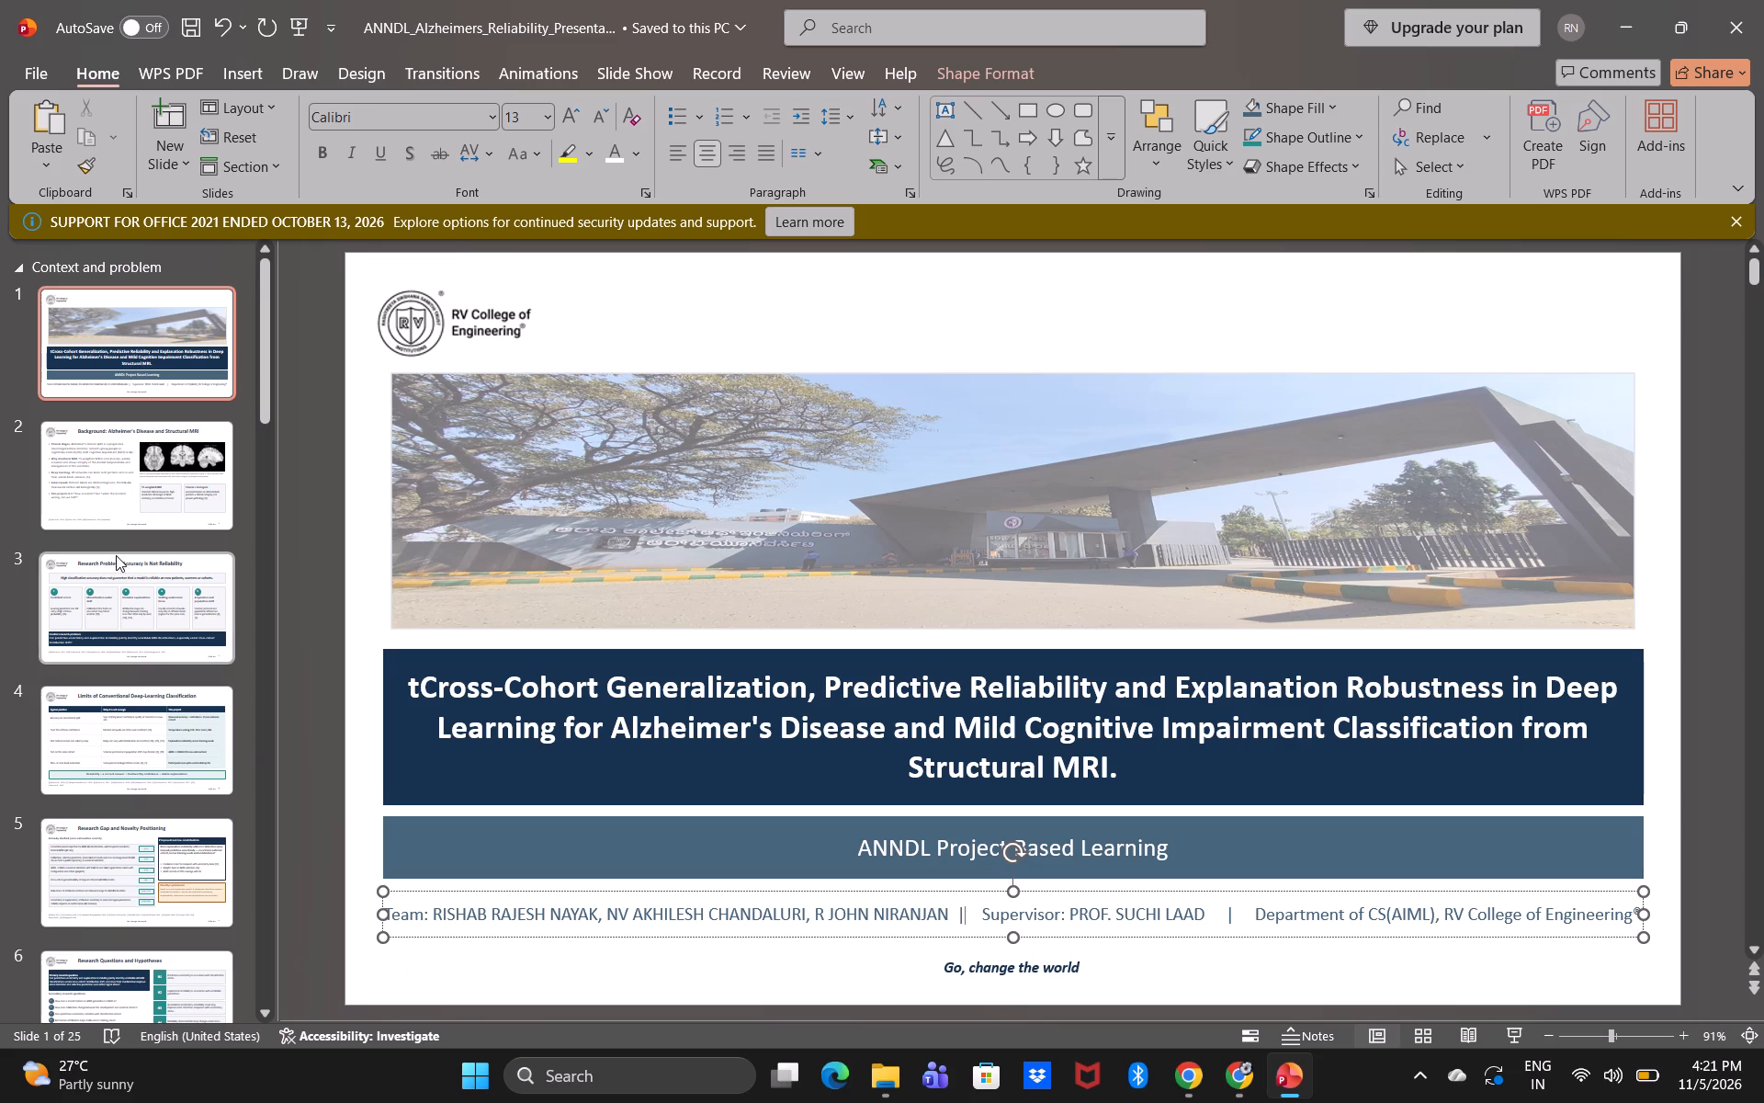
Shorten the heading on slide 2 to "Background" by deleting the colon and everything after it.
left_click(164, 461)
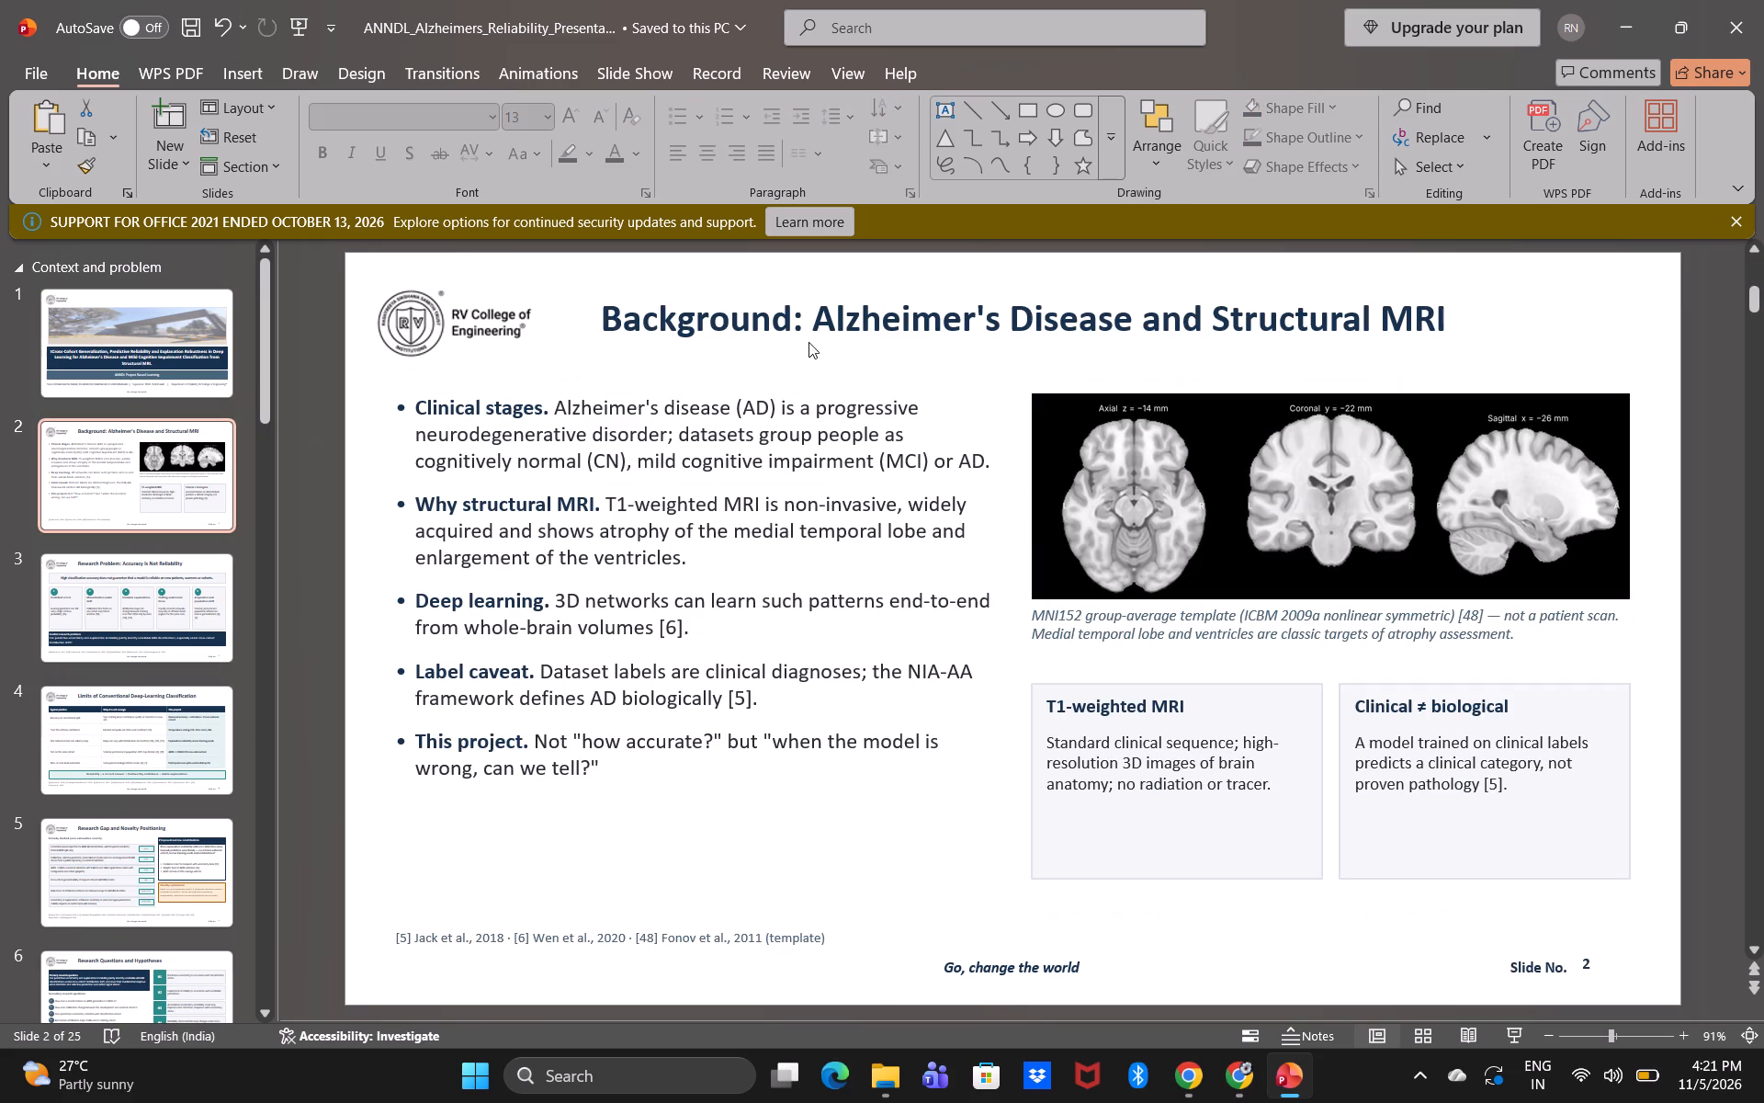
left_click(793, 323)
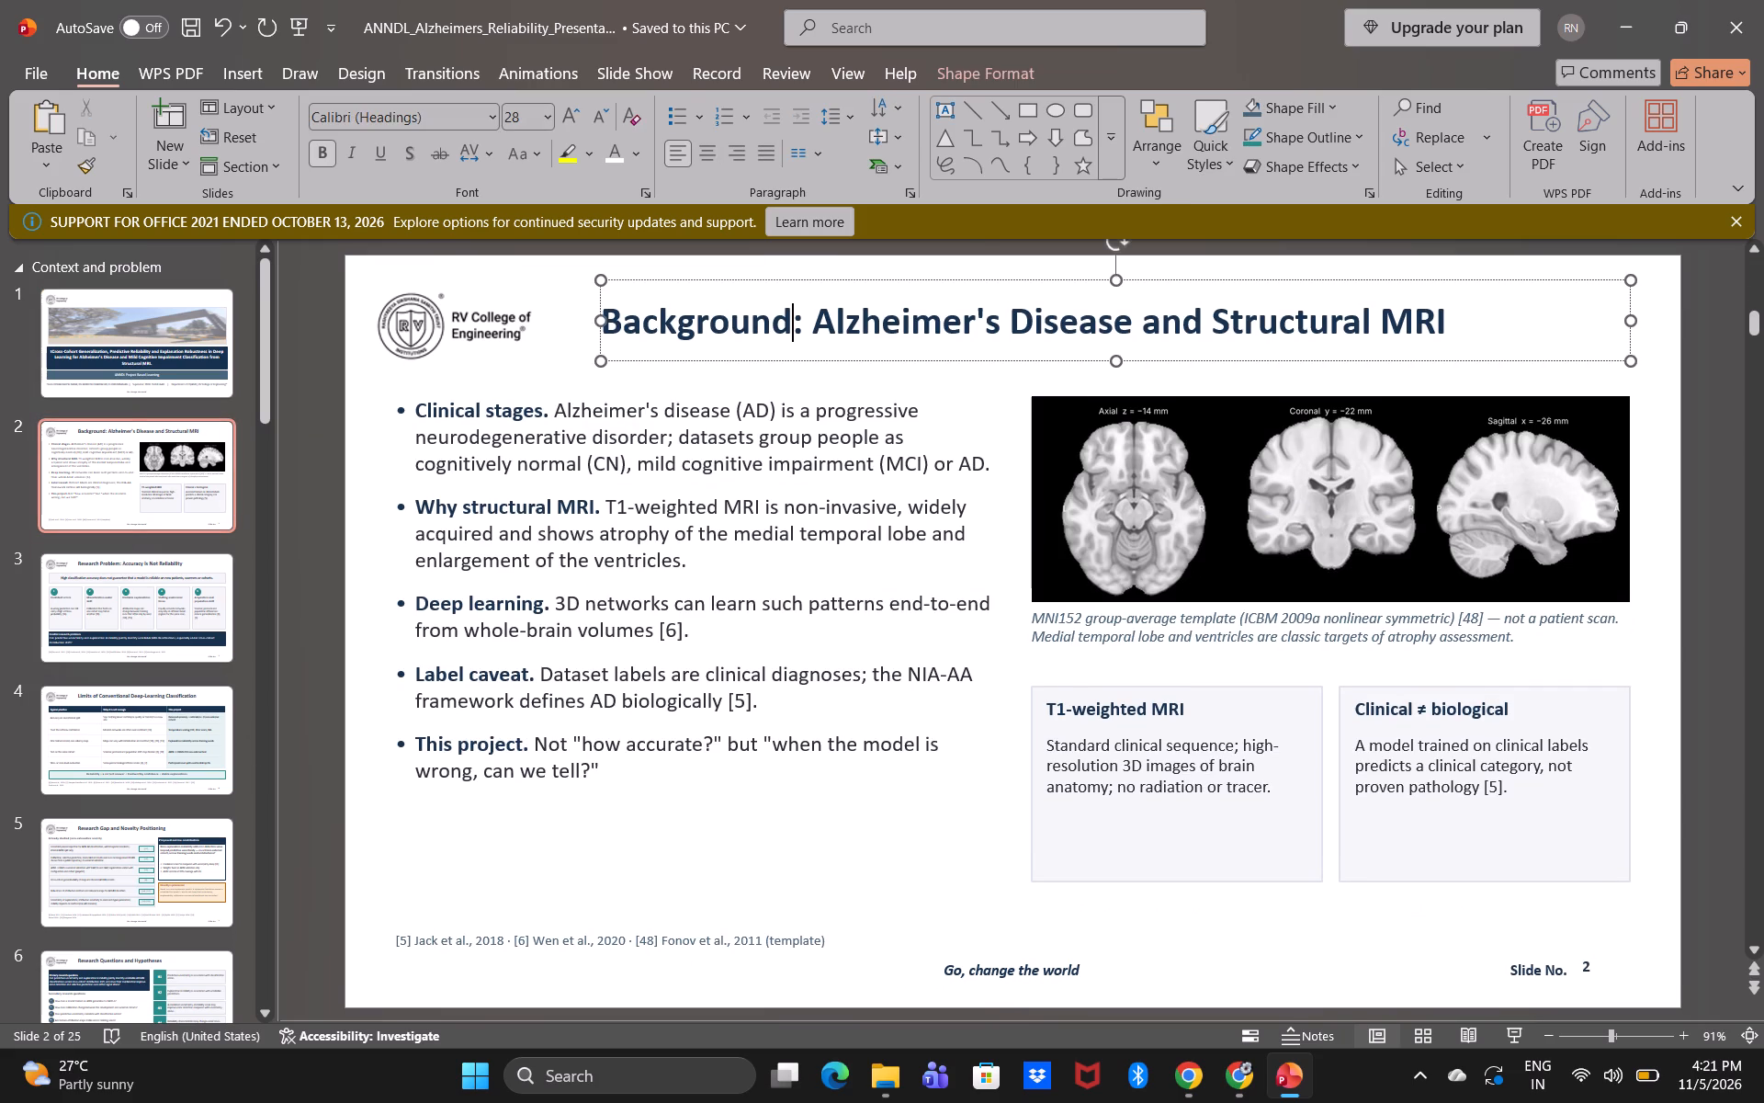
left_click_drag(793, 323, 1467, 360)
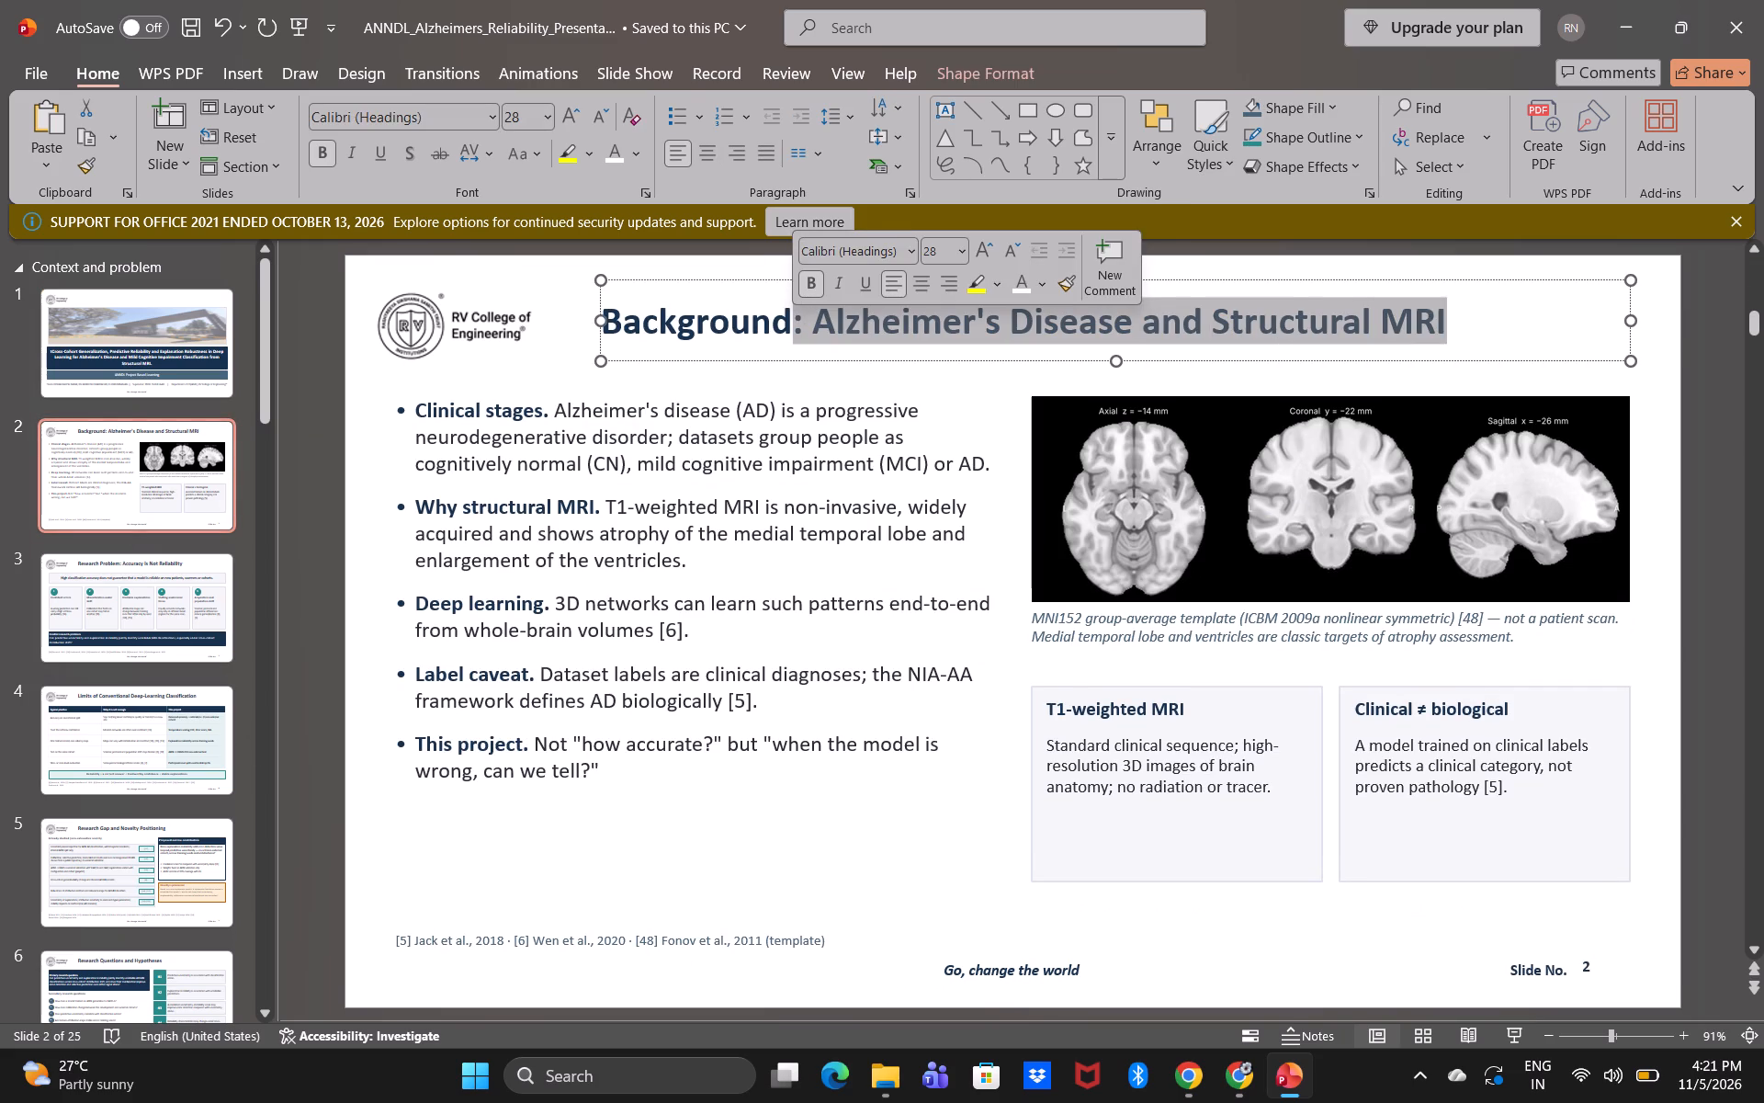
left_click_drag(1467, 360, 1476, 360)
key("BackSpace")
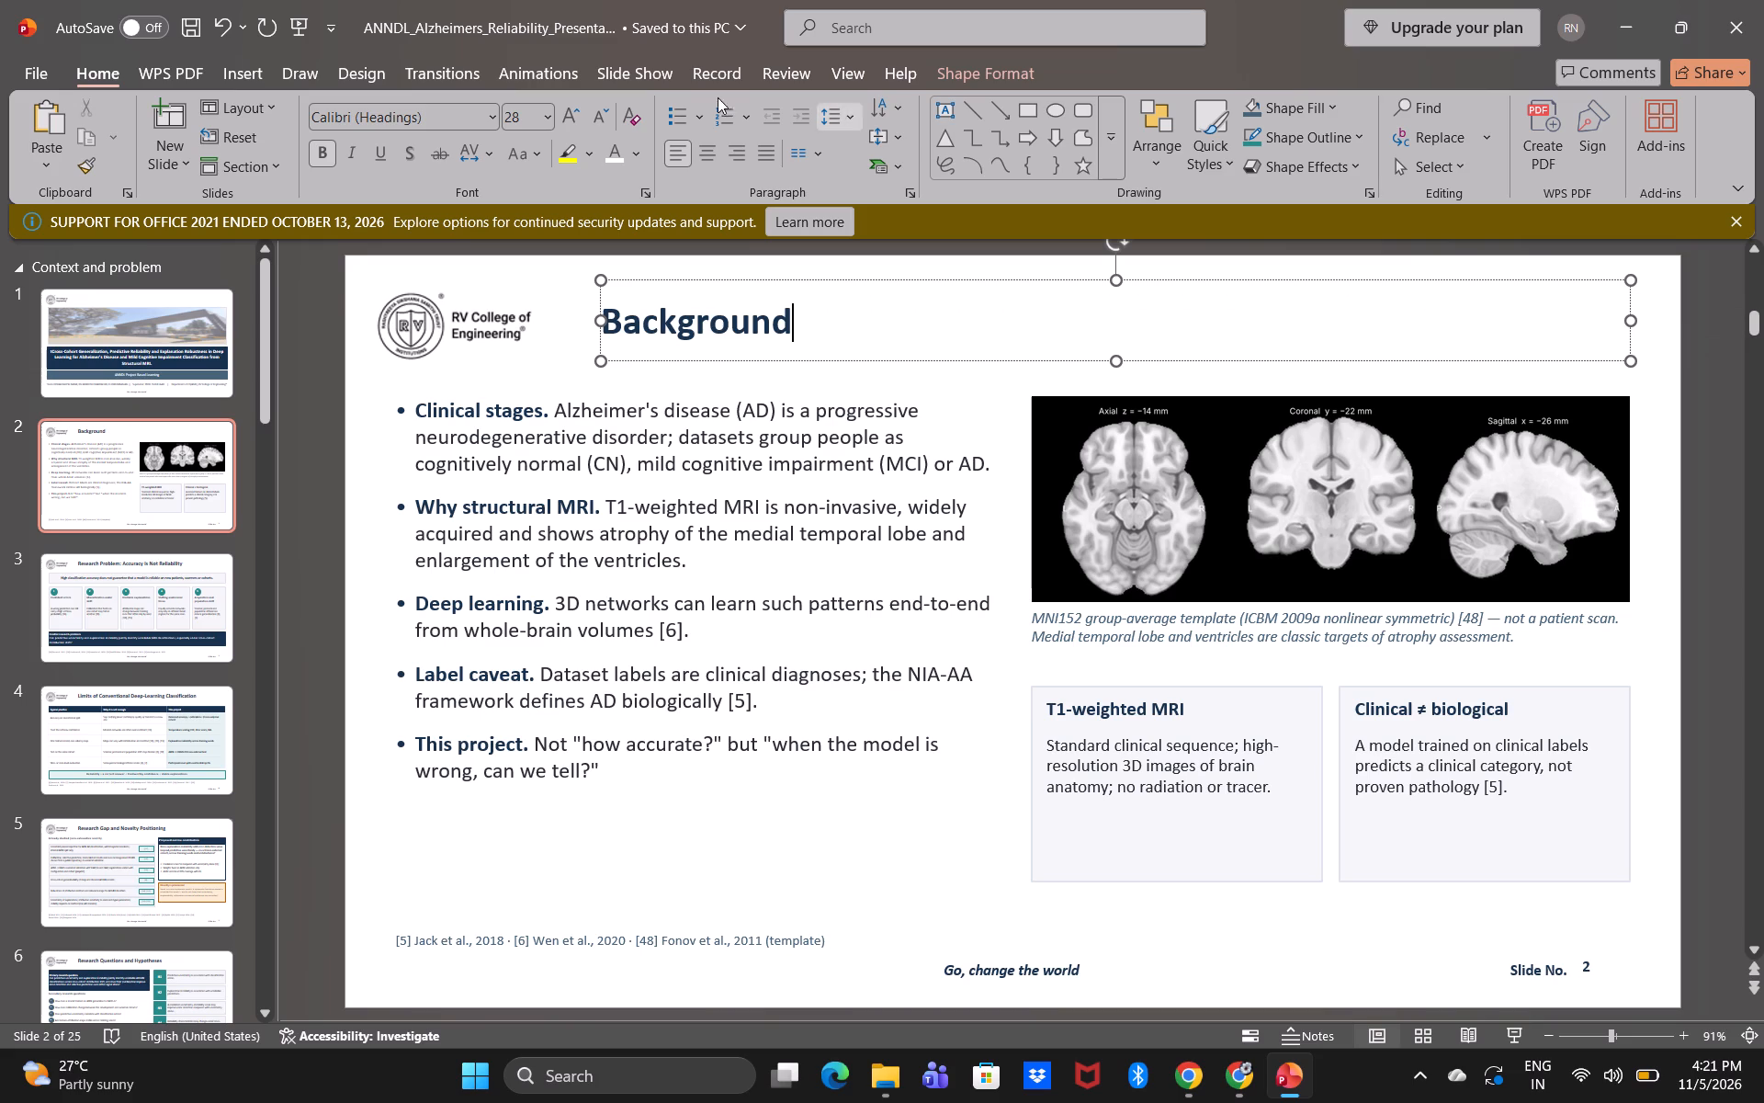
Centre the "Background" heading on slide 2 and widen its text box leftwards to about the middle of the college emblem.
left_click(702, 157)
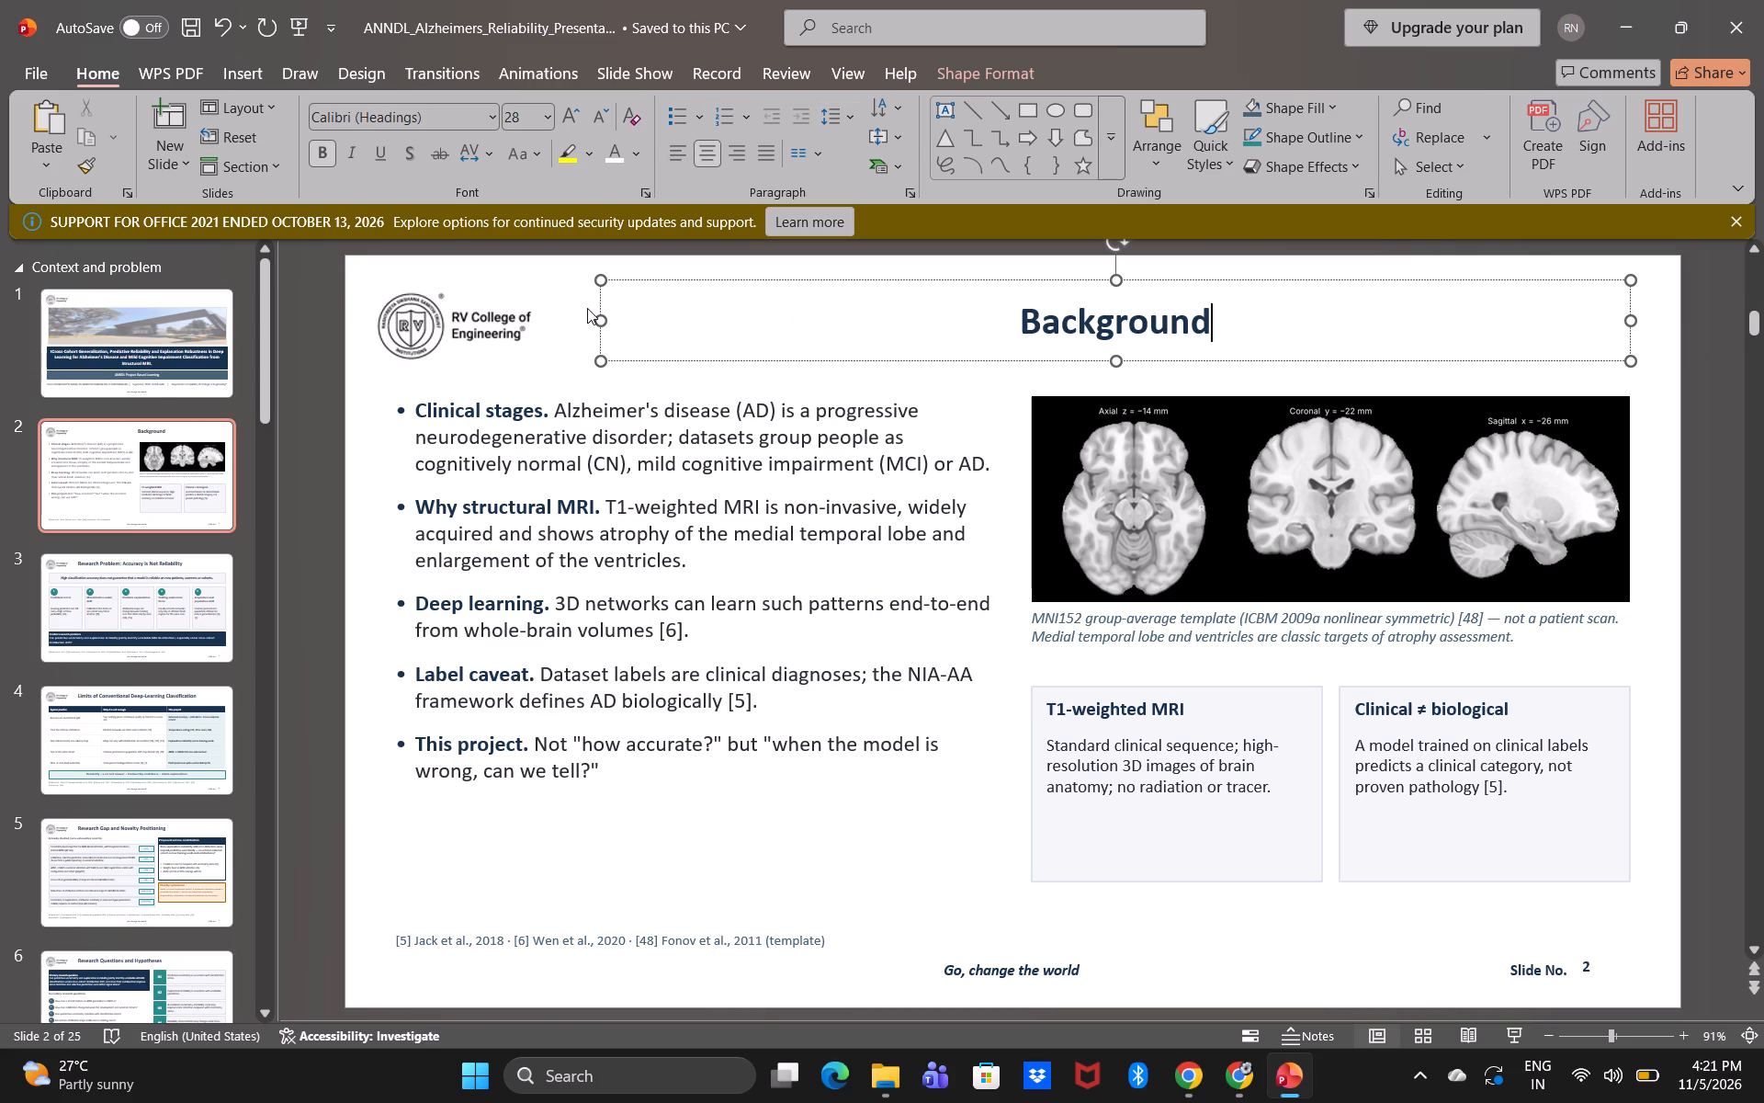
left_click_drag(597, 318, 406, 339)
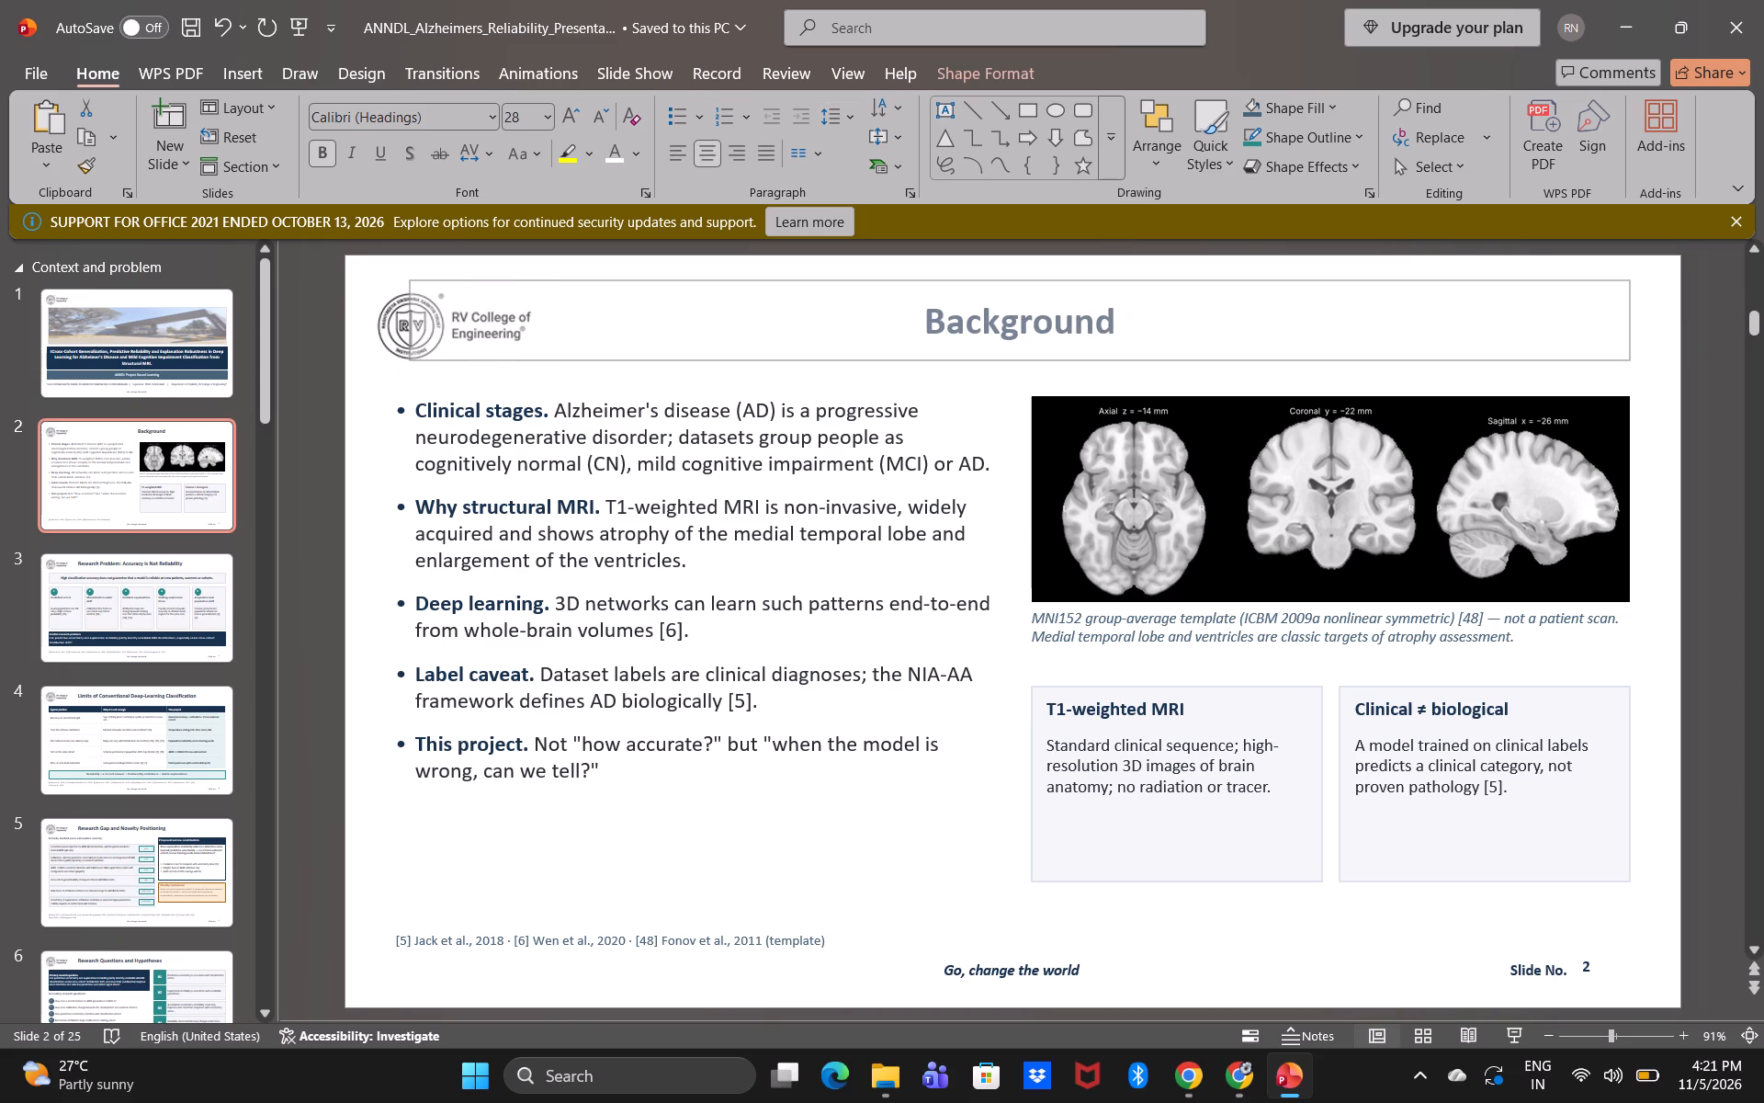
Widen the "Background" heading's text box on slide 2 slightly further left, to about the left edge of the college emblem.
left_click_drag(406, 339, 384, 336)
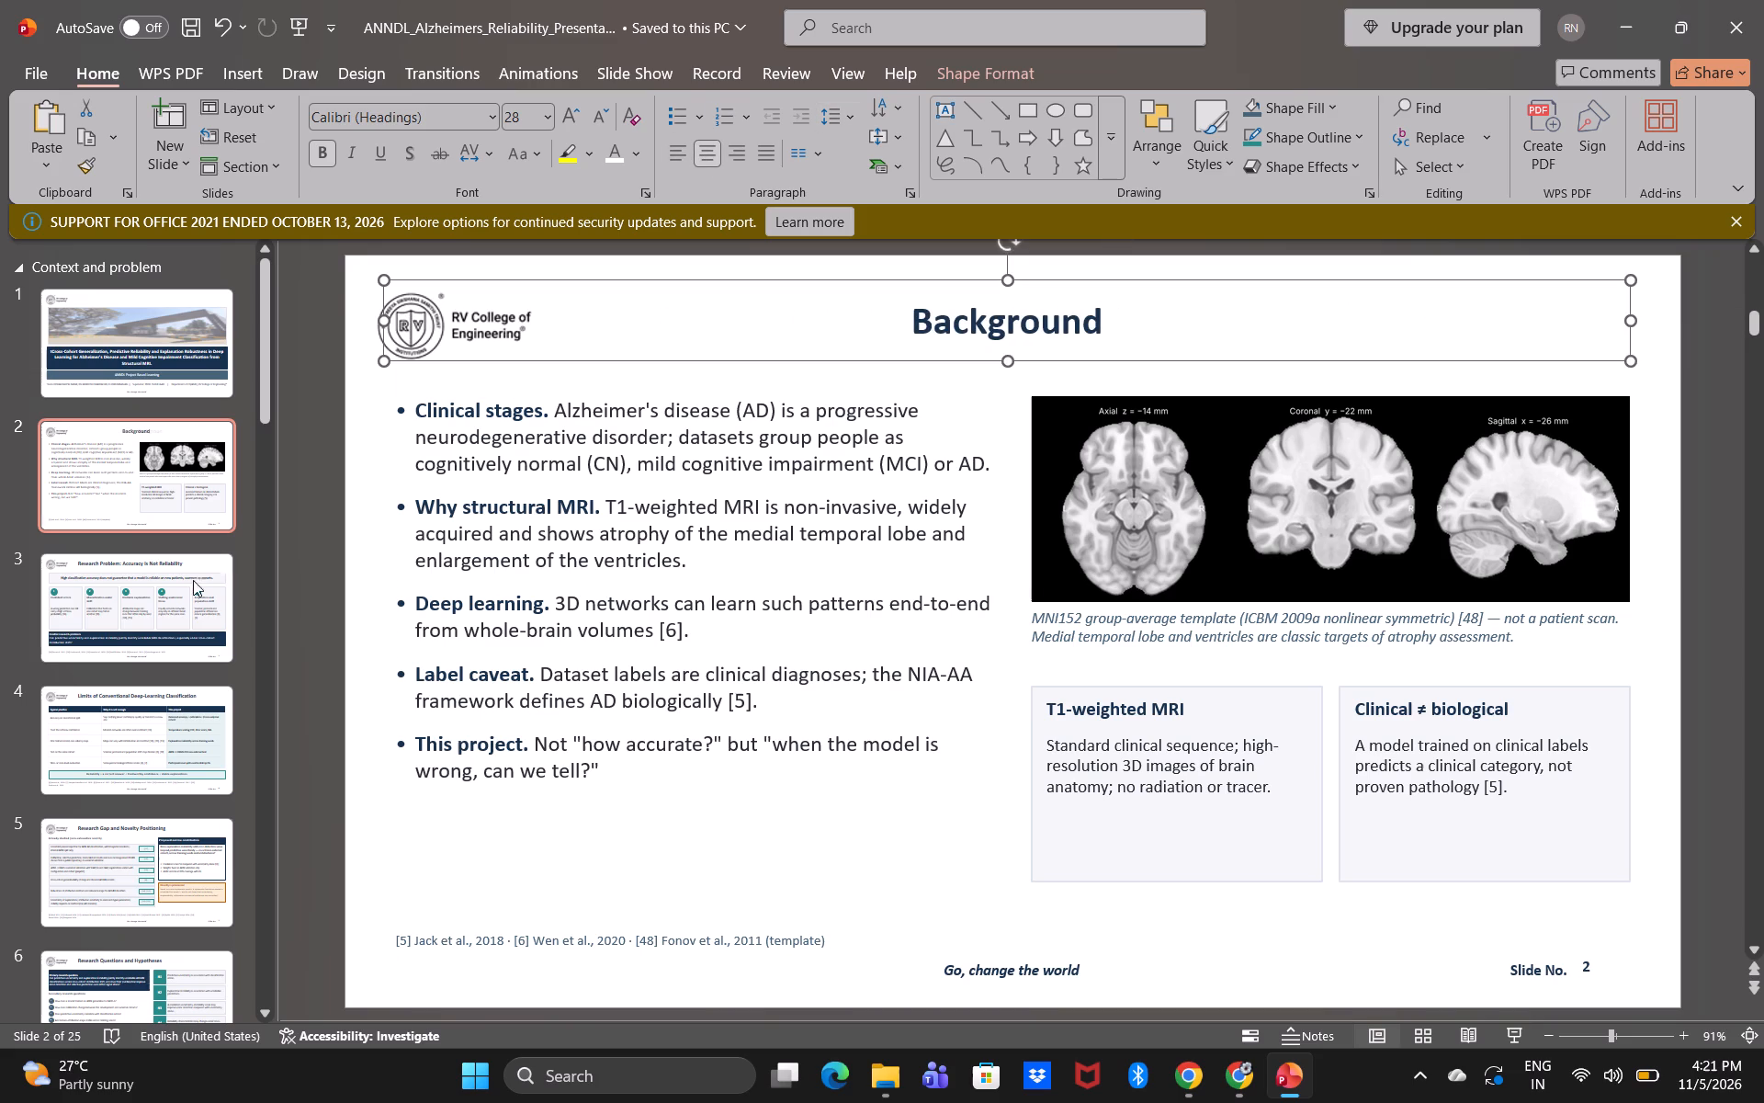
left_click(283, 615)
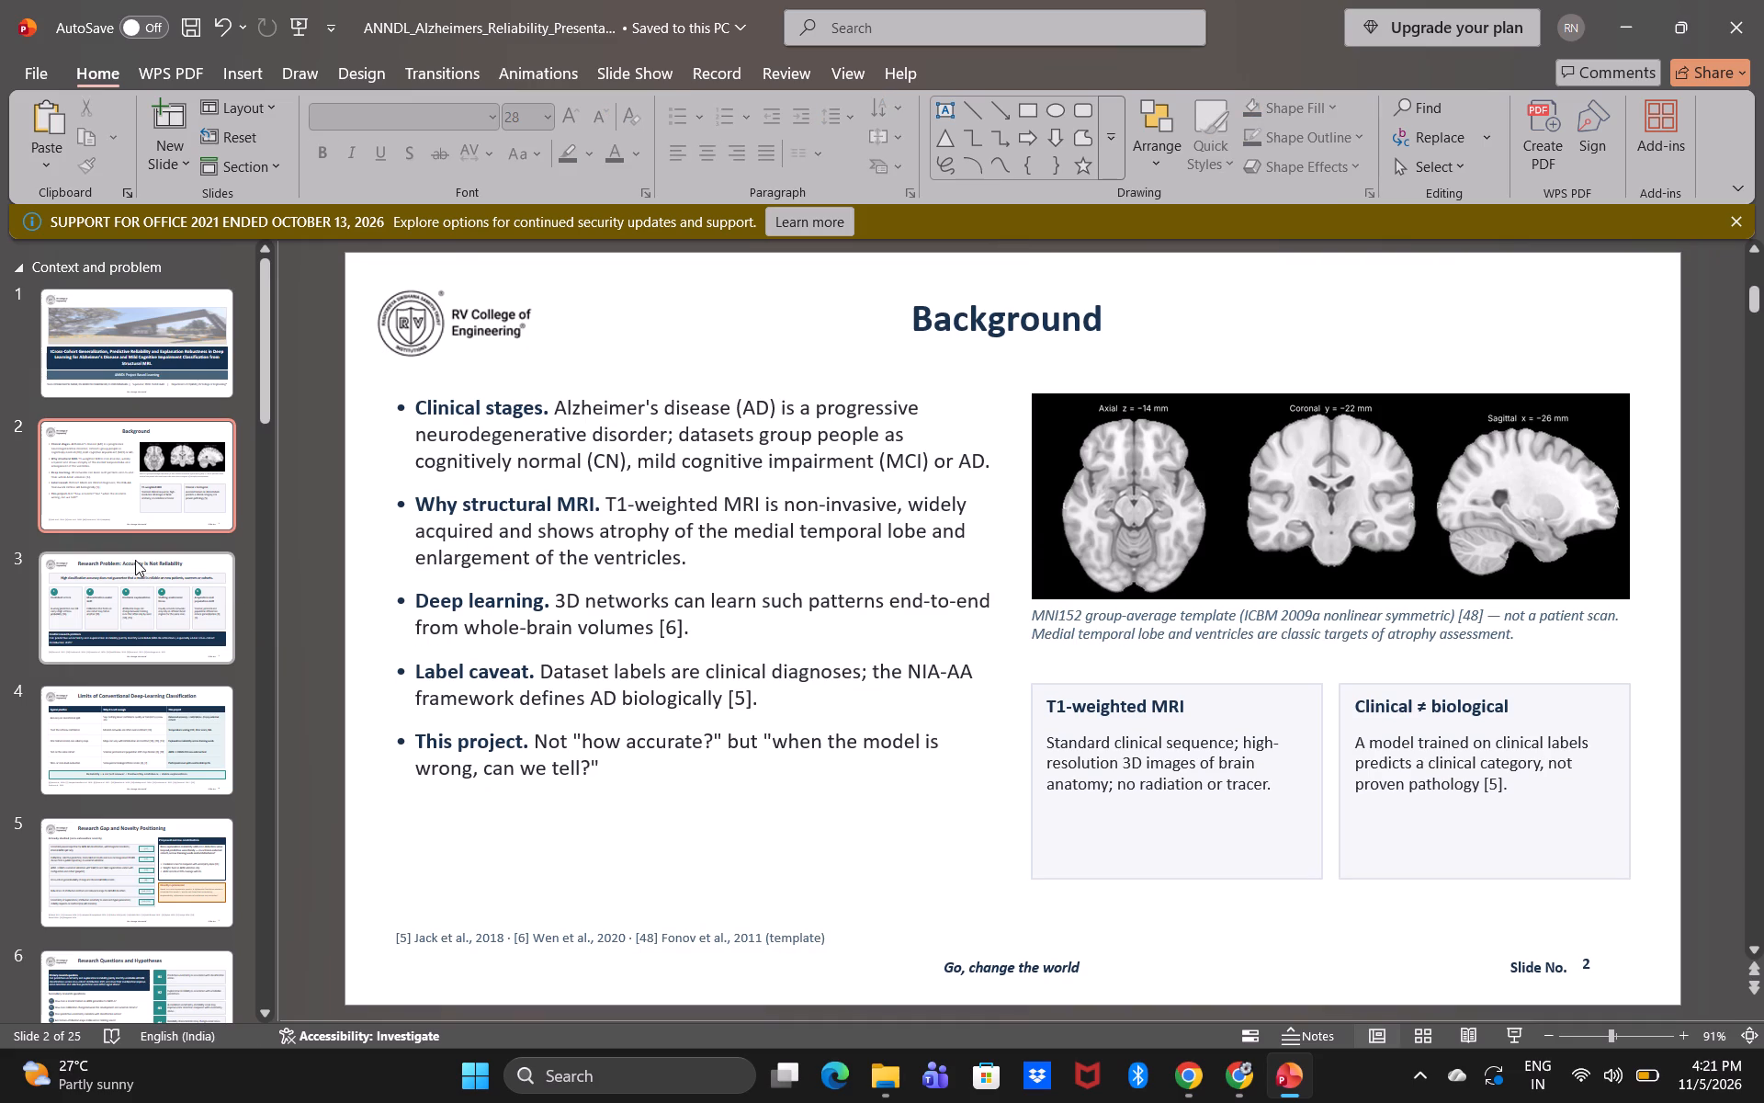
Shorten the heading on slide 3 to "Research Problem" by deleting the colon and everything after it.
left_click(137, 562)
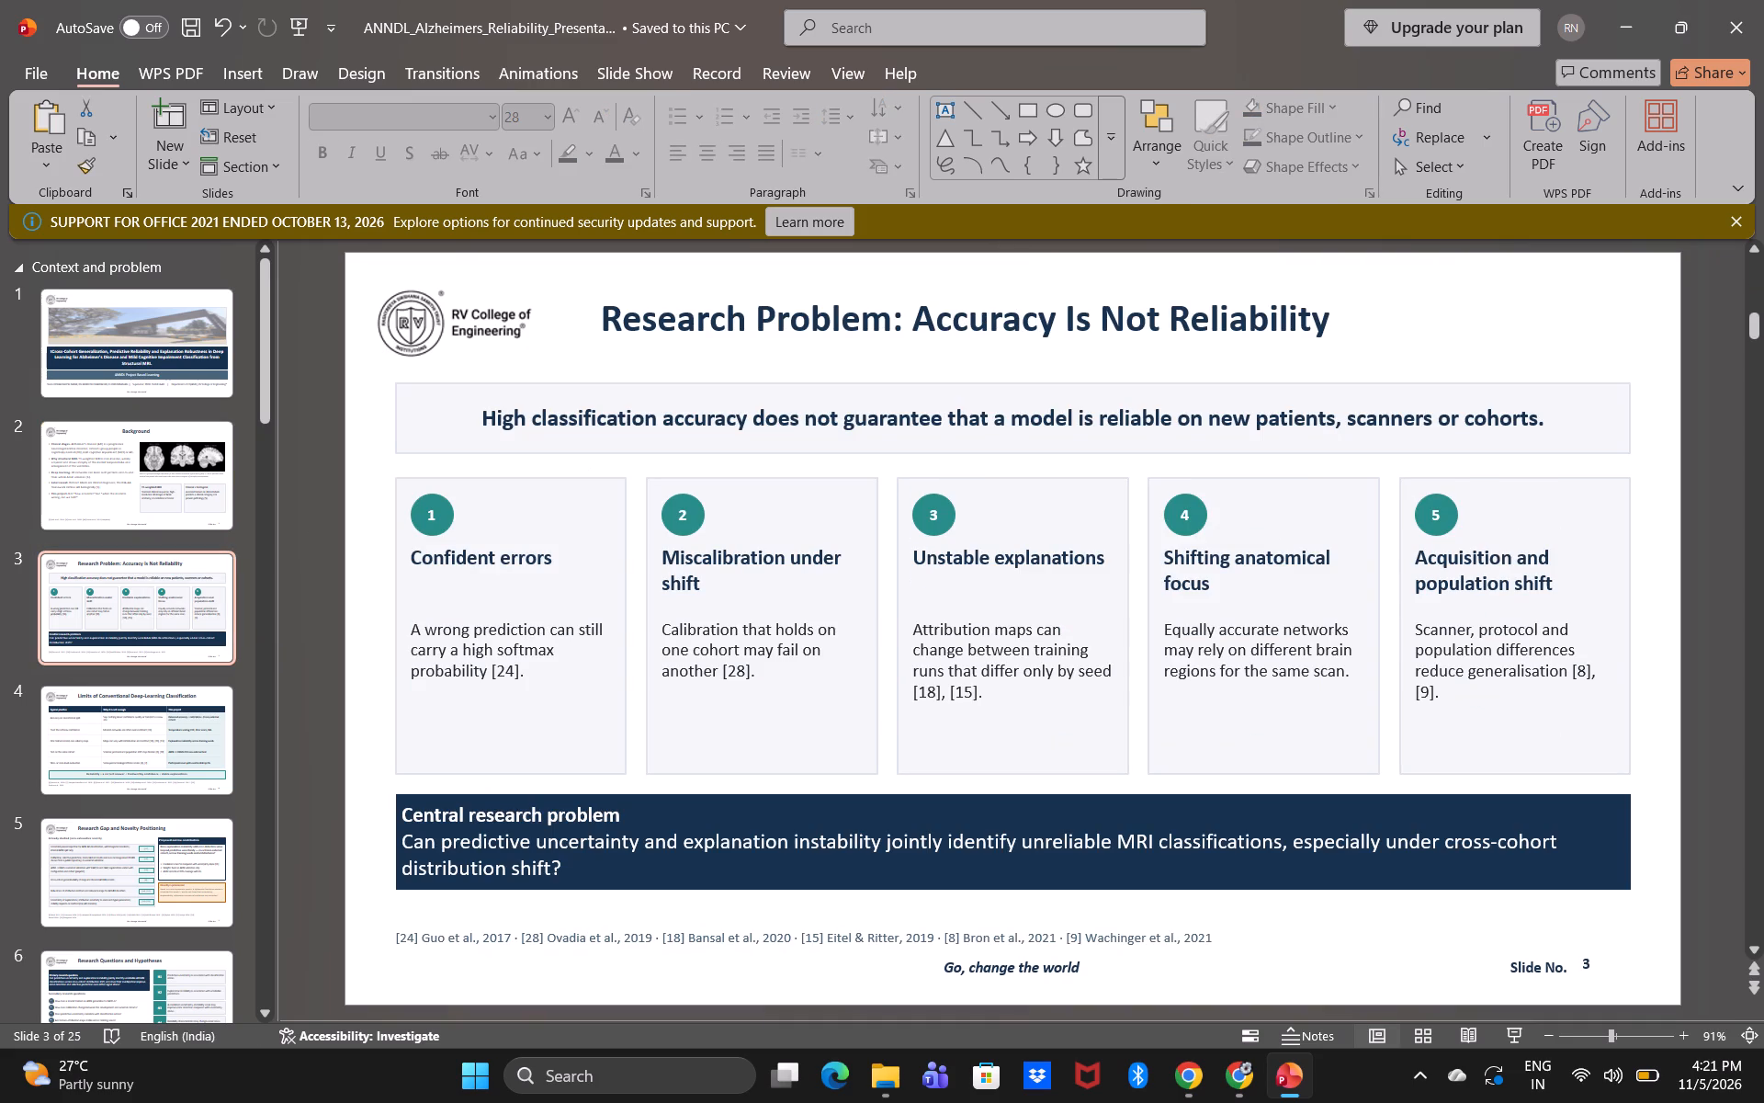
left_click(897, 328)
left_click_drag(897, 328, 937, 316)
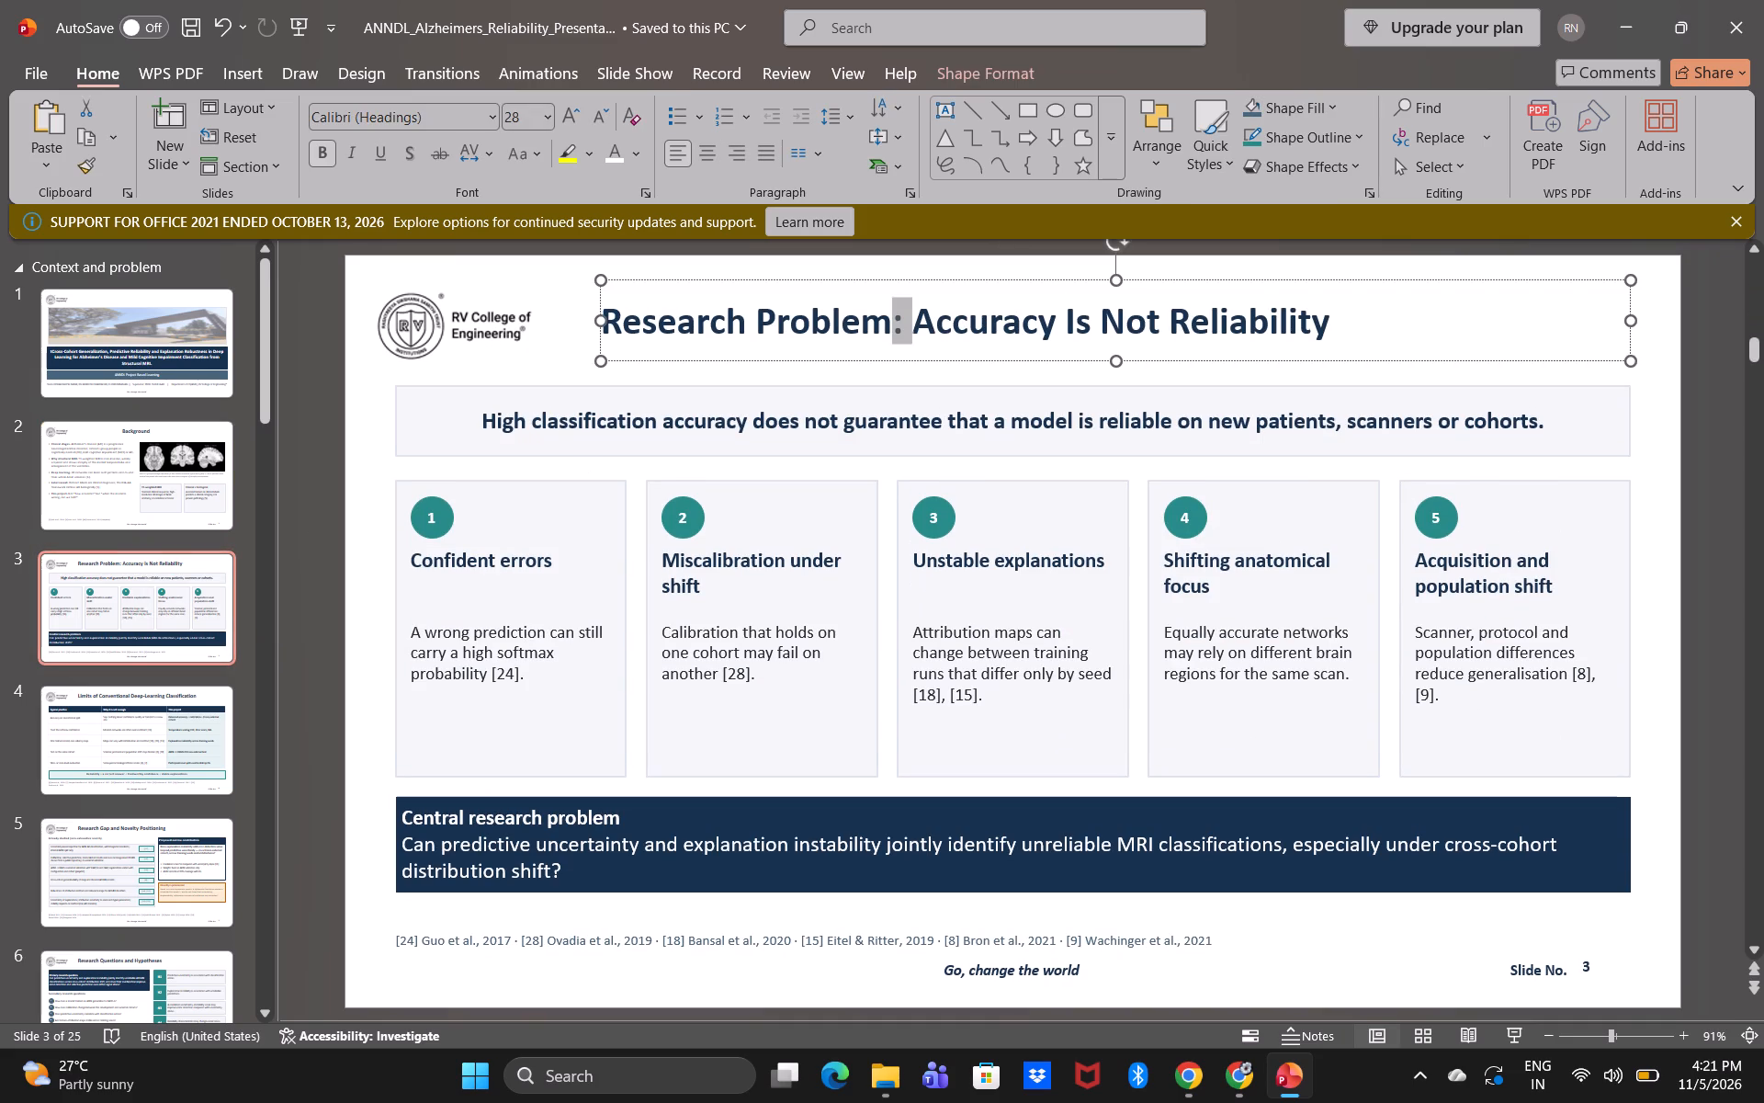
left_click_drag(937, 316, 1211, 337)
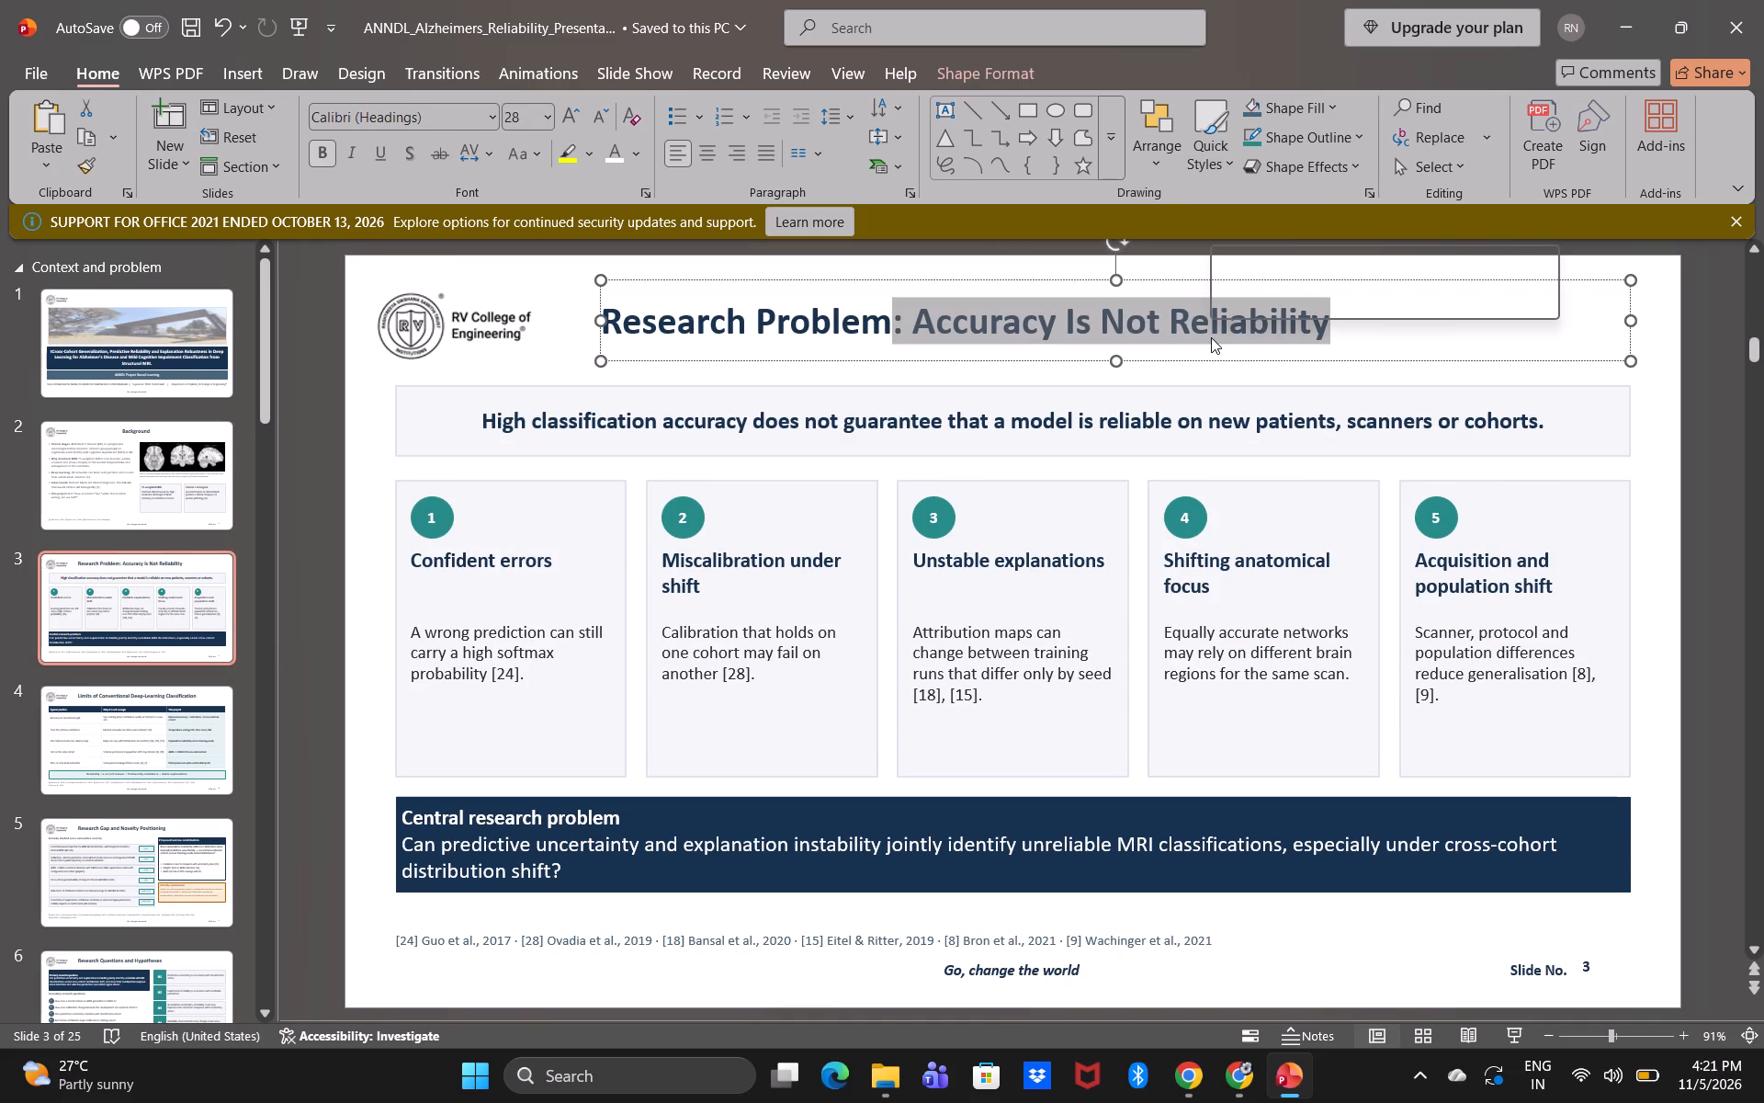
key("BackSpace")
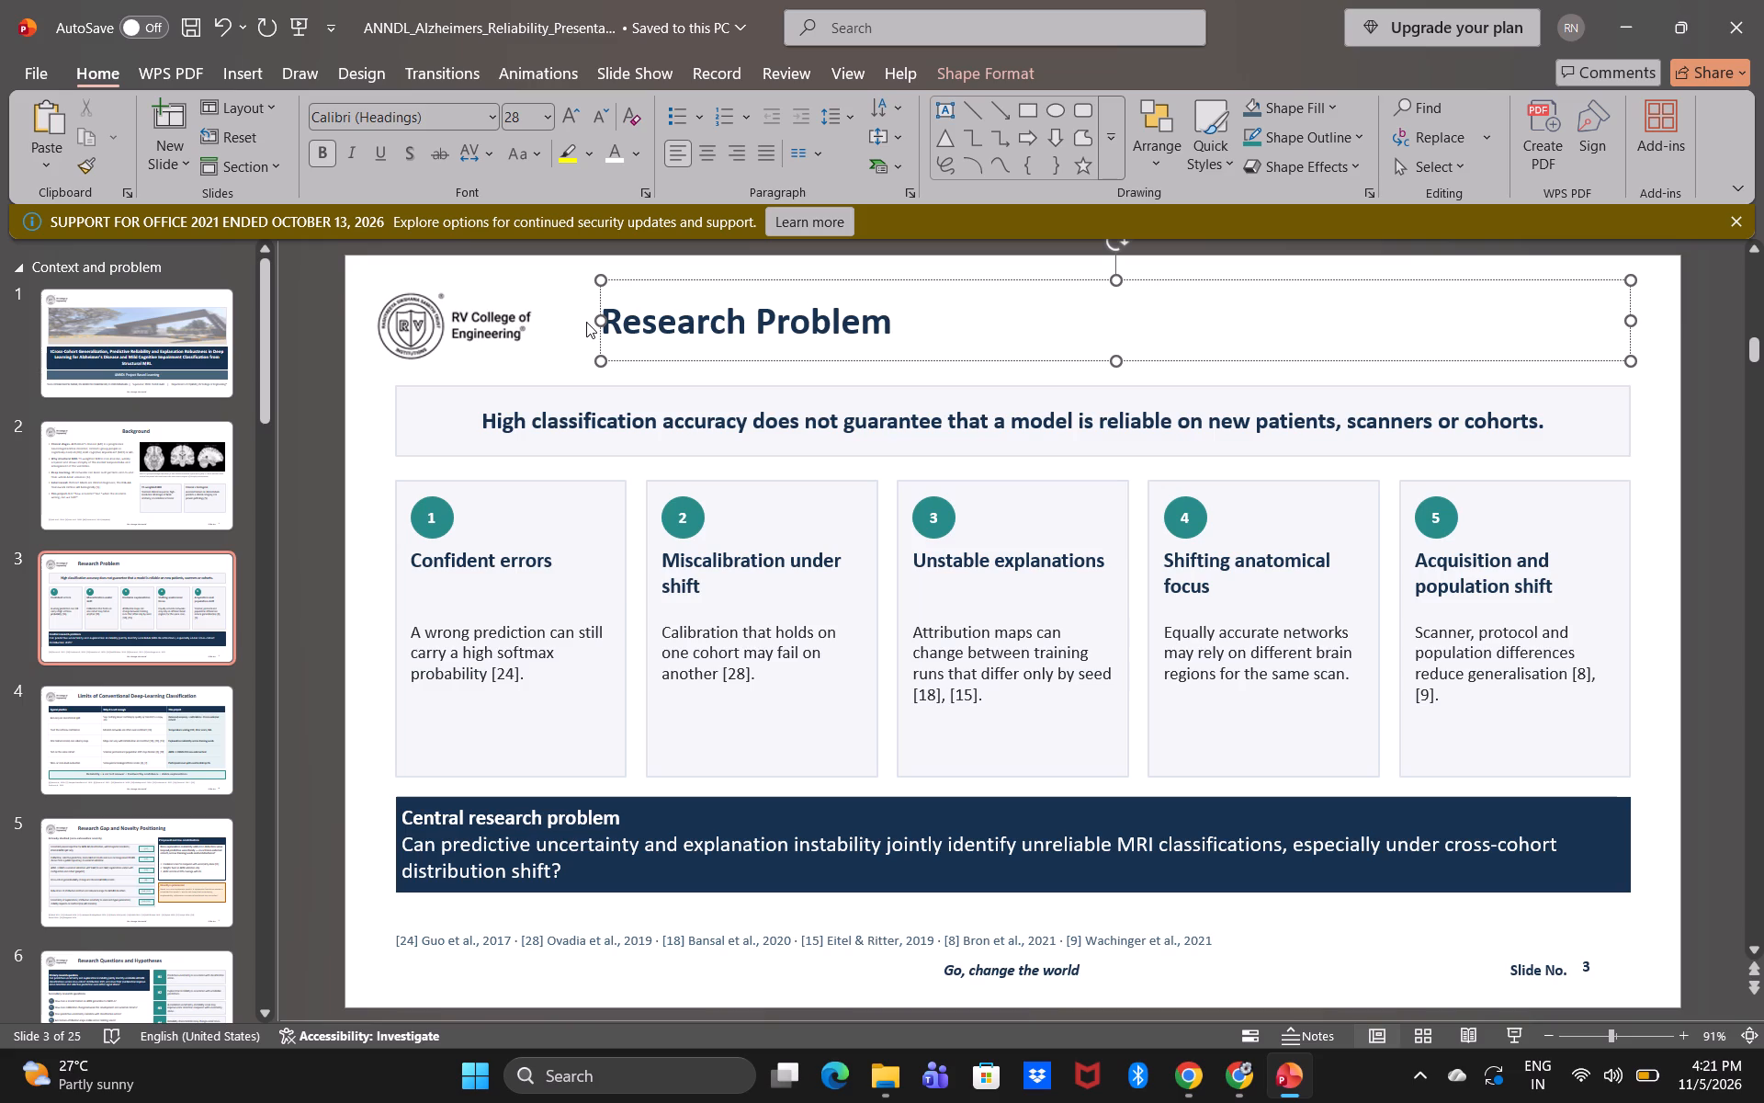
Widen the "Research Problem" text box leftwards to just past the college emblem and centre the heading.
left_click_drag(601, 317, 367, 324)
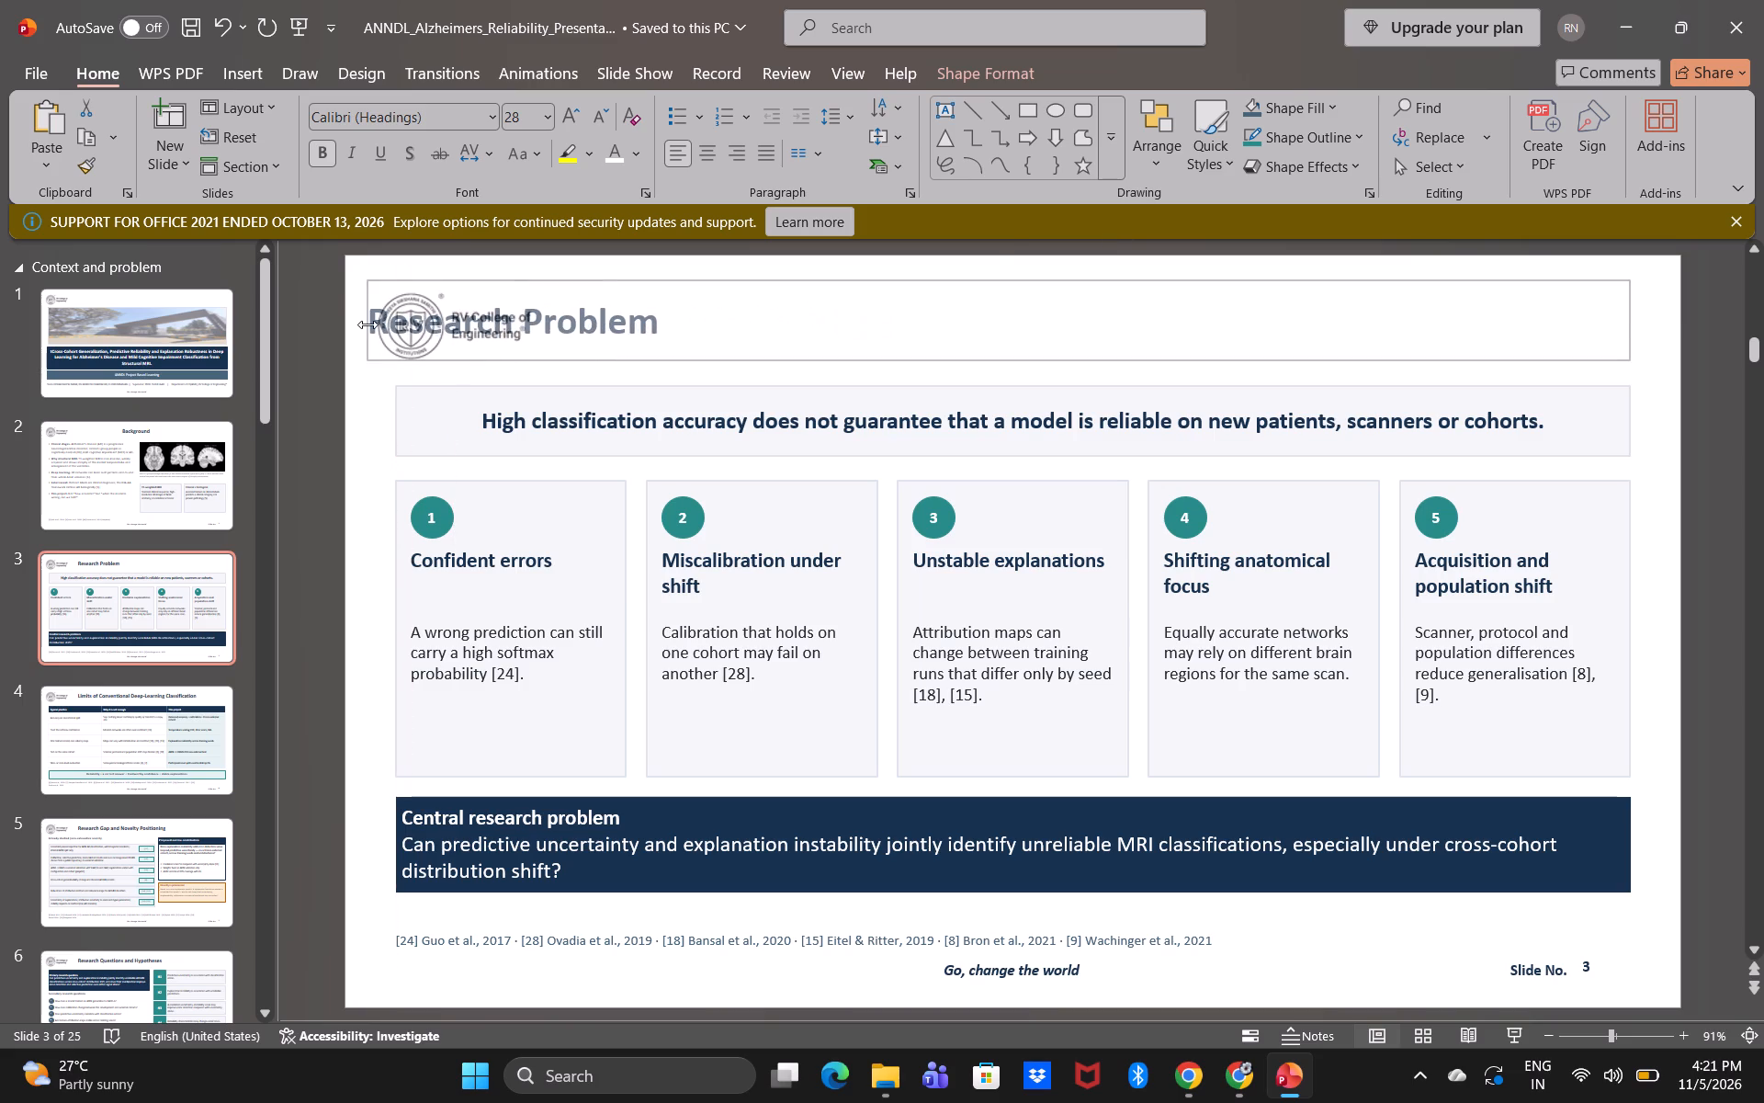
left_click(701, 151)
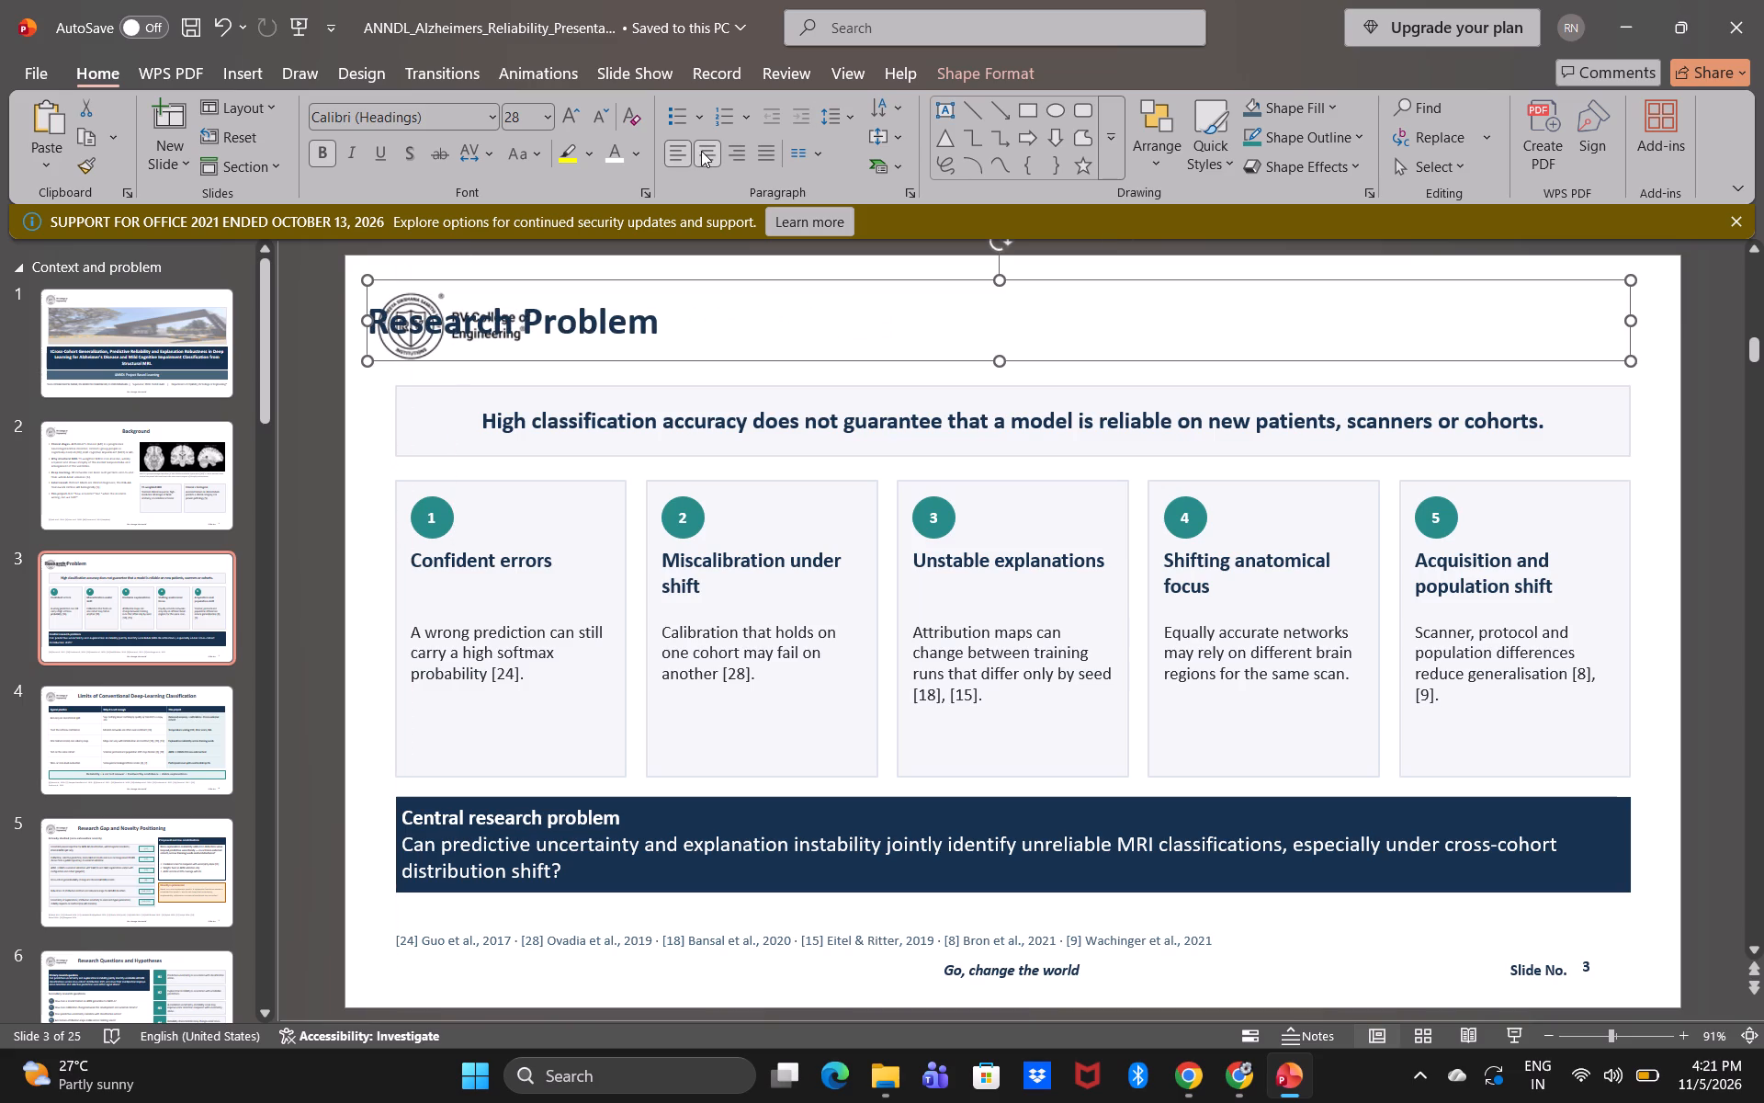
left_click(340, 586)
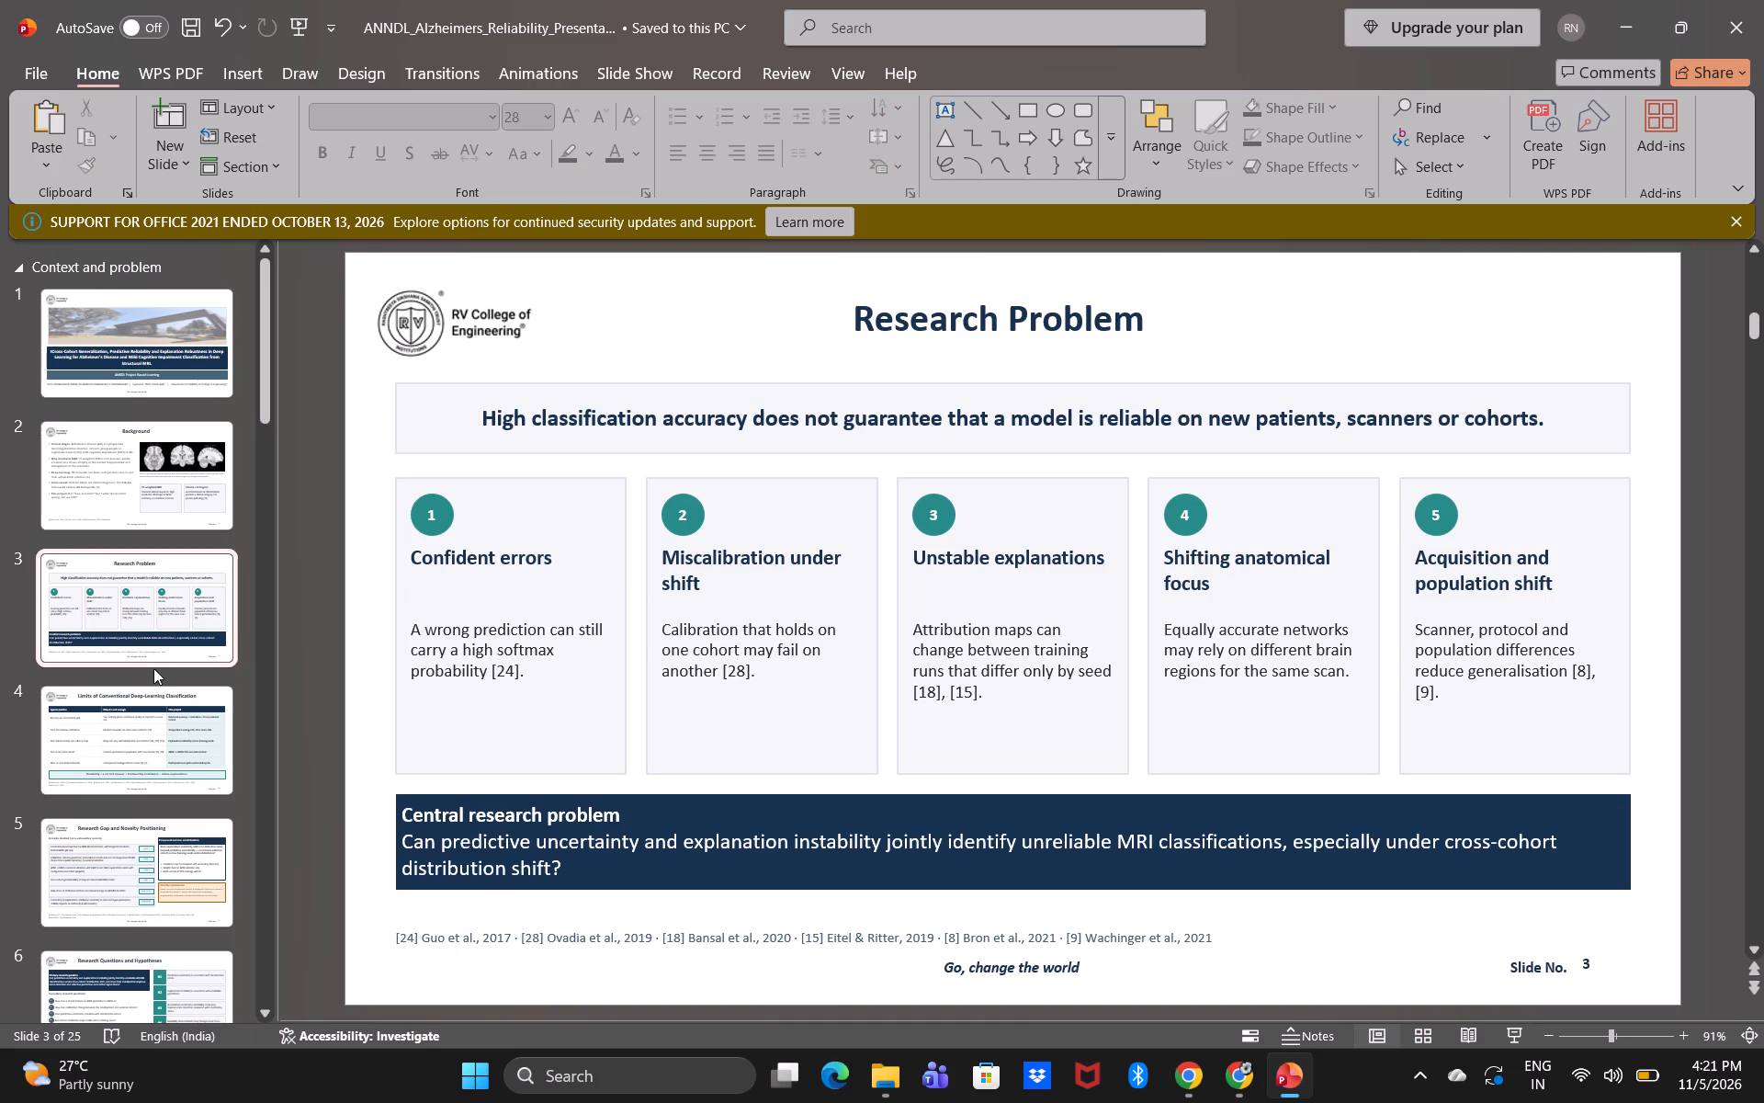
Delete the reference citations text box at the foot of slide 2, "Background".
left_click(163, 701)
scroll(163, 701, "down", 1)
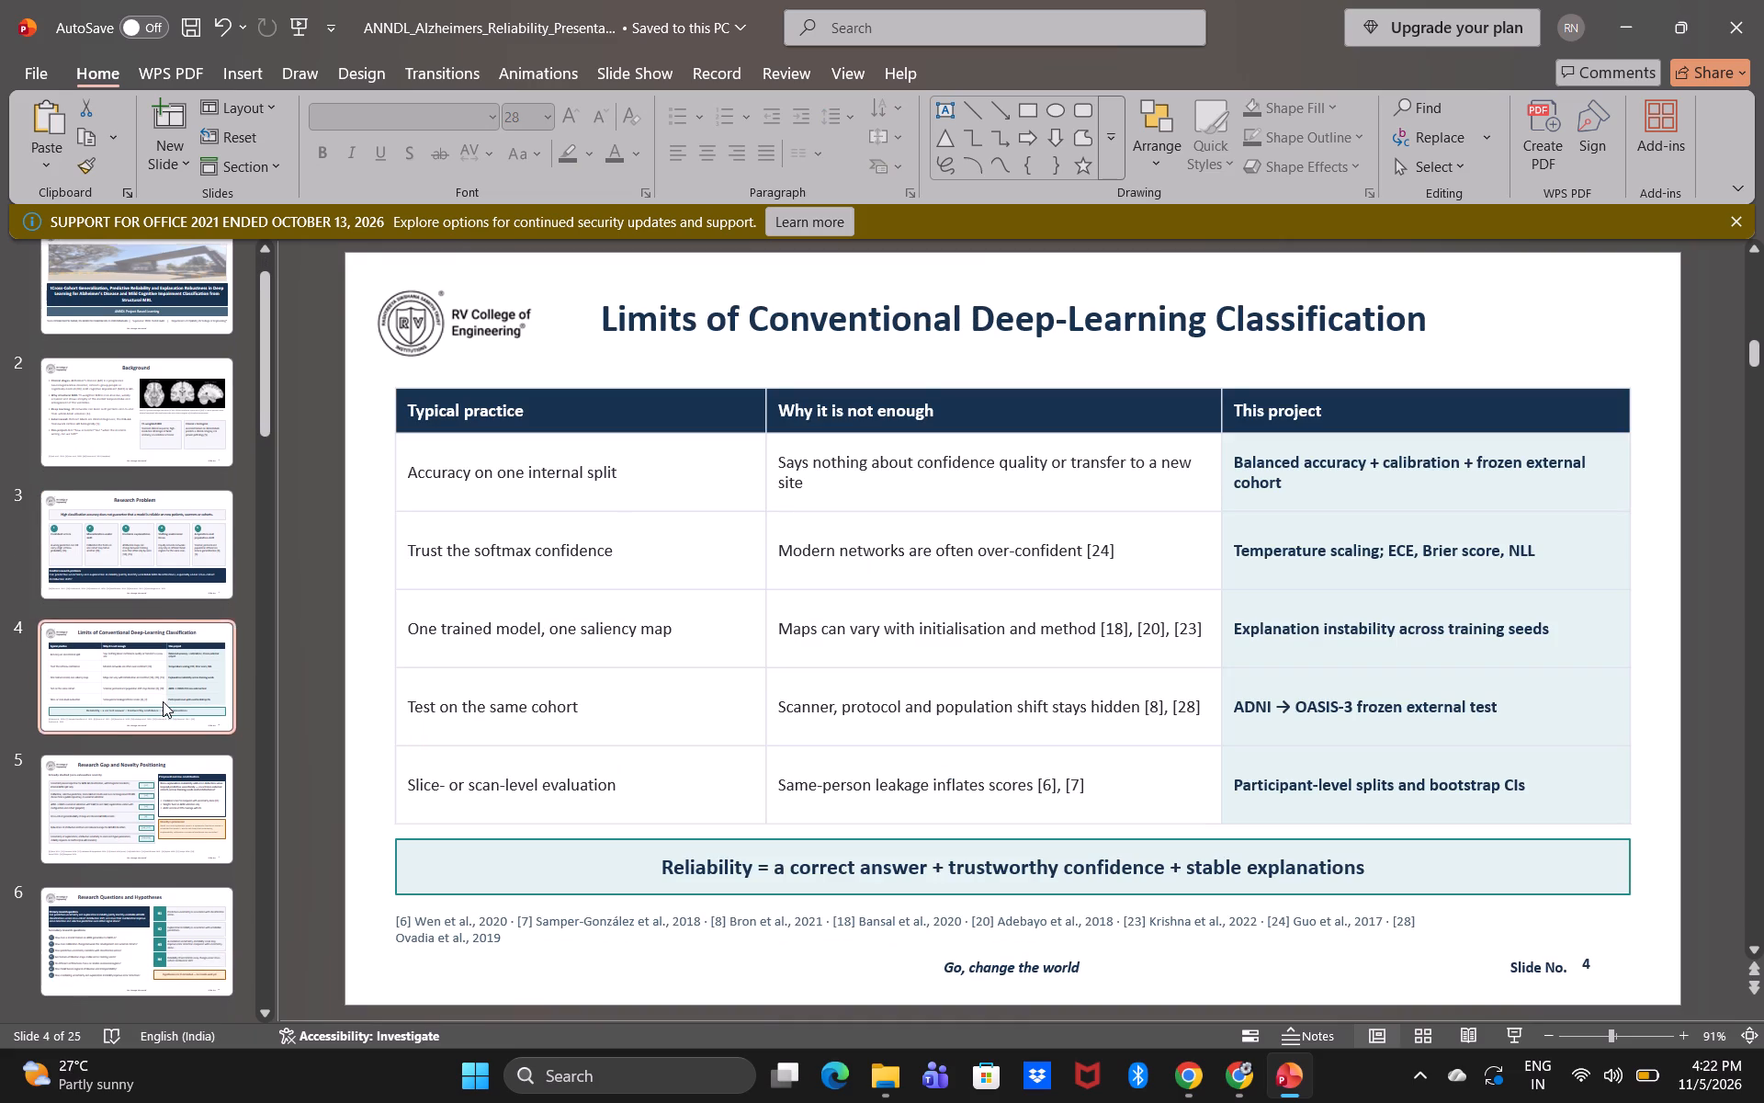
left_click(126, 412)
left_click(470, 940)
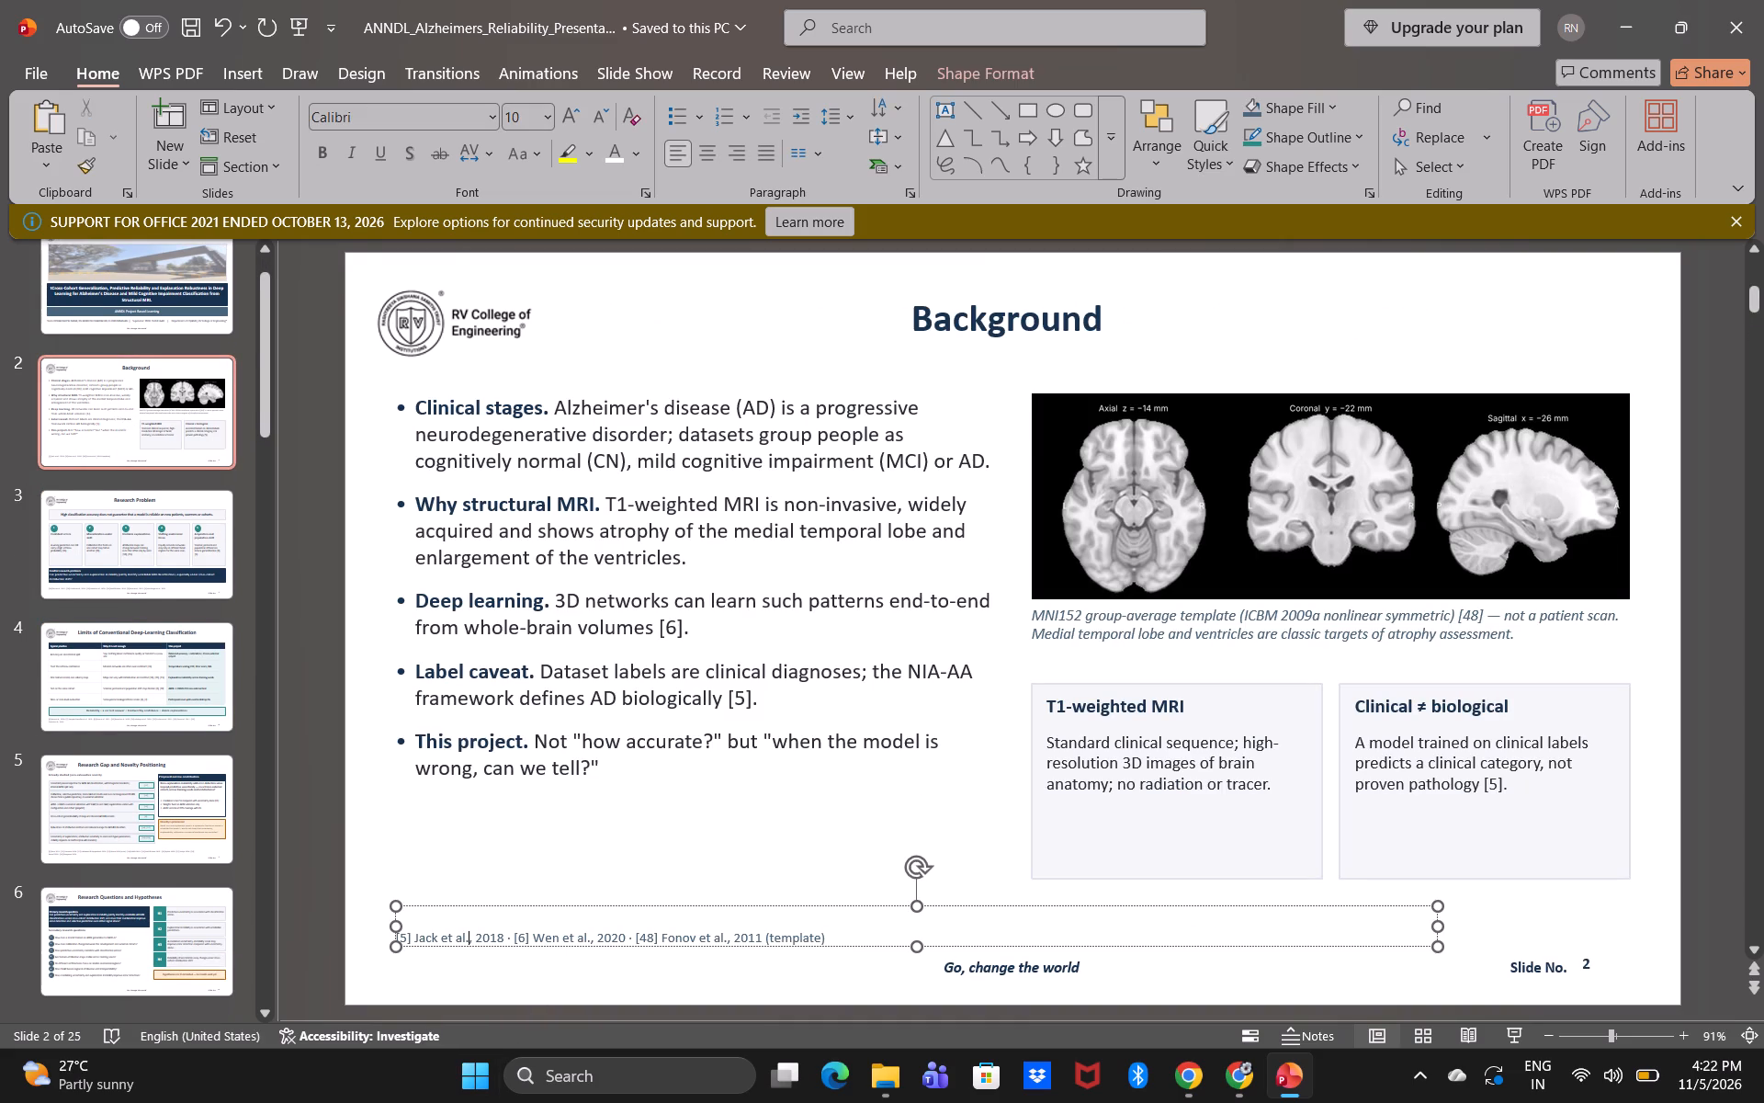
left_click(497, 906)
key("Delete")
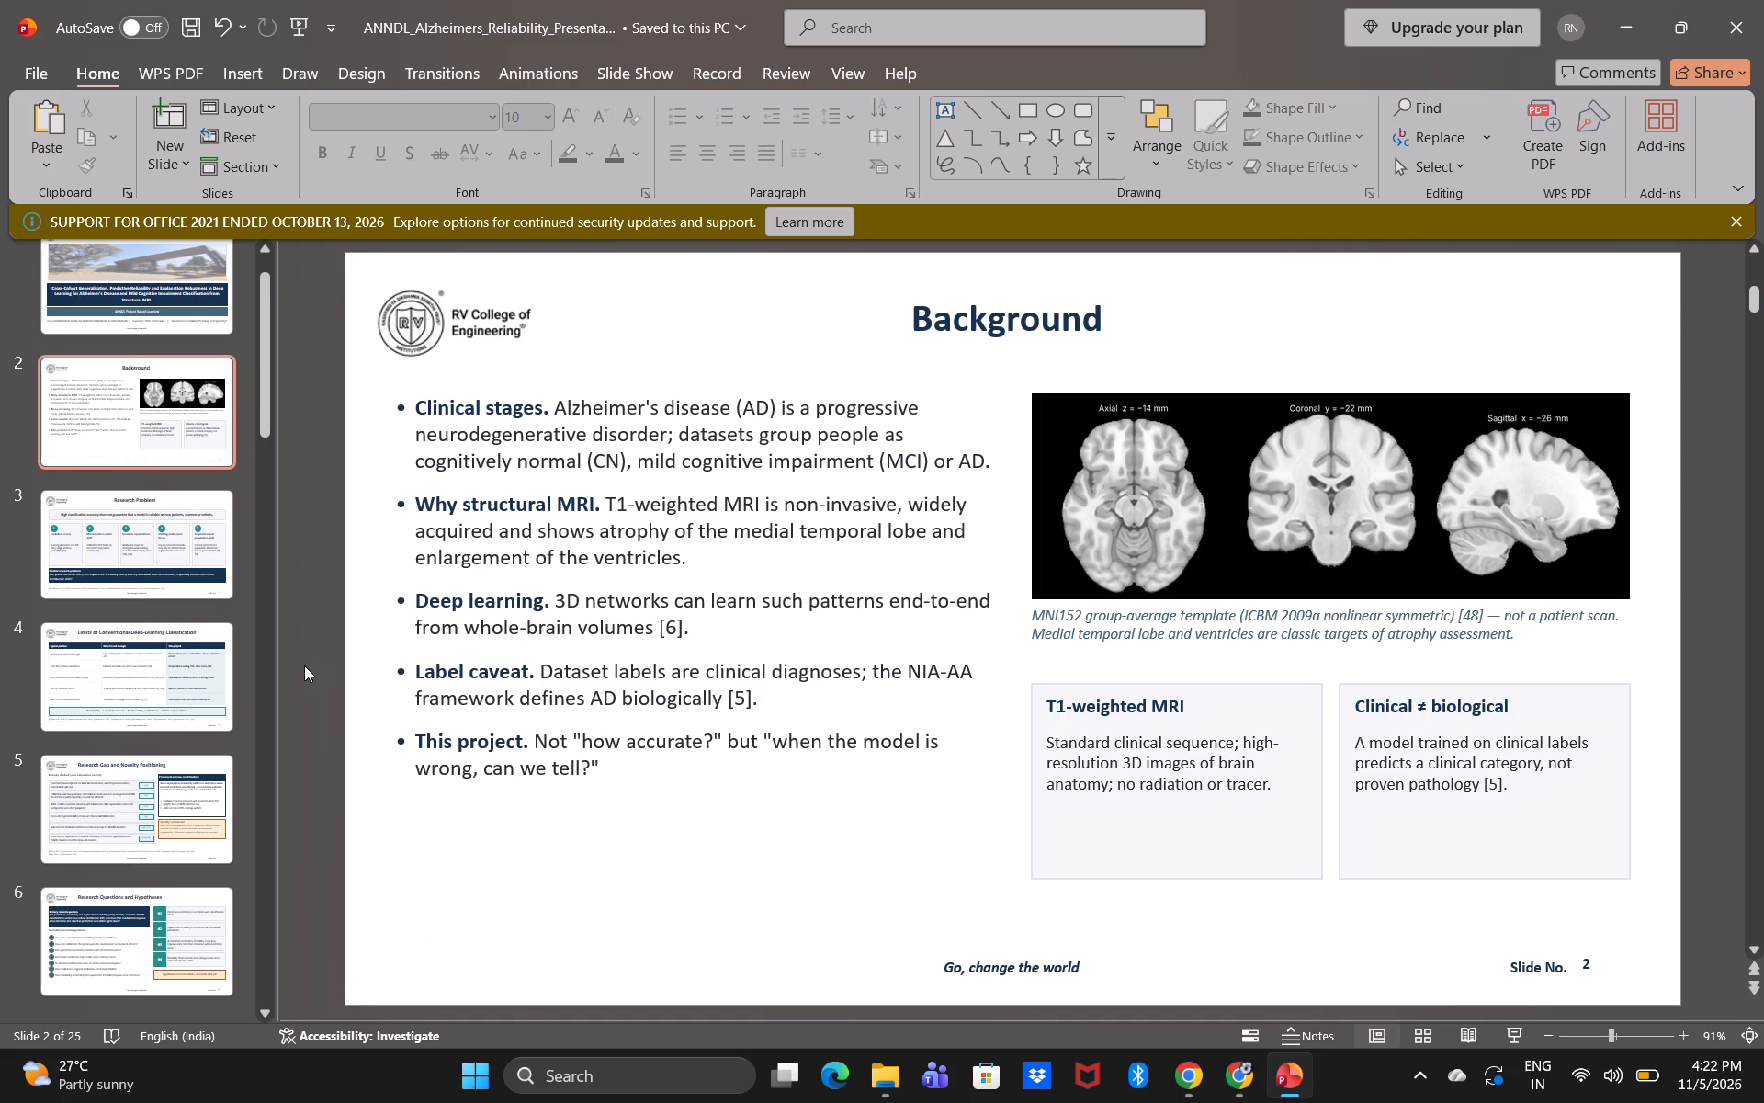
Delete the reference citations text box at the foot of slide 3, "Research Problem".
left_click(176, 535)
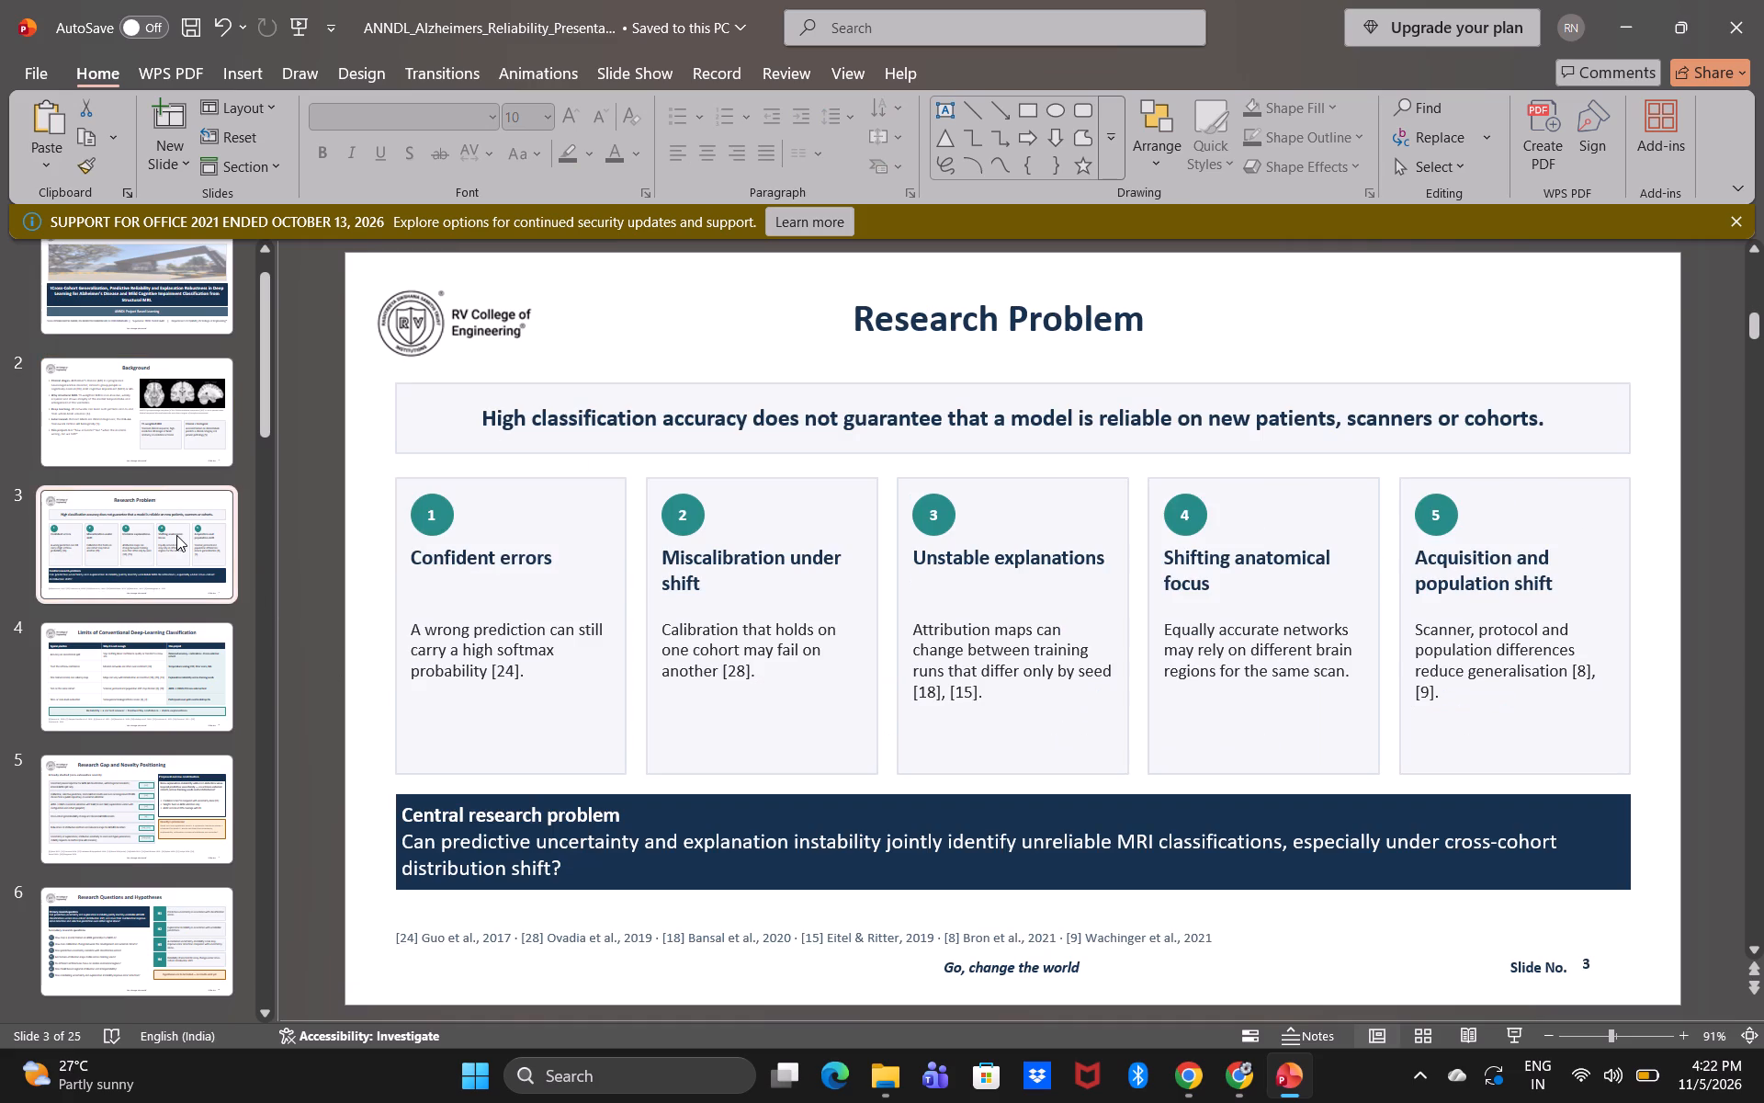
left_click(413, 943)
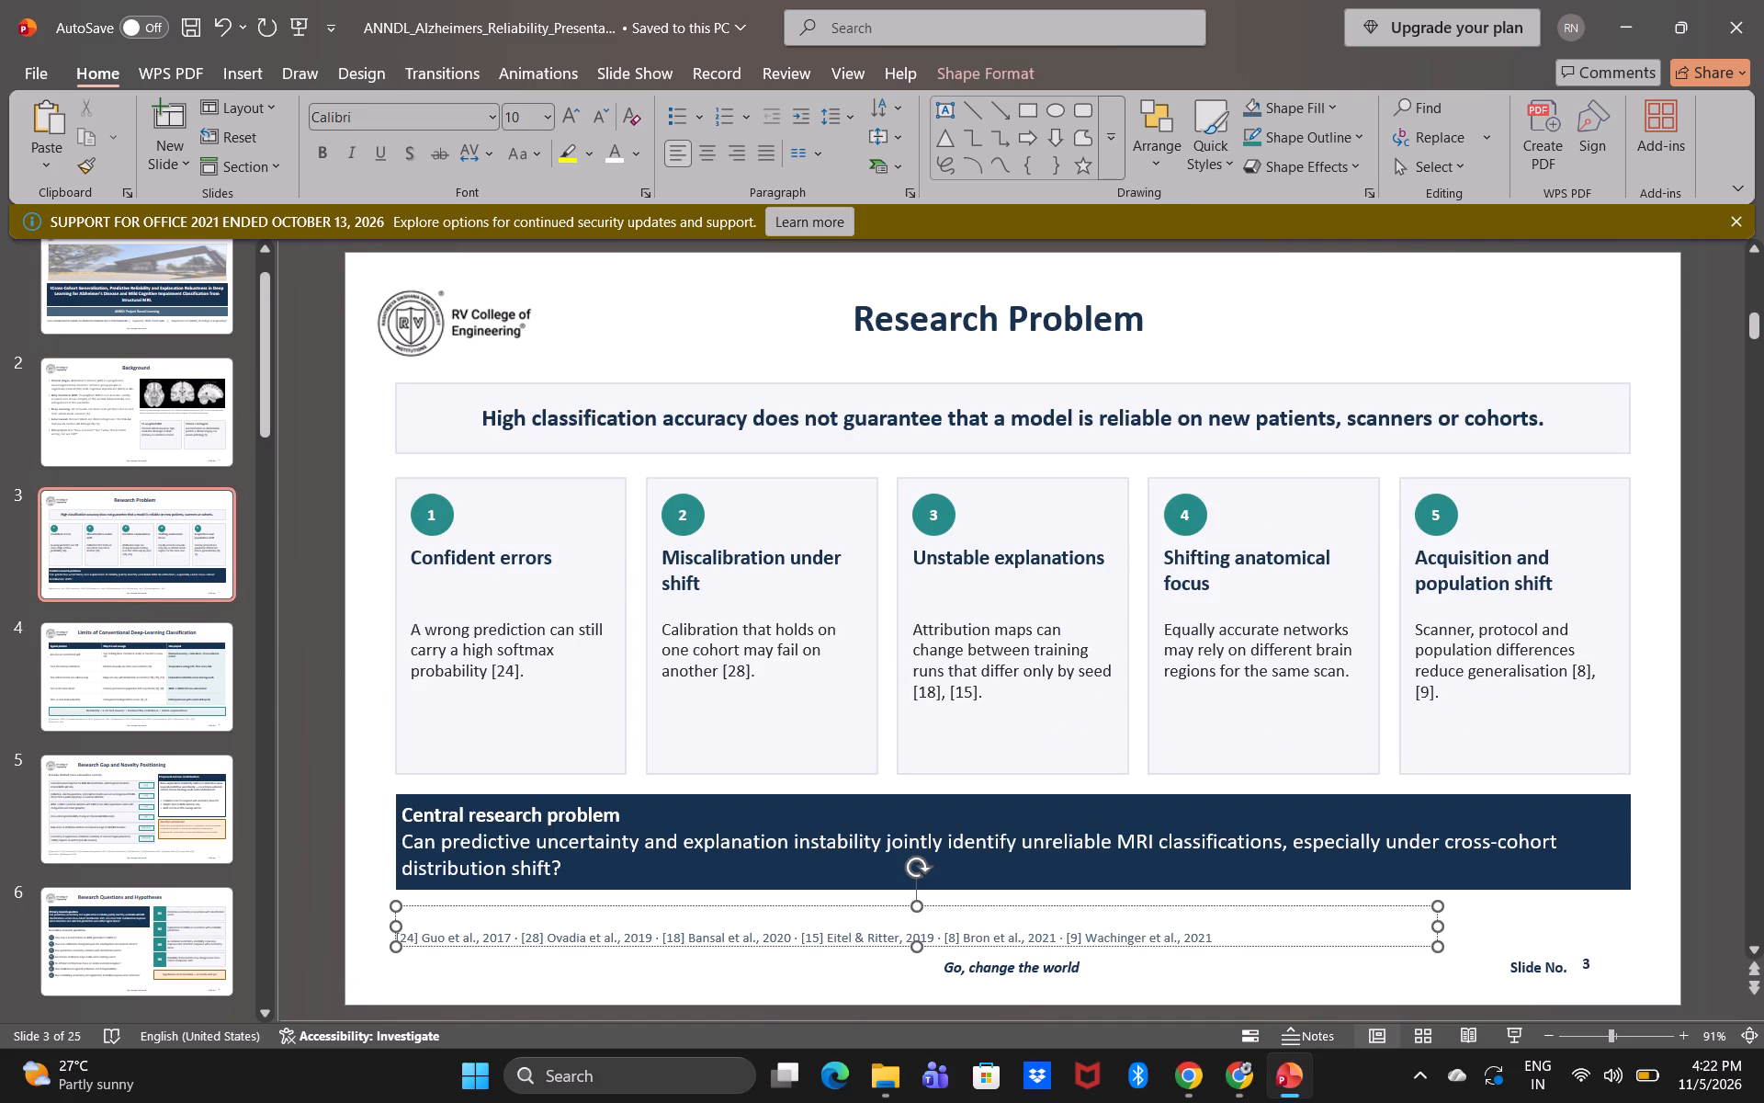
left_click(423, 910)
key("Delete")
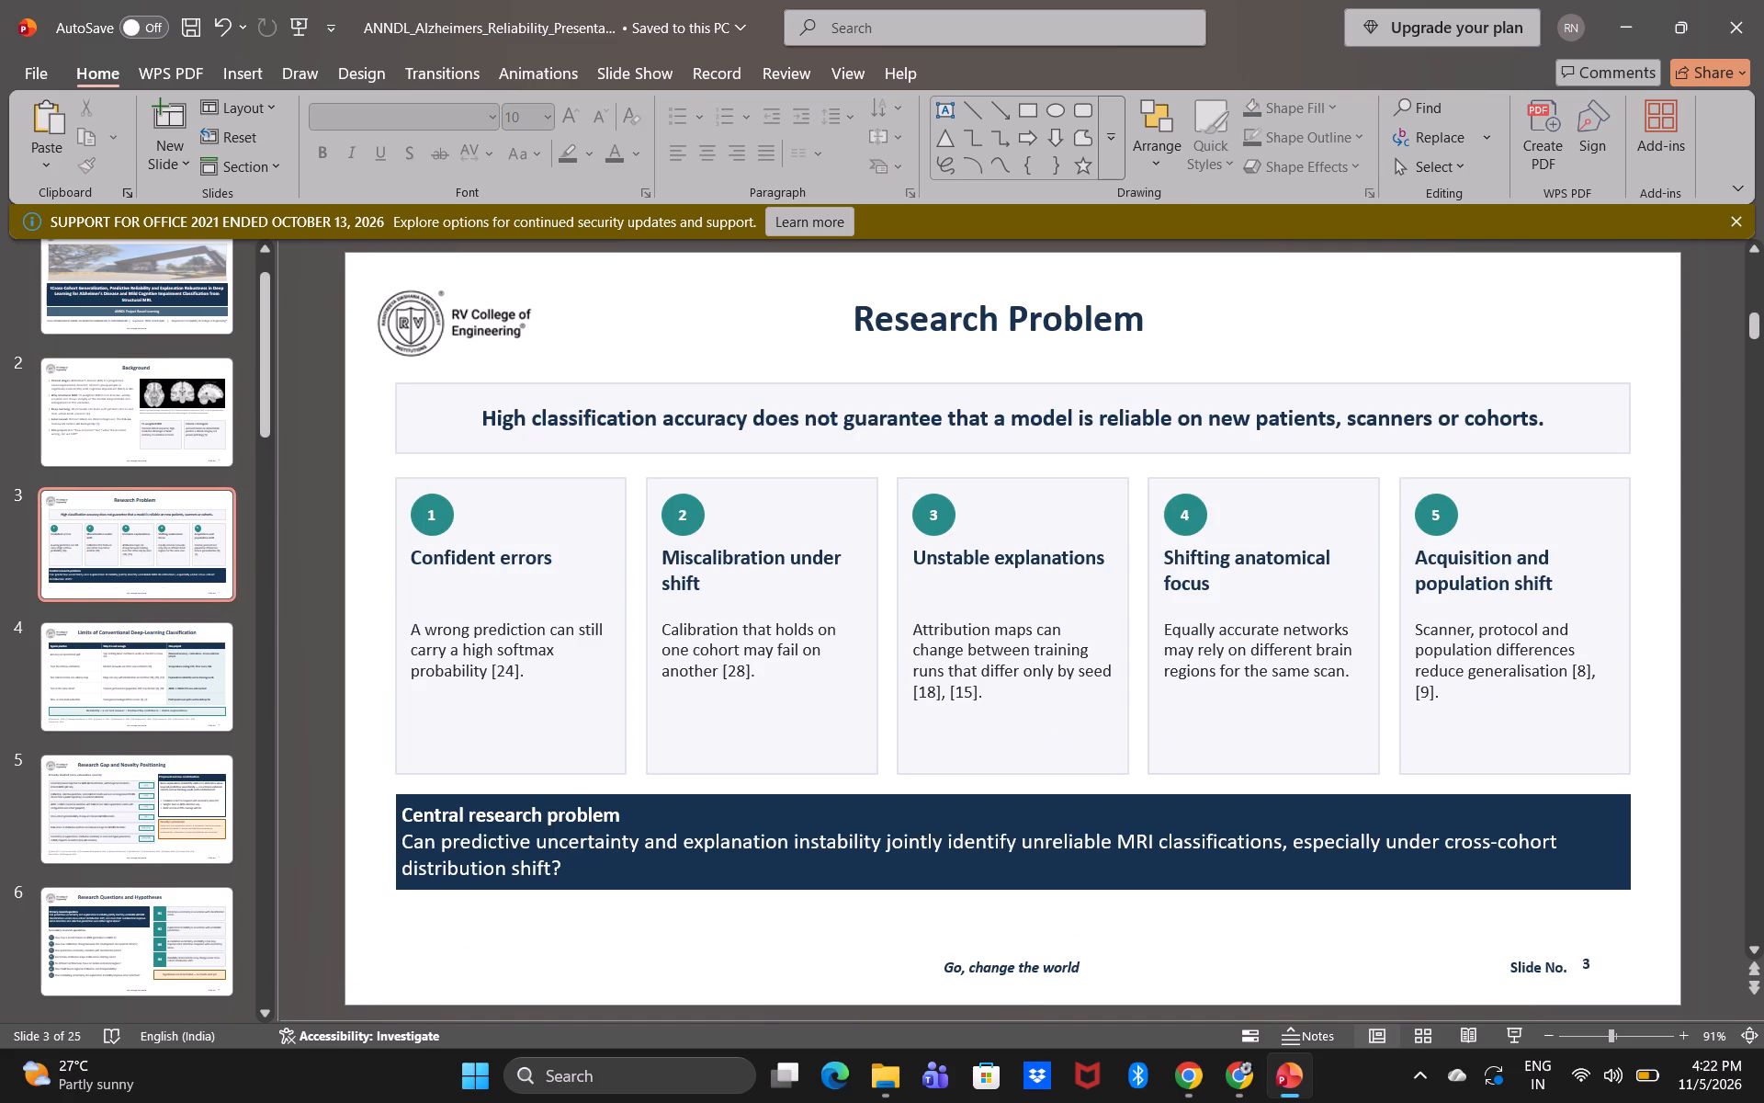
Delete the reference citations text box at the foot of slide 4, "Limits of Conventional Deep-Learning Classification".
left_click(153, 651)
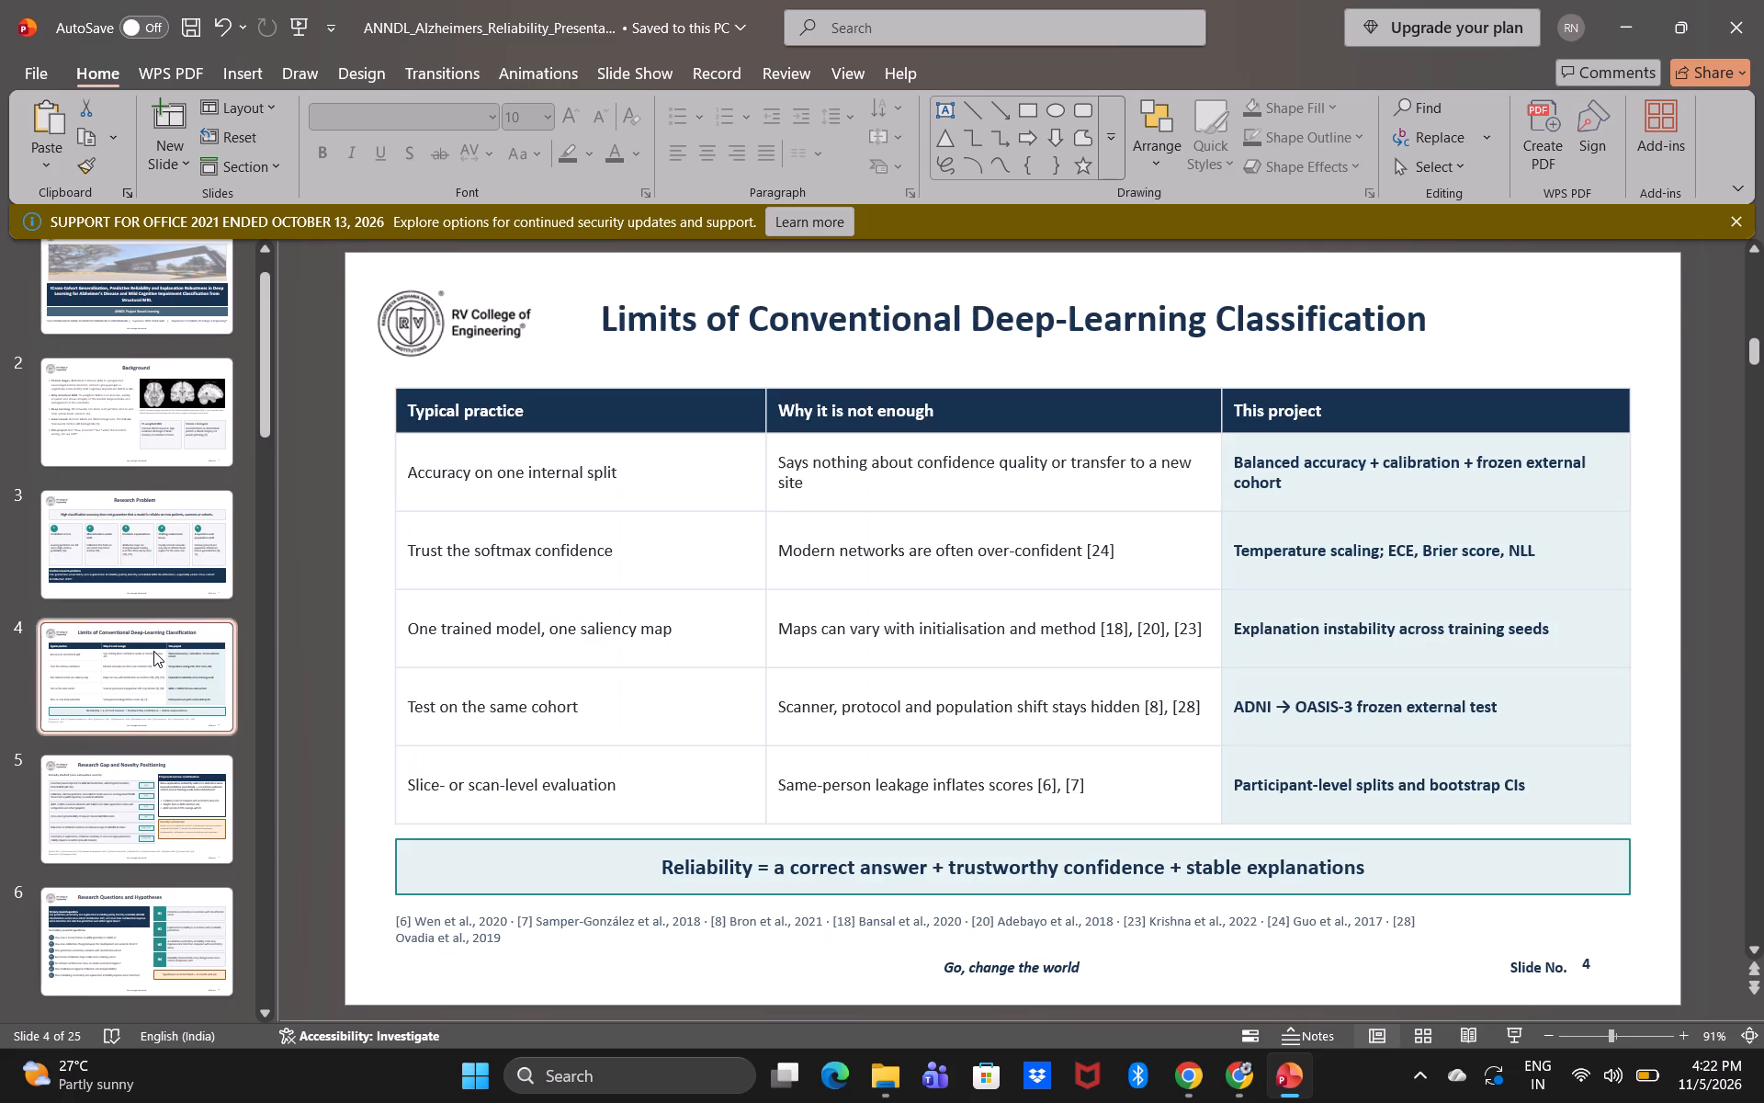
scroll(153, 651, "down", 1)
left_click(481, 972)
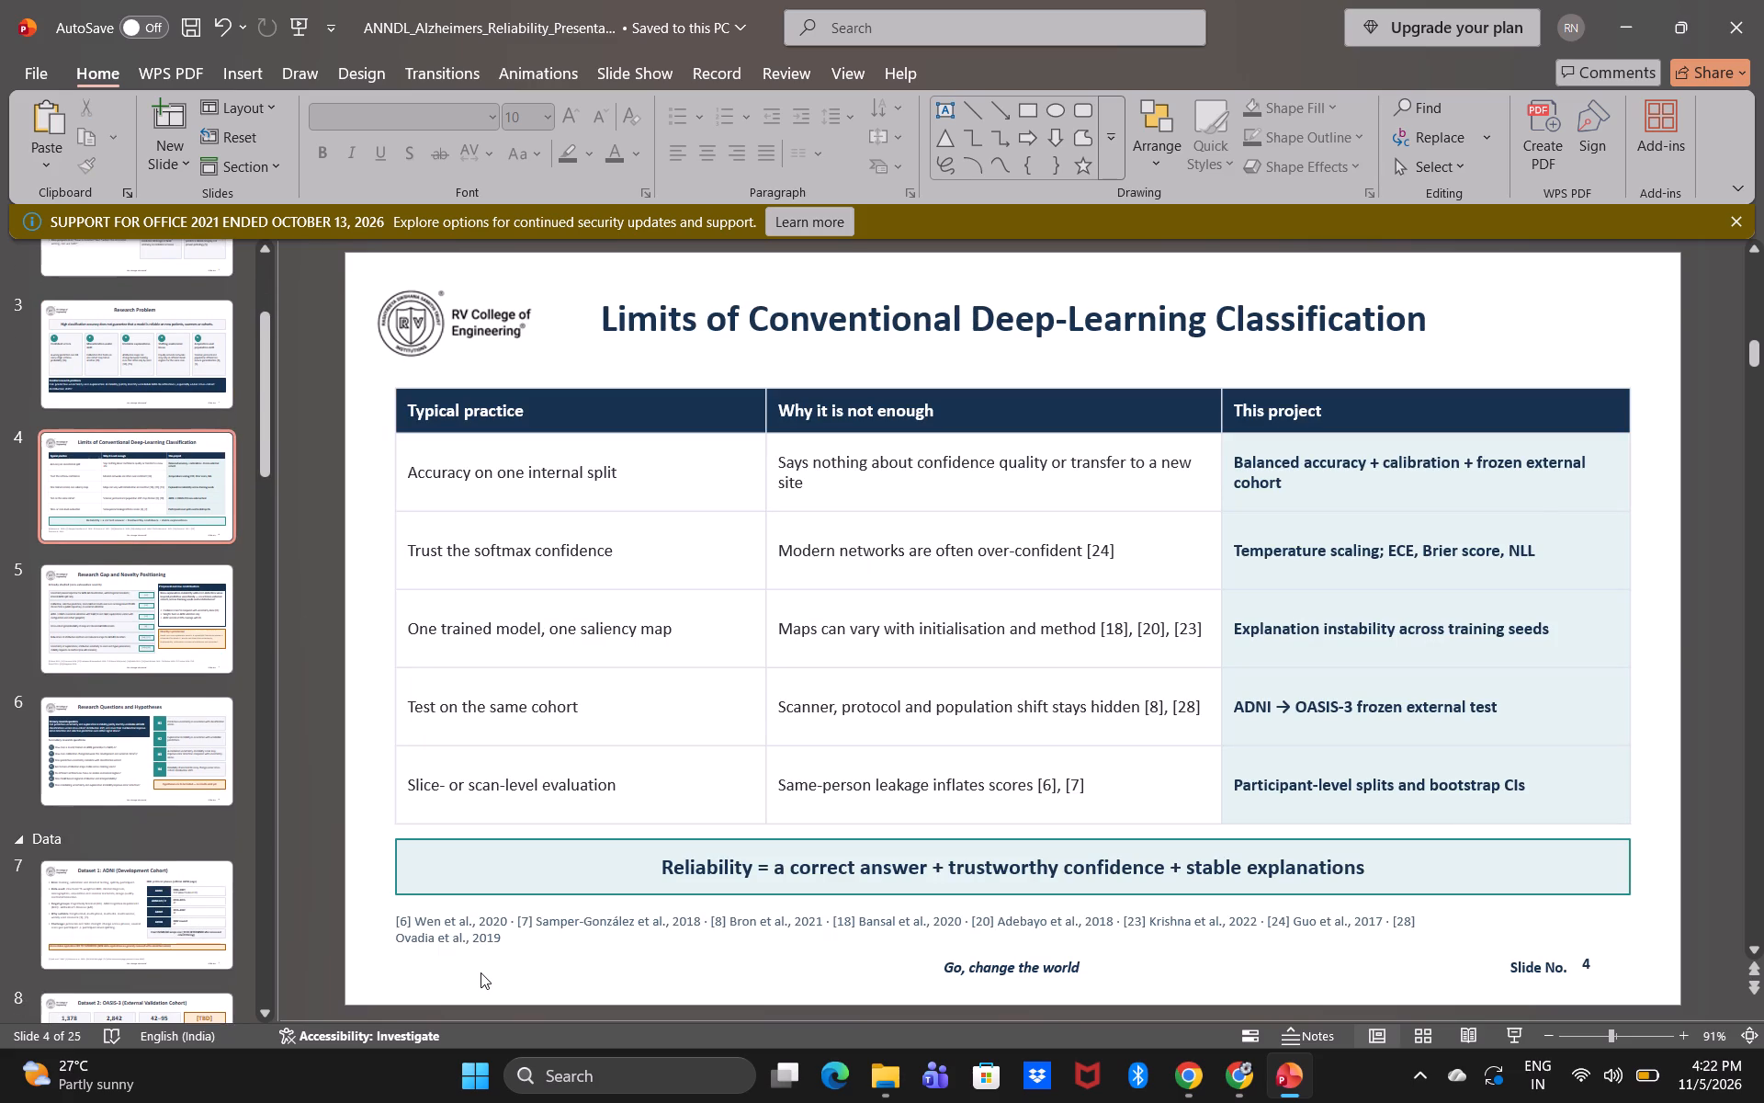
left_click(521, 918)
left_click(538, 910)
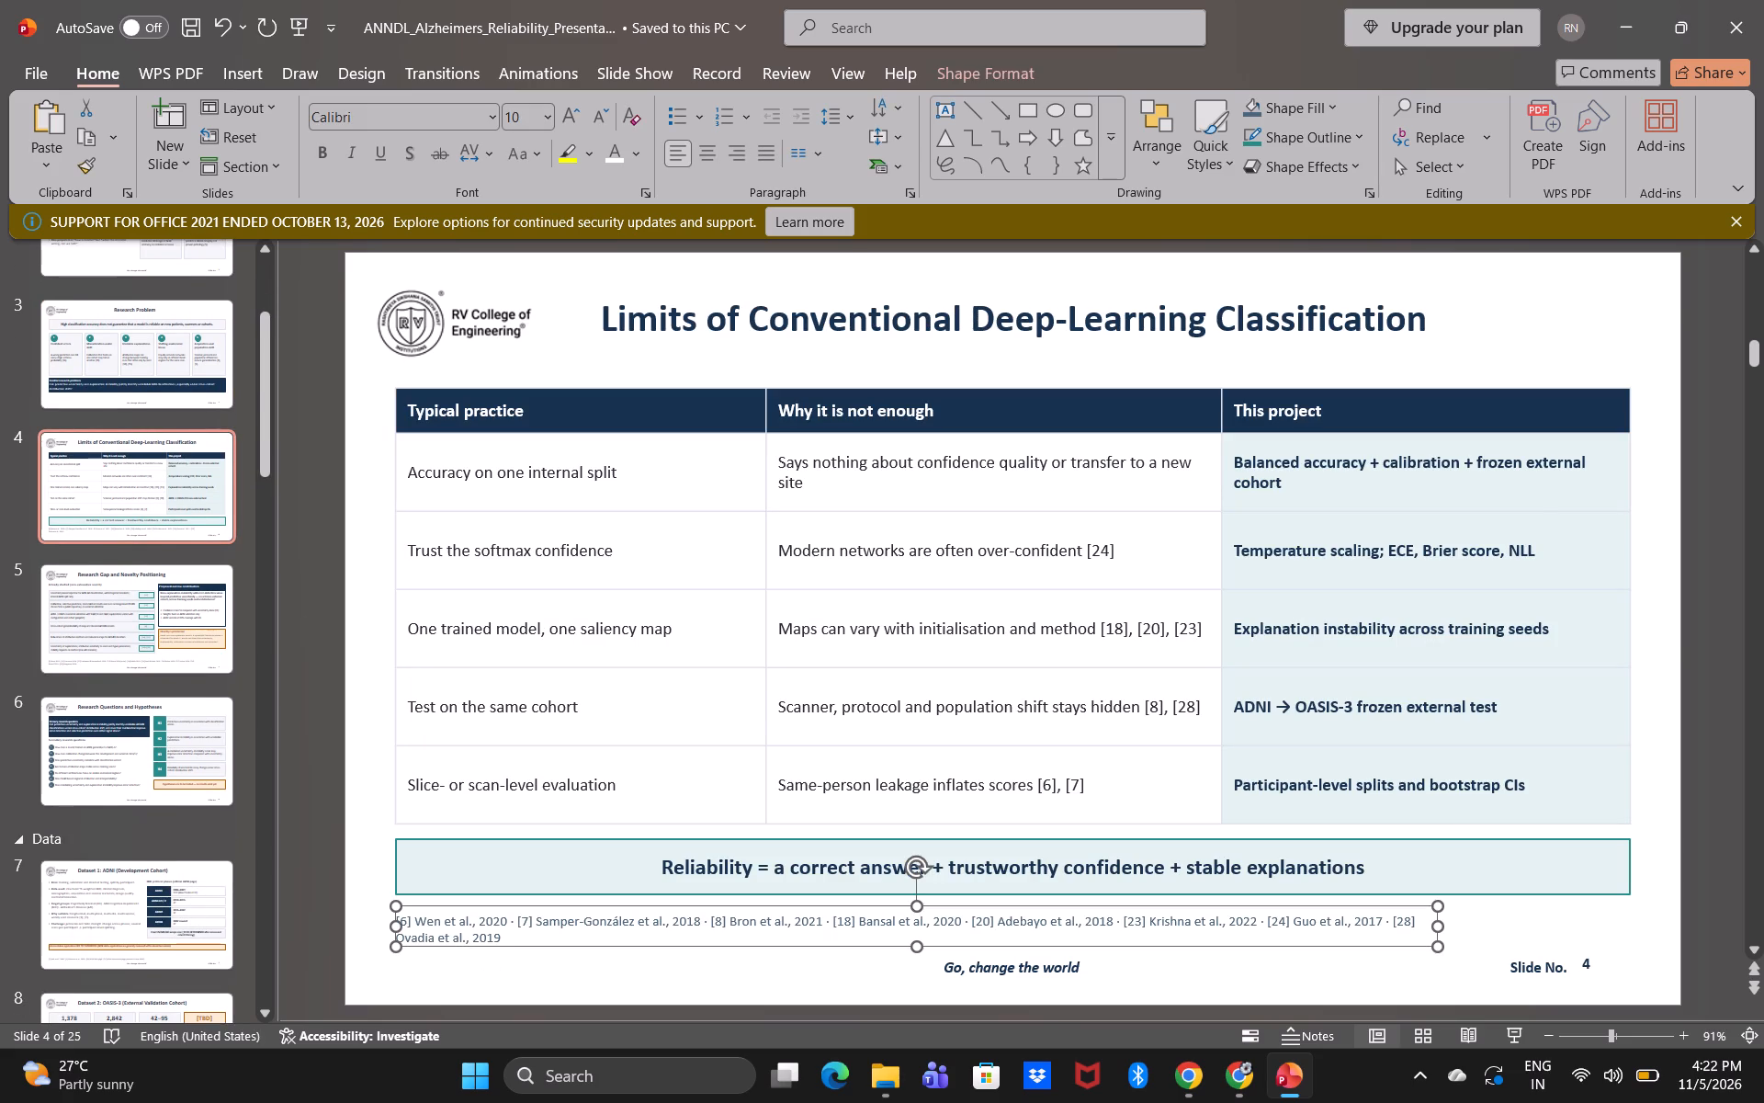
key("Delete")
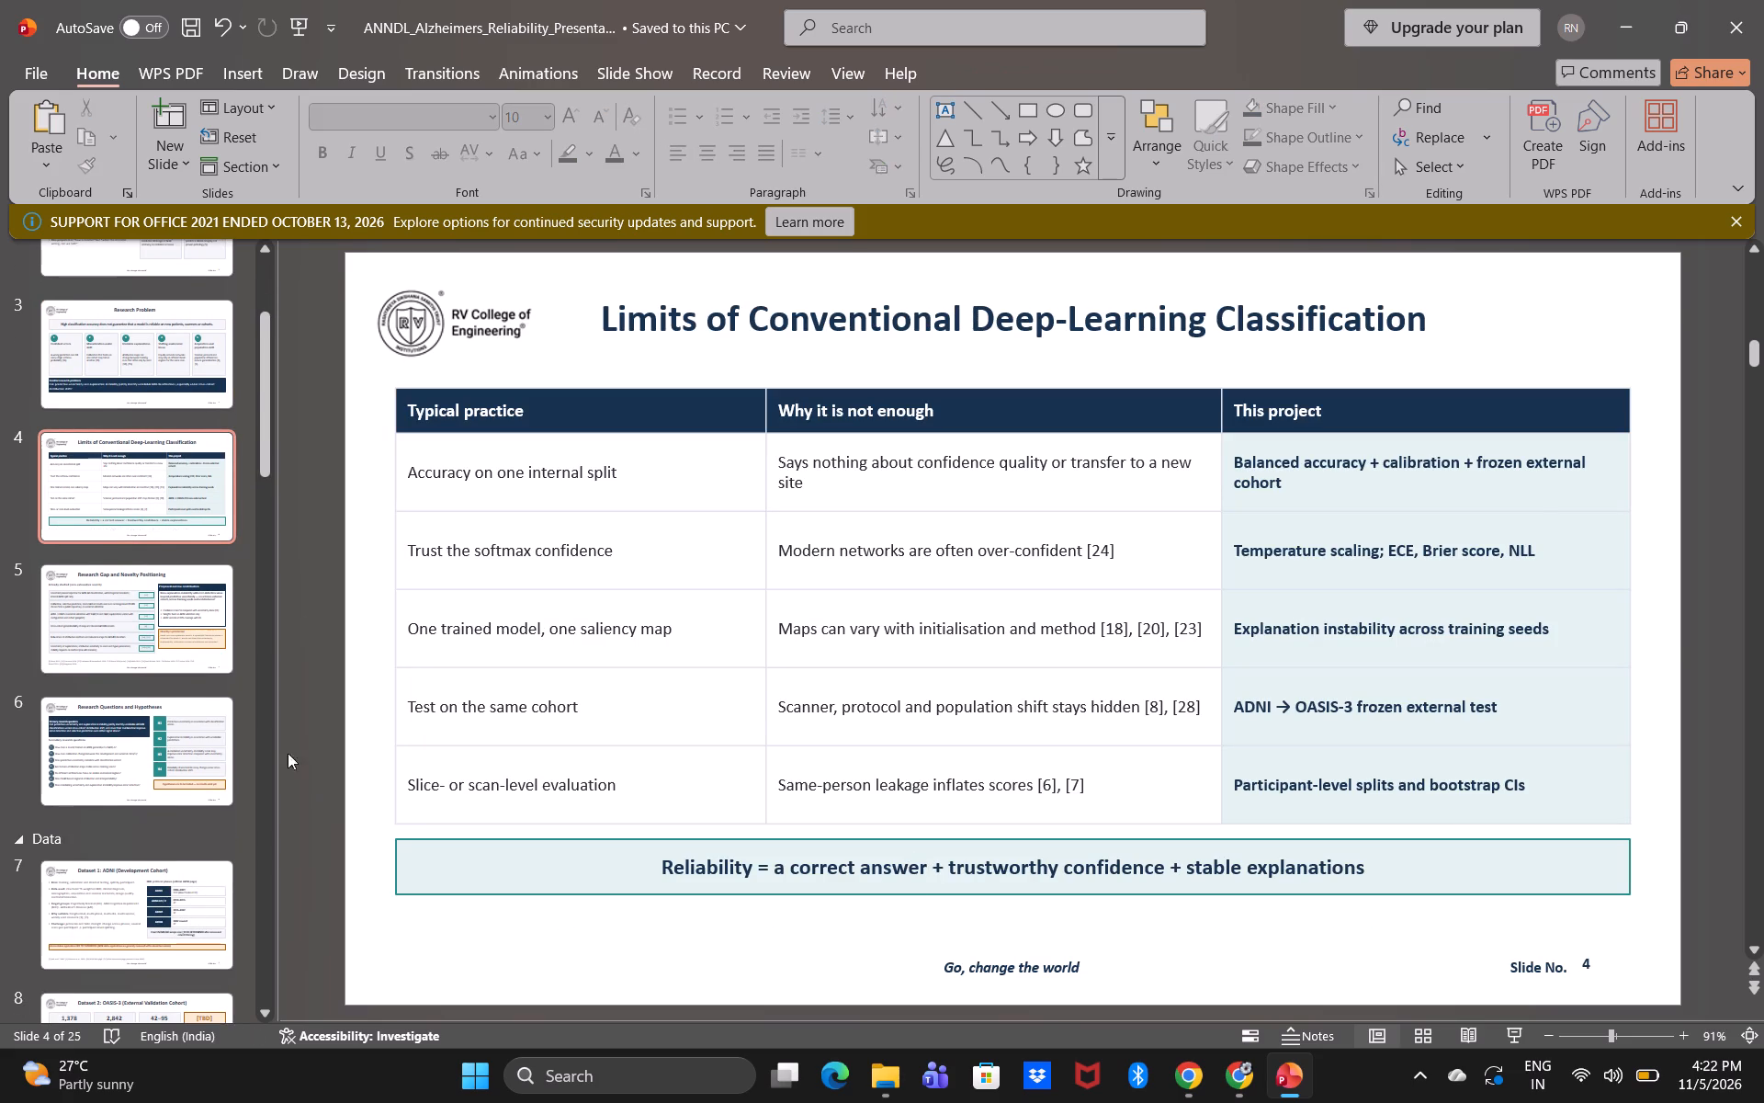
Delete the reference citations text box at the foot of slide 5, "Research Gap and Novelty Positioning".
left_click(208, 619)
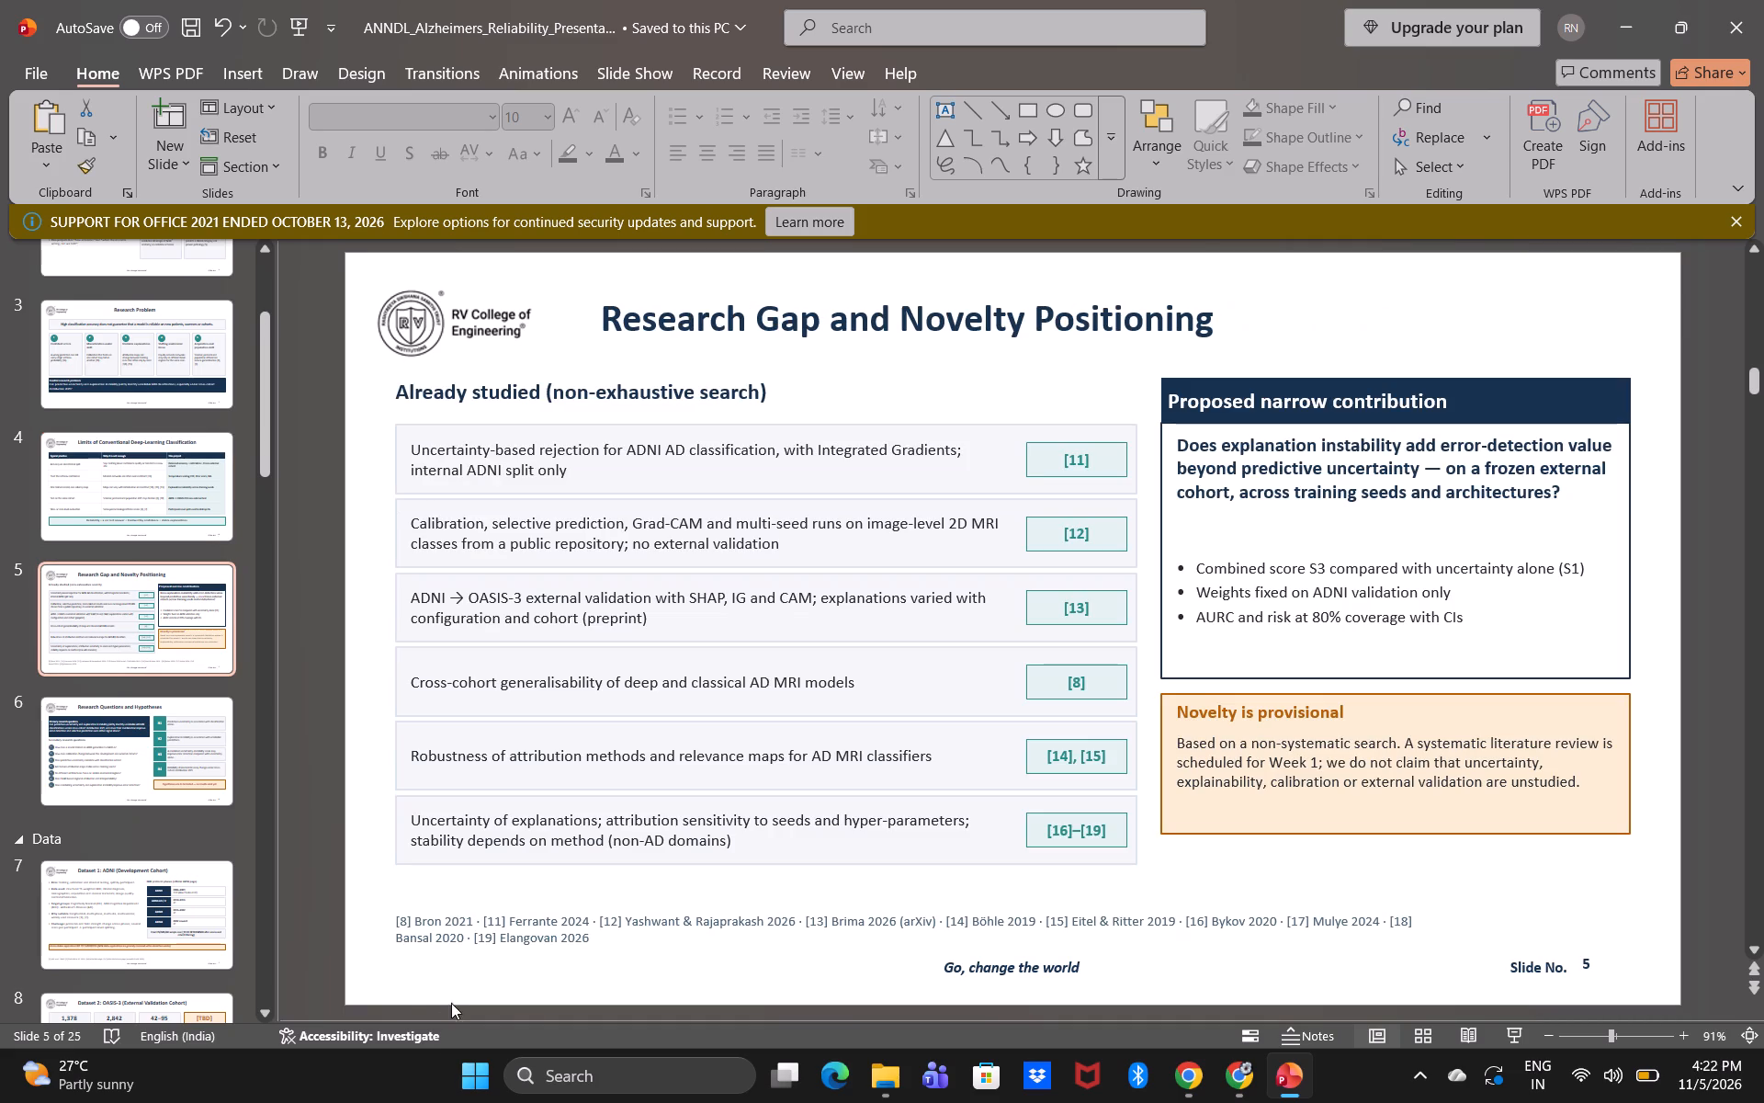
left_click(487, 949)
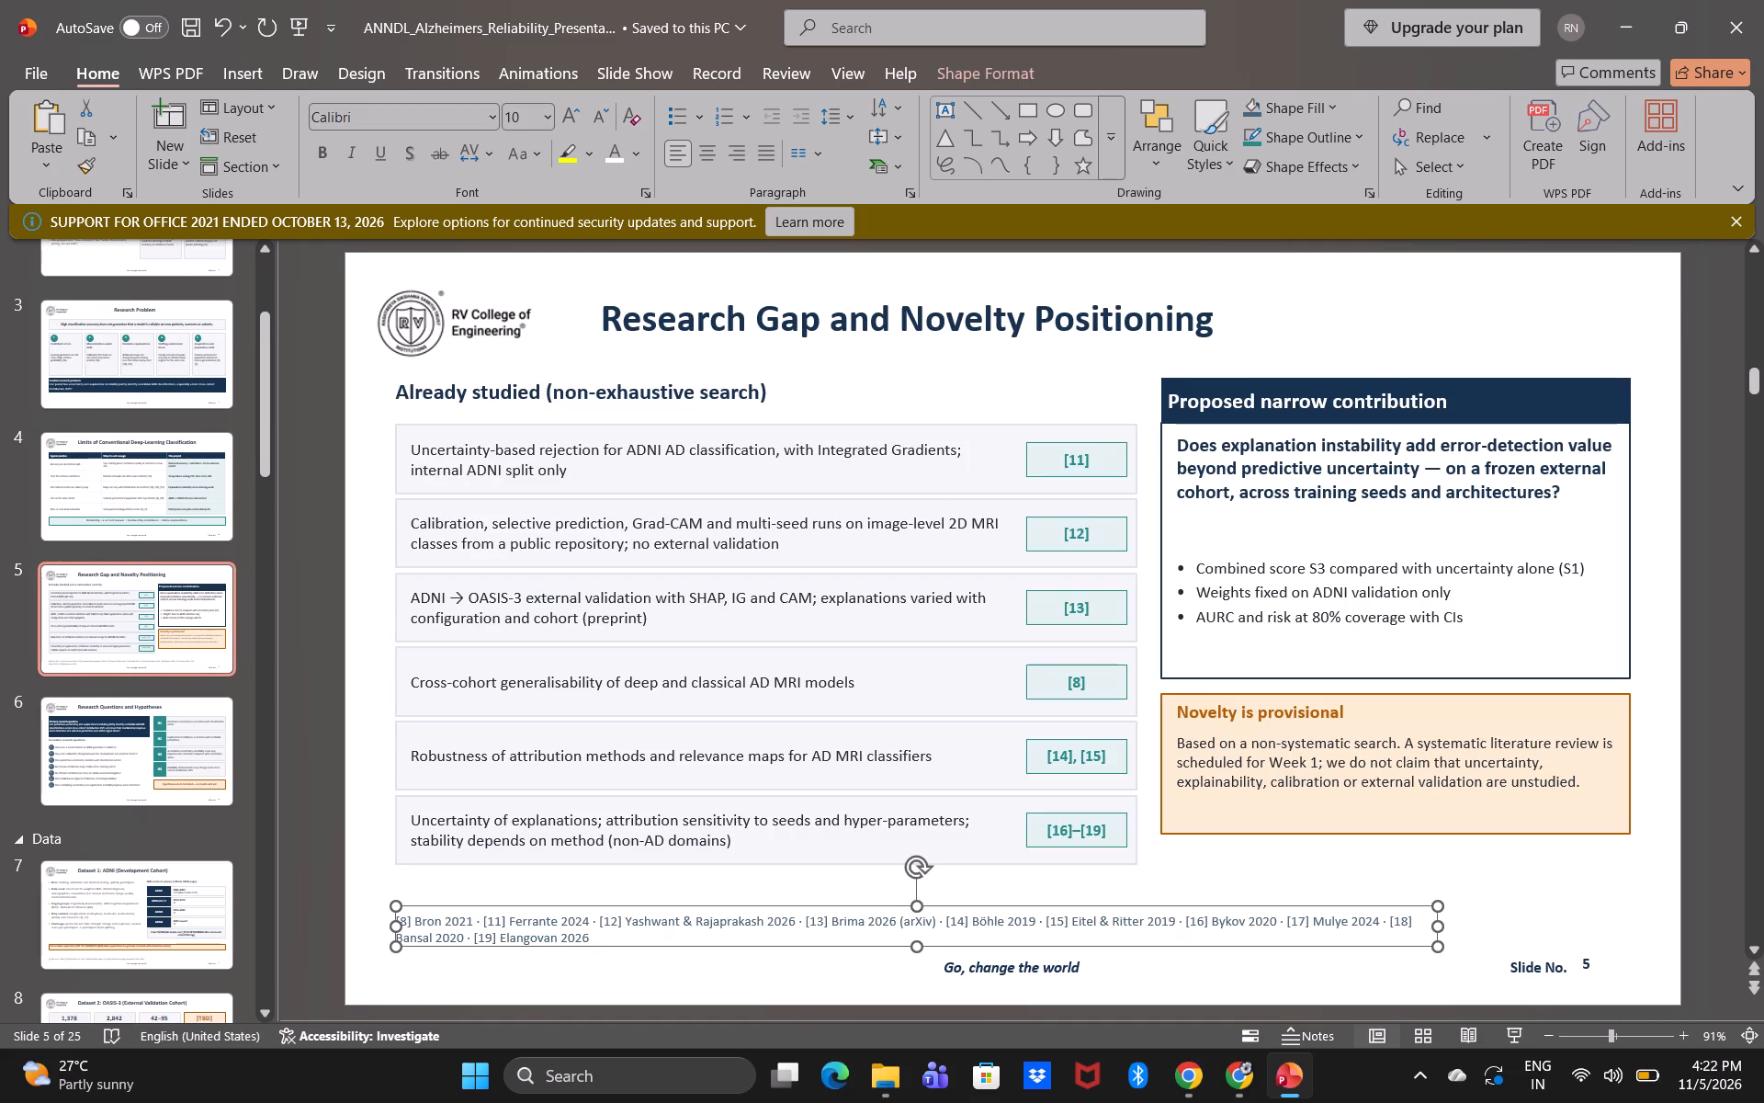
left_click(510, 907)
key("Delete")
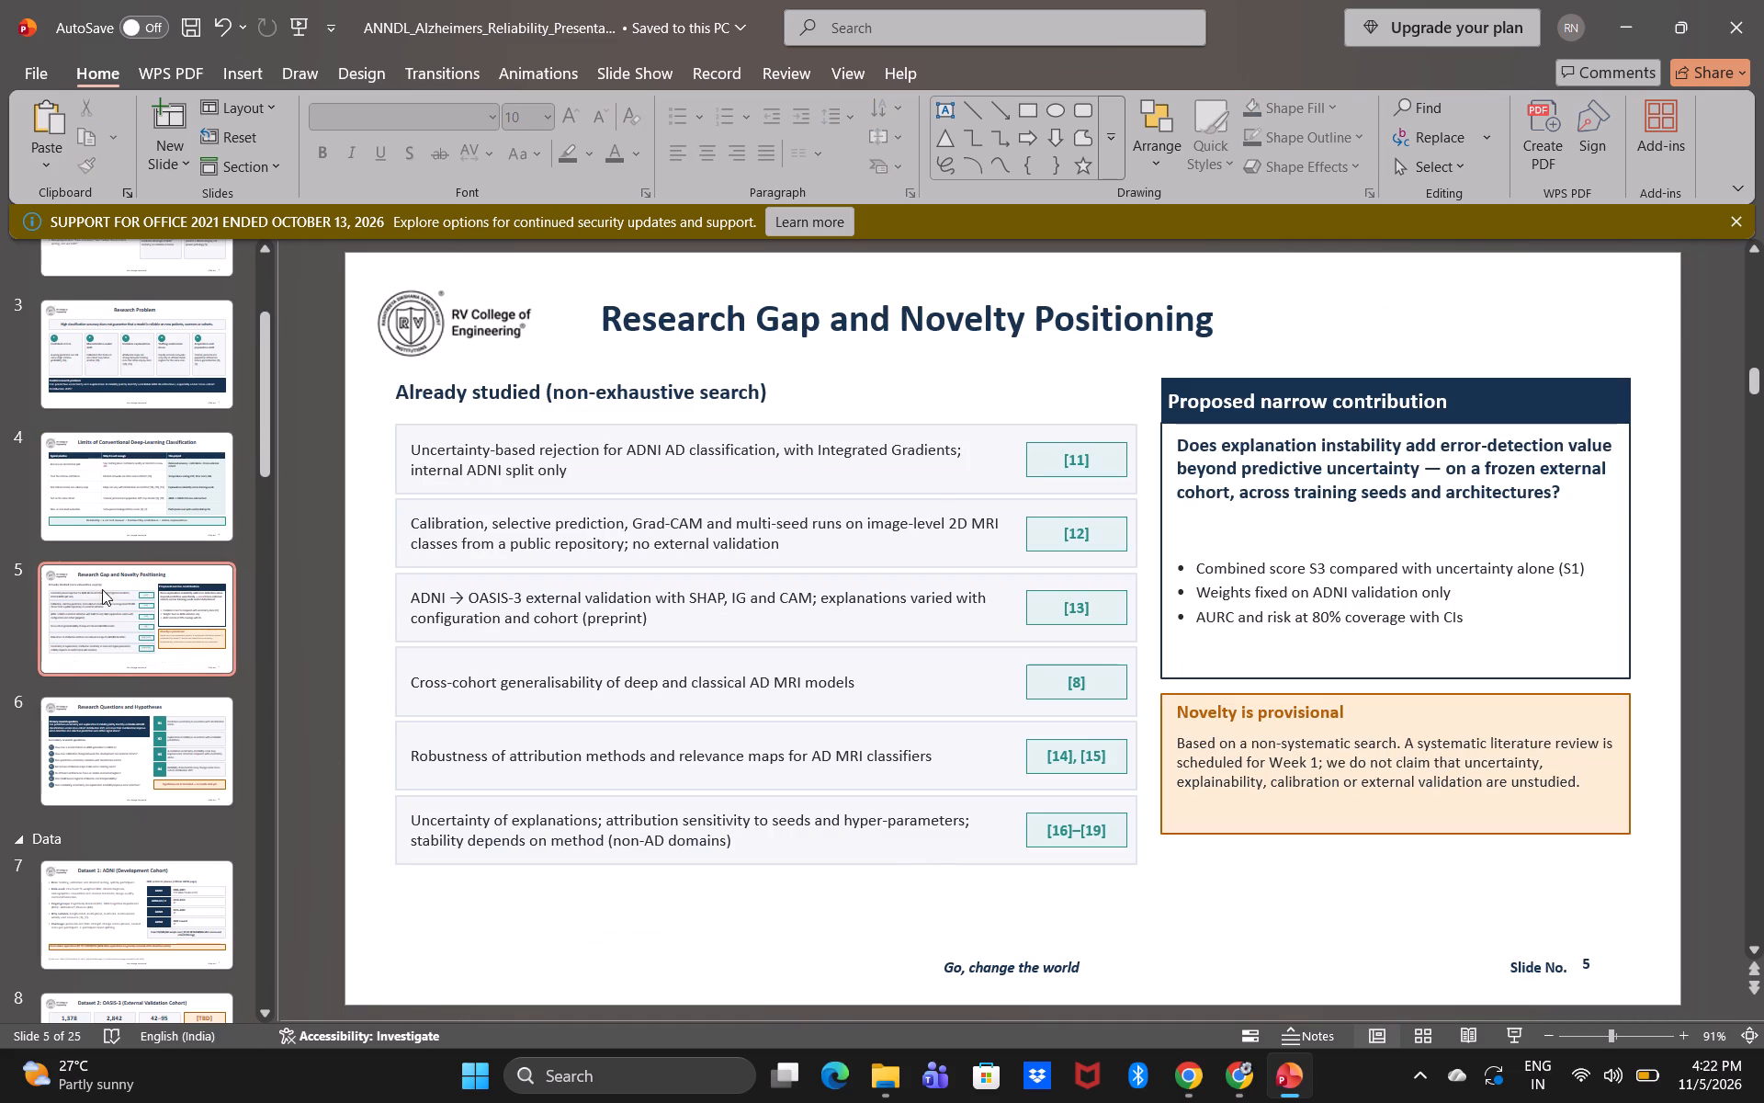
Check slides 4 and 6 for leftover citations, and delete the reference citations text box at the foot of slide 7.
left_click(155, 478)
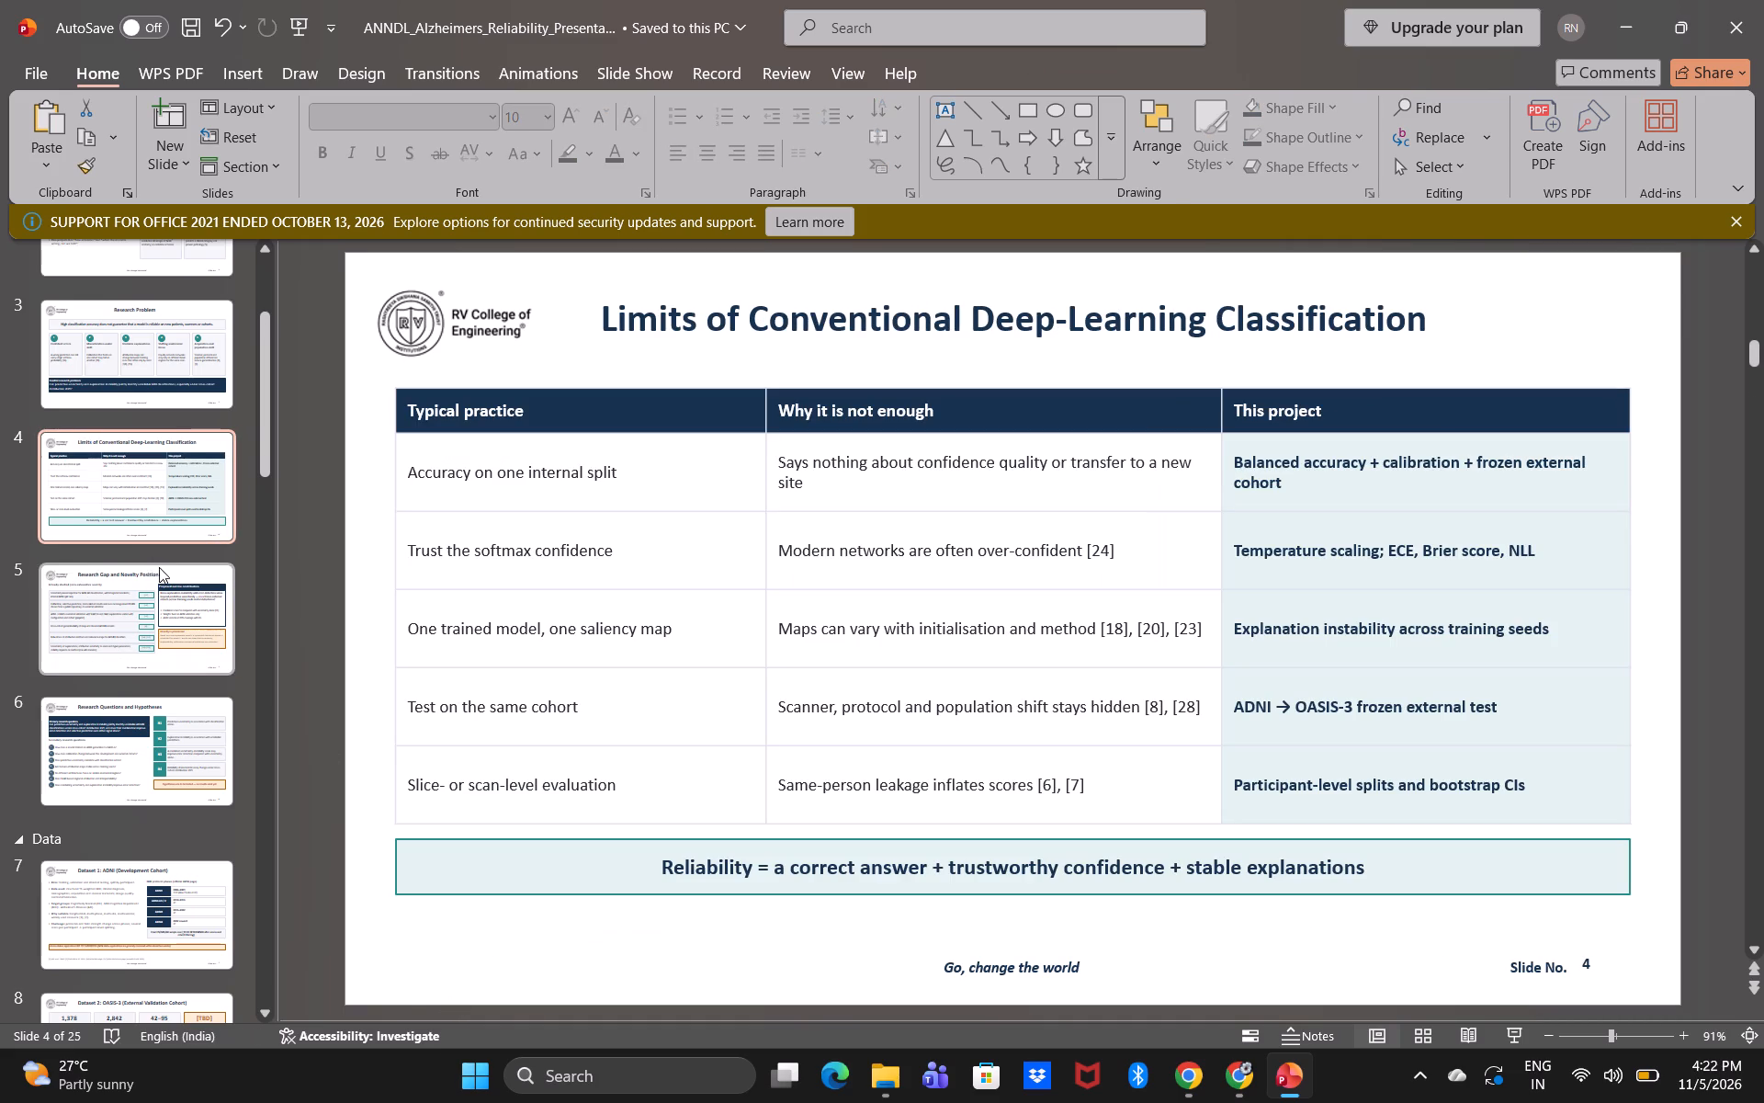
left_click(142, 711)
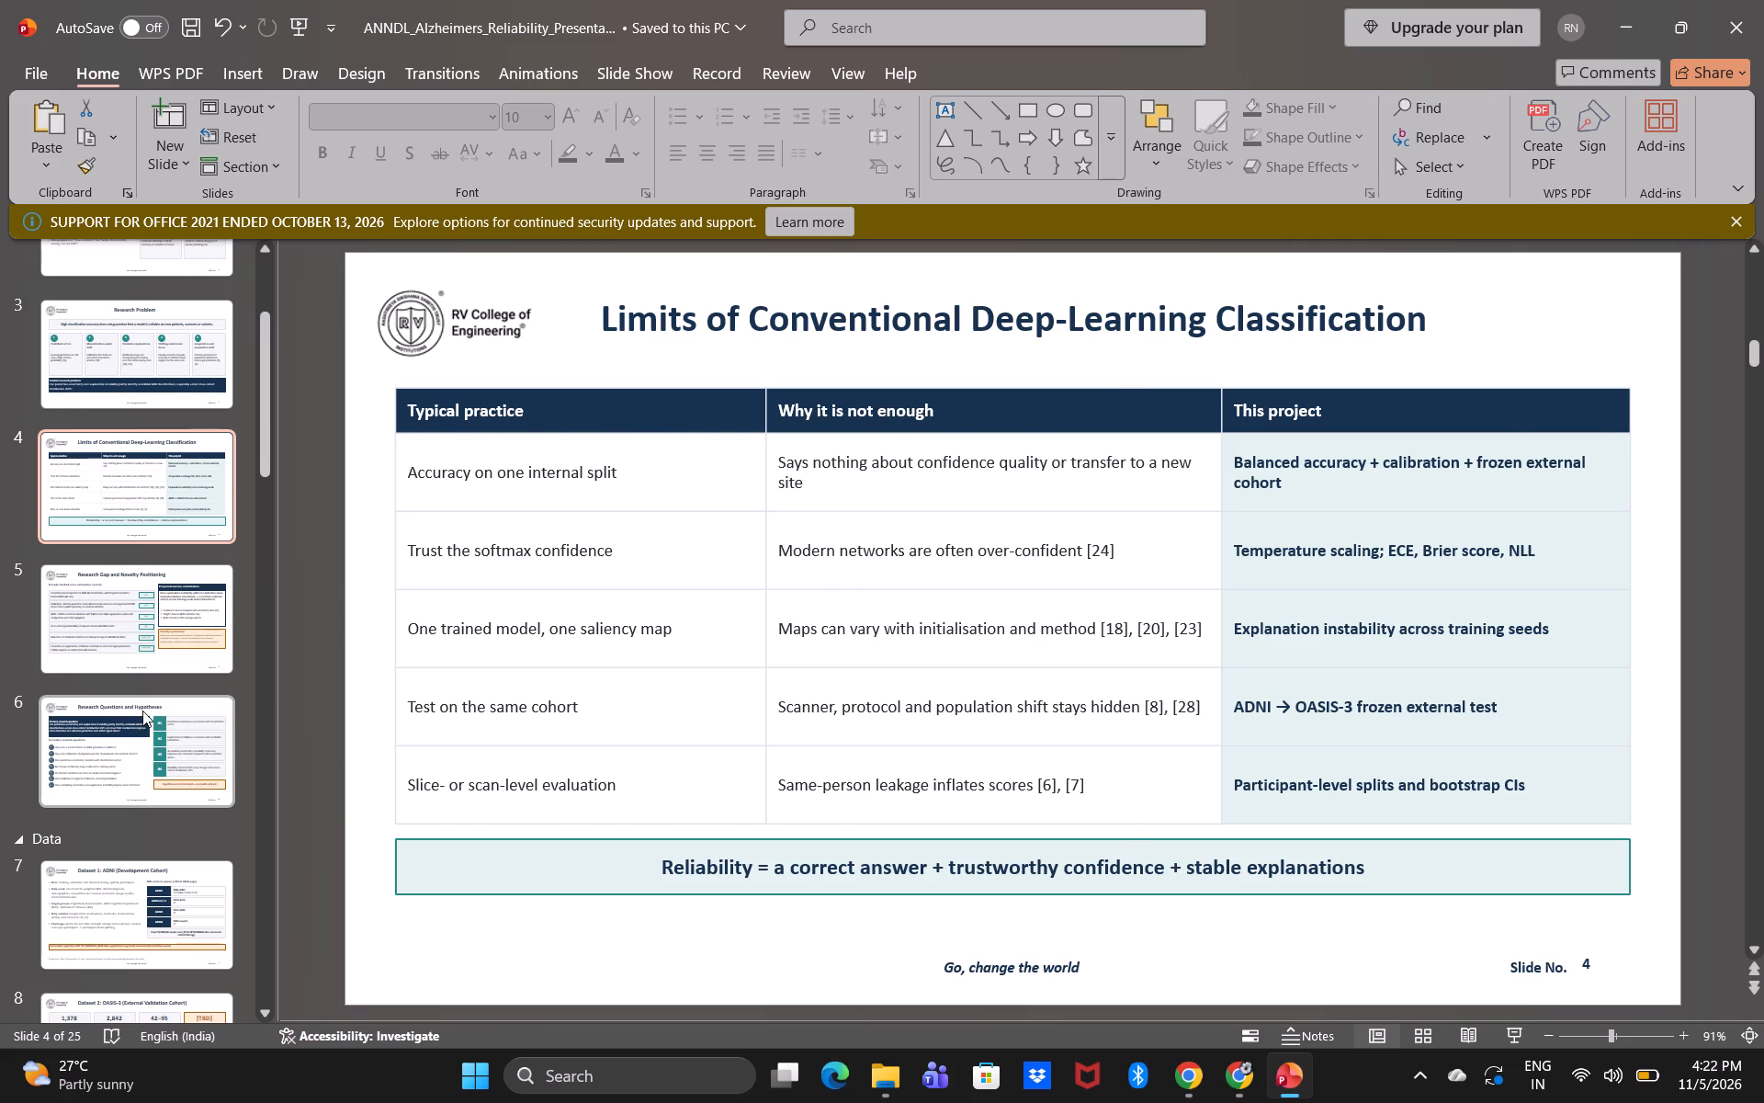
scroll(142, 711, "down", 1)
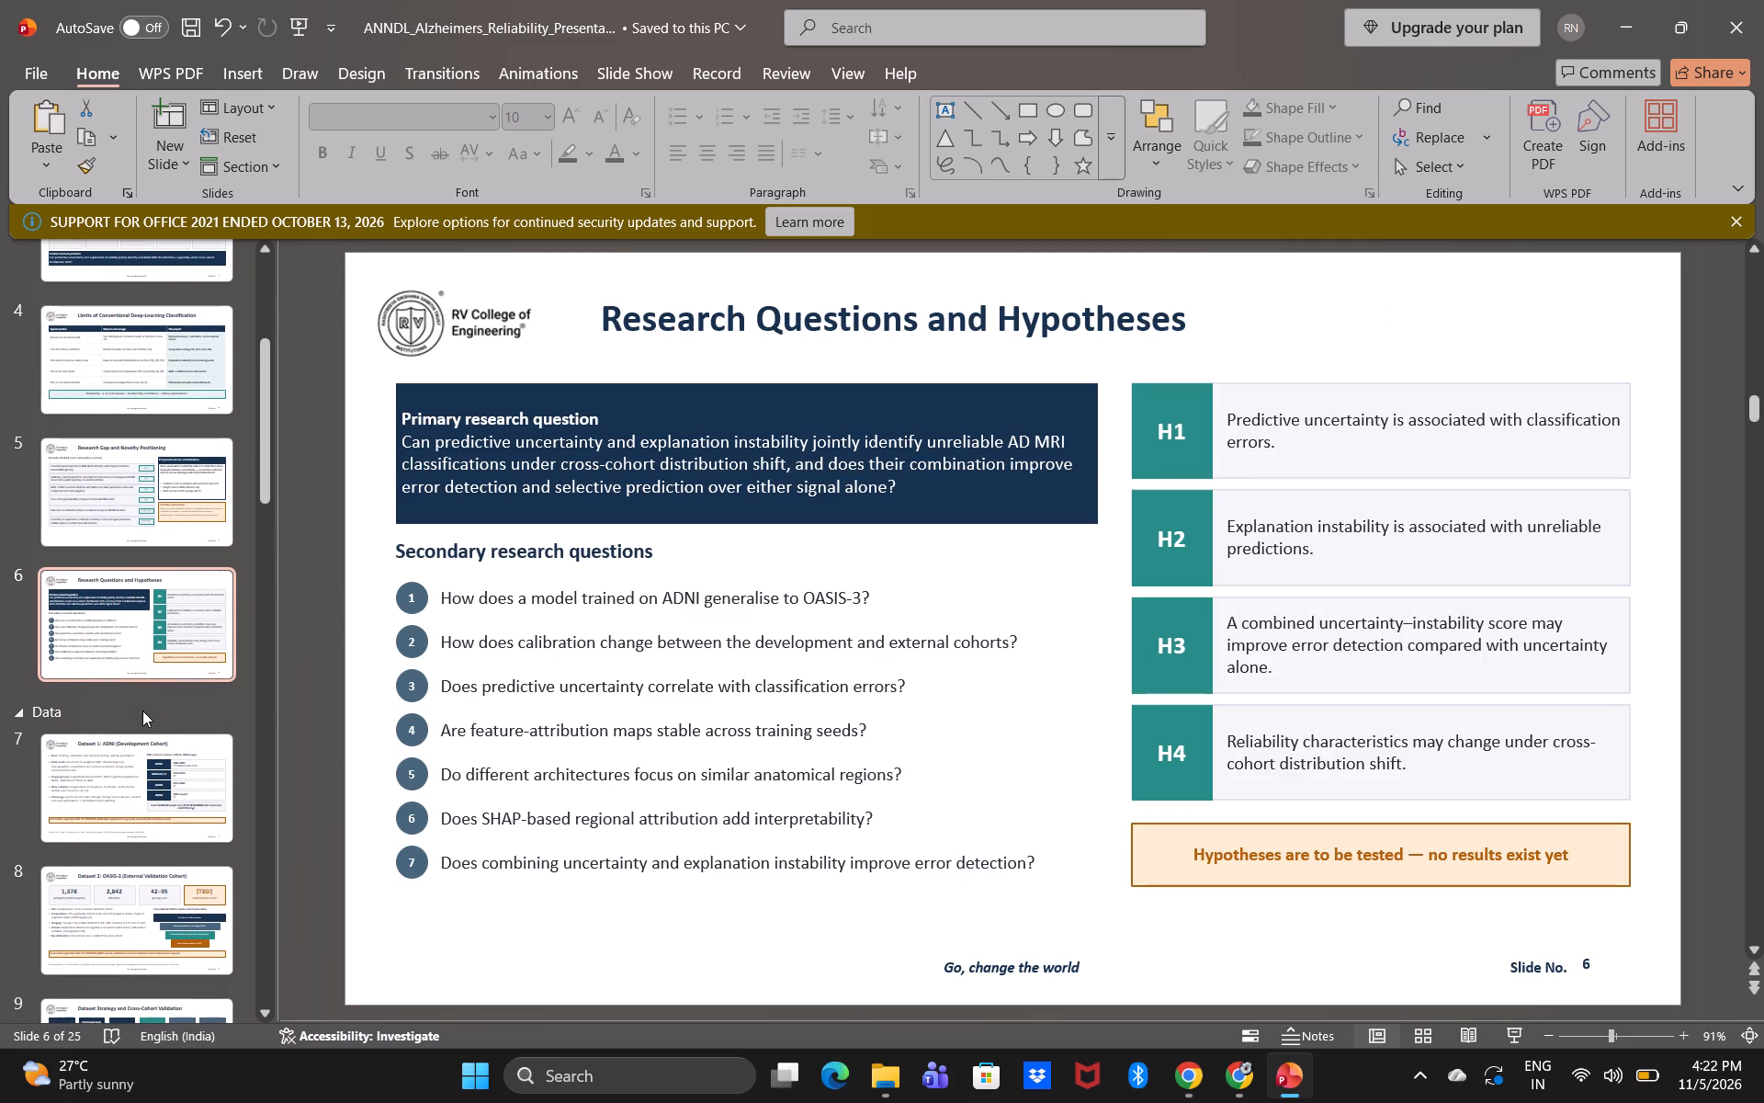
left_click(175, 745)
left_click(437, 934)
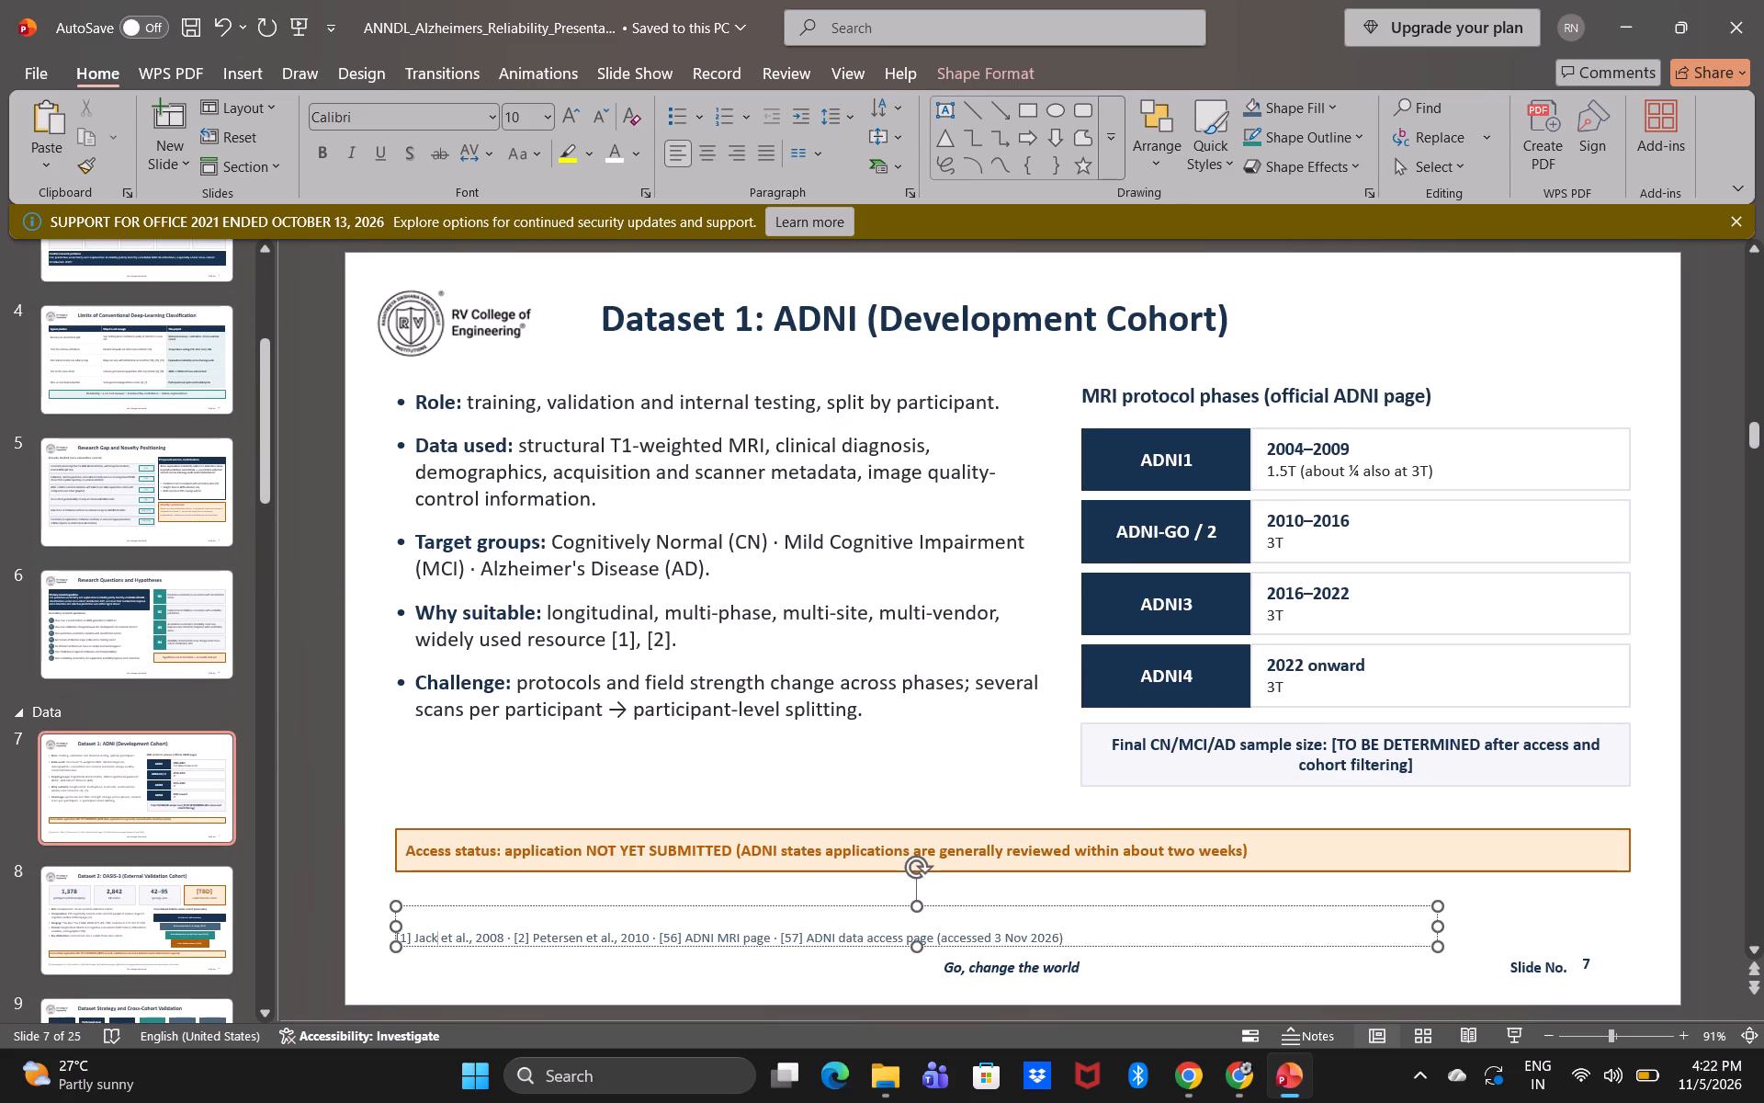
left_click(448, 921)
key("Delete")
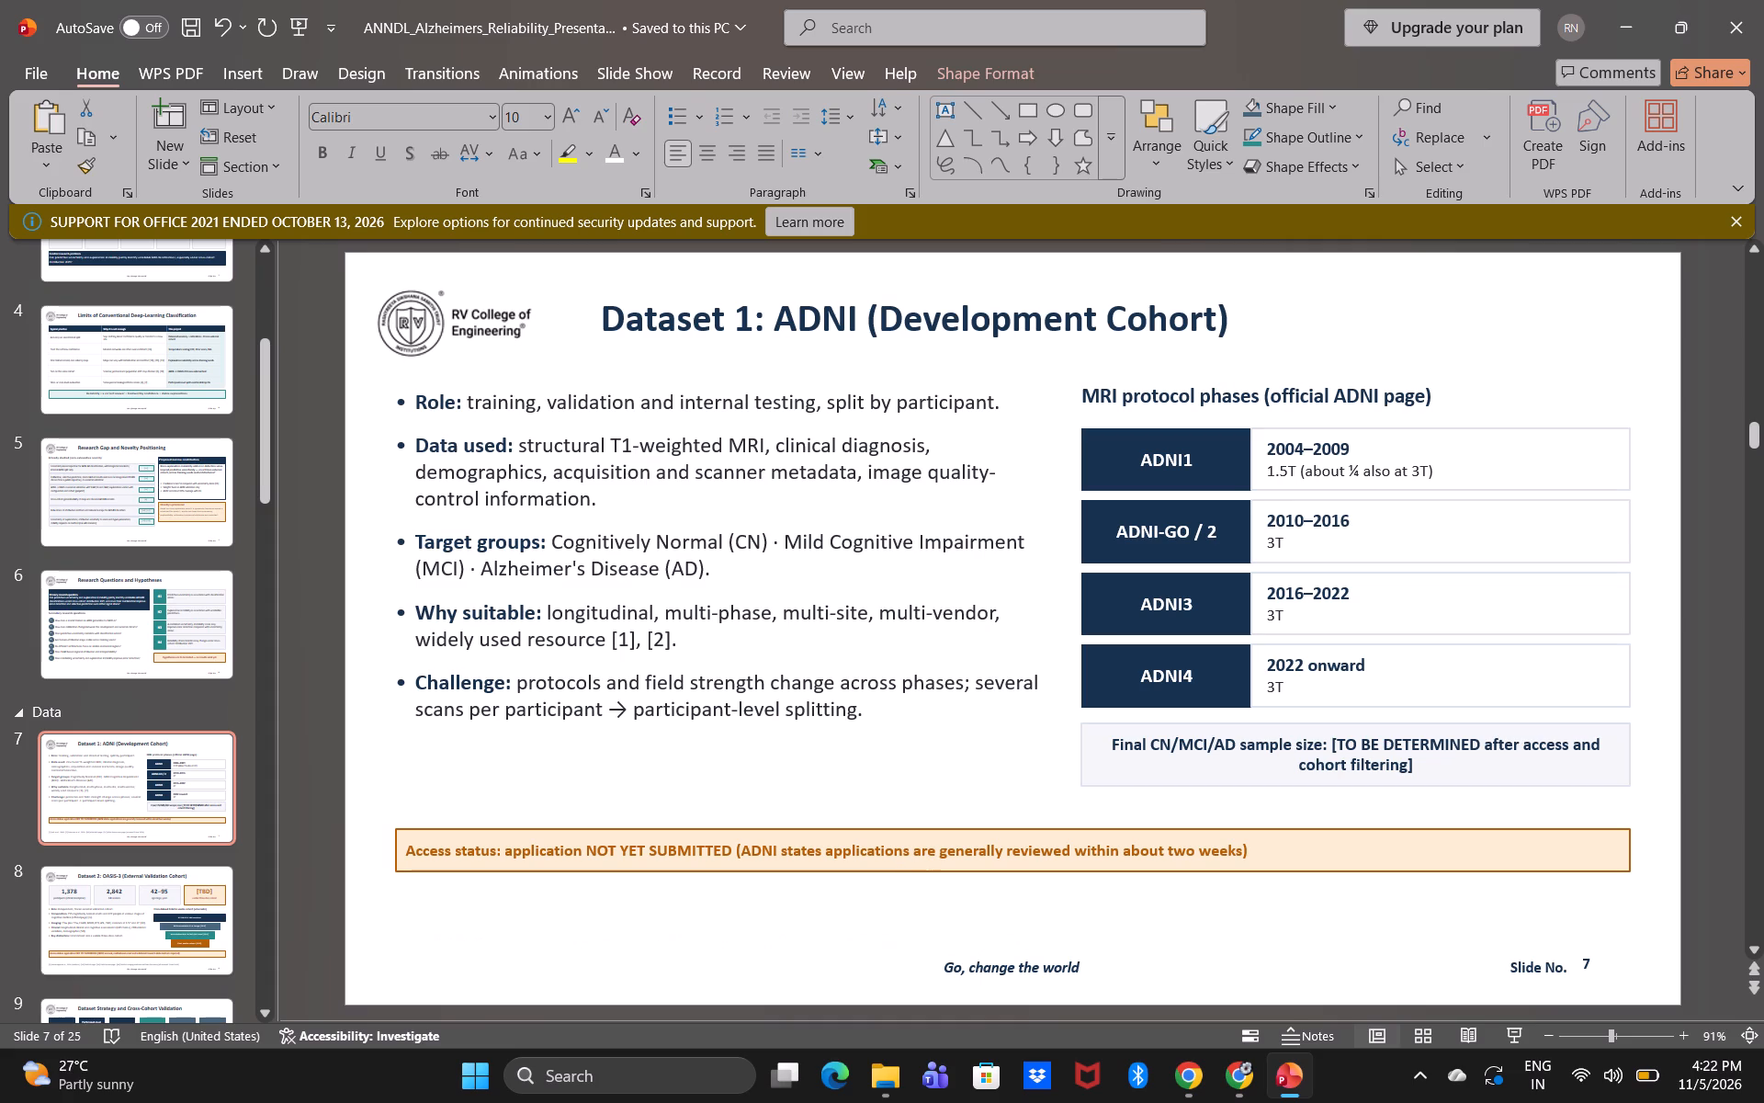
Delete the reference citations text box at the foot of slide 8, on the OASIS-3 dataset.
left_click(167, 880)
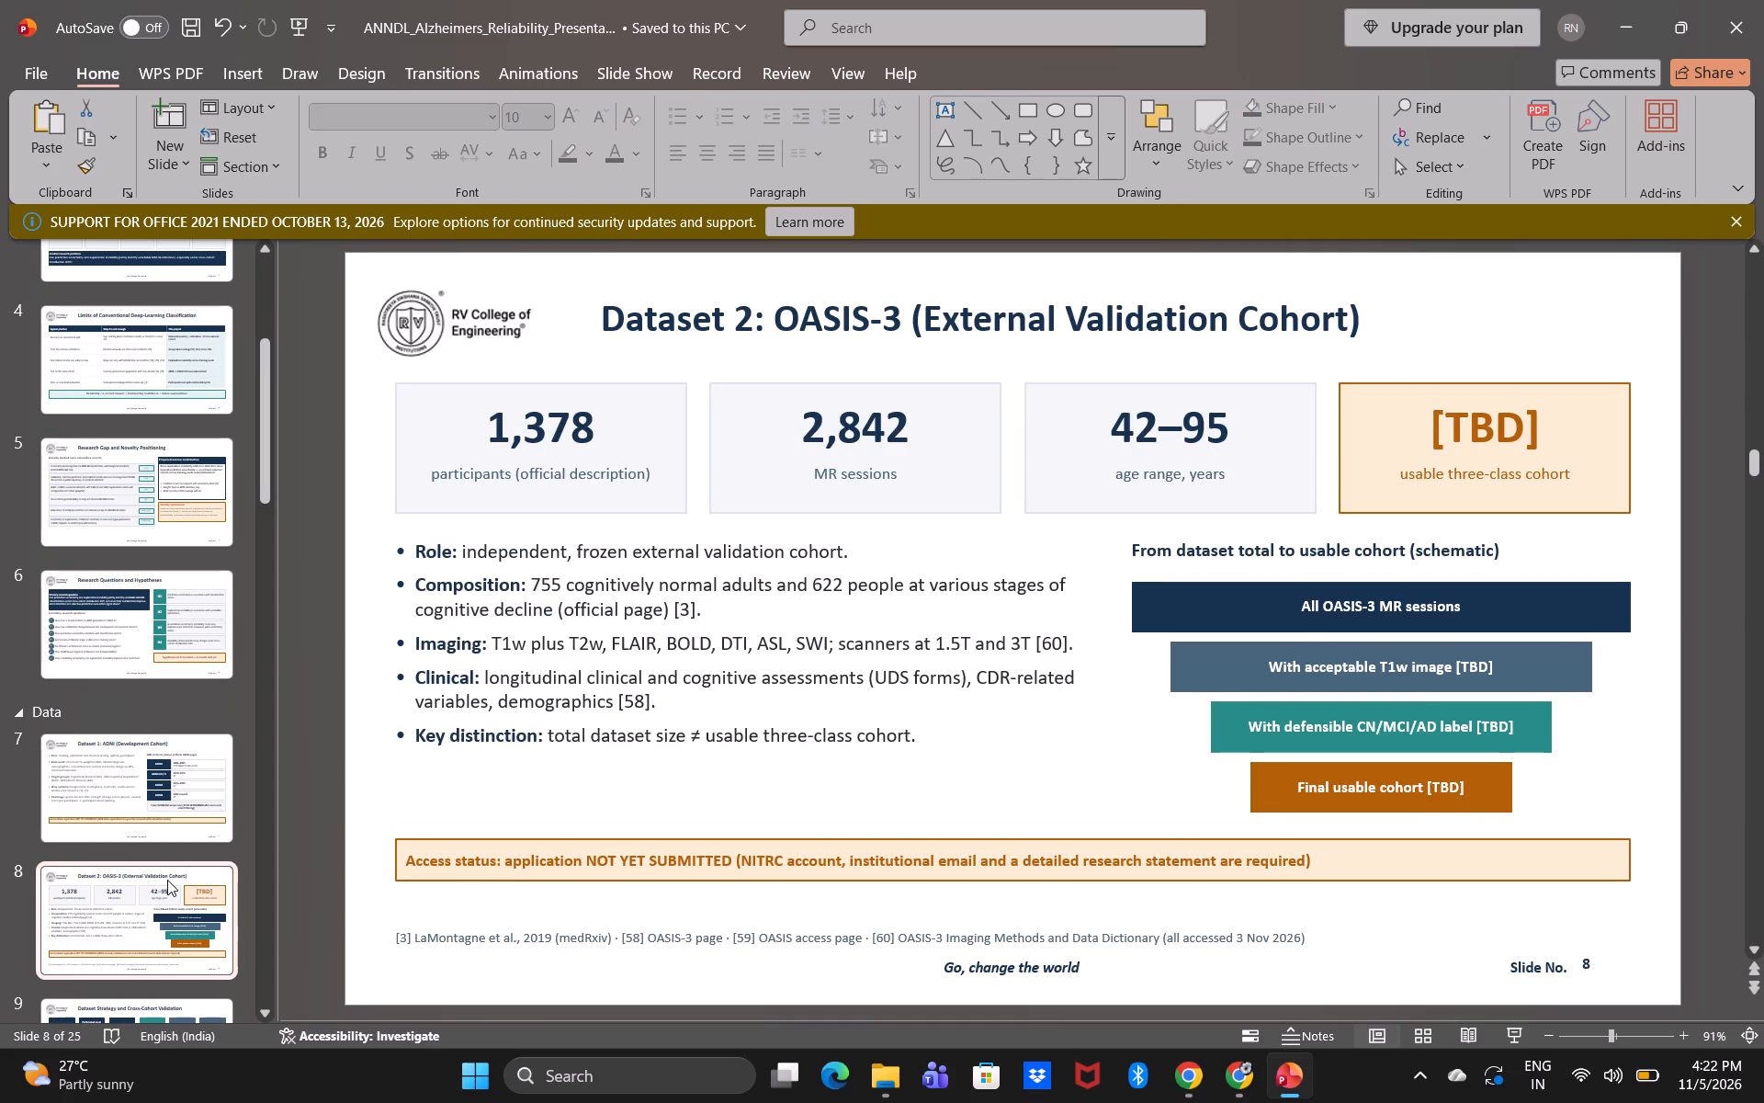
left_click(417, 925)
left_click(417, 925)
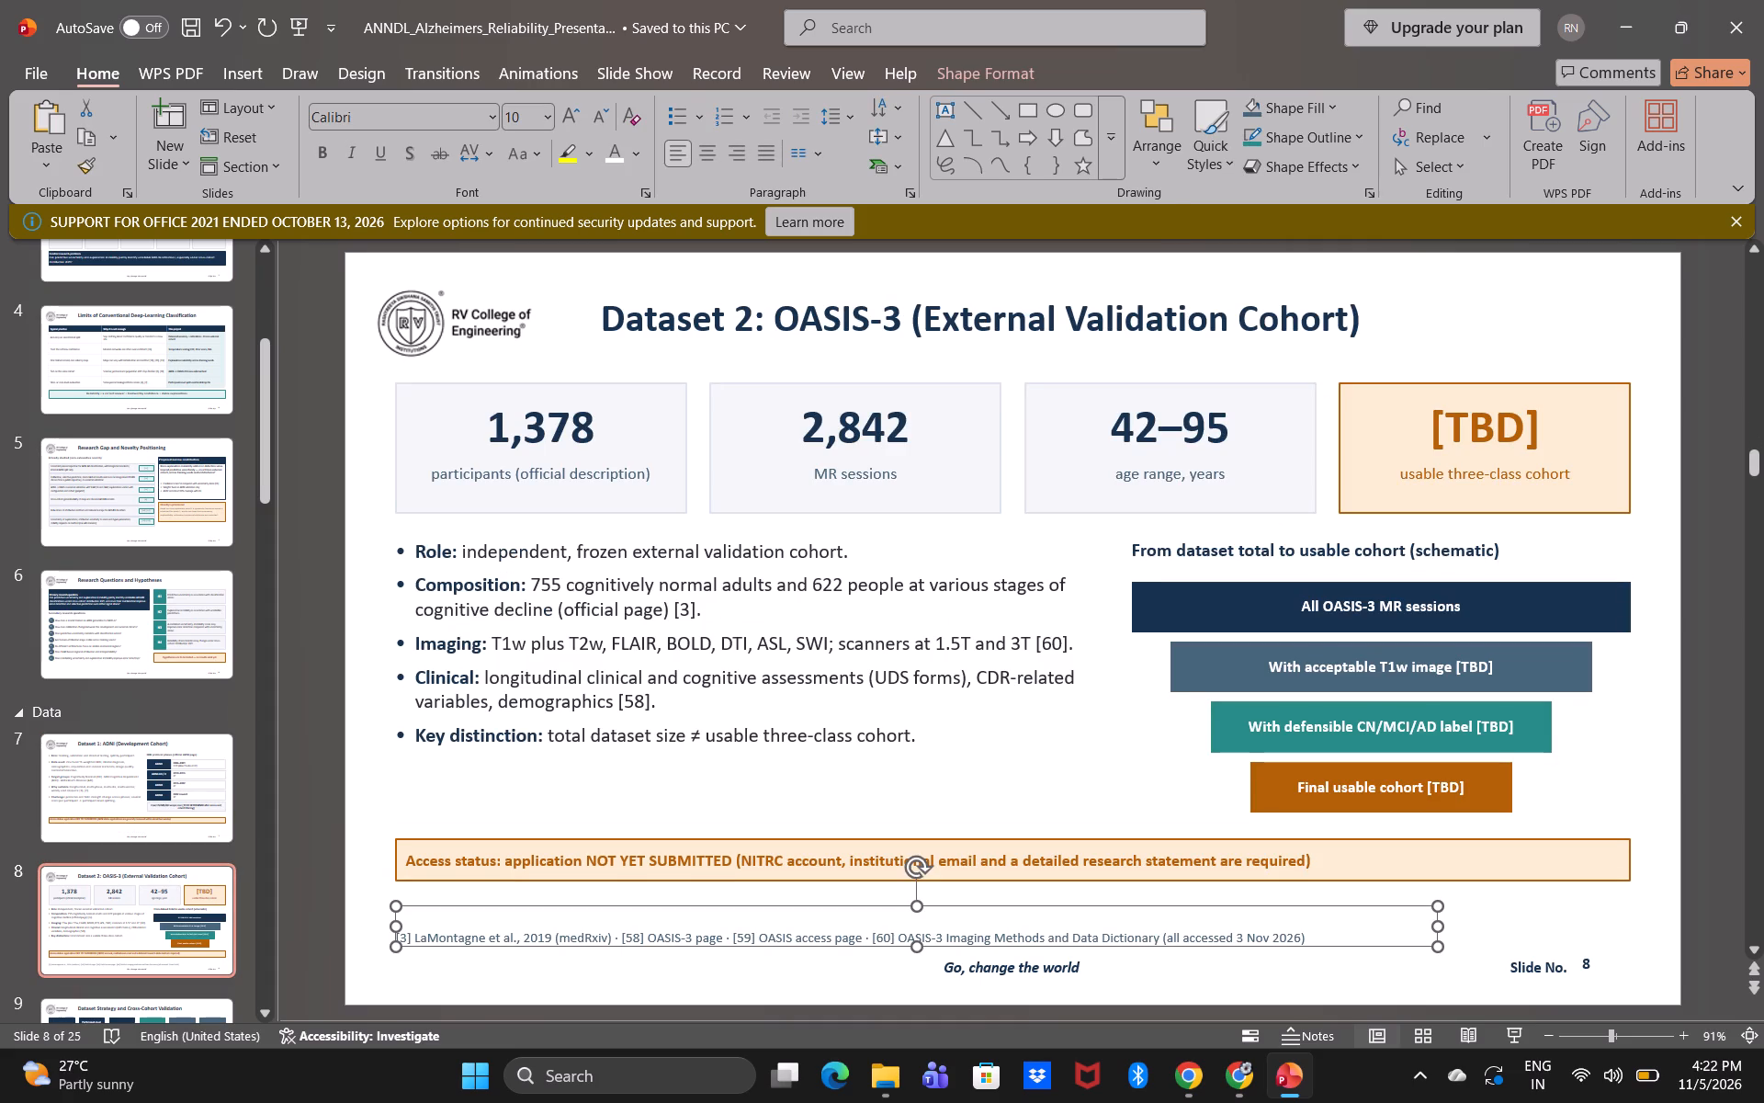
key("Delete")
Delete the reference citations text box at the foot of slide 9, "Dataset Strategy and Cross-Cohort Validation".
scroll(160, 897, "down", 2)
left_click(167, 745)
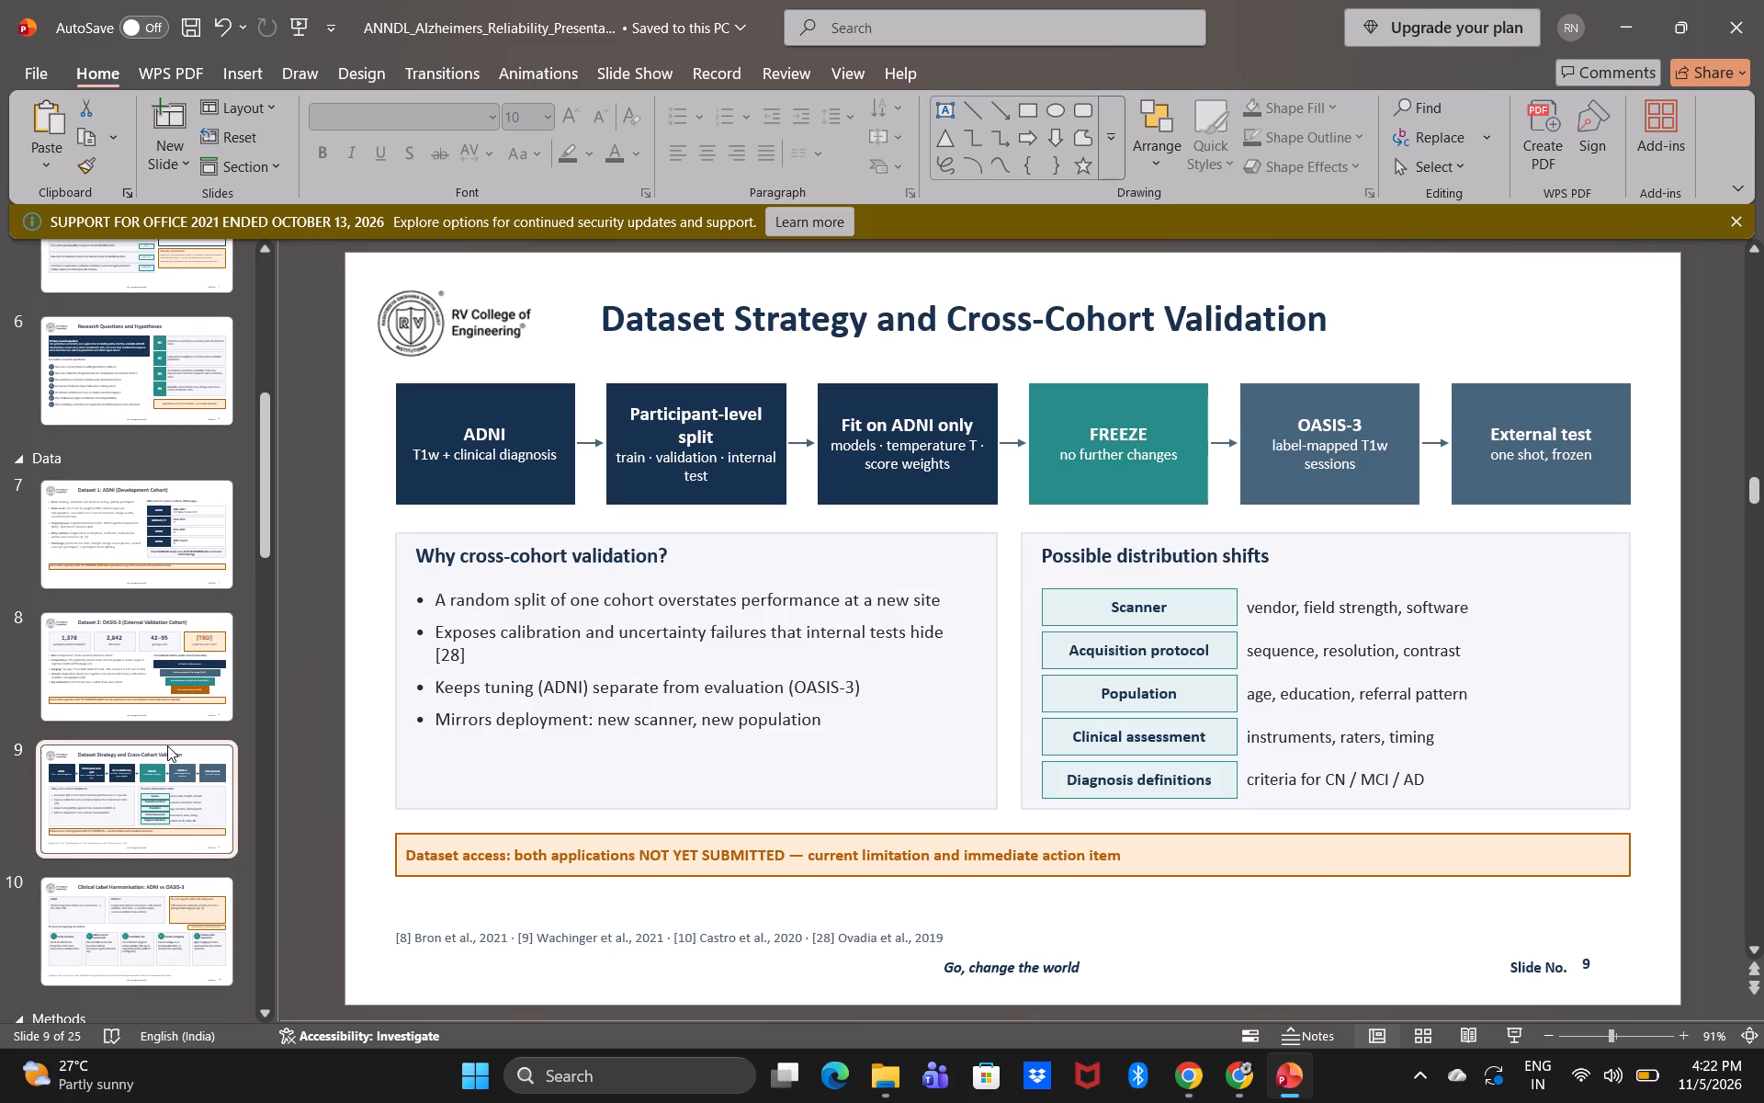
left_click(449, 920)
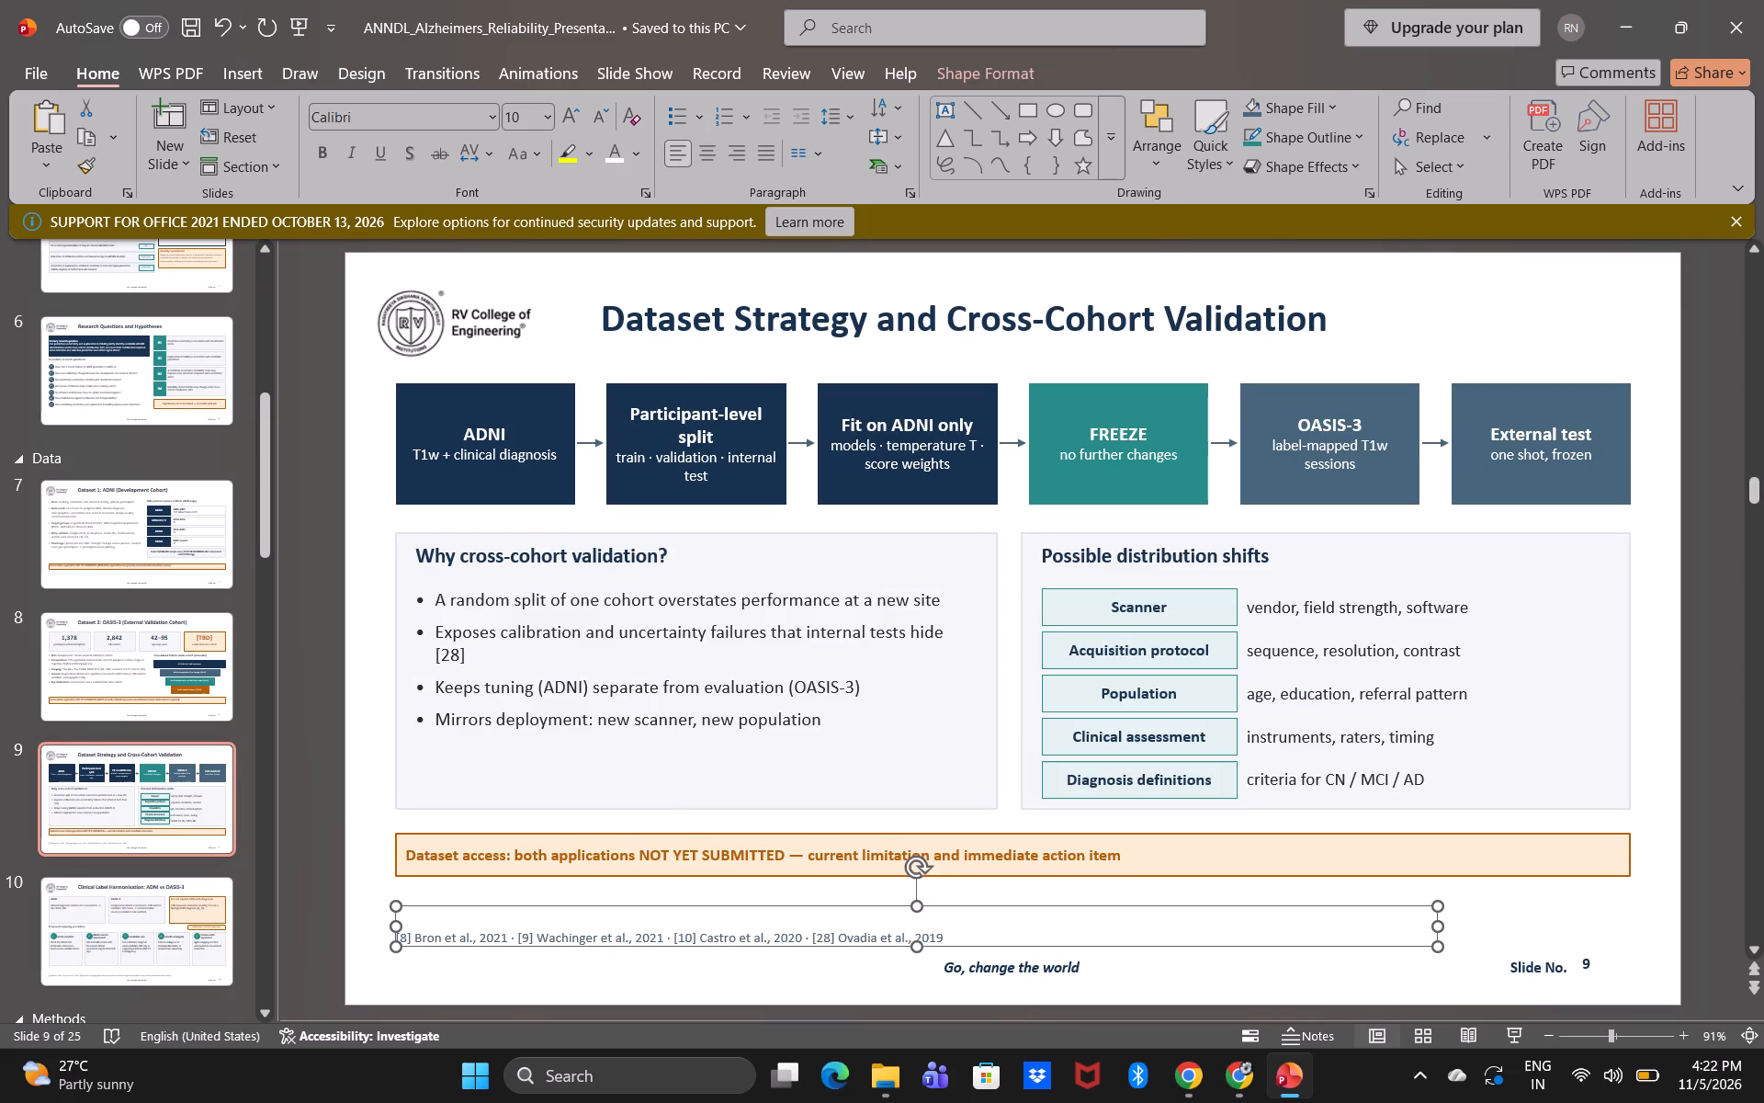
key("Delete")
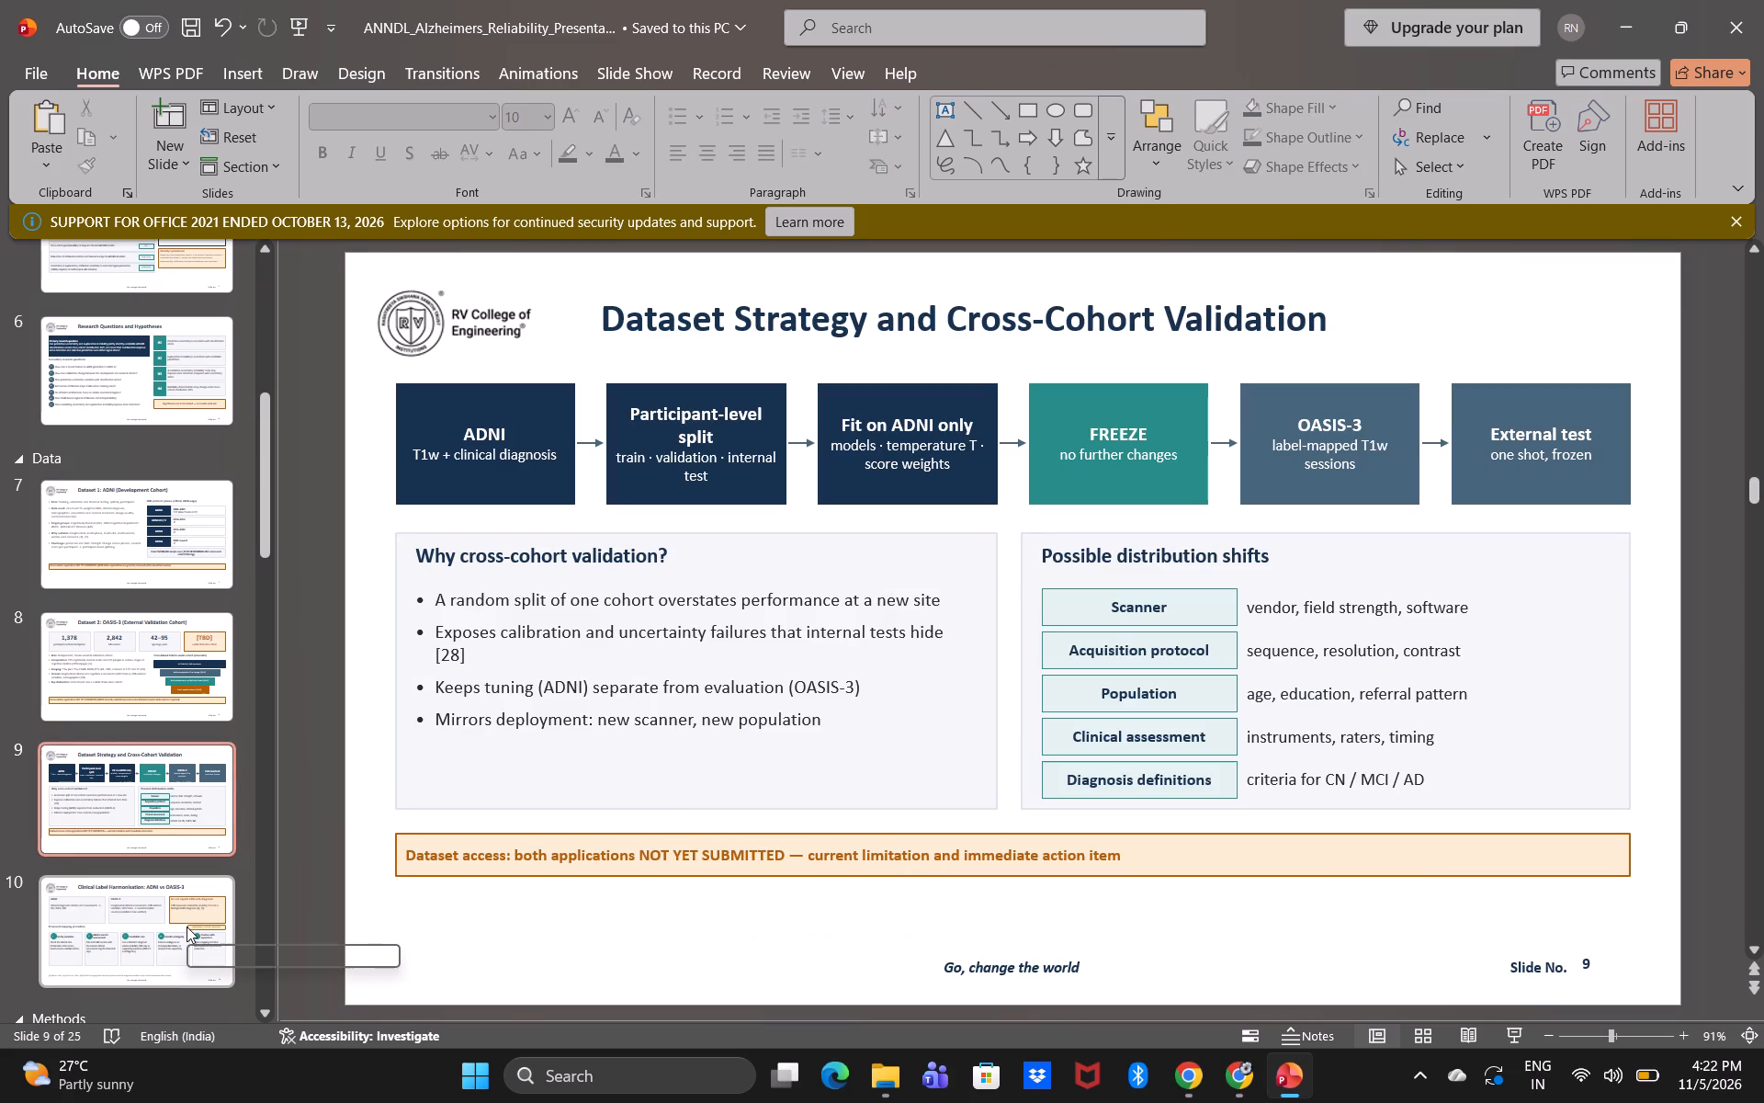
Delete the reference citations text box at the foot of slide 10, "Clinical Label Harmonisation: ADNI vs OASIS-3".
left_click(187, 927)
scroll(187, 927, "down", 1)
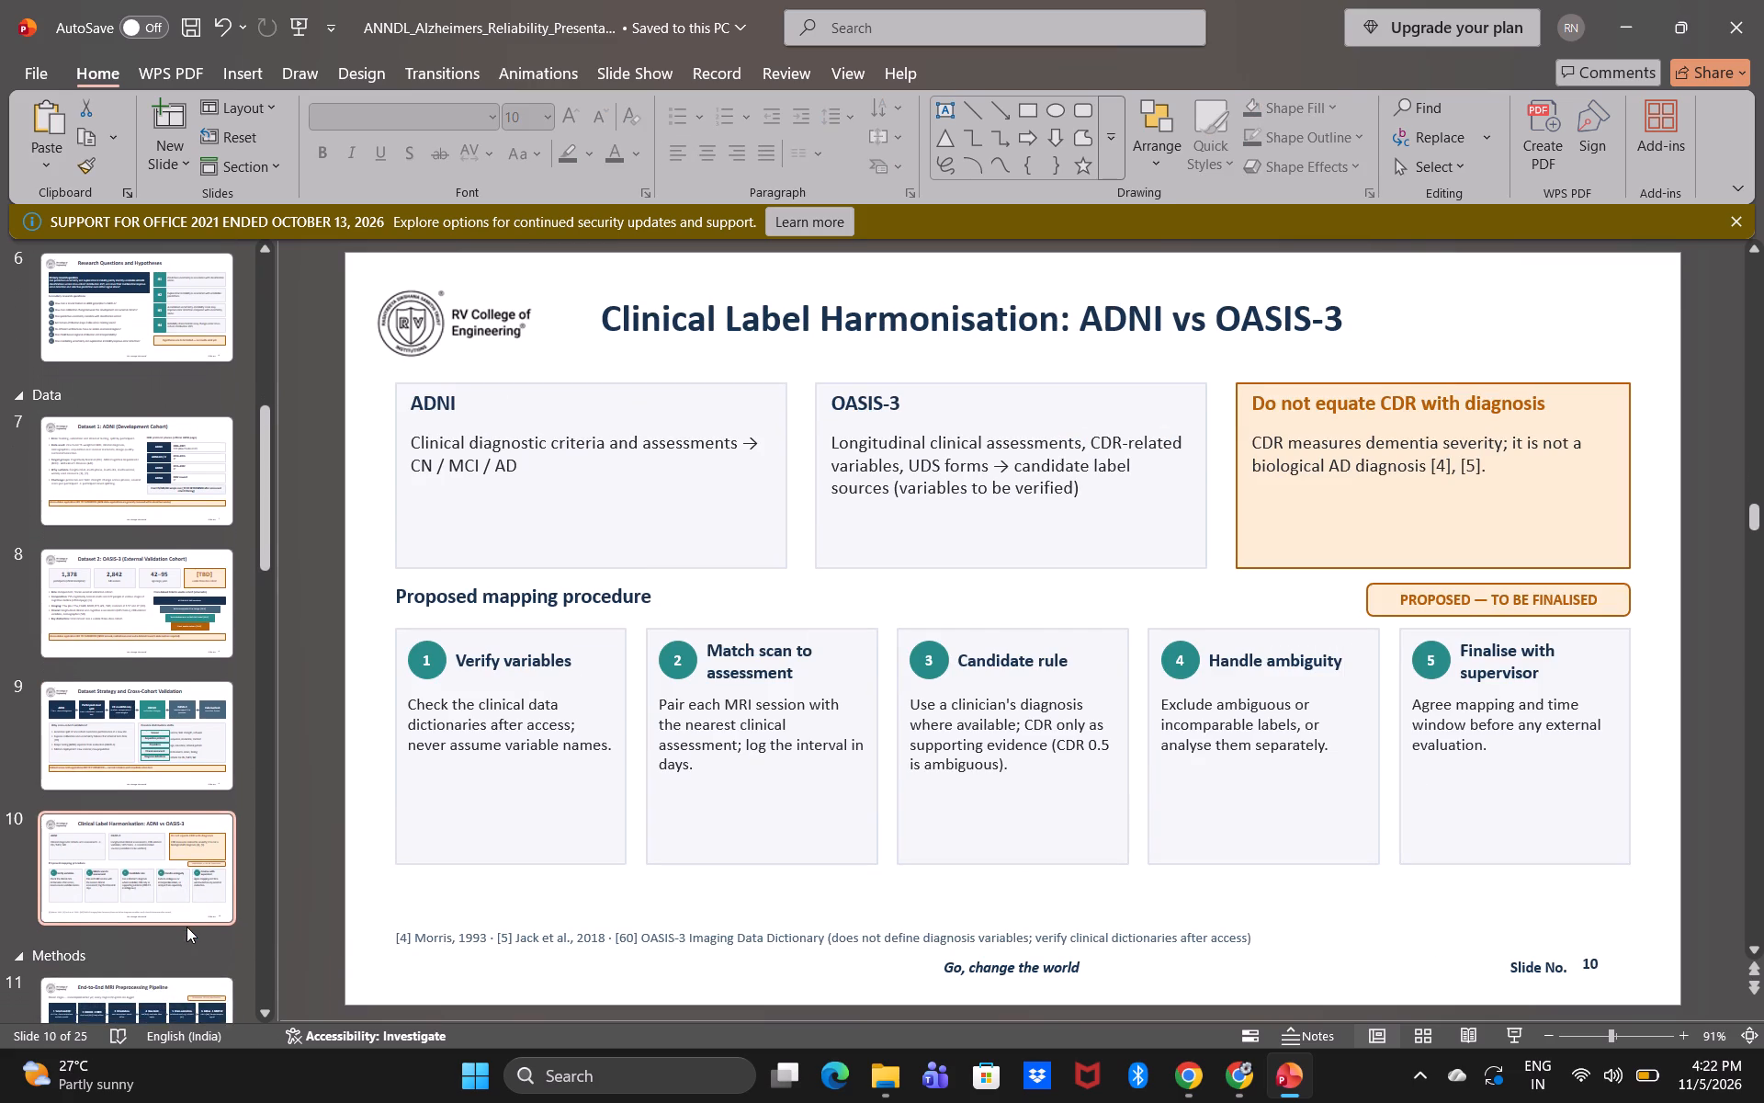
scroll(187, 927, "down", 1)
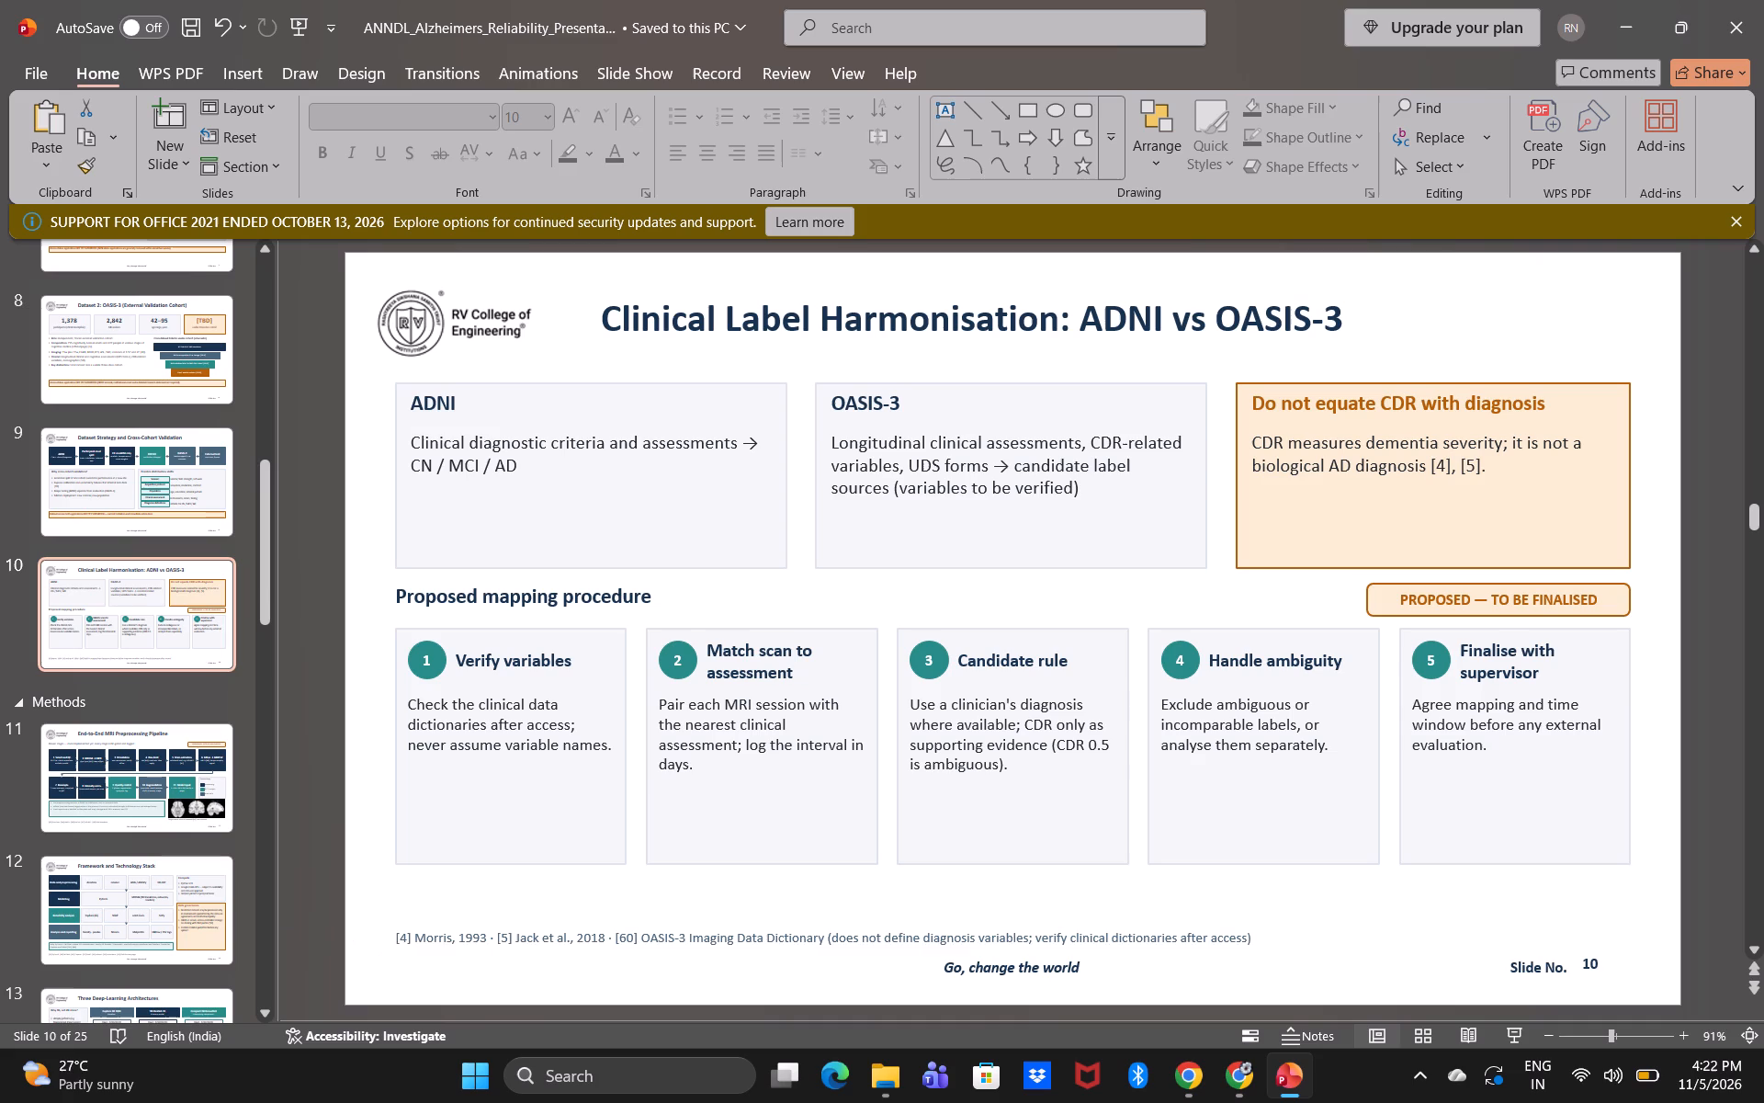
left_click(431, 928)
key("Delete")
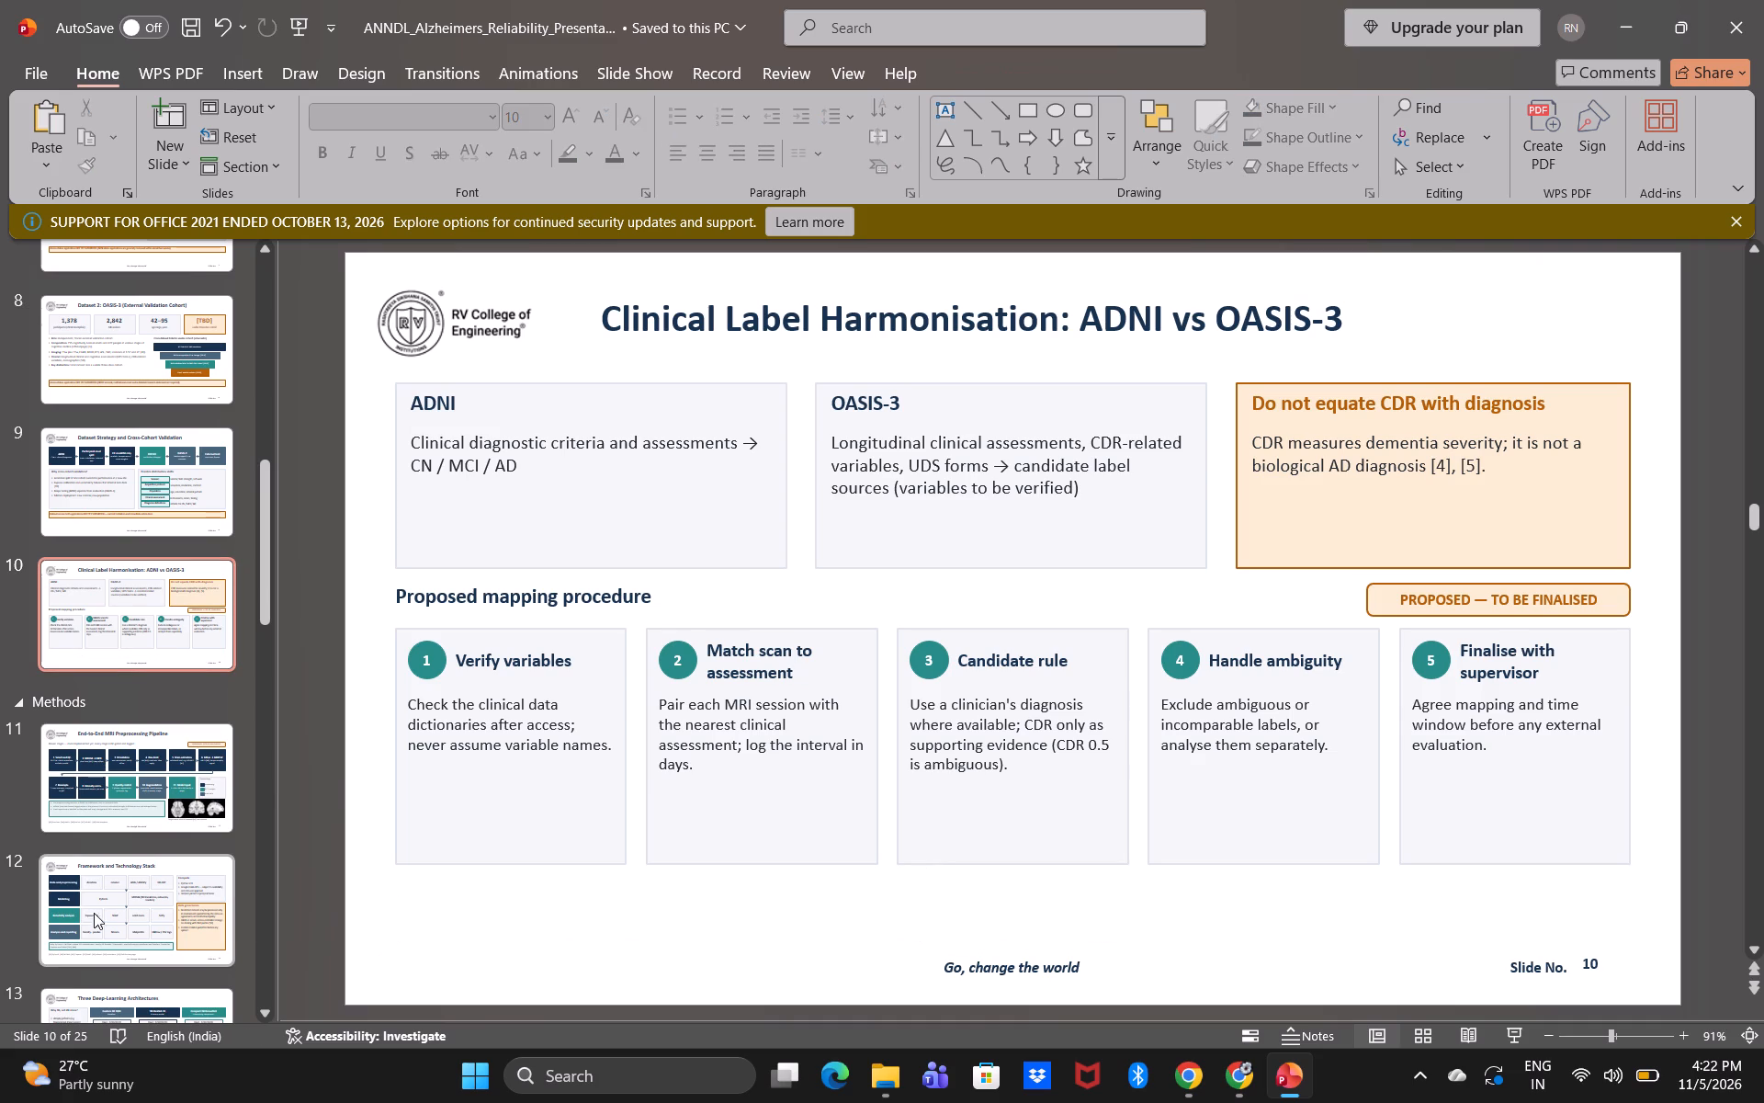
Delete the reference citations text box at the foot of slide 11, "End-to-End MRI Preprocessing Pipeline".
left_click(171, 769)
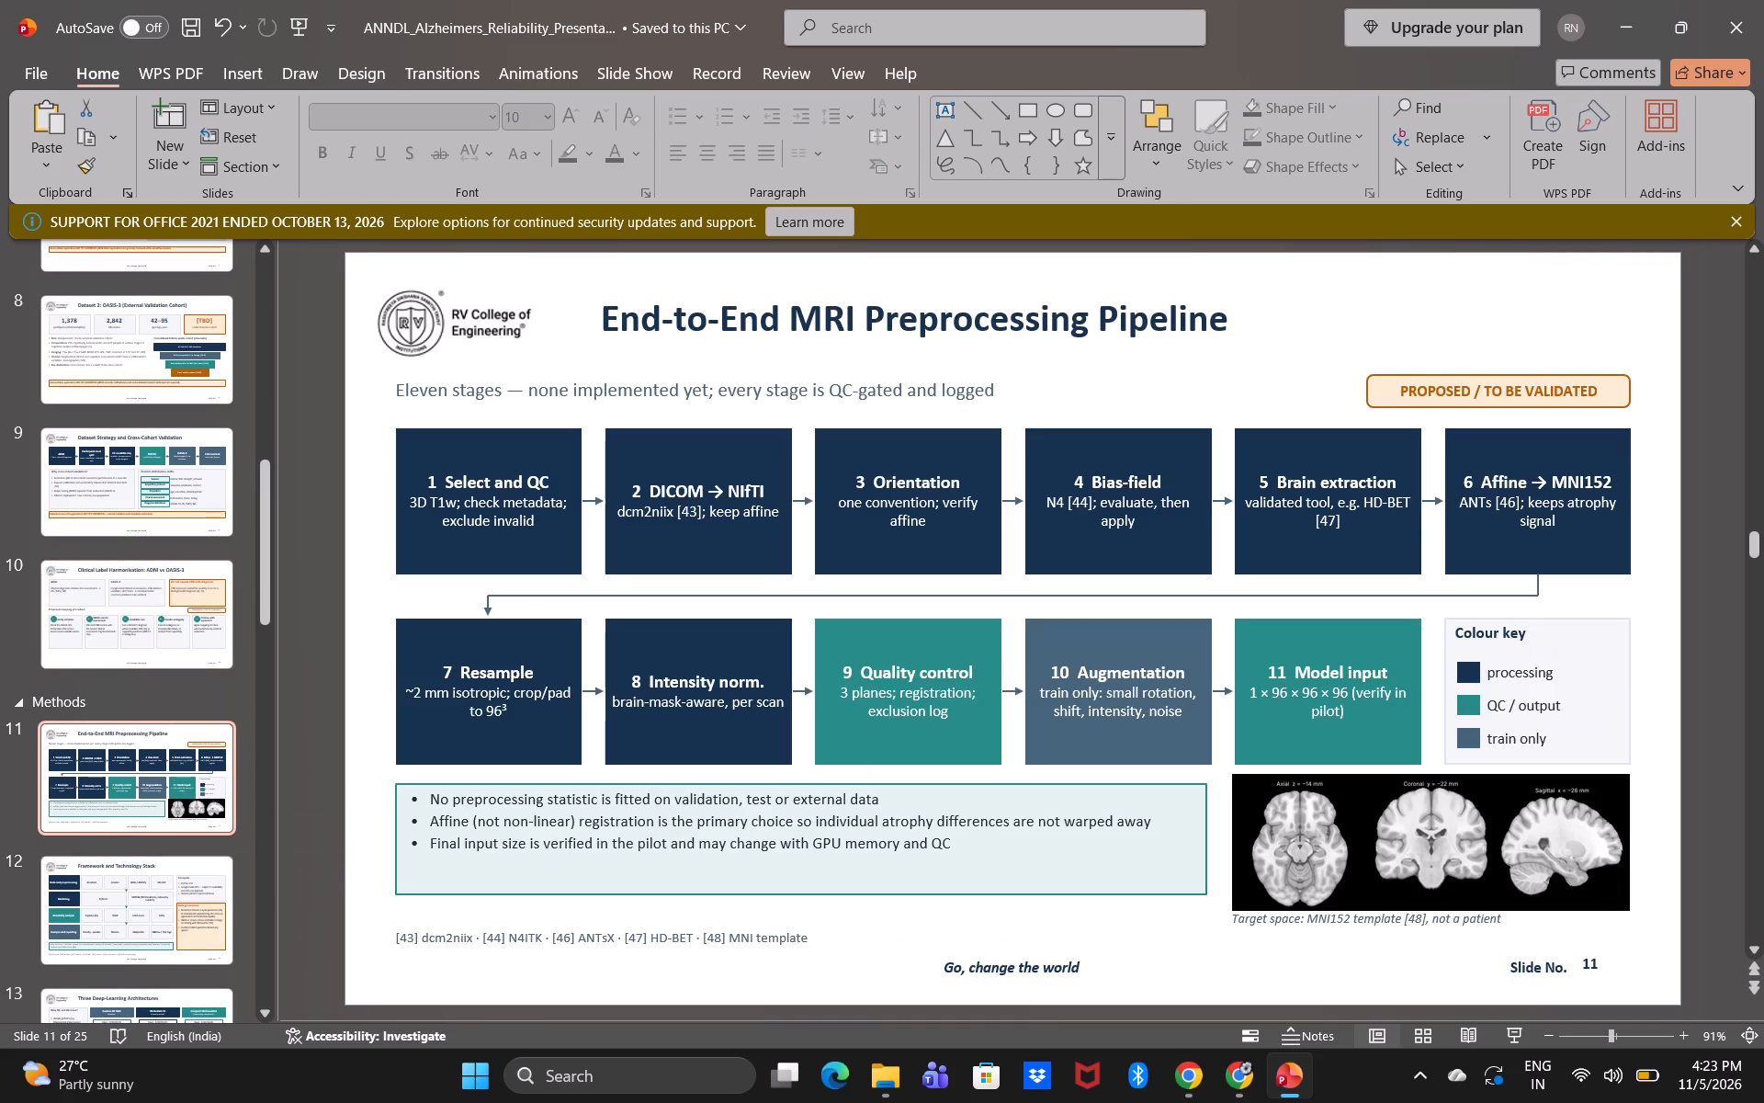
left_click(447, 930)
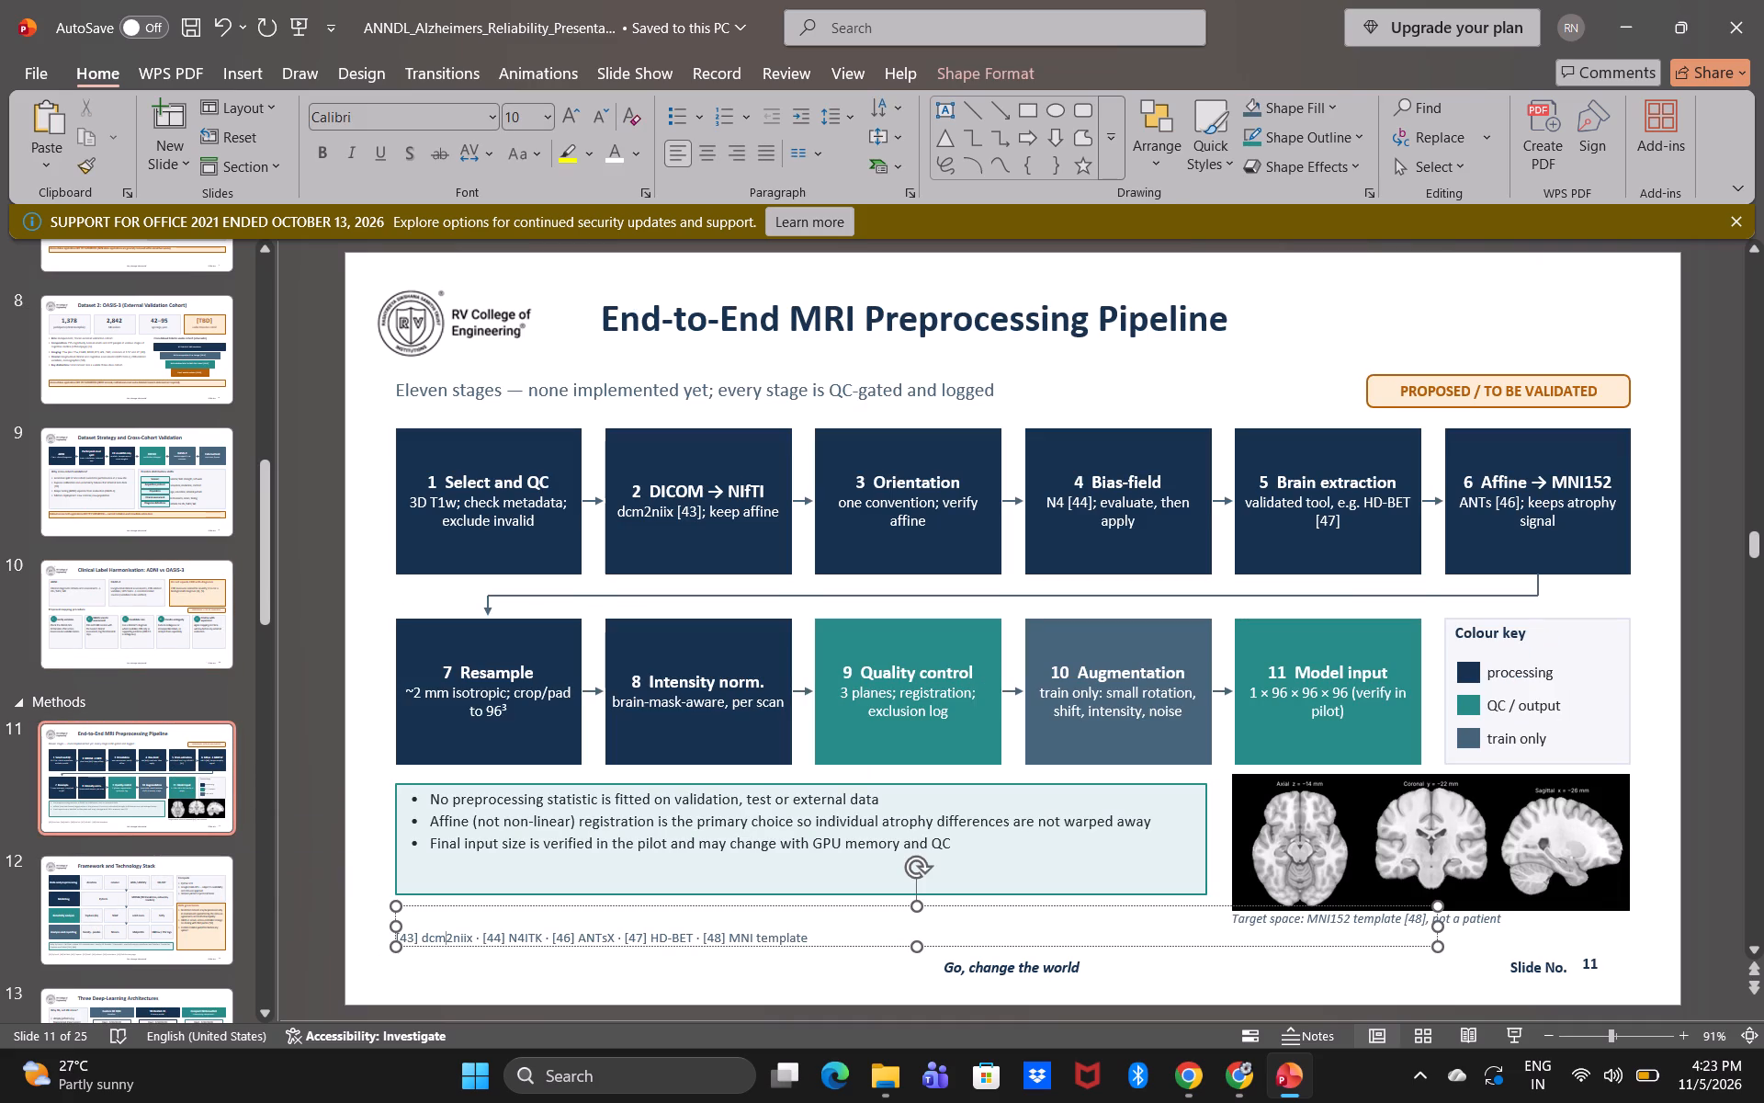
left_click(458, 912)
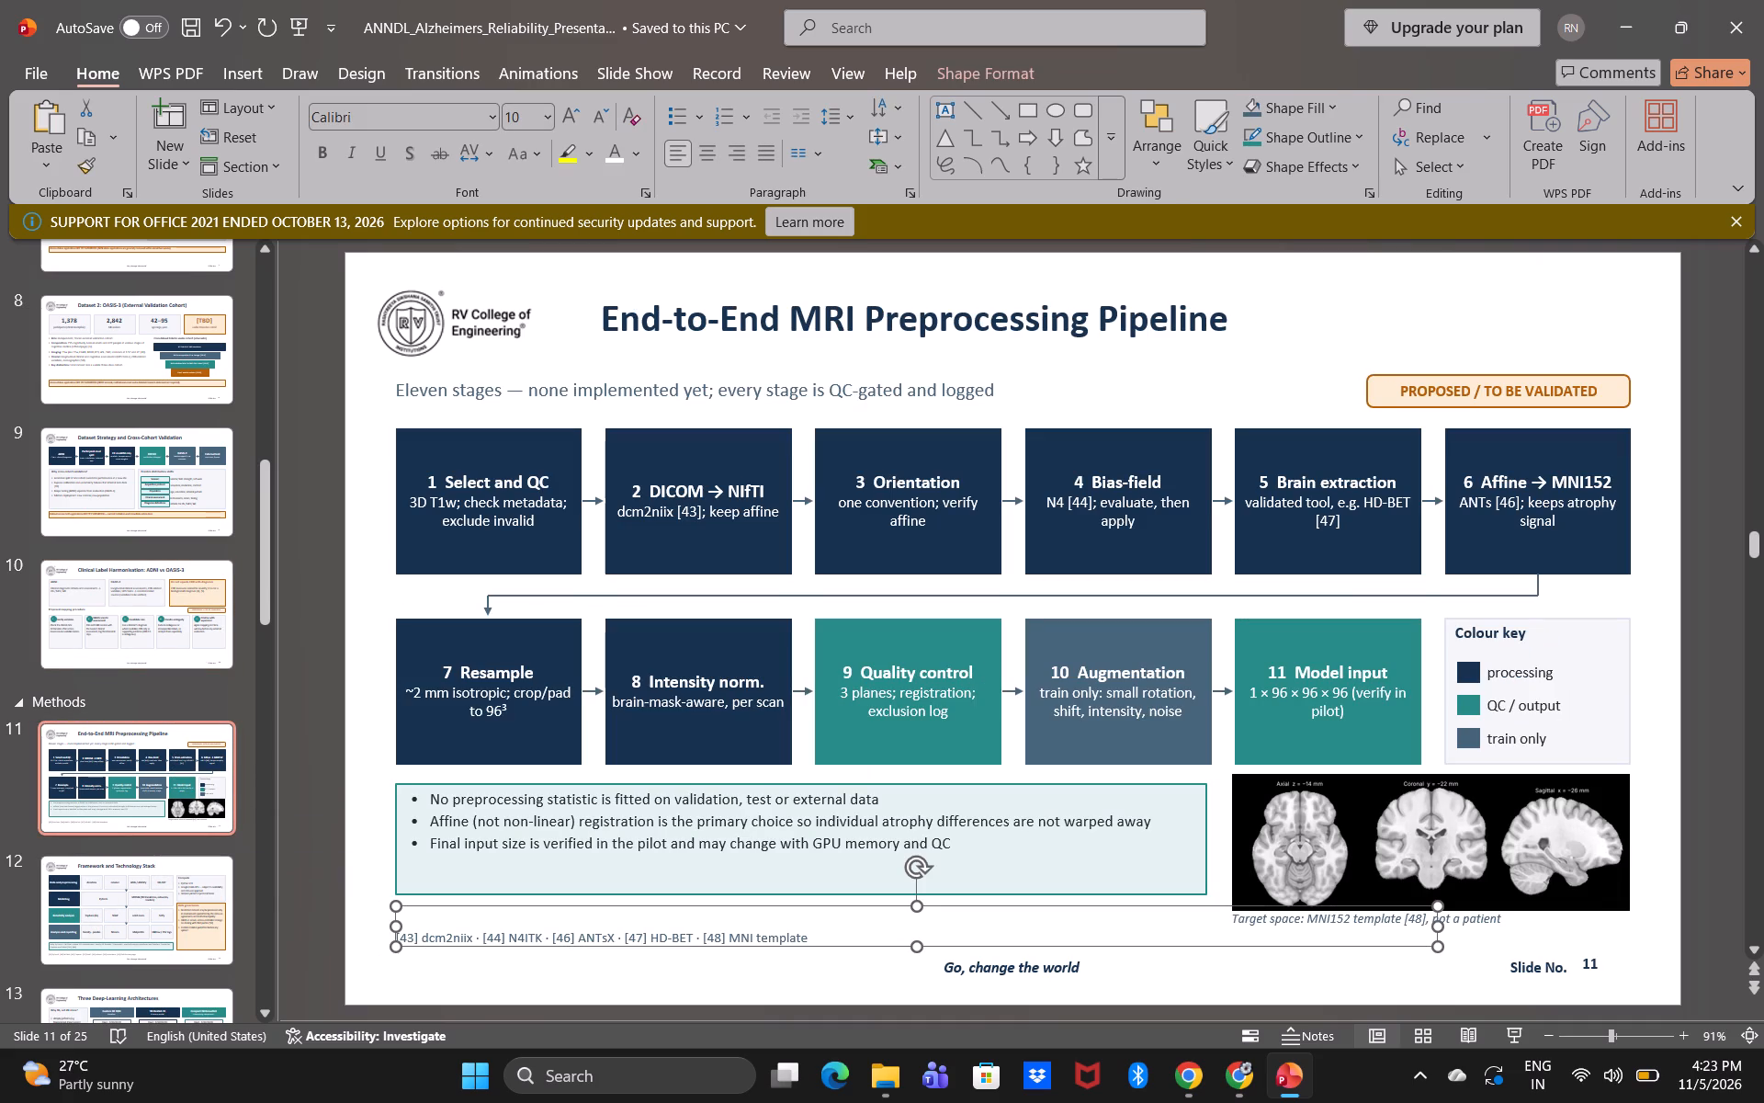
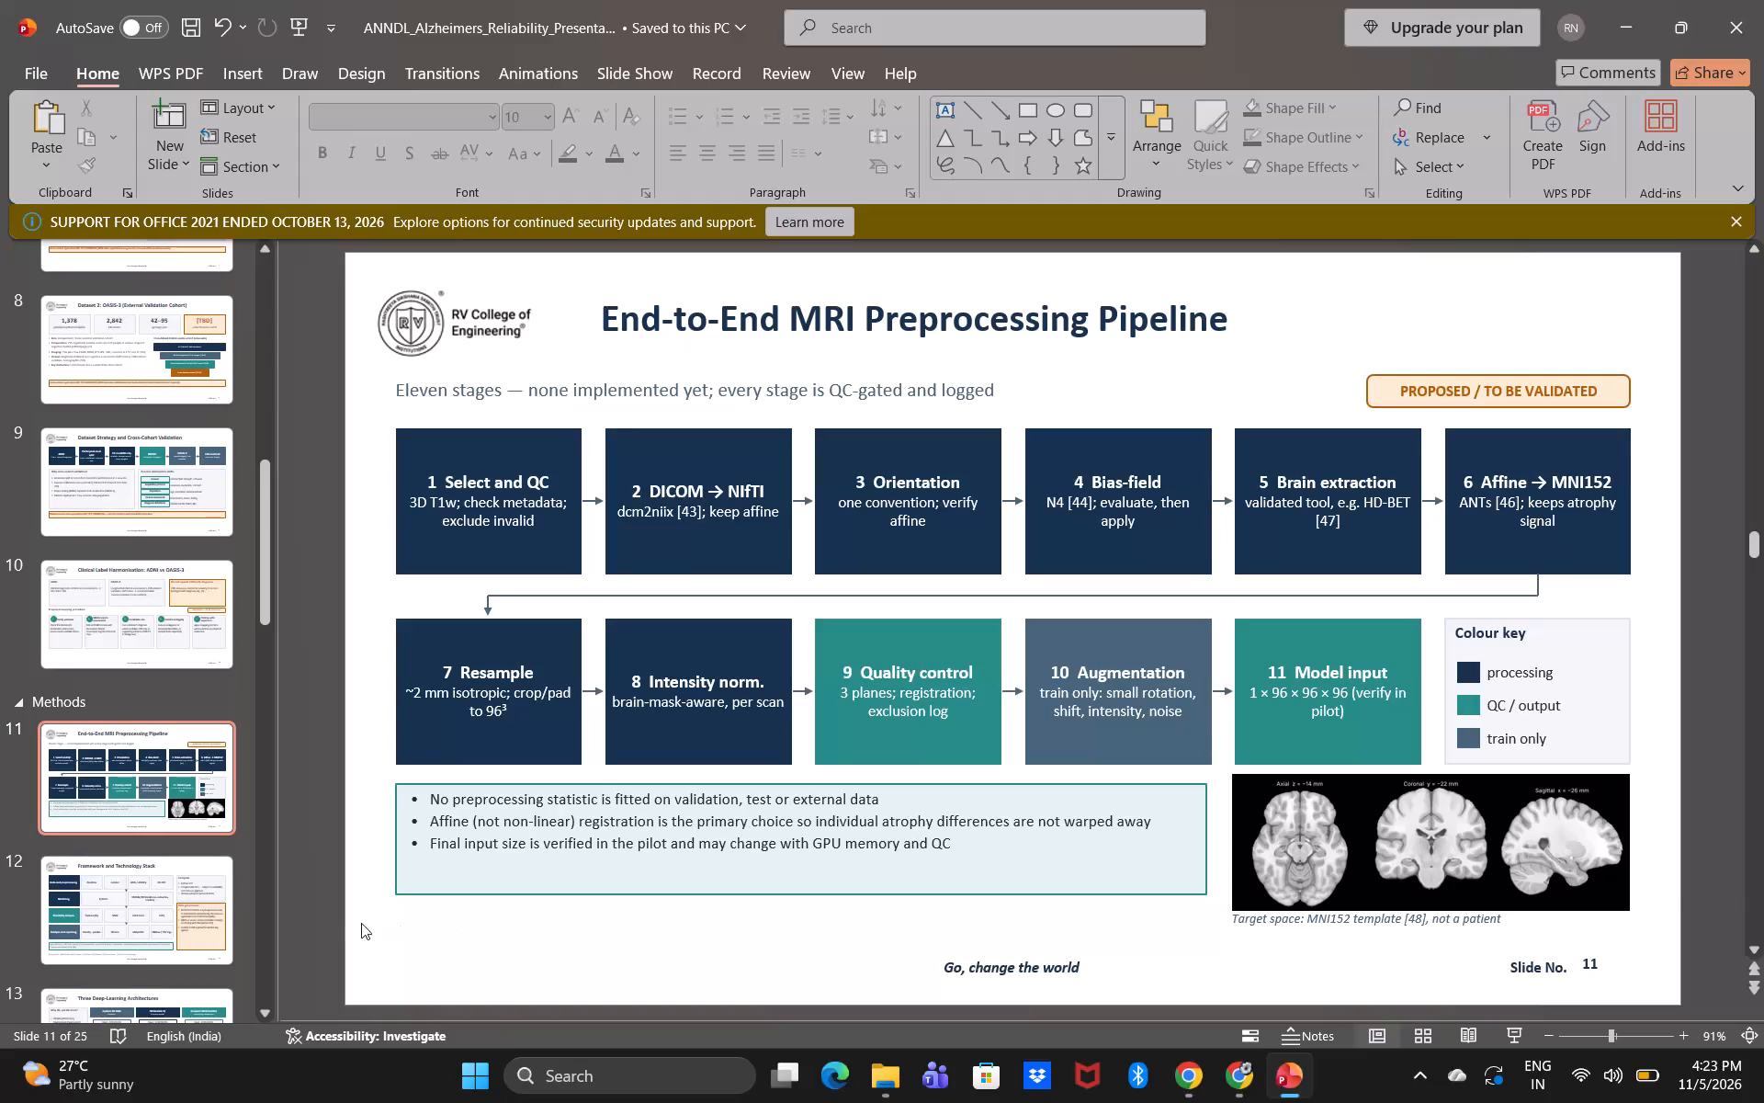
Delete the reference citations text box at the foot of slide 12, "Framework and Technology Stack".
left_click(172, 924)
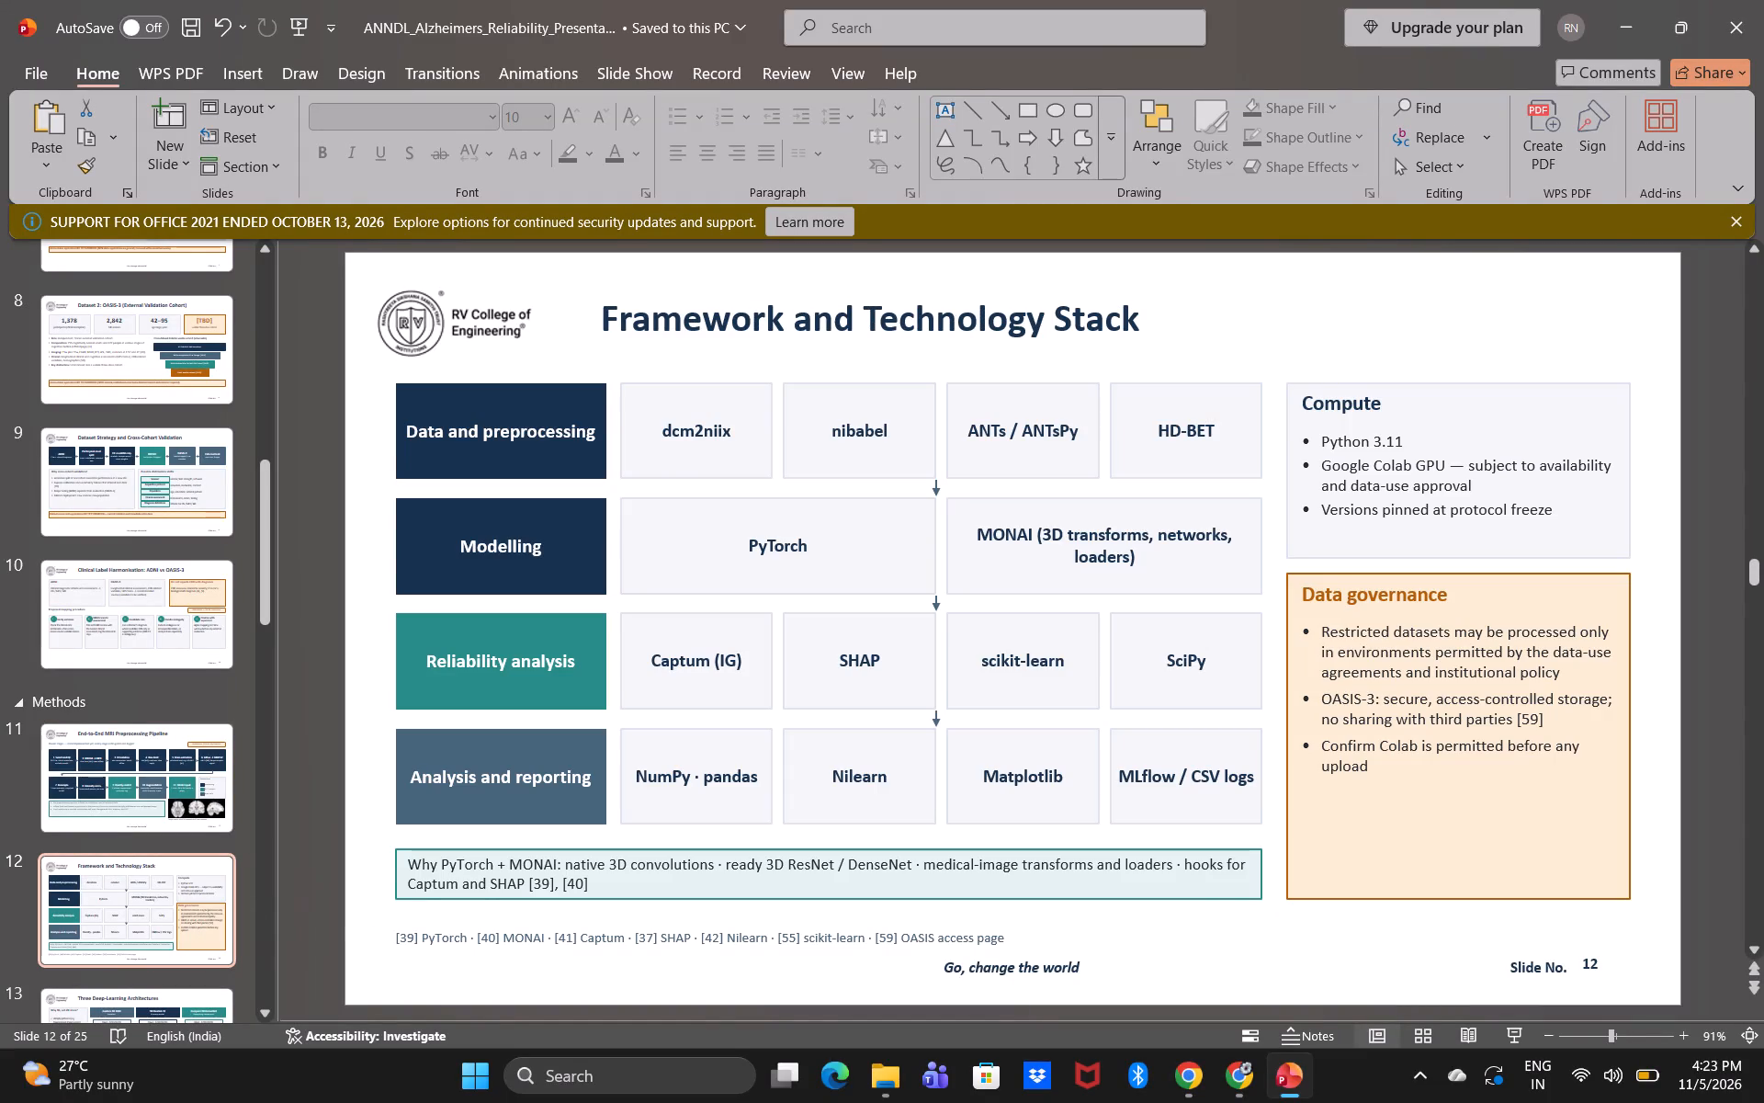
left_click(484, 915)
key("Delete")
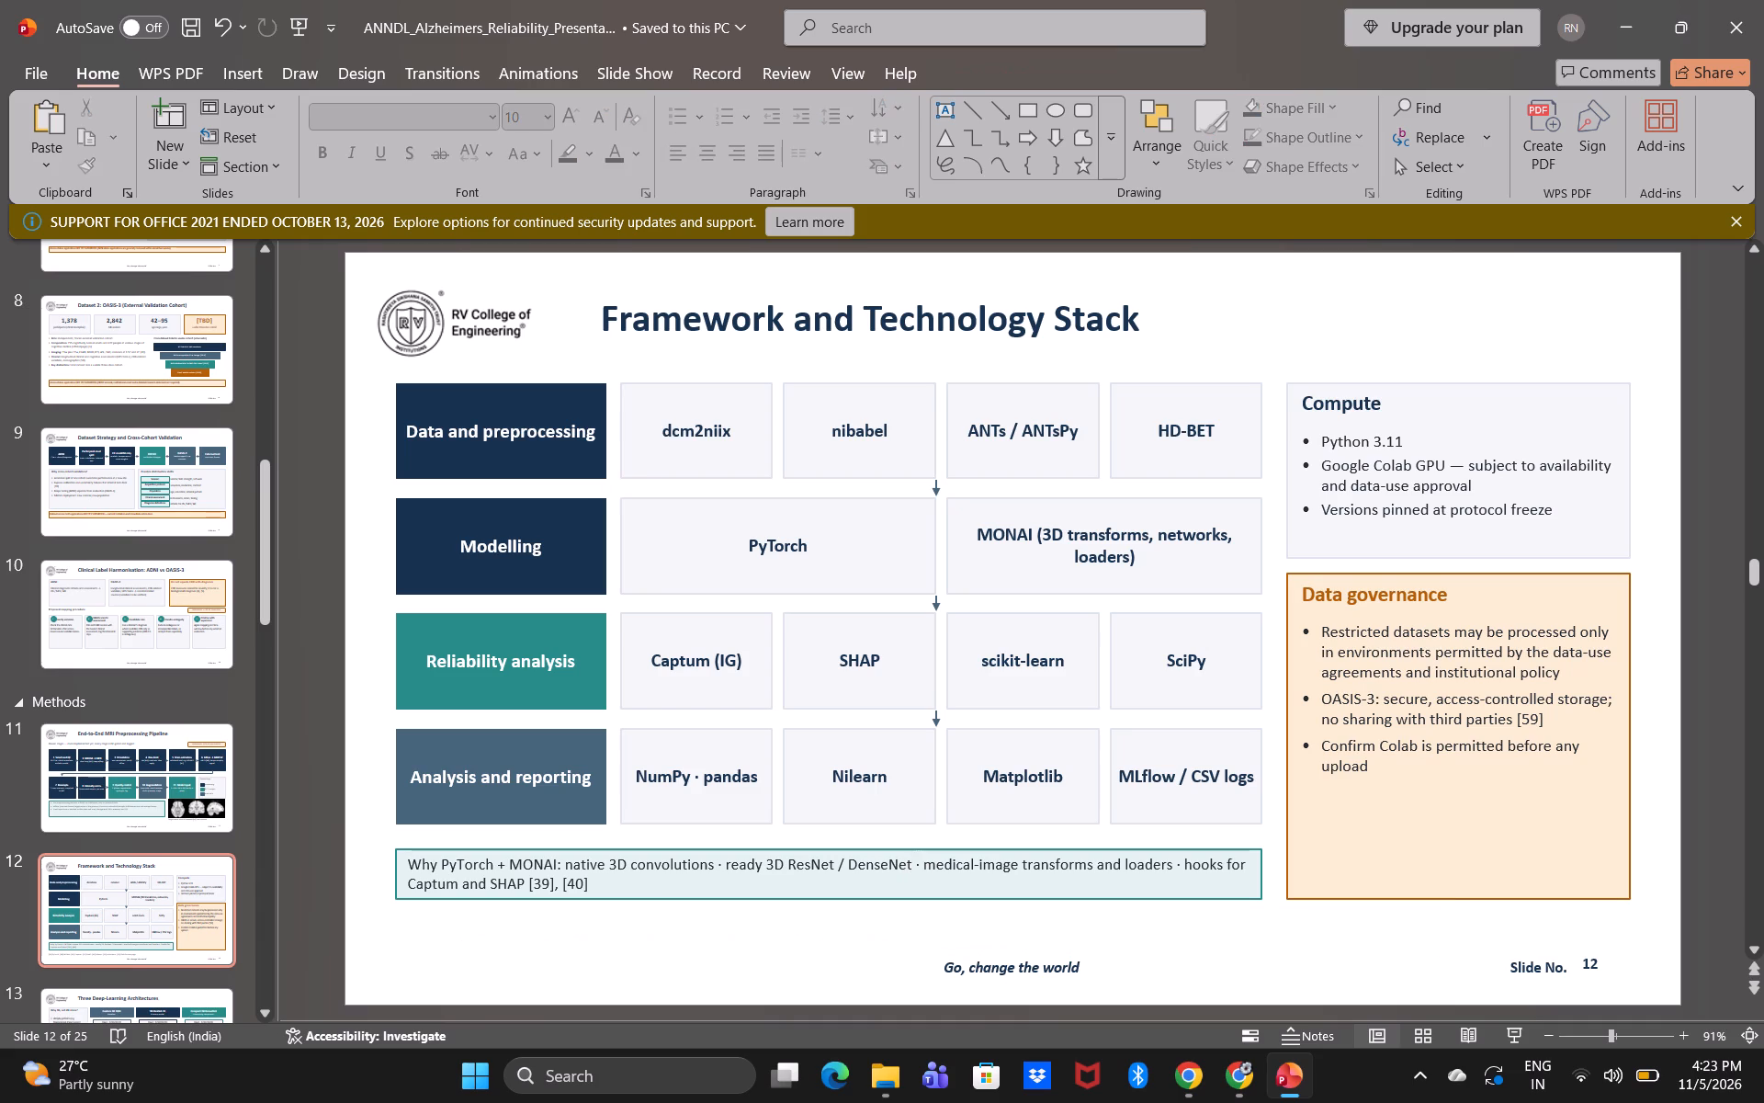
Delete the reference citations text box at the foot of slide 13, "Three Deep-Learning Architectures".
scroll(263, 869, "down", 1)
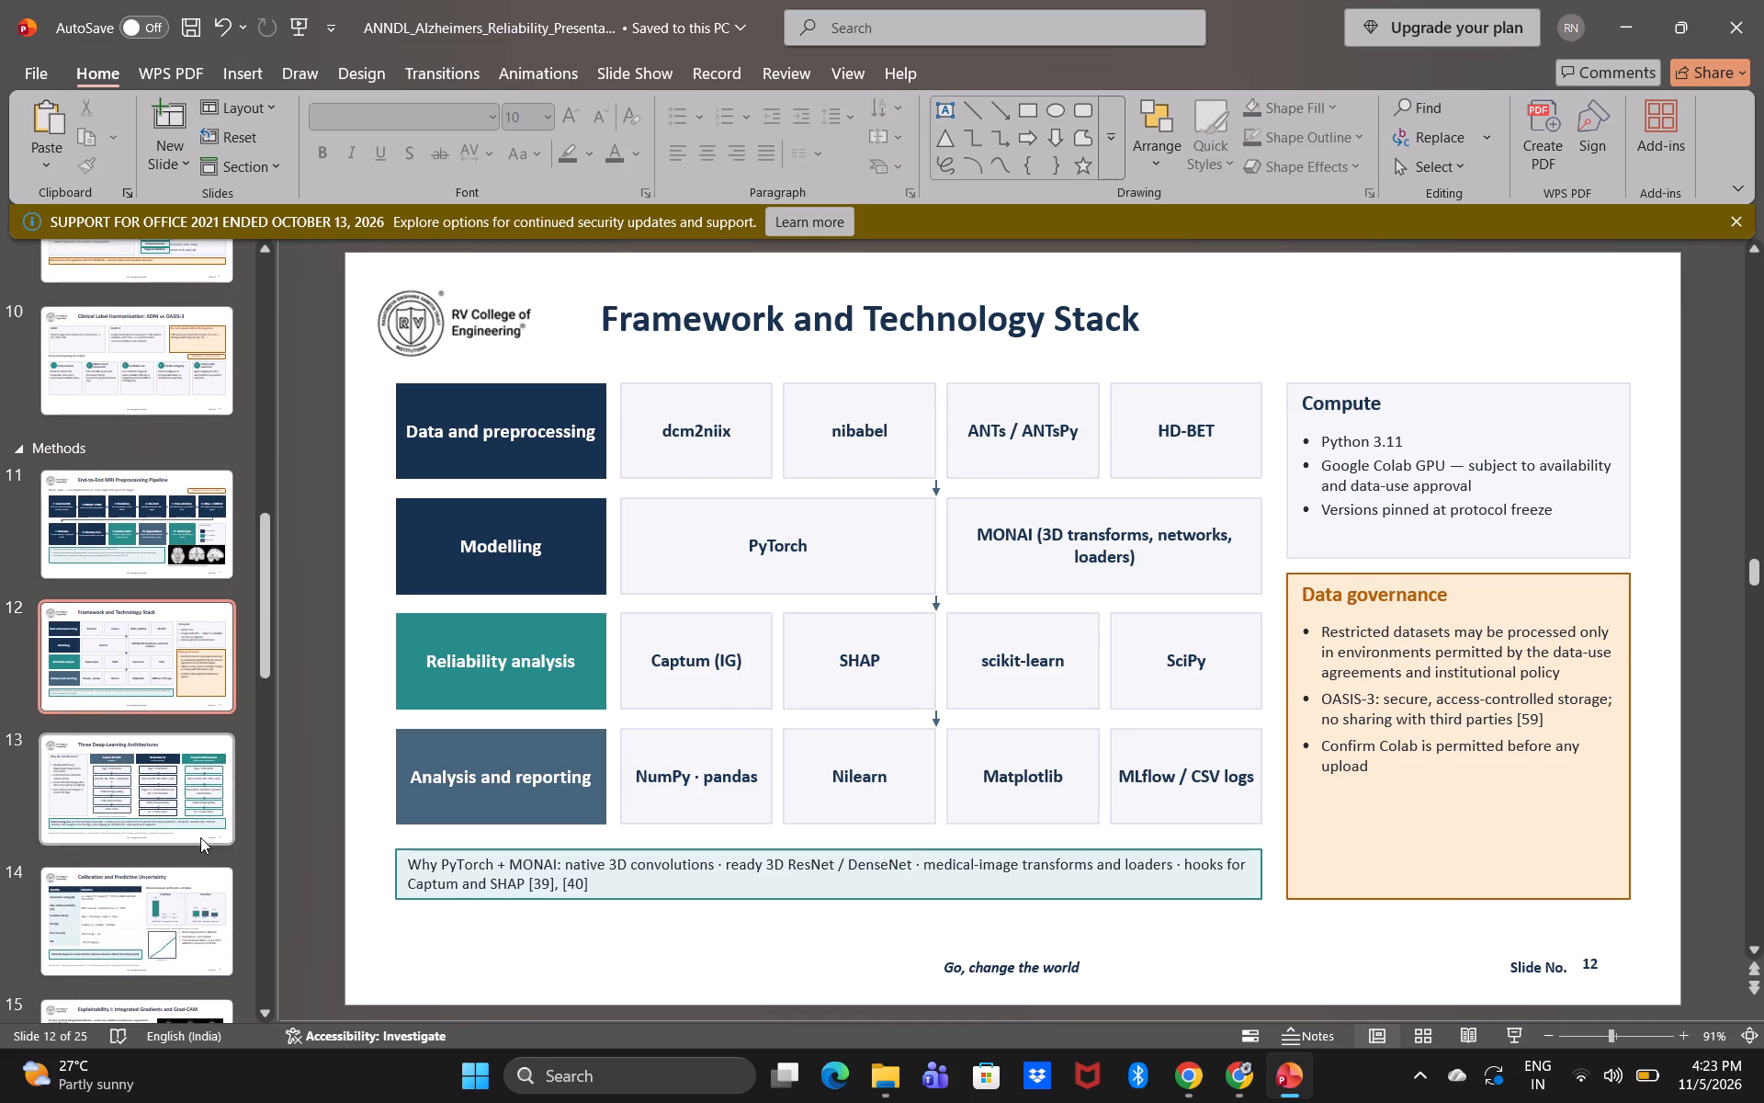
left_click(200, 837)
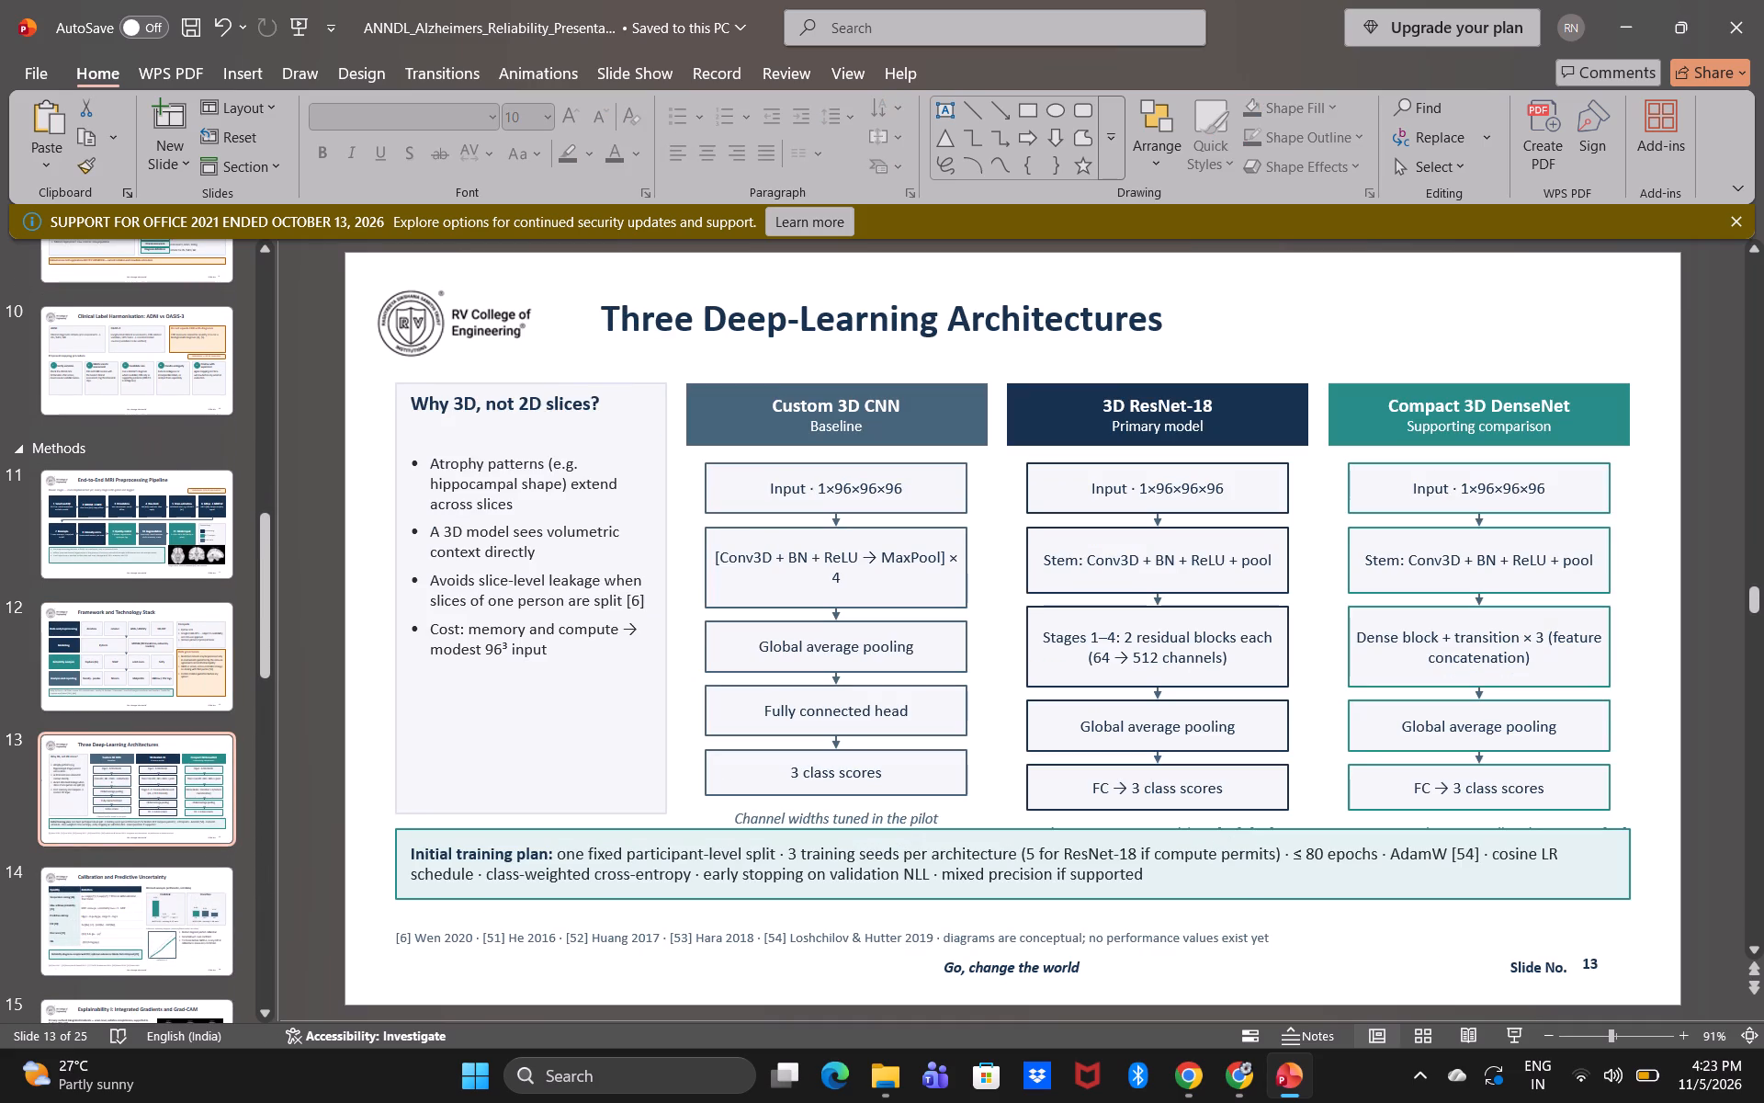
left_click(478, 928)
key("Delete")
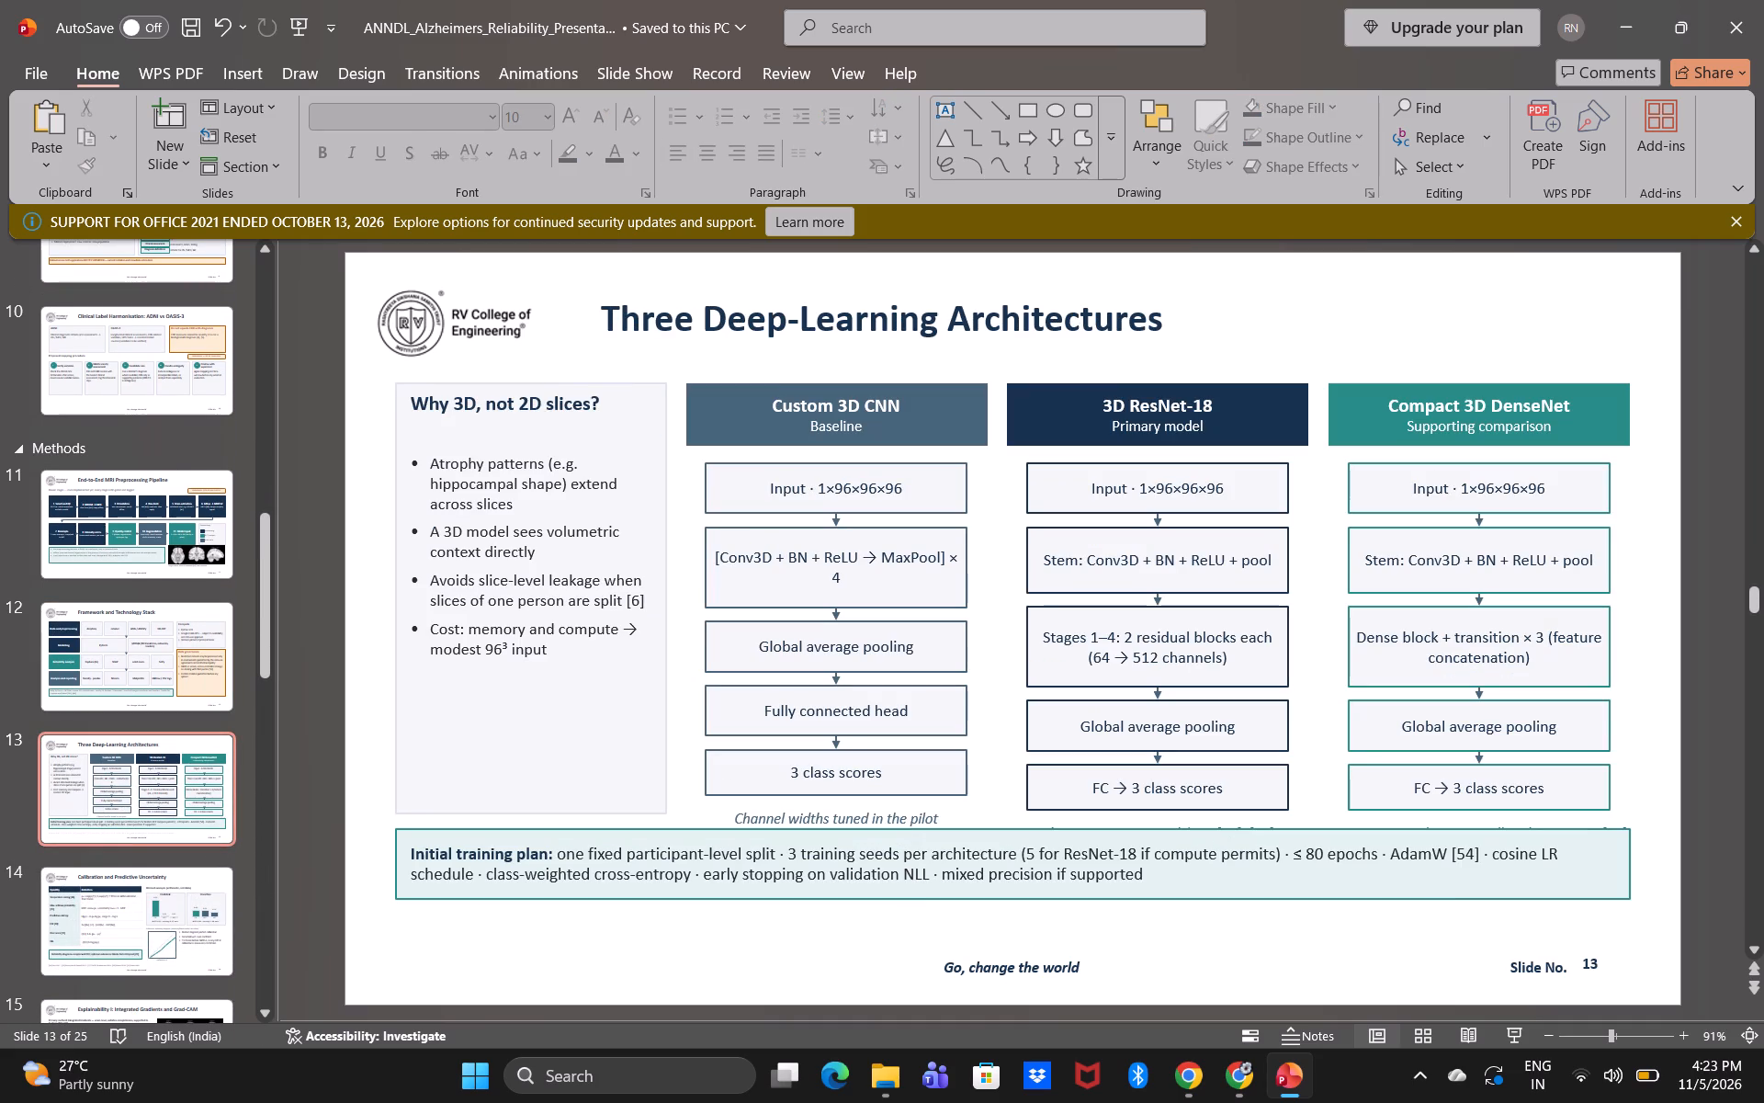
Delete the reference citations text box at the foot of slide 14, "Calibration and Predictive Uncertainty".
left_click(186, 924)
scroll(186, 924, "down", 1)
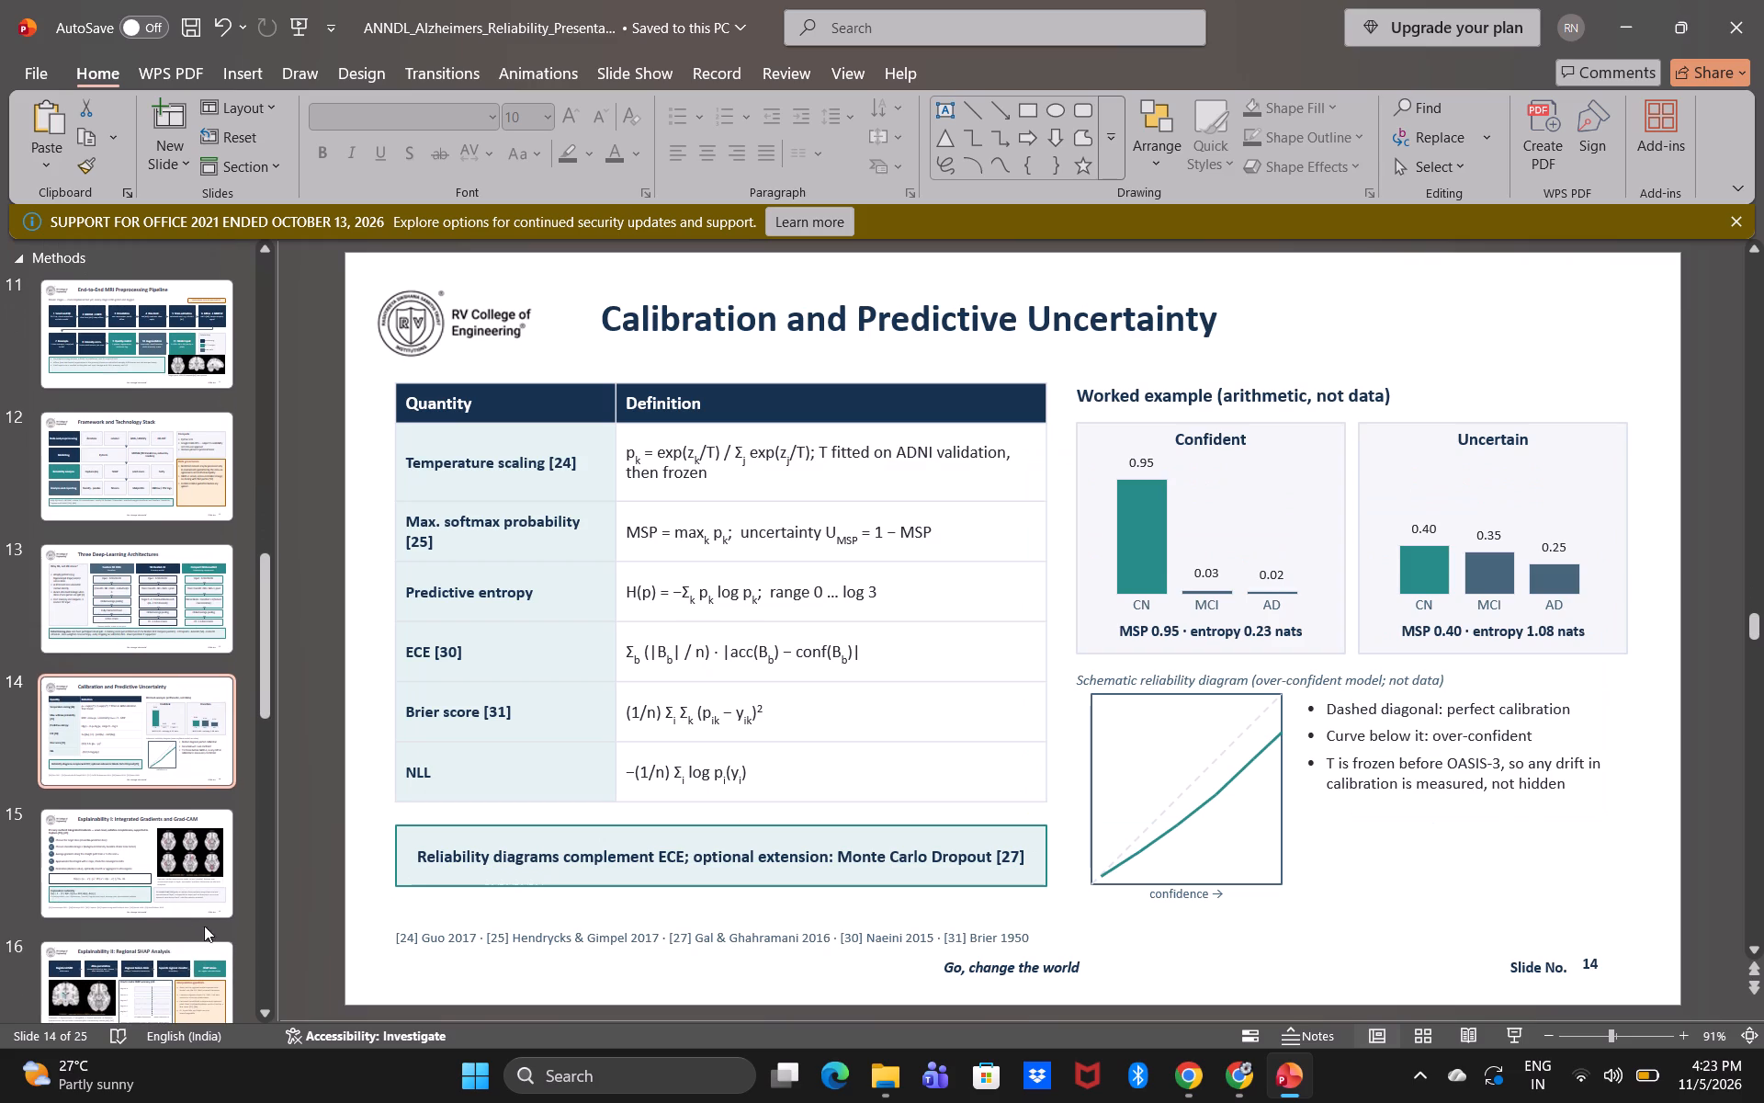
left_click(425, 921)
key("Delete")
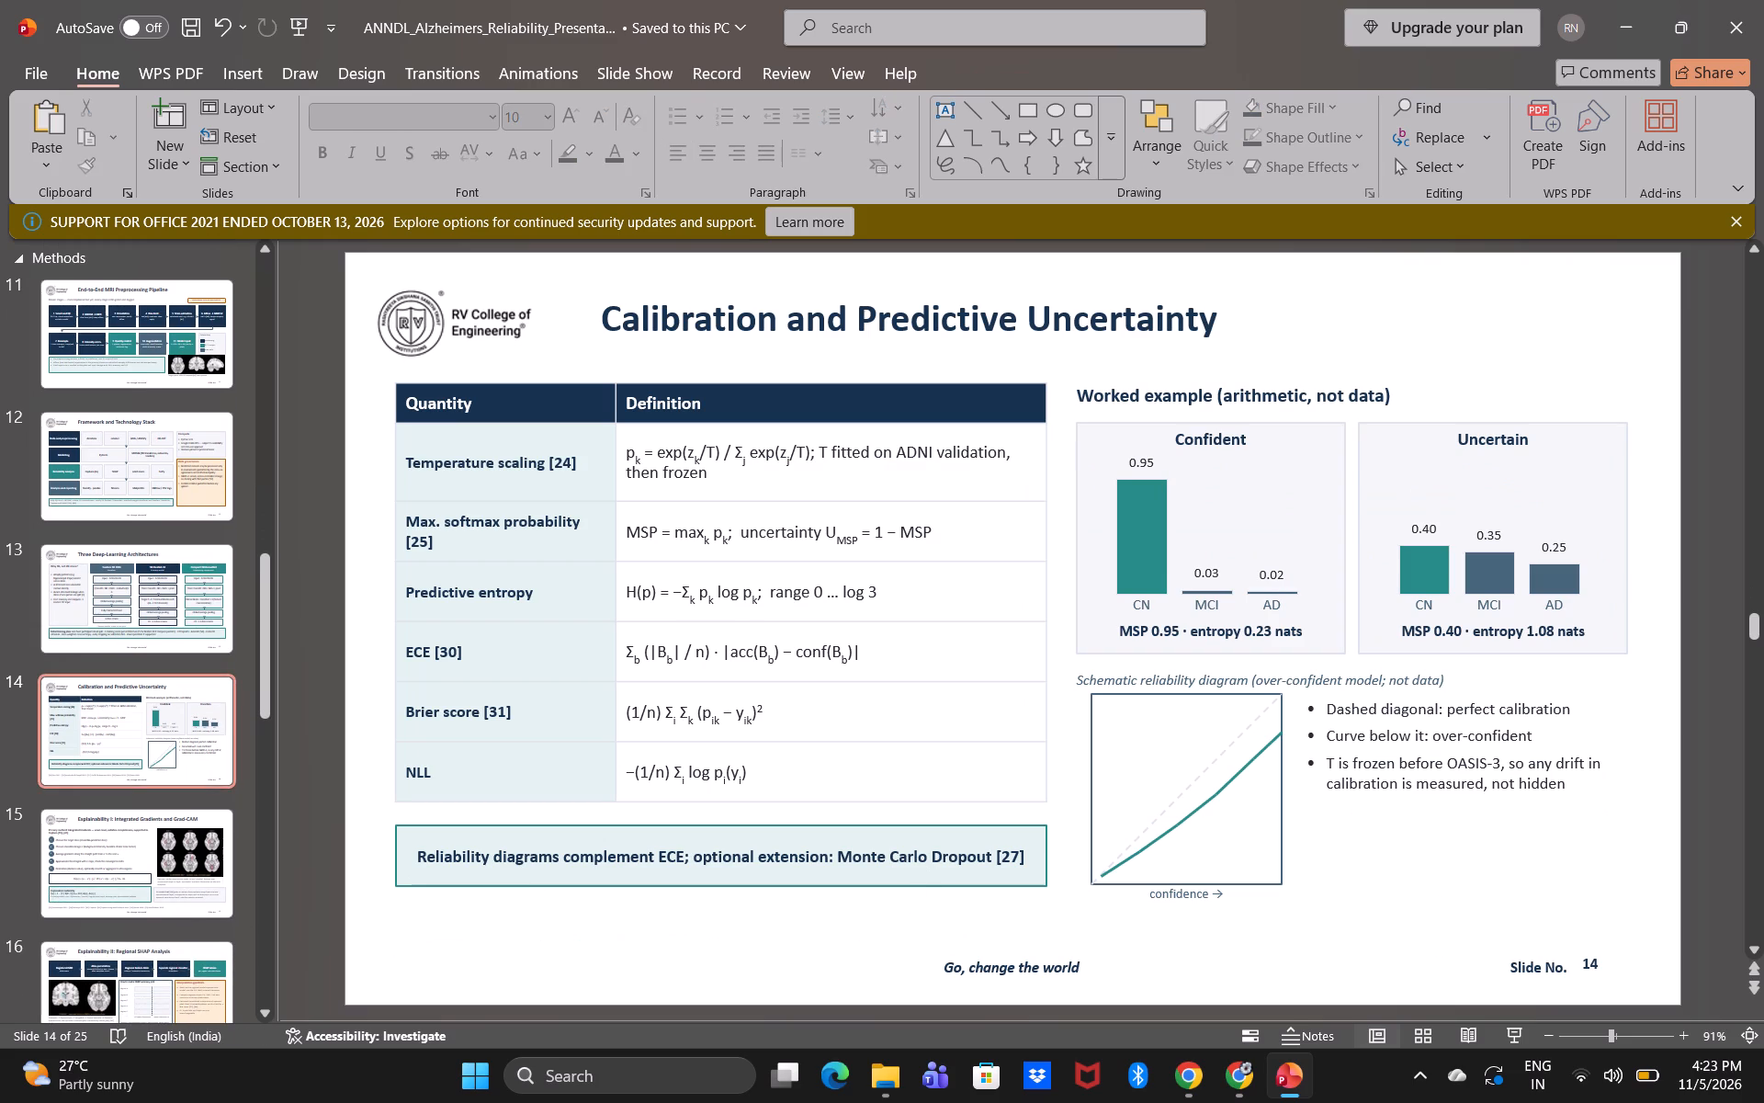
Delete the reference citations text box at the foot of slide 15, "Explainability I: Integrated Gradients and Grad-CAM".
left_click(175, 894)
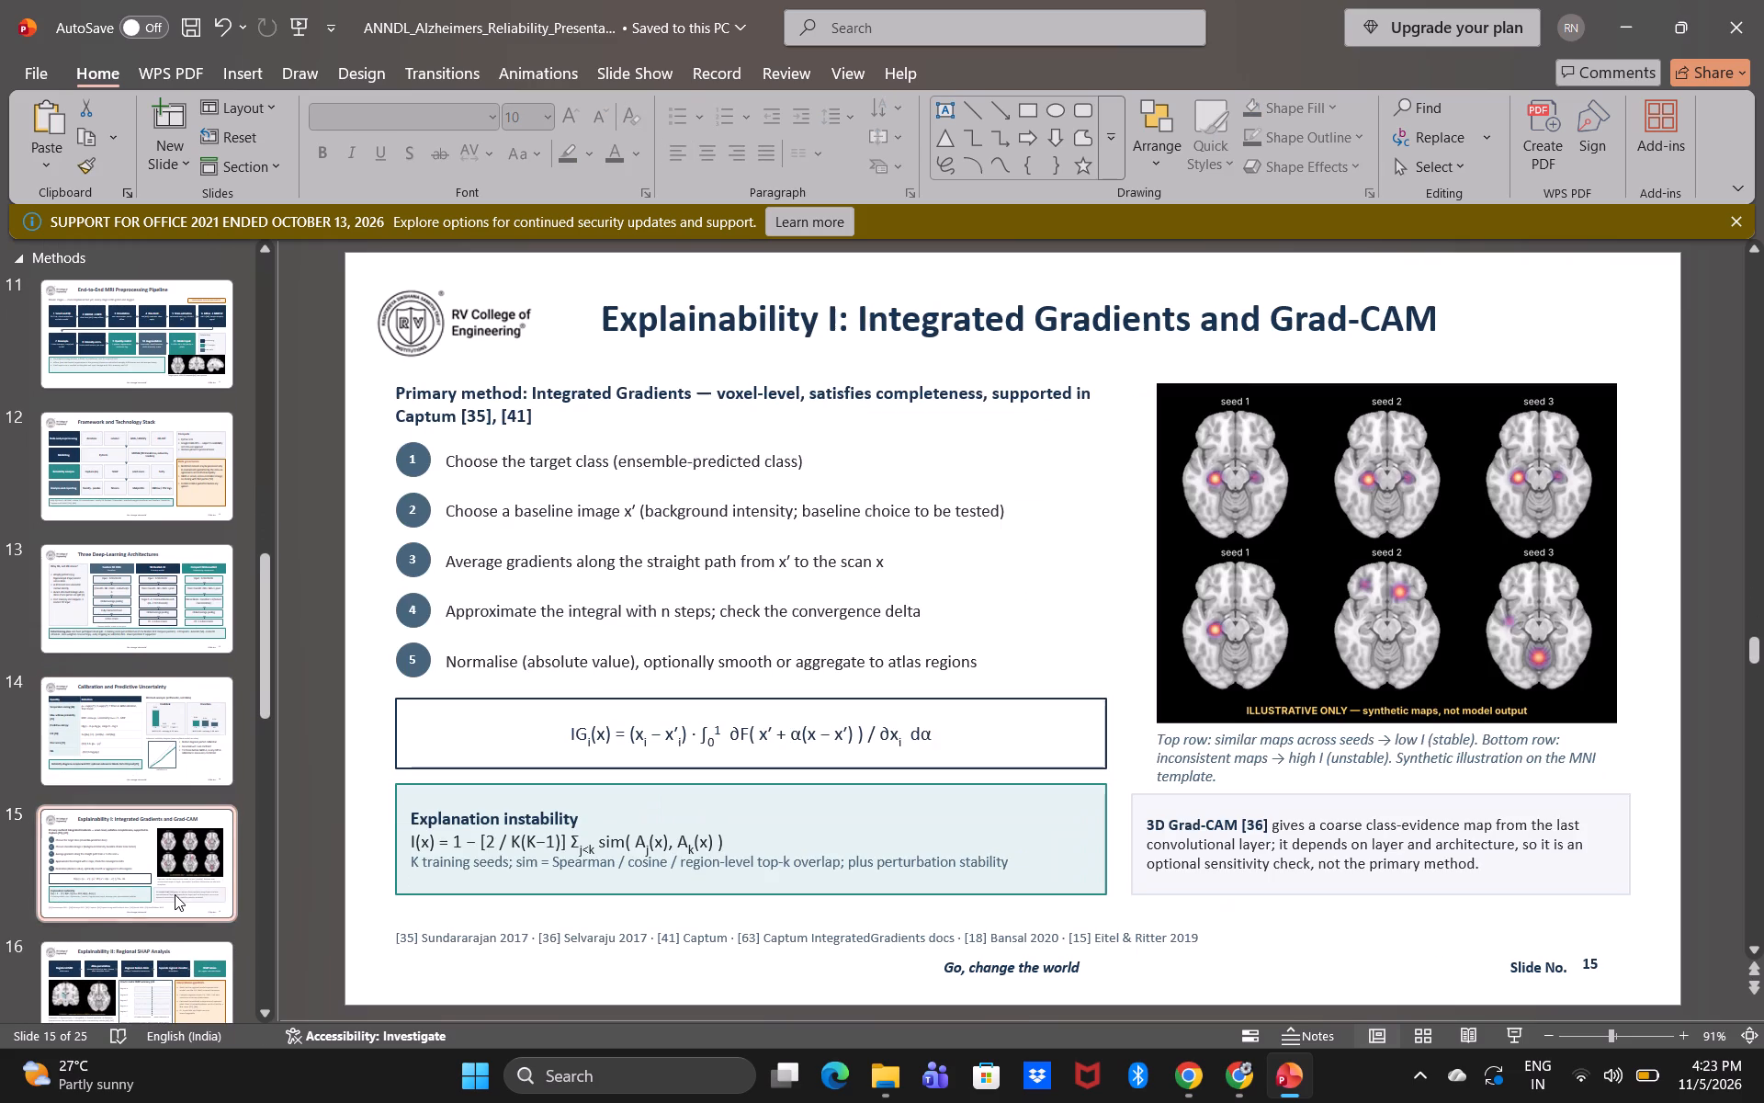
left_click(449, 927)
key("Delete")
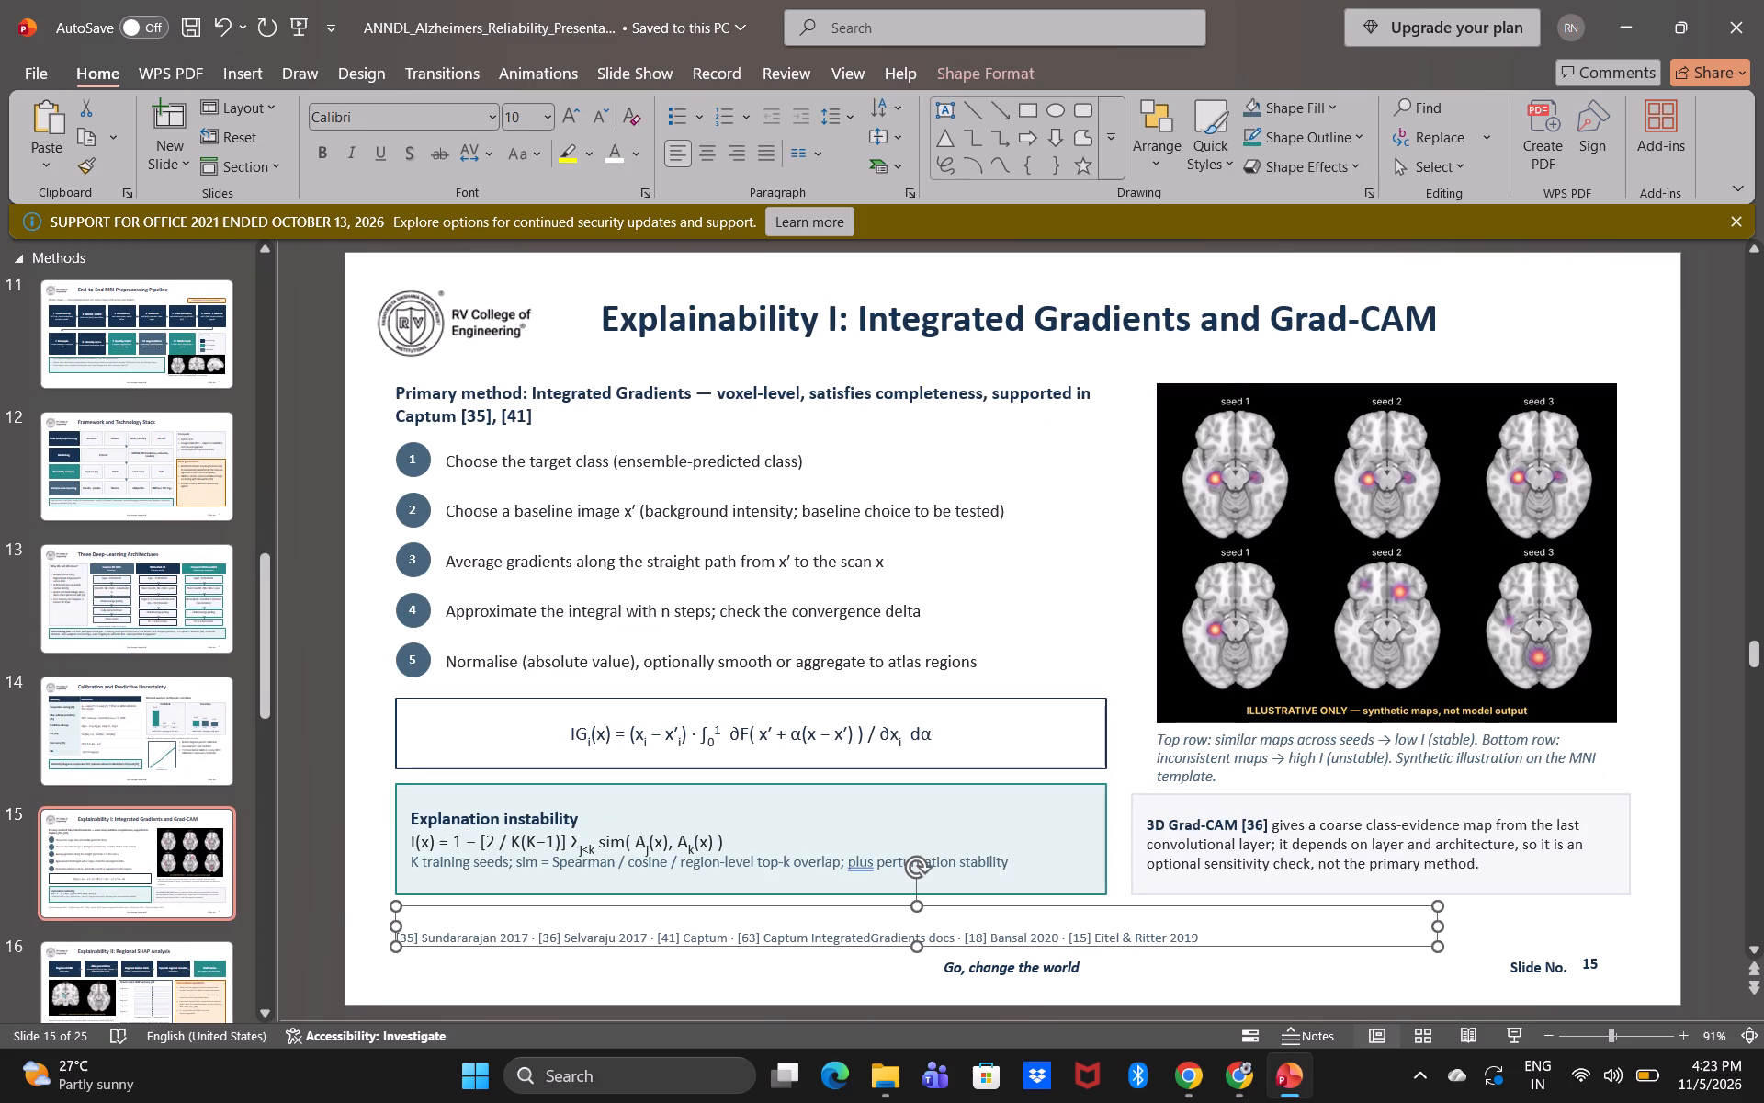
Delete the reference citations text box at the foot of slide 16, "Explainability II: Regional SHAP Analysis".
left_click(175, 958)
scroll(175, 958, "down", 1)
left_click(466, 917)
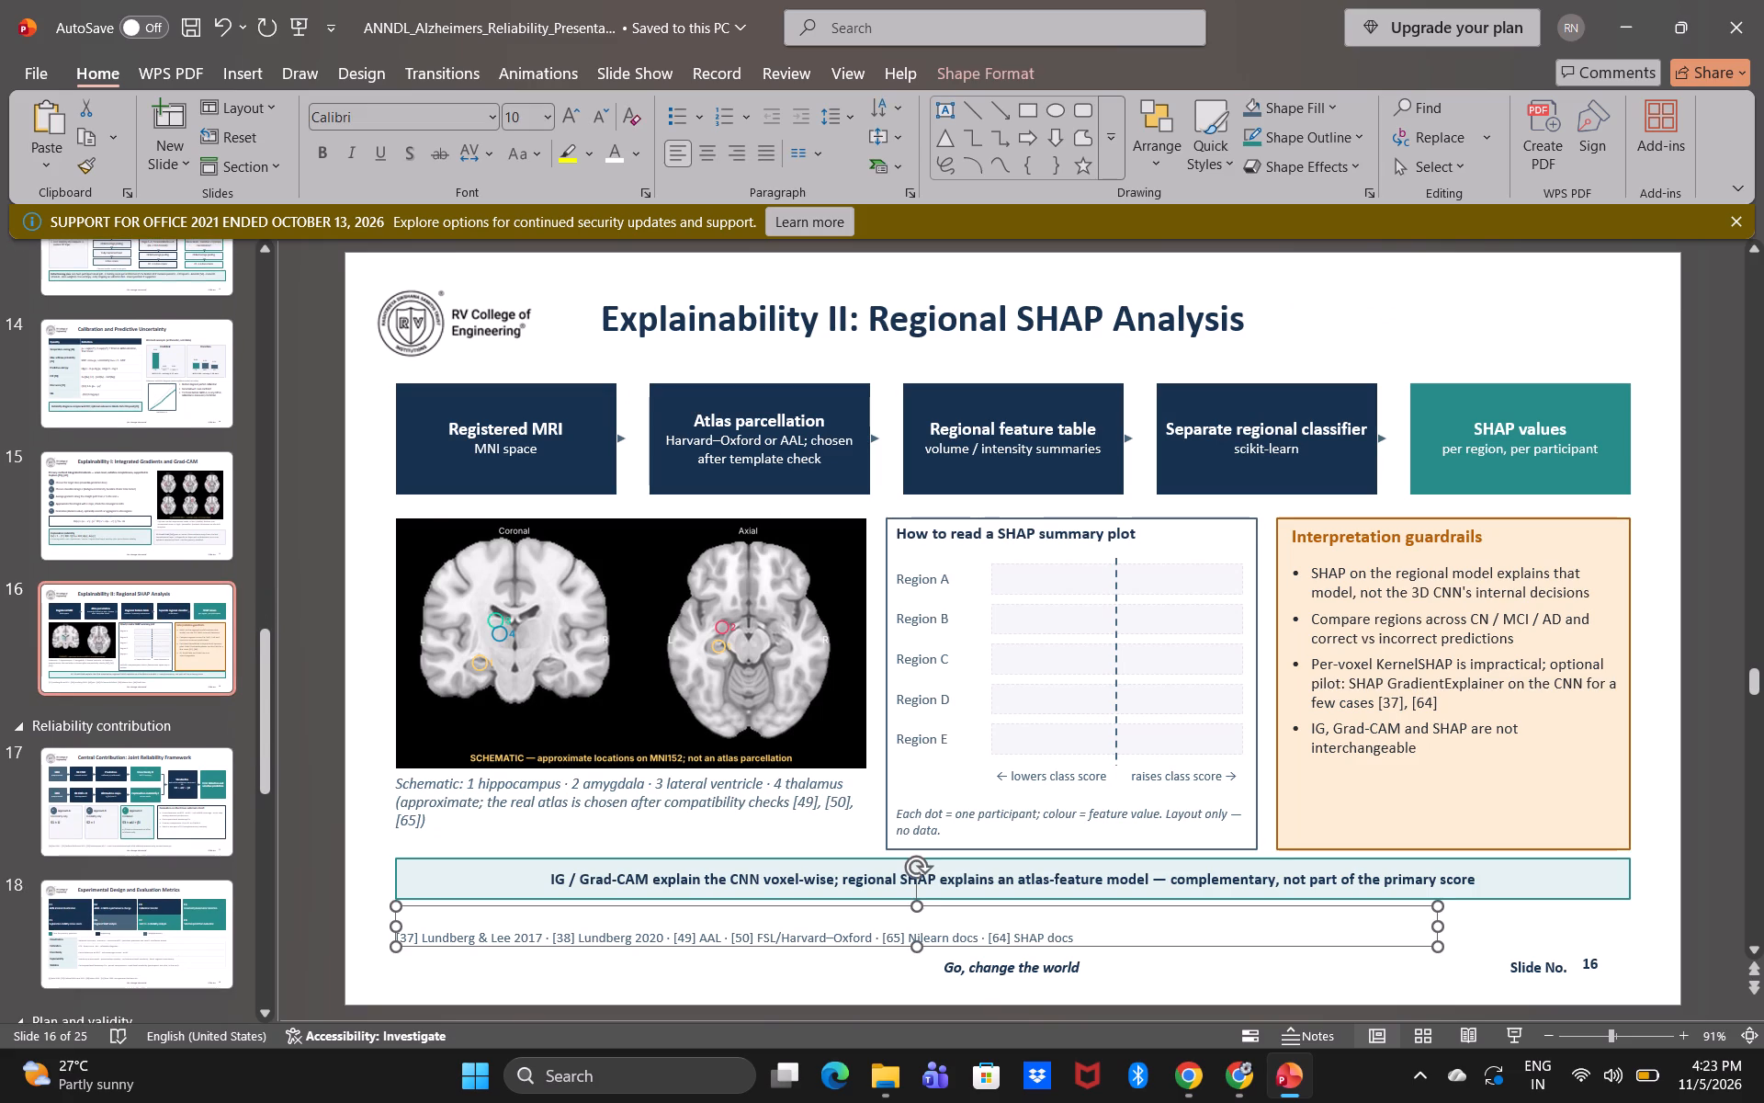
key("Delete")
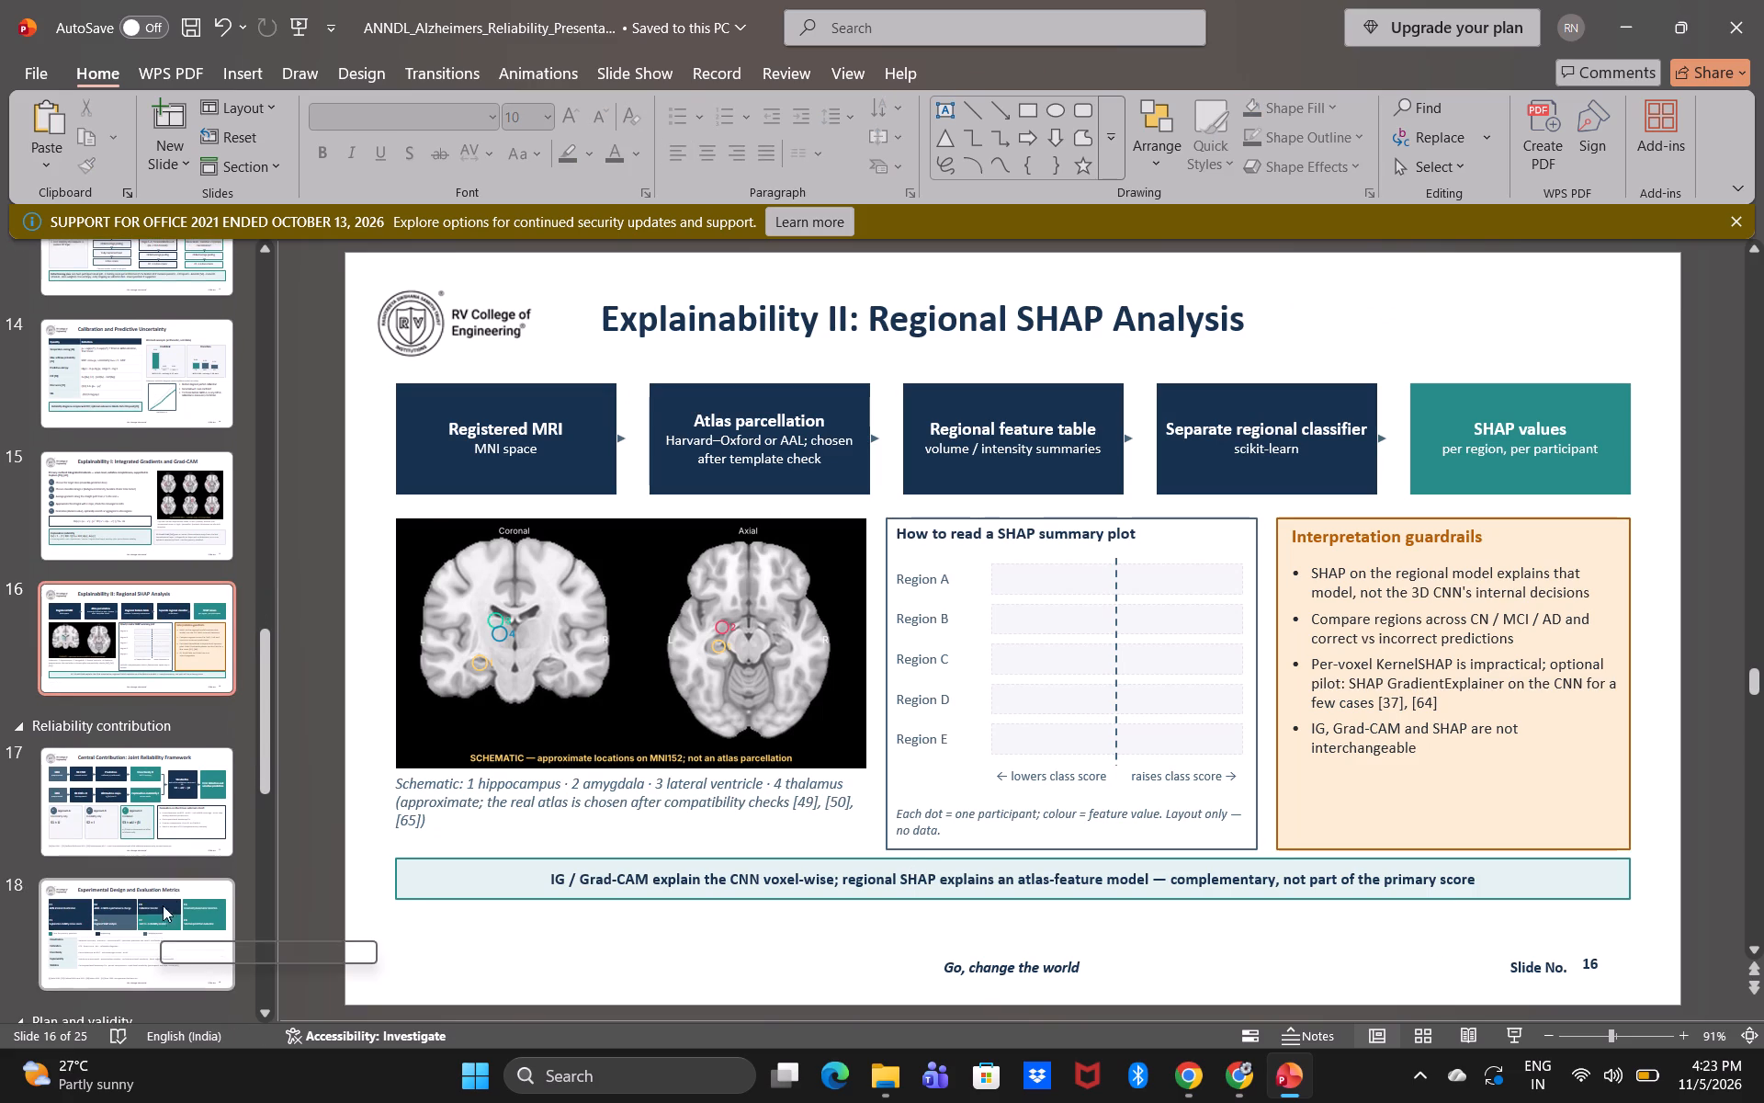
Delete the reference citations text box at the foot of slide 17, "Central Contribution: Joint Reliability Framework".
left_click(186, 852)
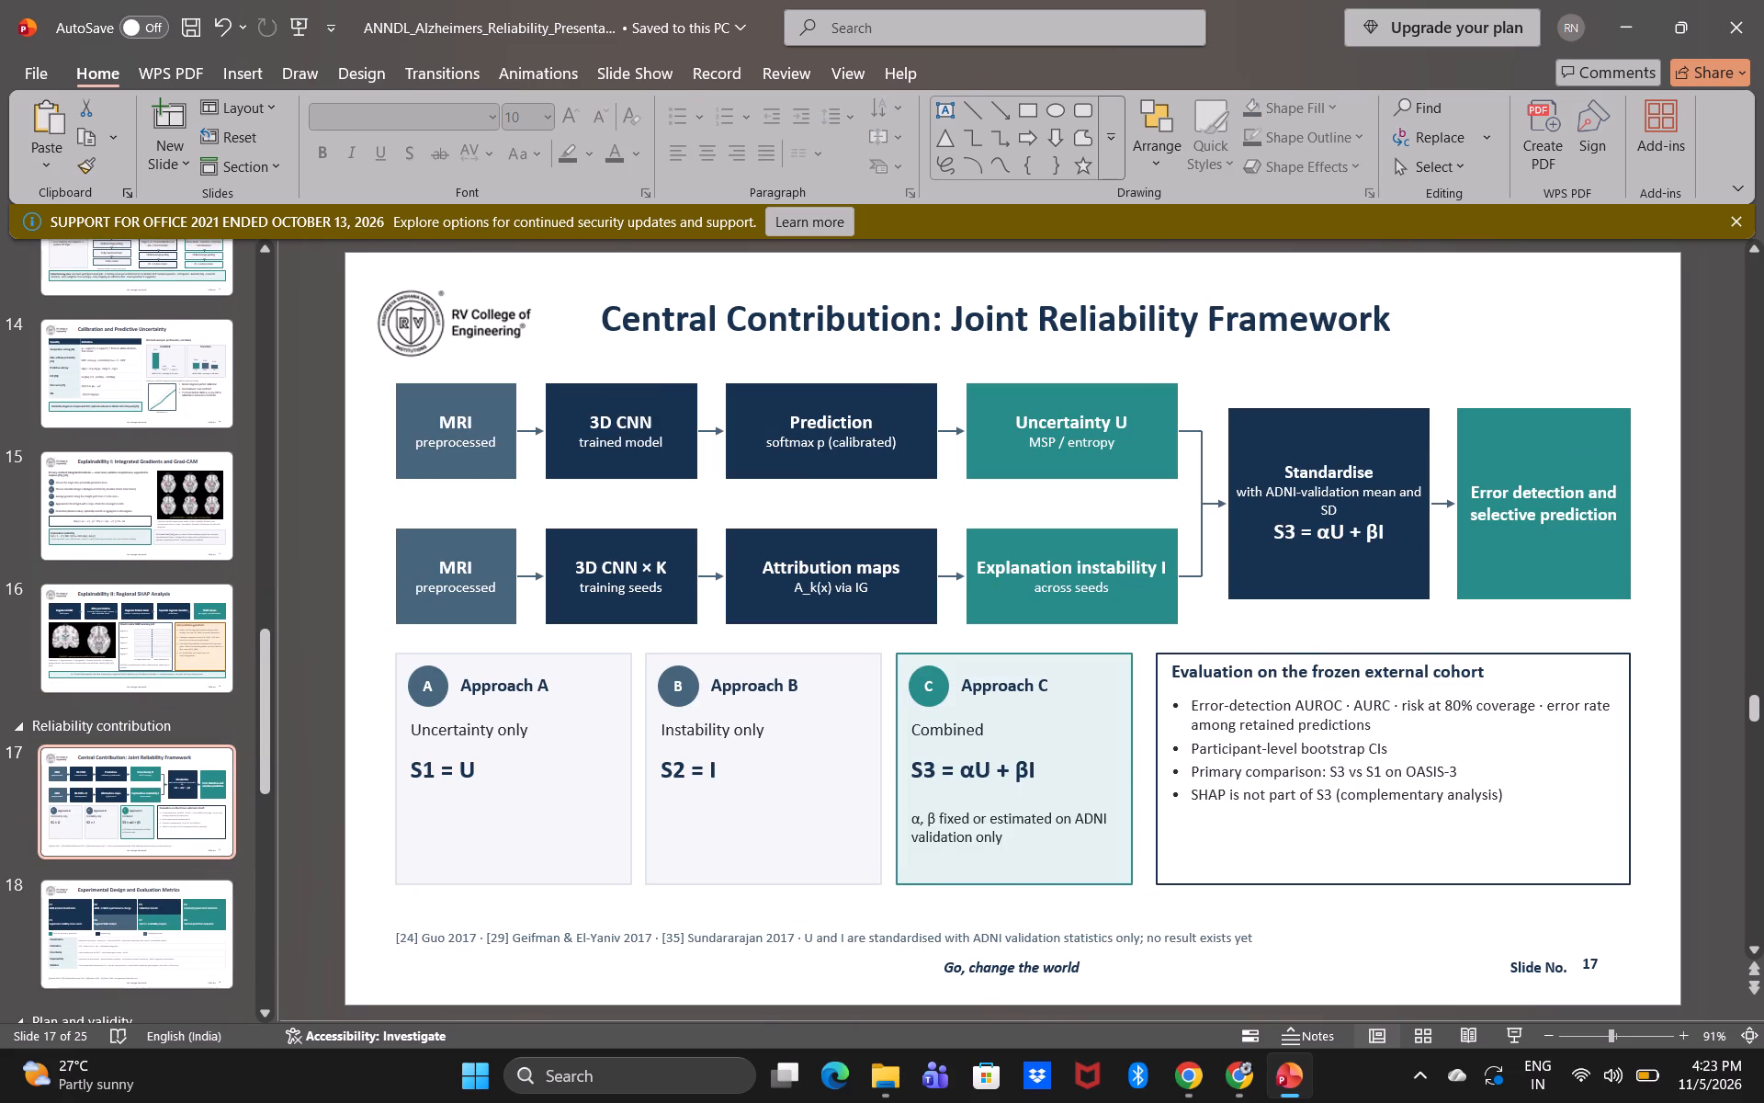
left_click(459, 916)
key("Delete")
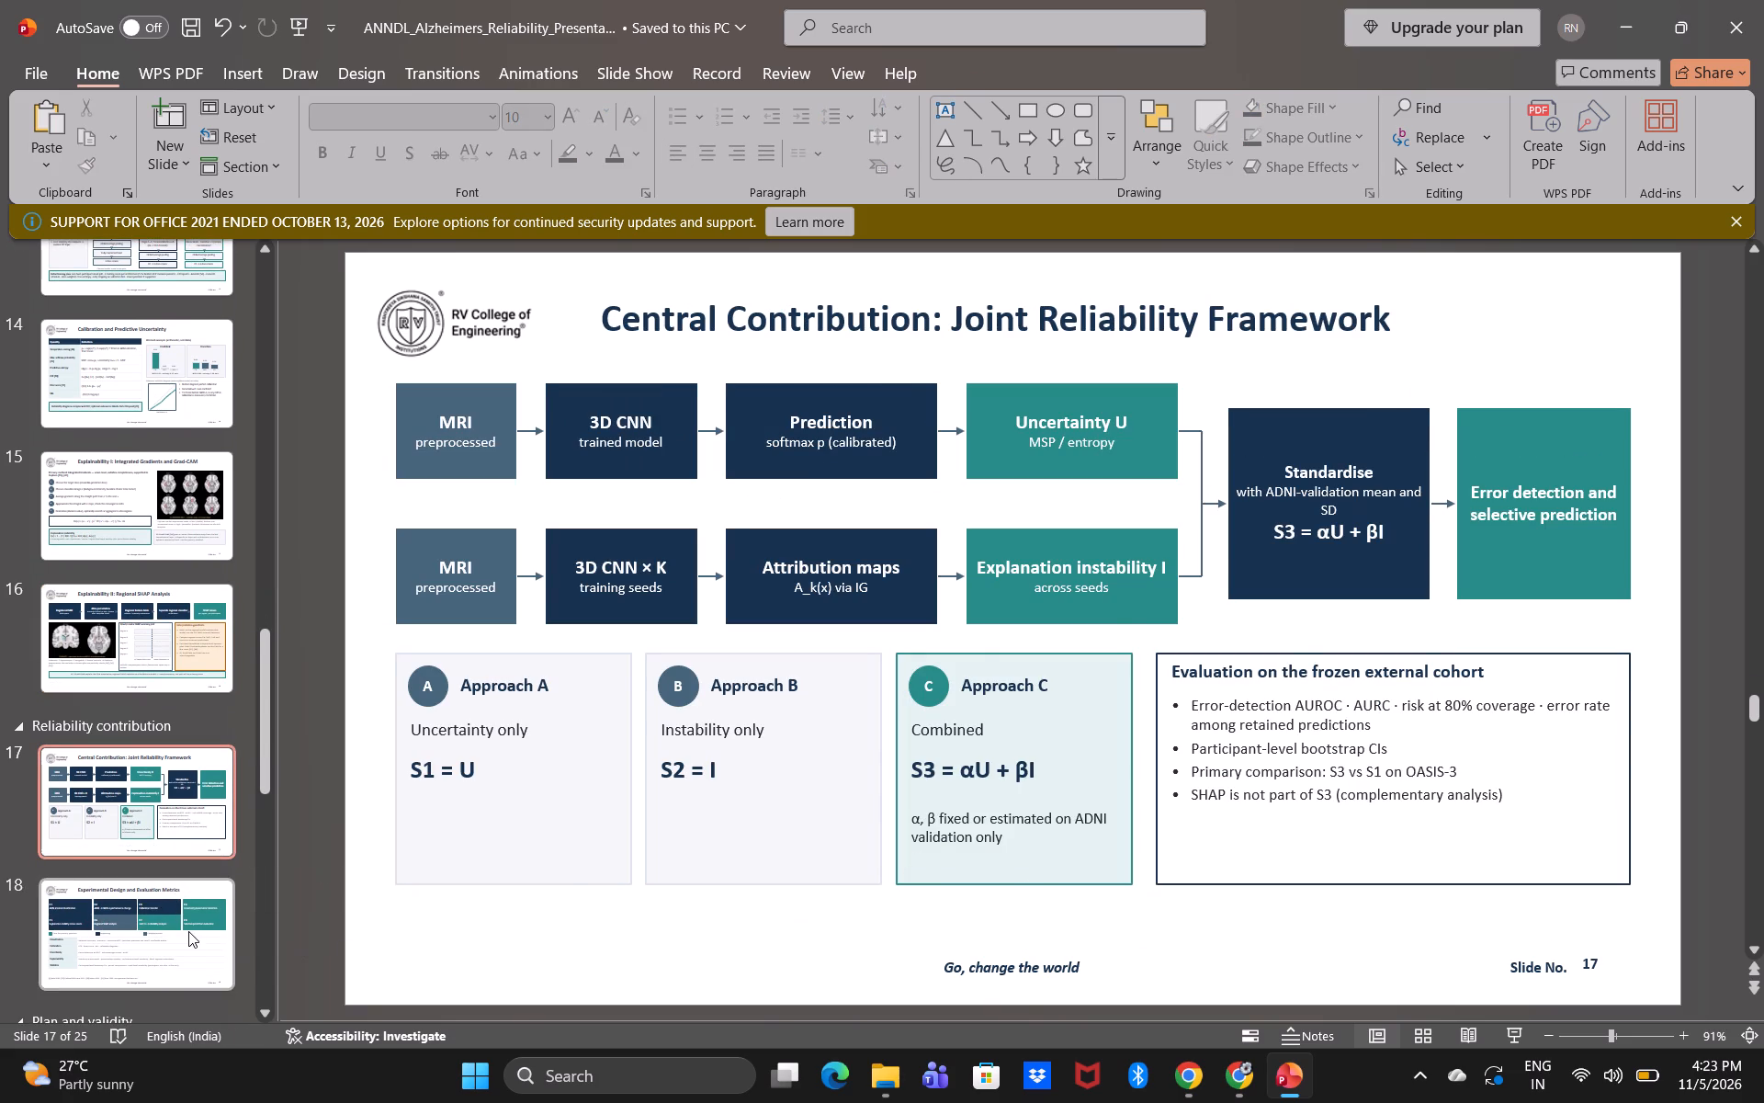
Delete the reference citations text box at the foot of slide 18, "Experimental Design and Evaluation Metrics".
left_click(188, 931)
left_click(471, 917)
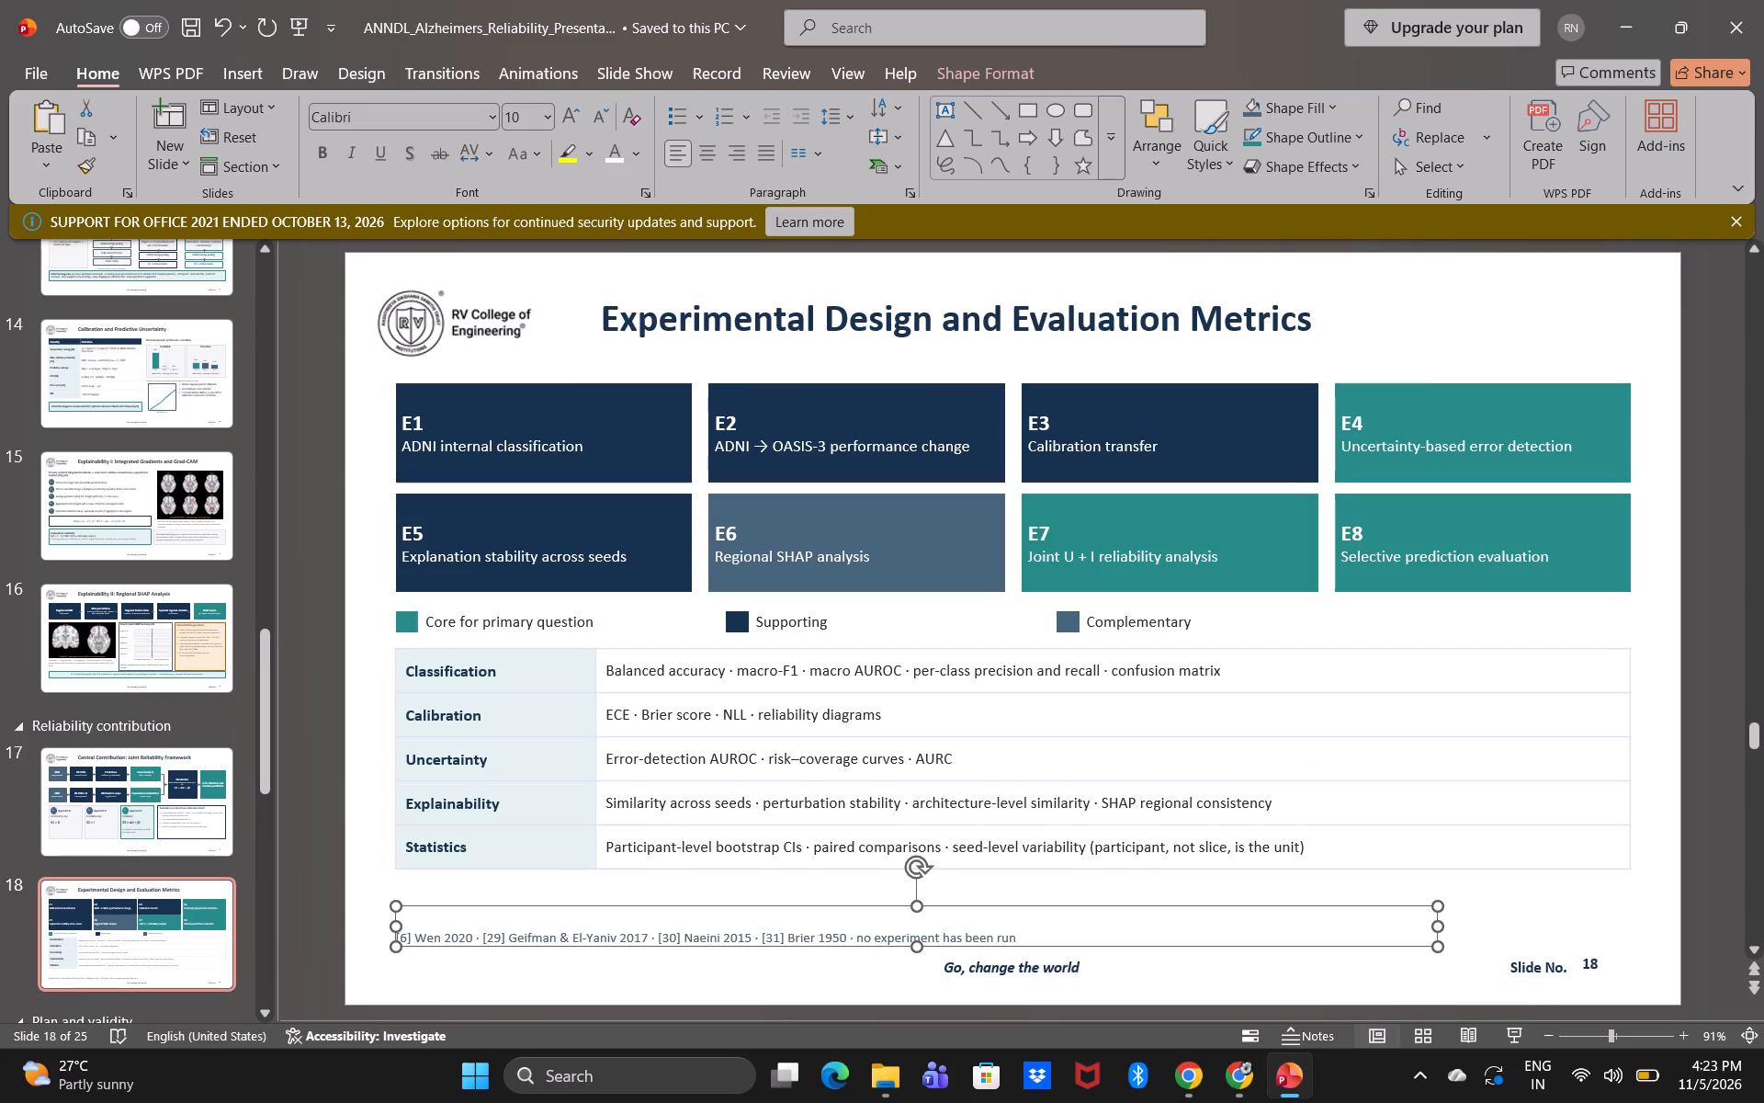
key("Delete")
Delete the reference citations text box at the foot of slide 19, "Leakage Prevention and Research Validity".
scroll(172, 910, "down", 1)
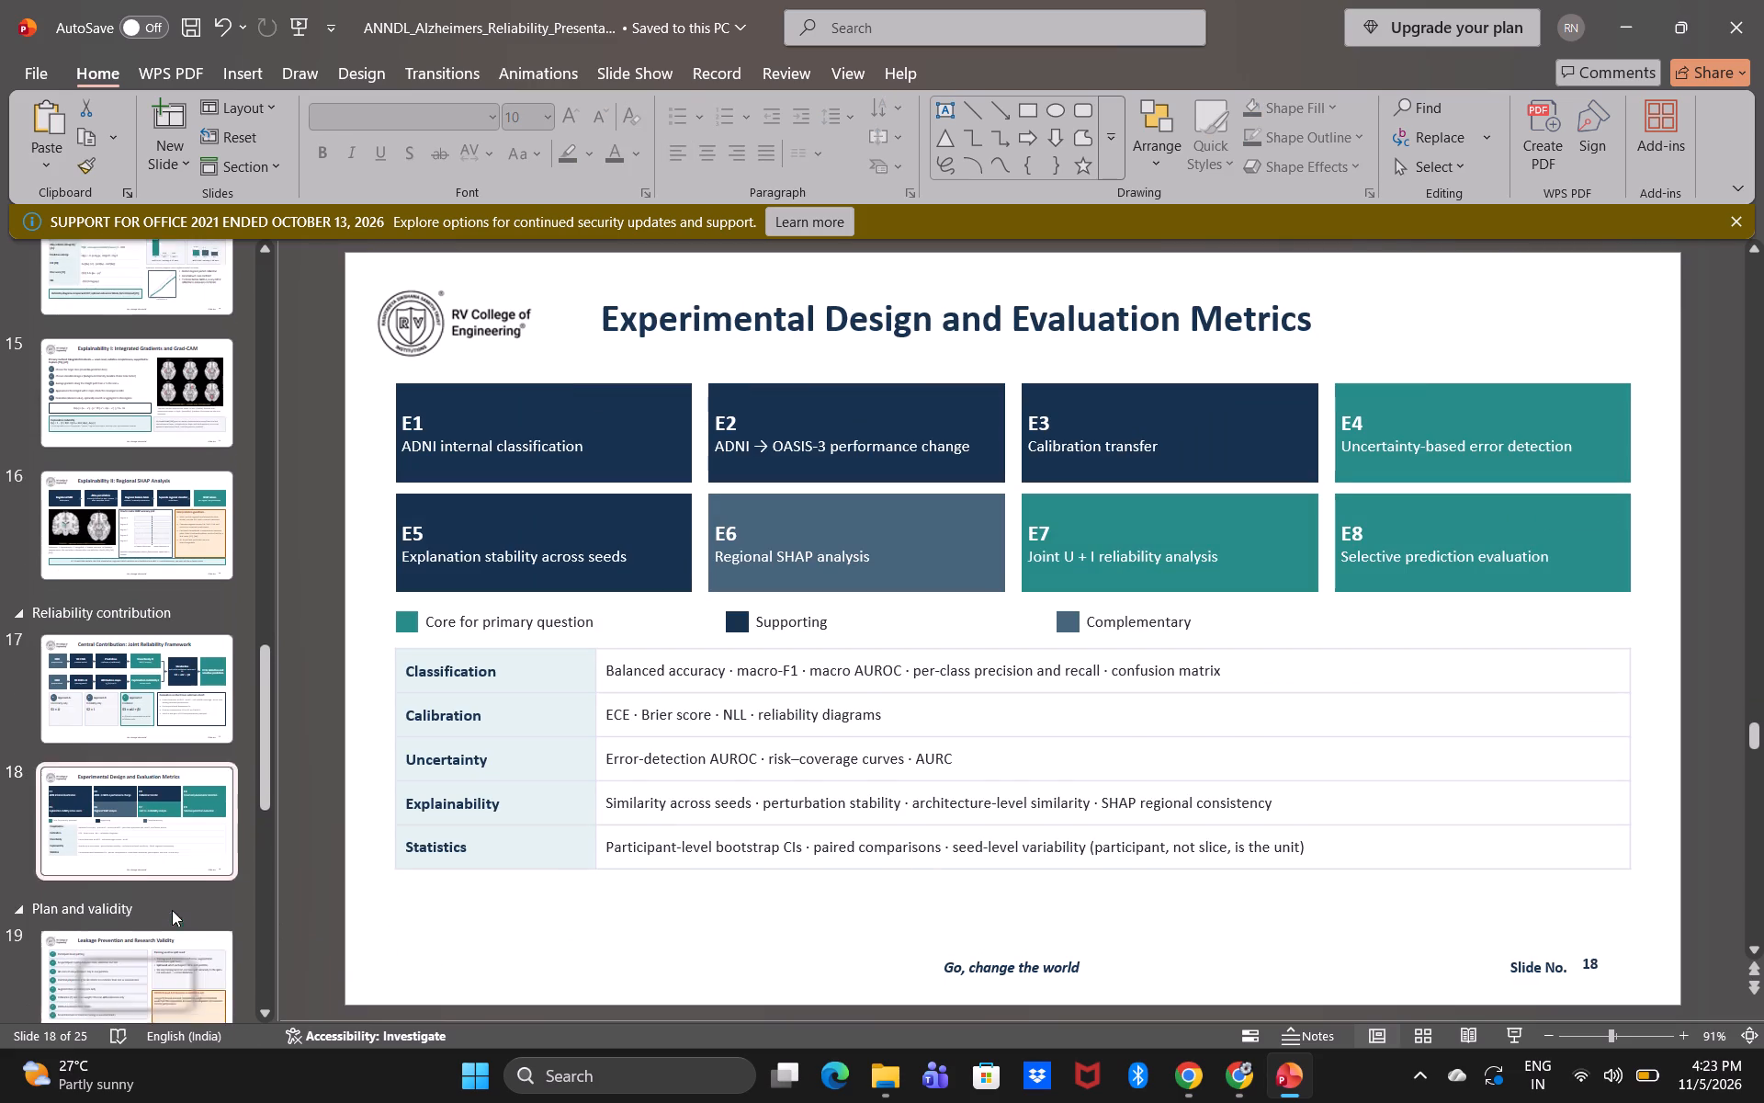
left_click(171, 928)
scroll(171, 928, "down", 1)
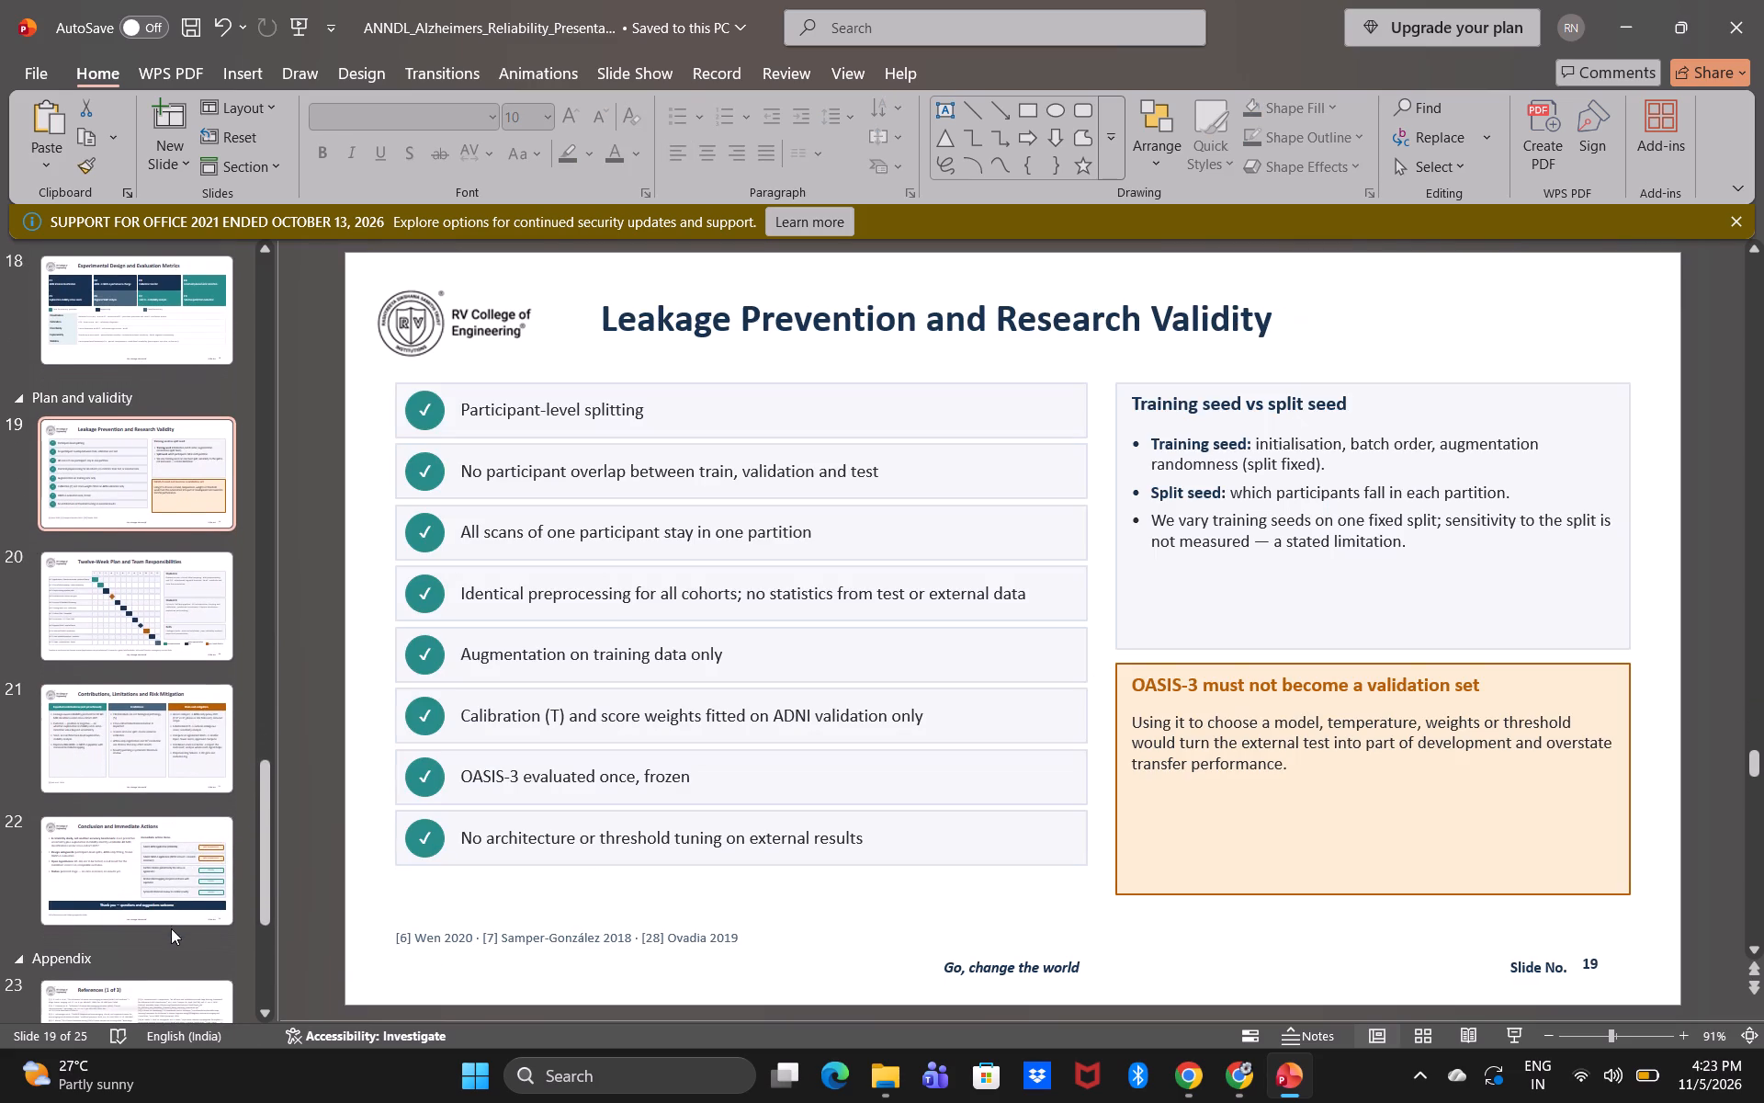
left_click(422, 916)
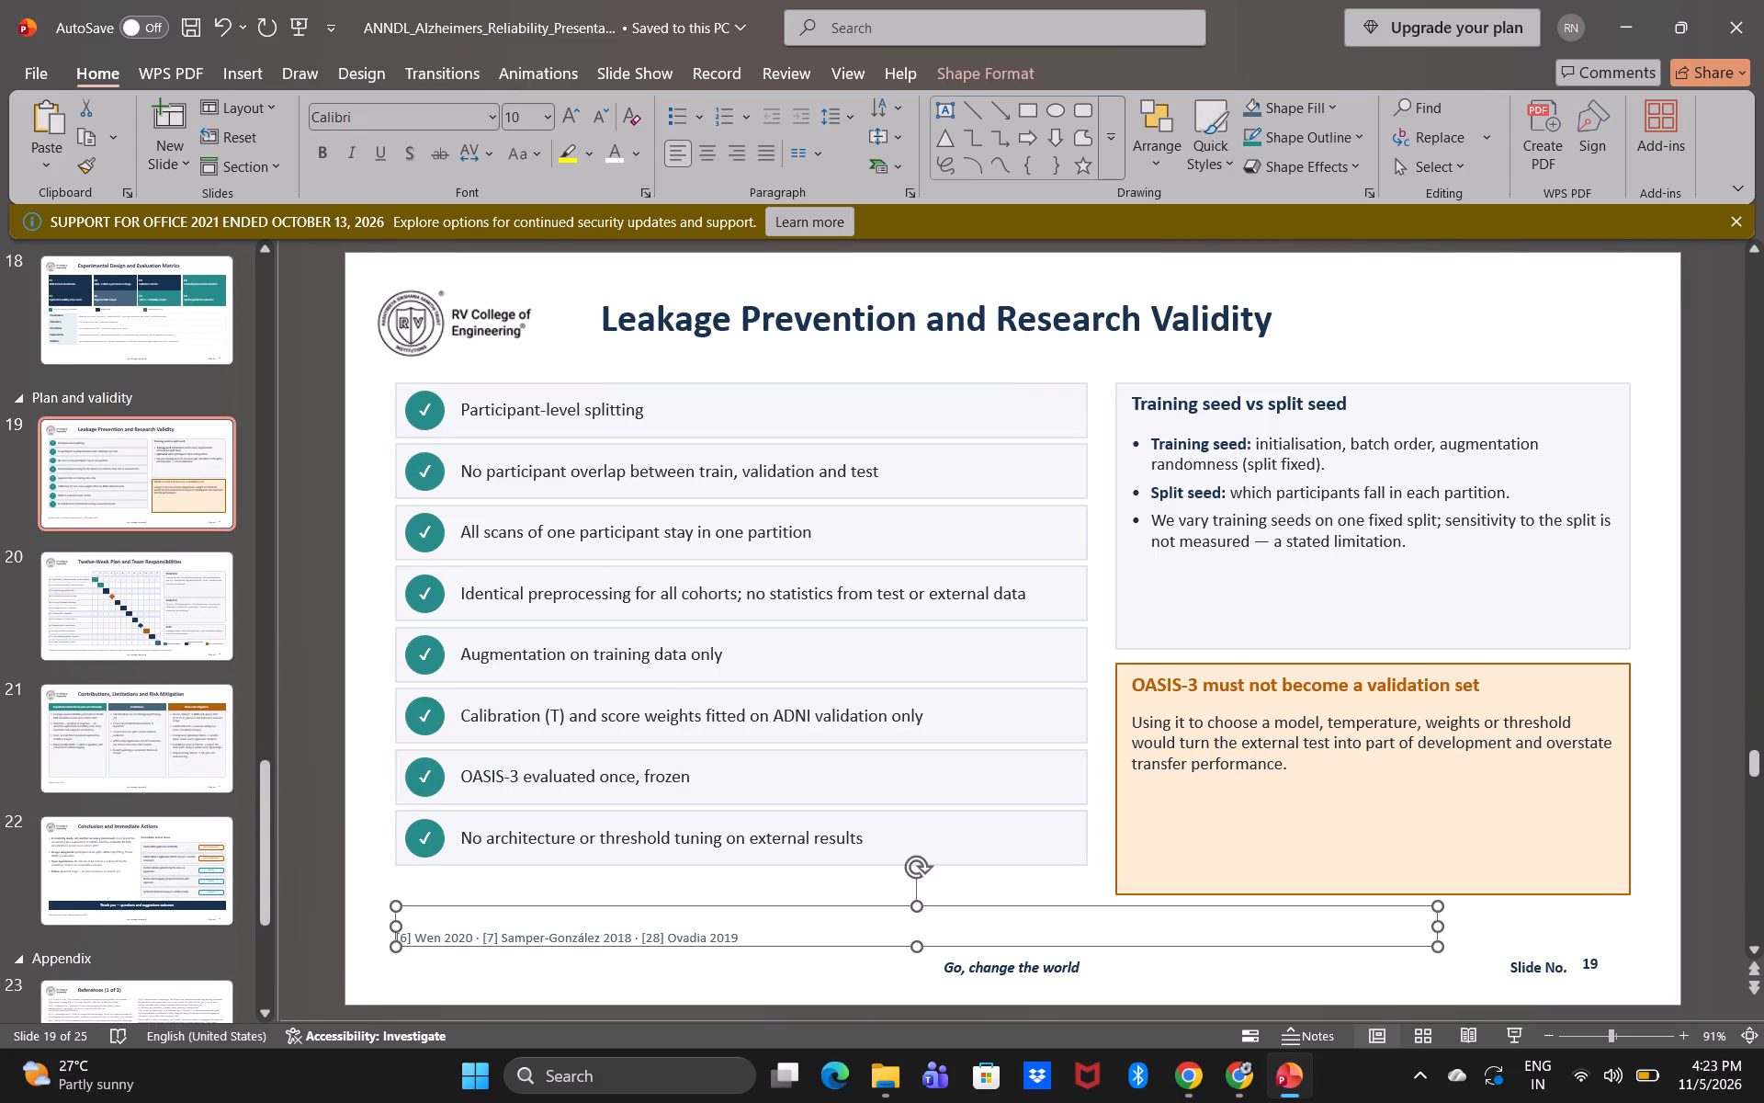
key("Delete")
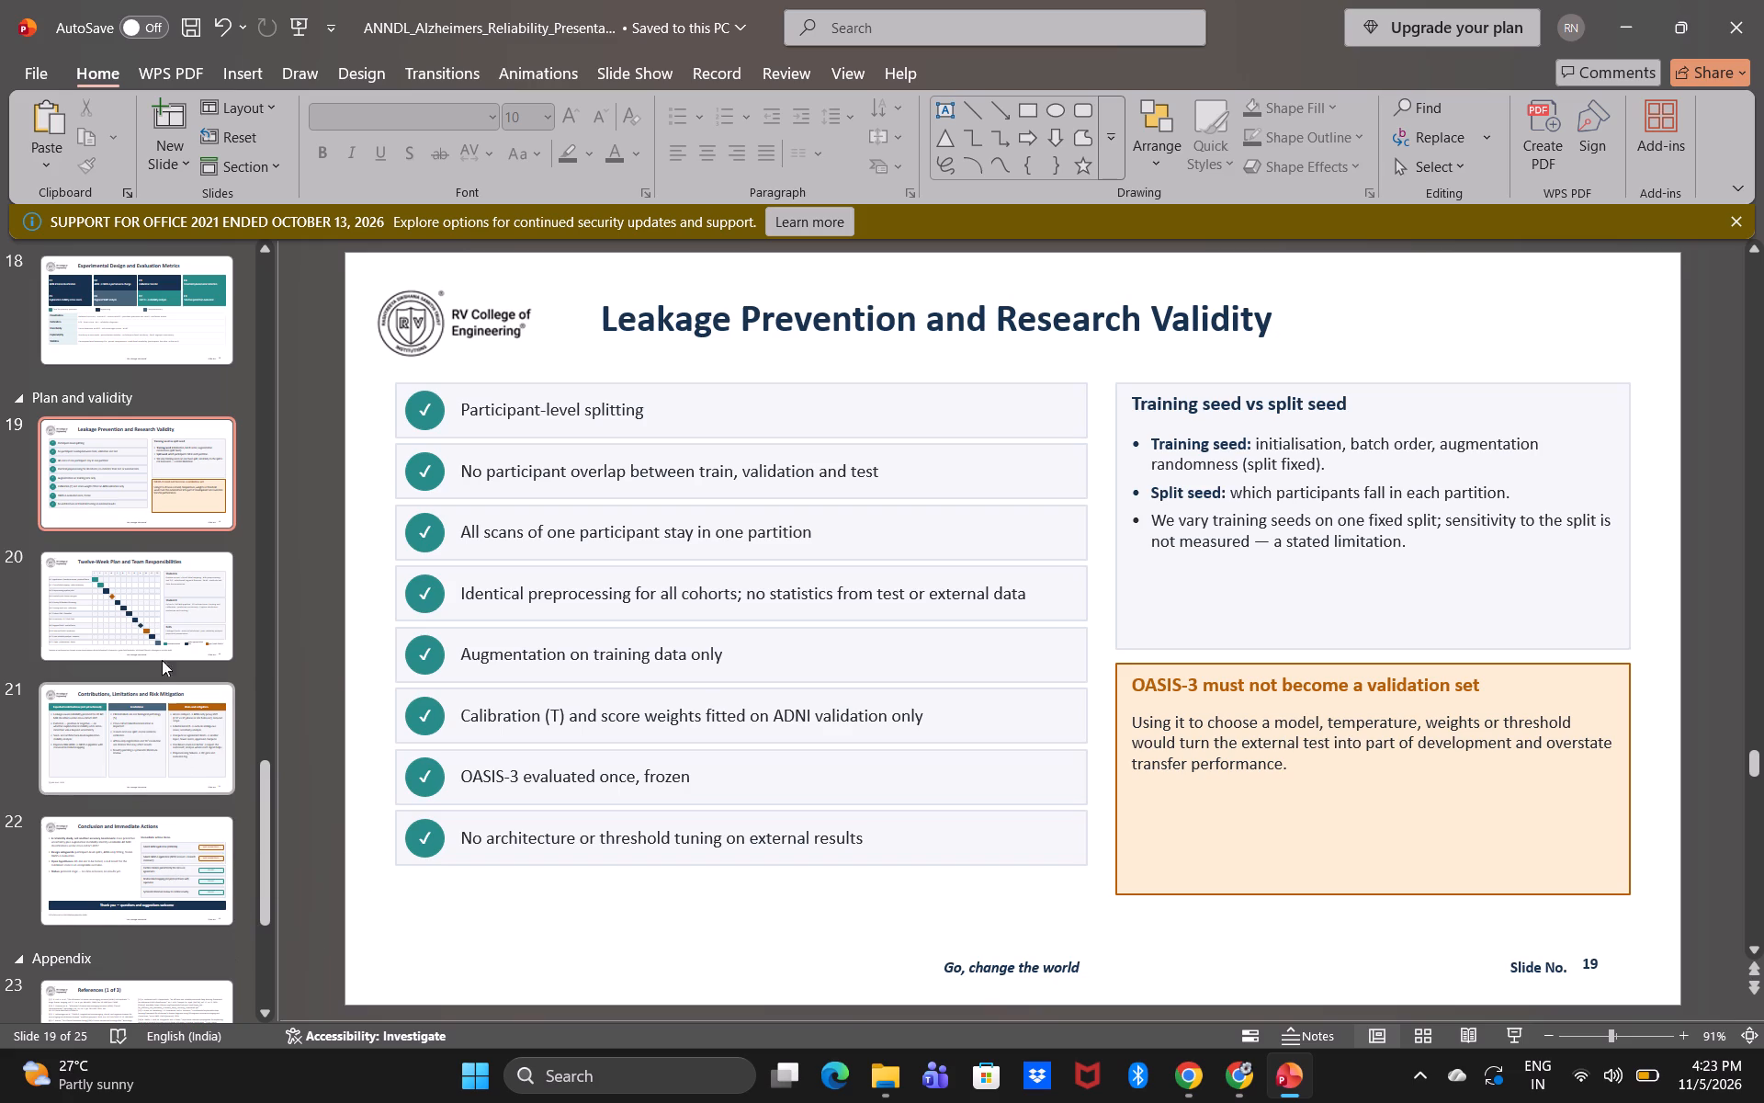
Delete the whole of slide 20, "Twelve-Week Plan and Team Responsibilities".
left_click(164, 646)
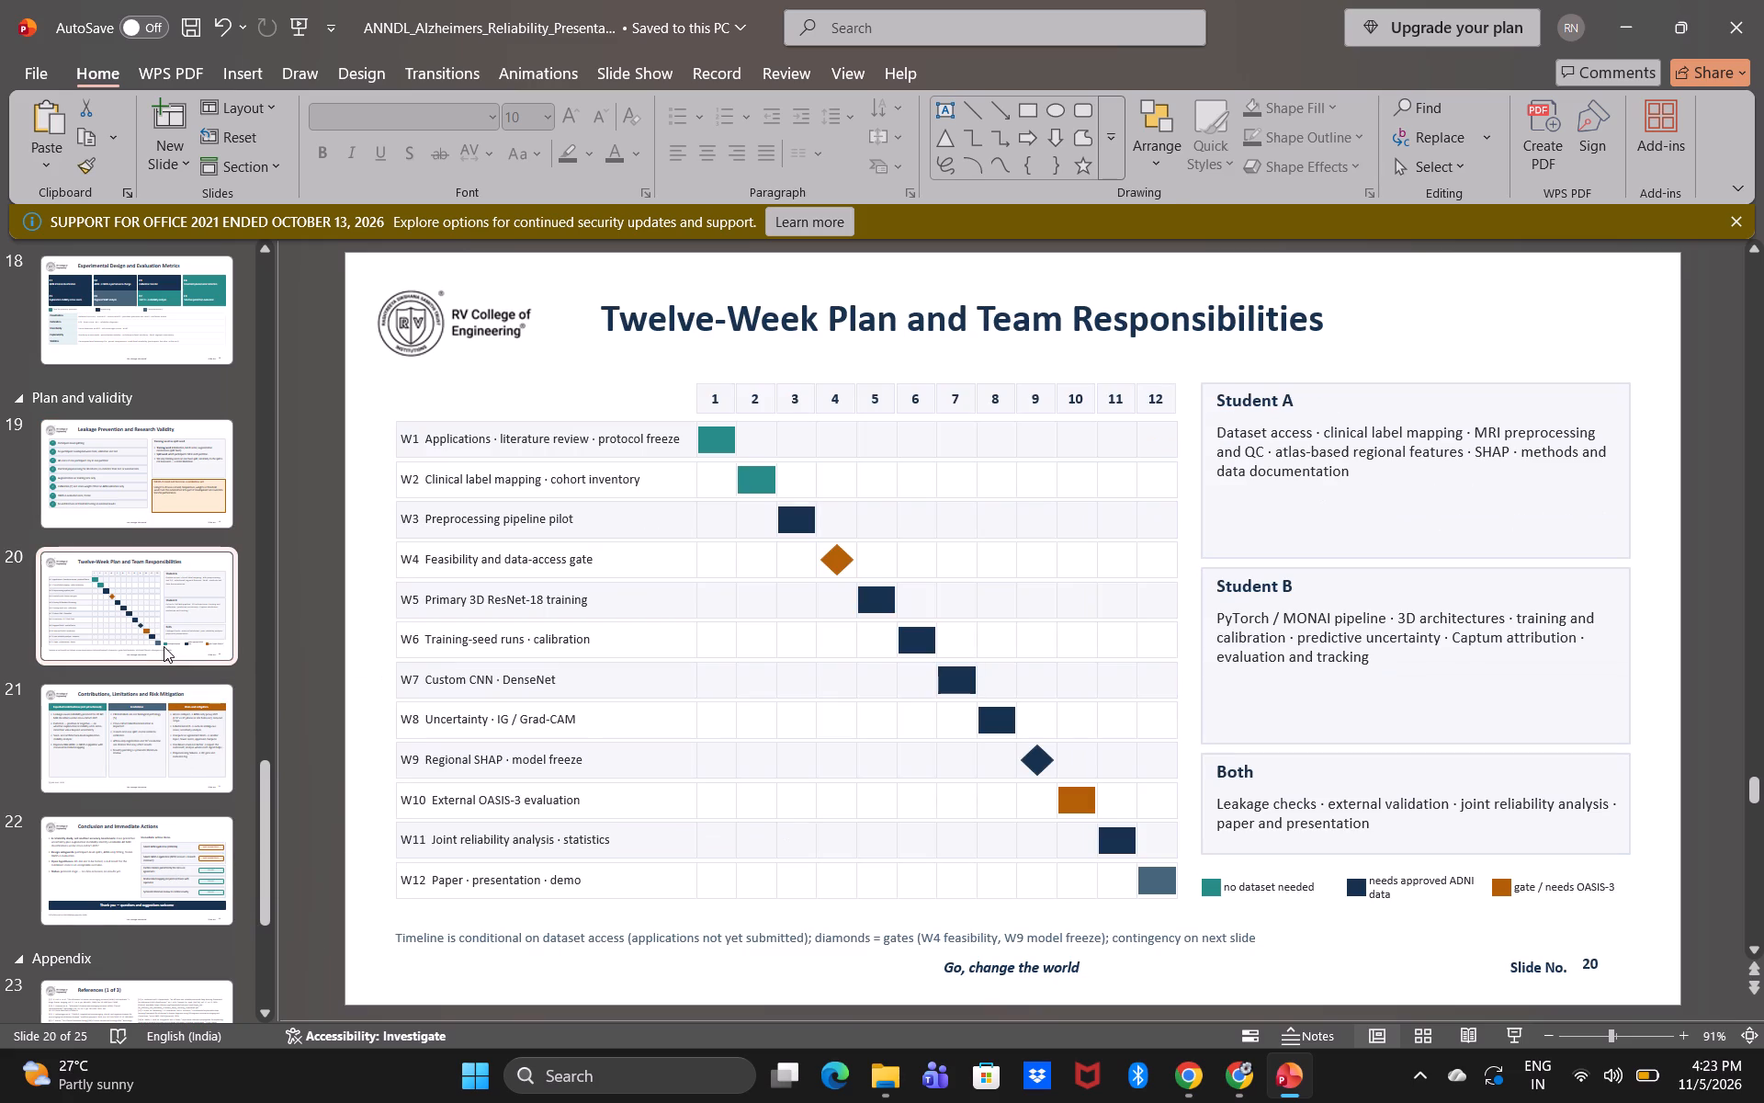
key("Delete")
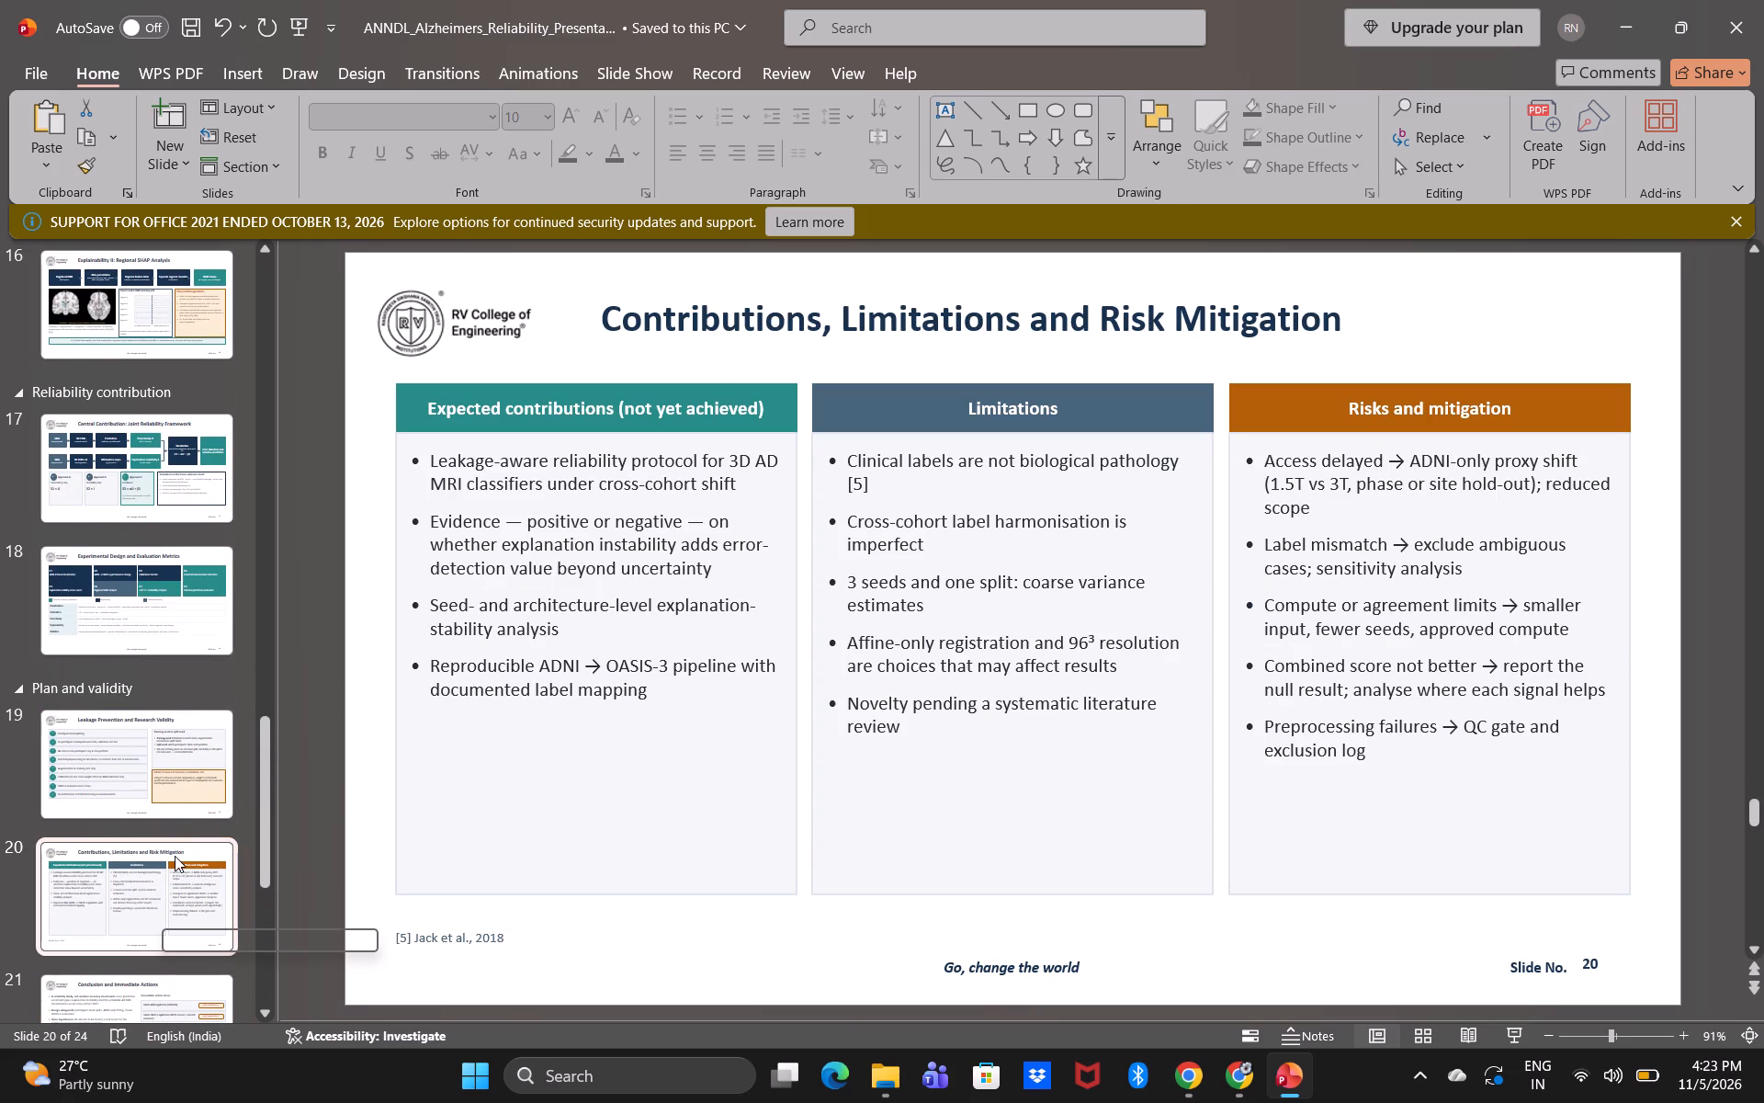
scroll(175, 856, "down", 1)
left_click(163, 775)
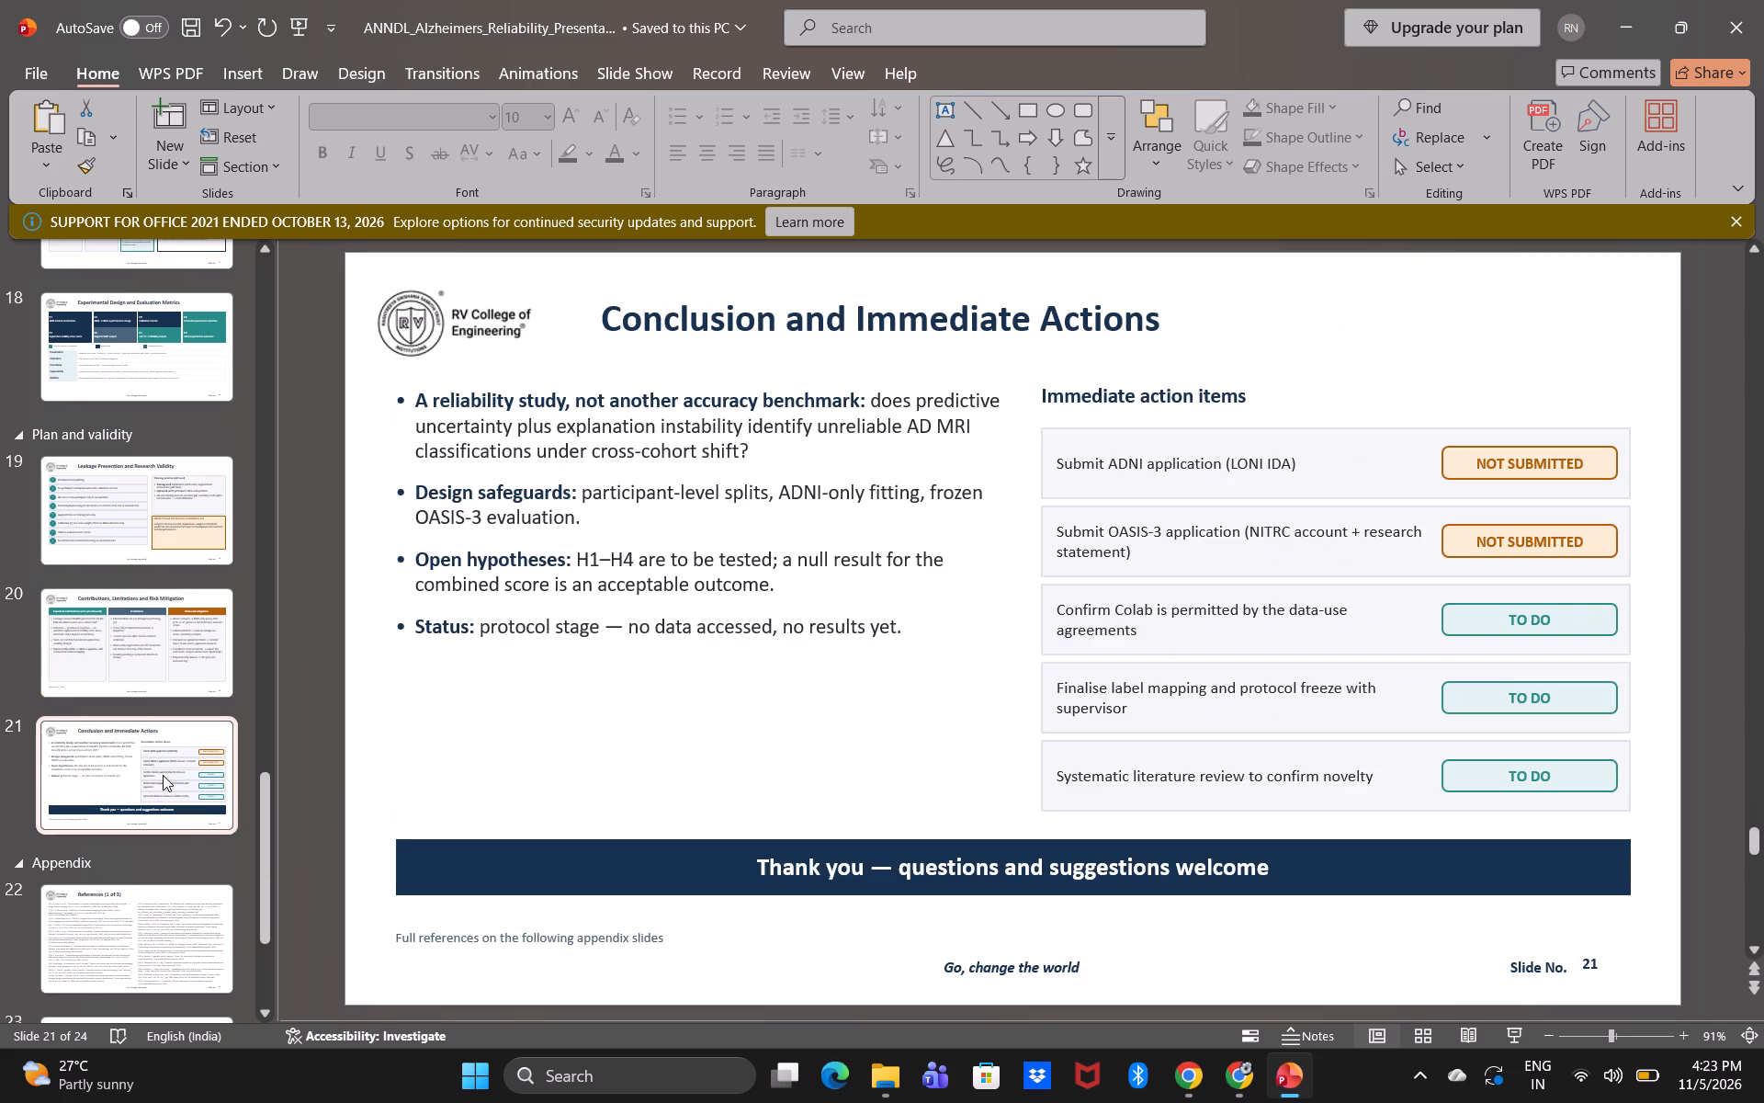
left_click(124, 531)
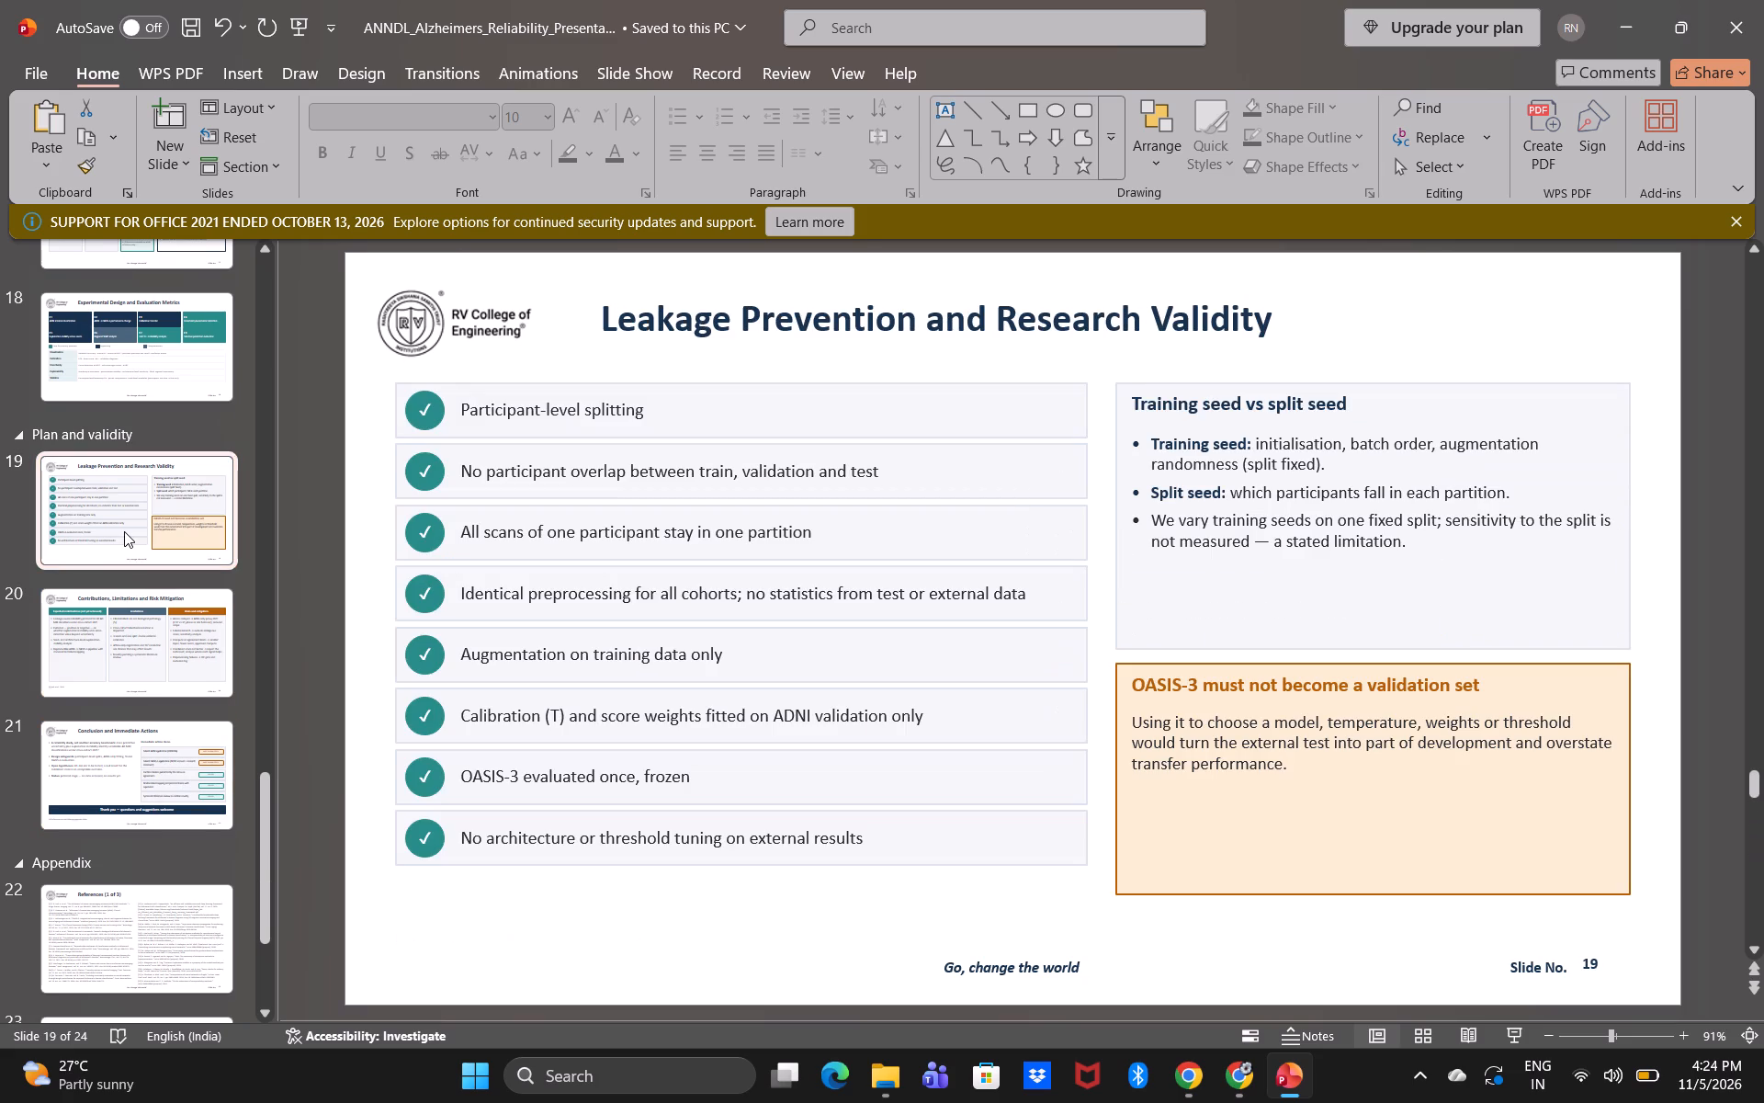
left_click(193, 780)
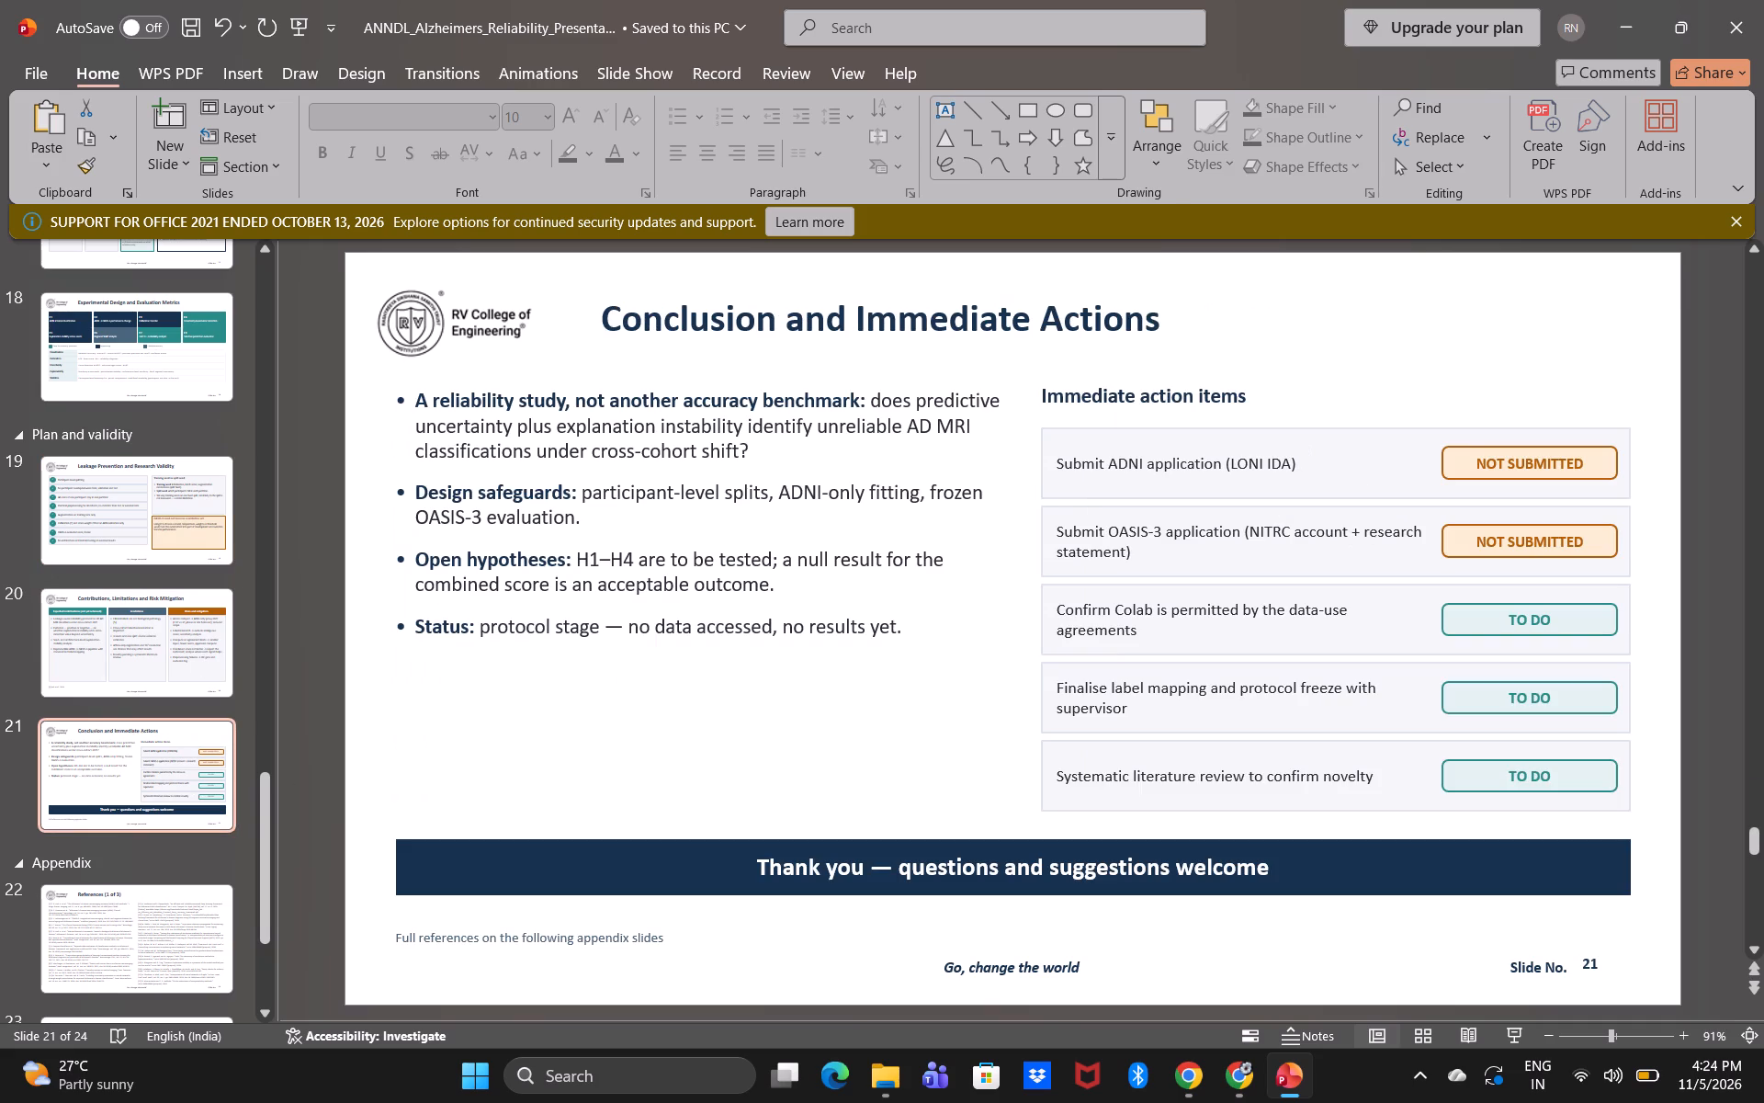
Remove "(1 of 3)" from the heading of the first references slide, slide 22, leaving only "References".
left_click(173, 933)
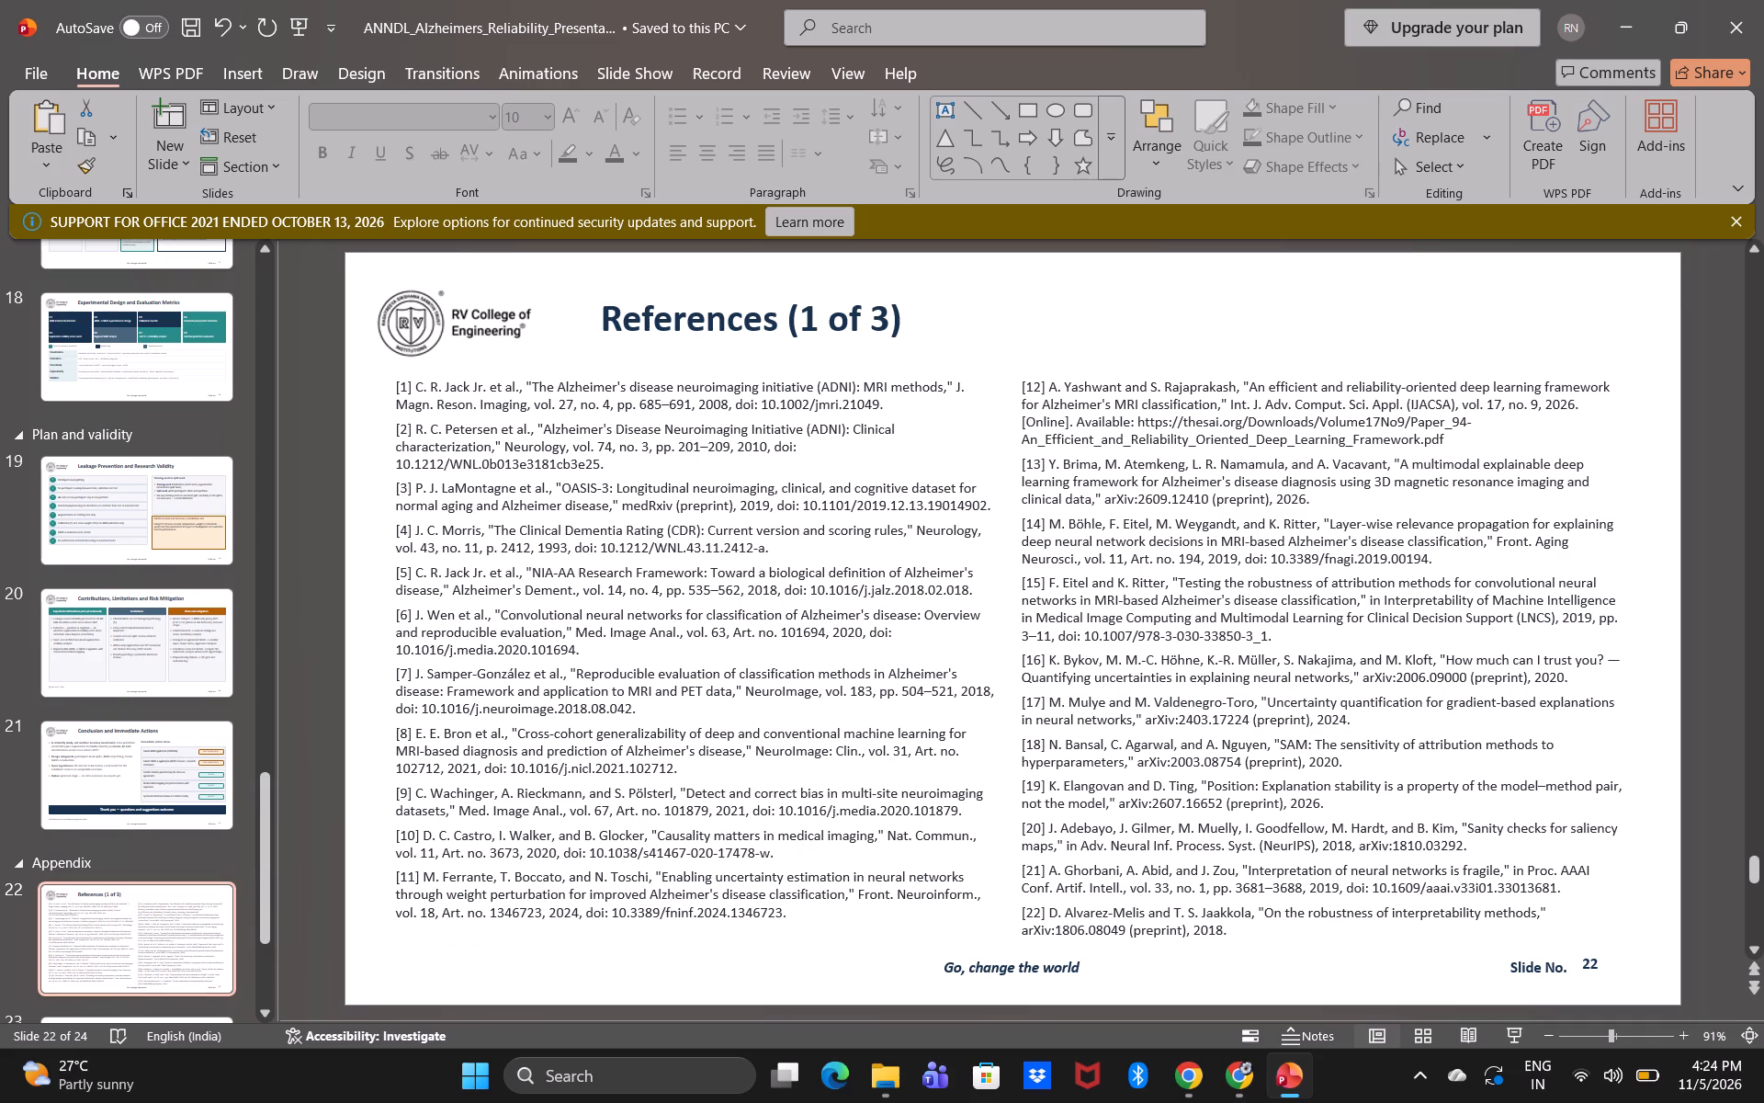
left_click(921, 316)
left_click_drag(785, 322, 809, 322)
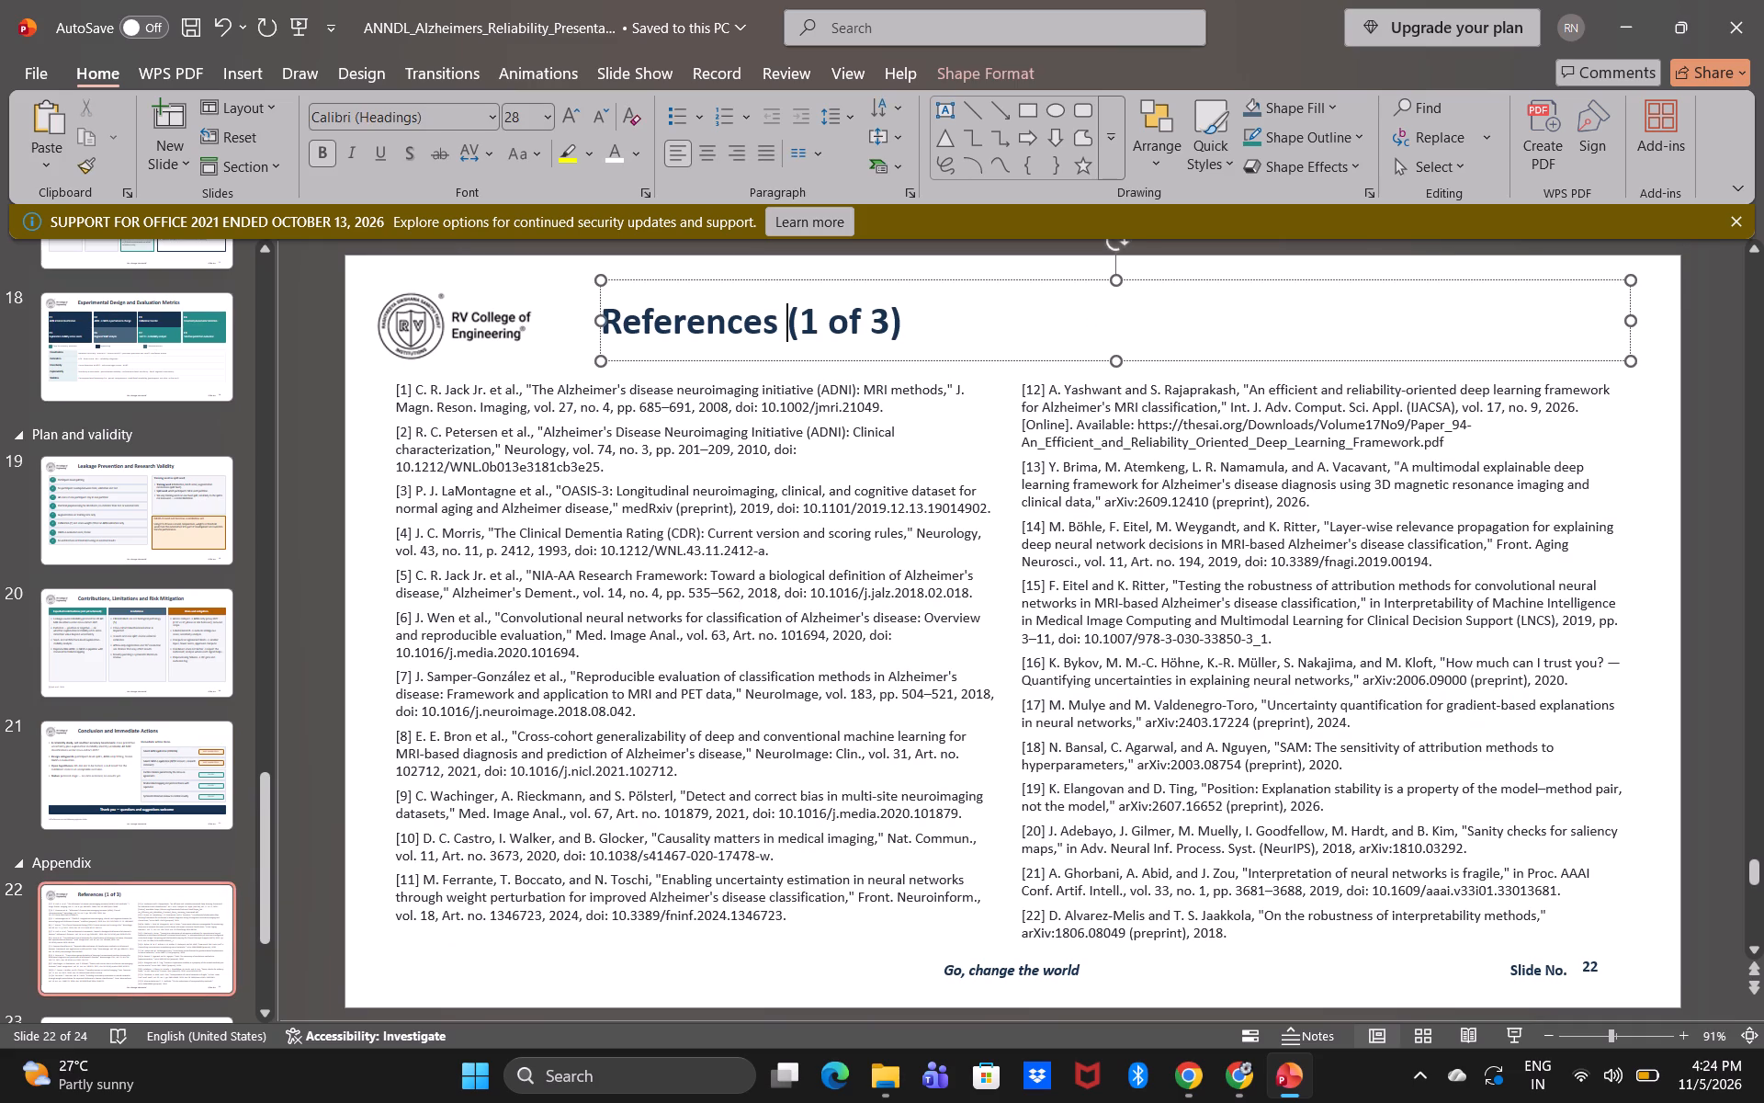
left_click_drag(809, 322, 936, 319)
key("BackSpace")
Remove "(2 of 3)" from the heading of the second references slide, slide 23, leaving only "References".
scroll(174, 729, "down", 1)
left_click(175, 782)
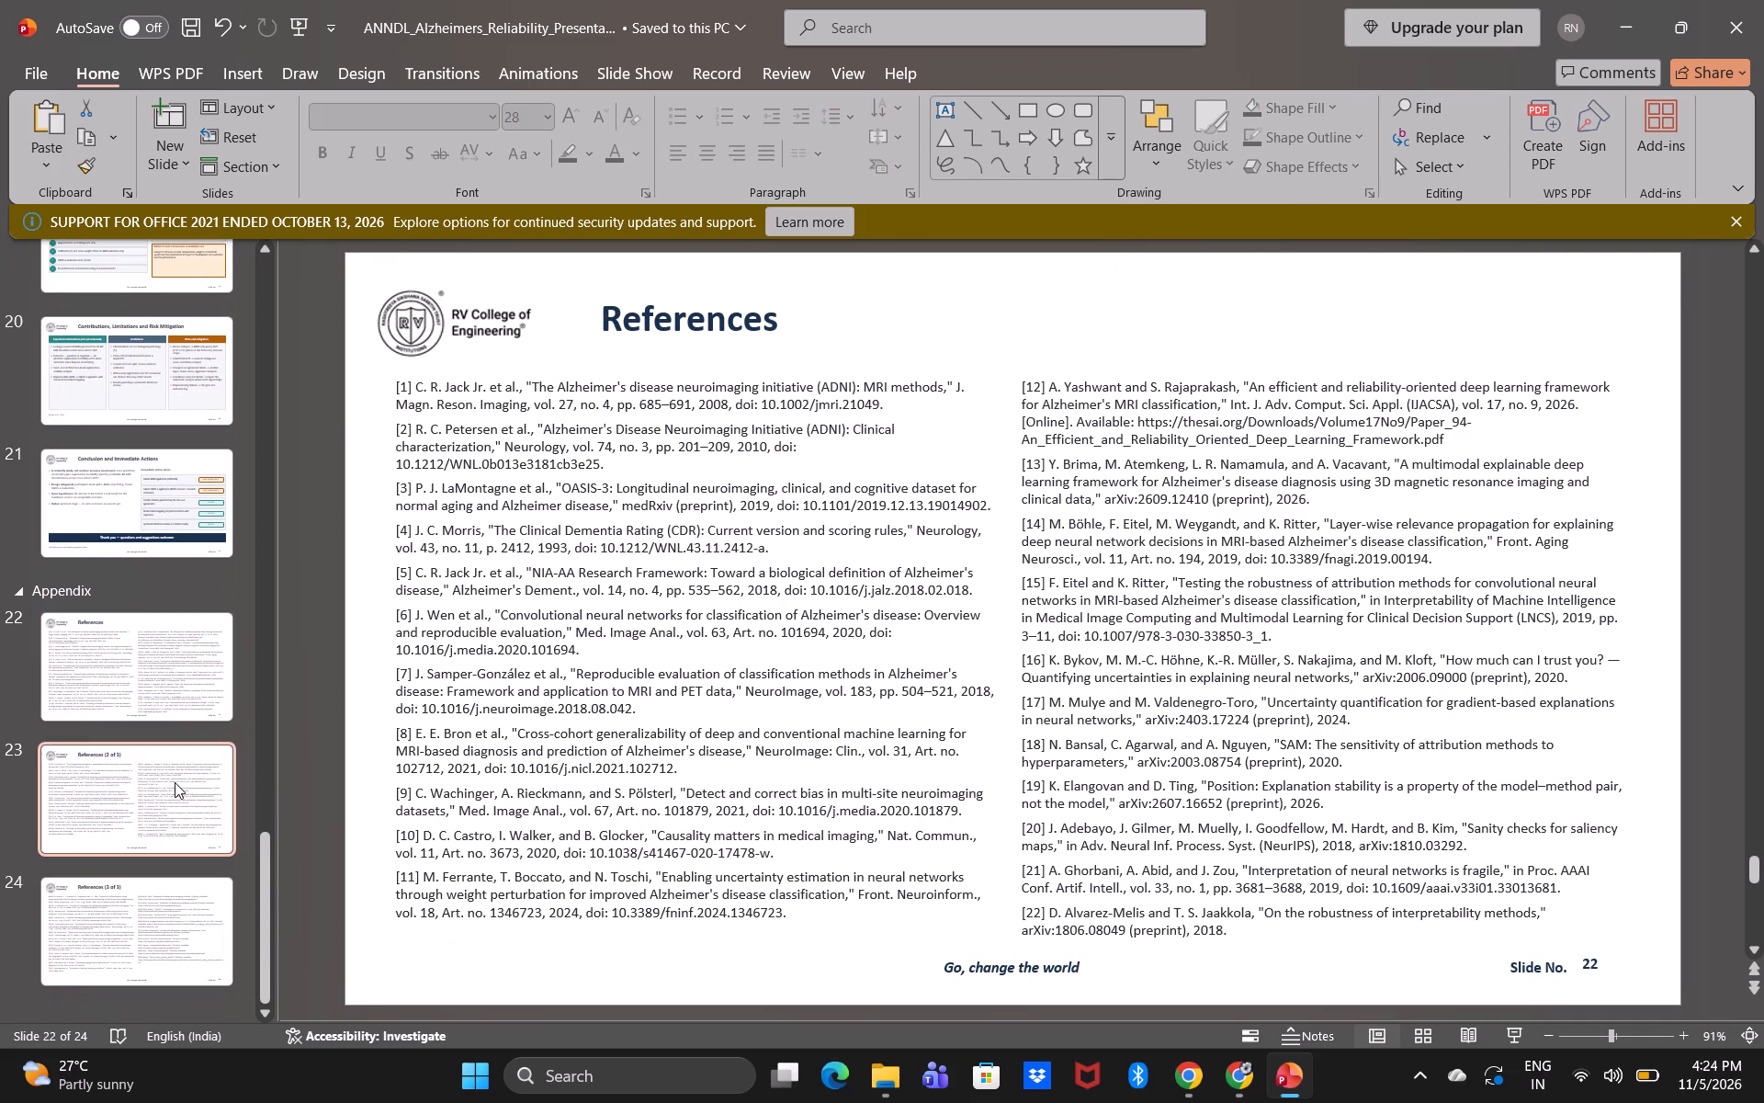
left_click_drag(790, 325, 911, 329)
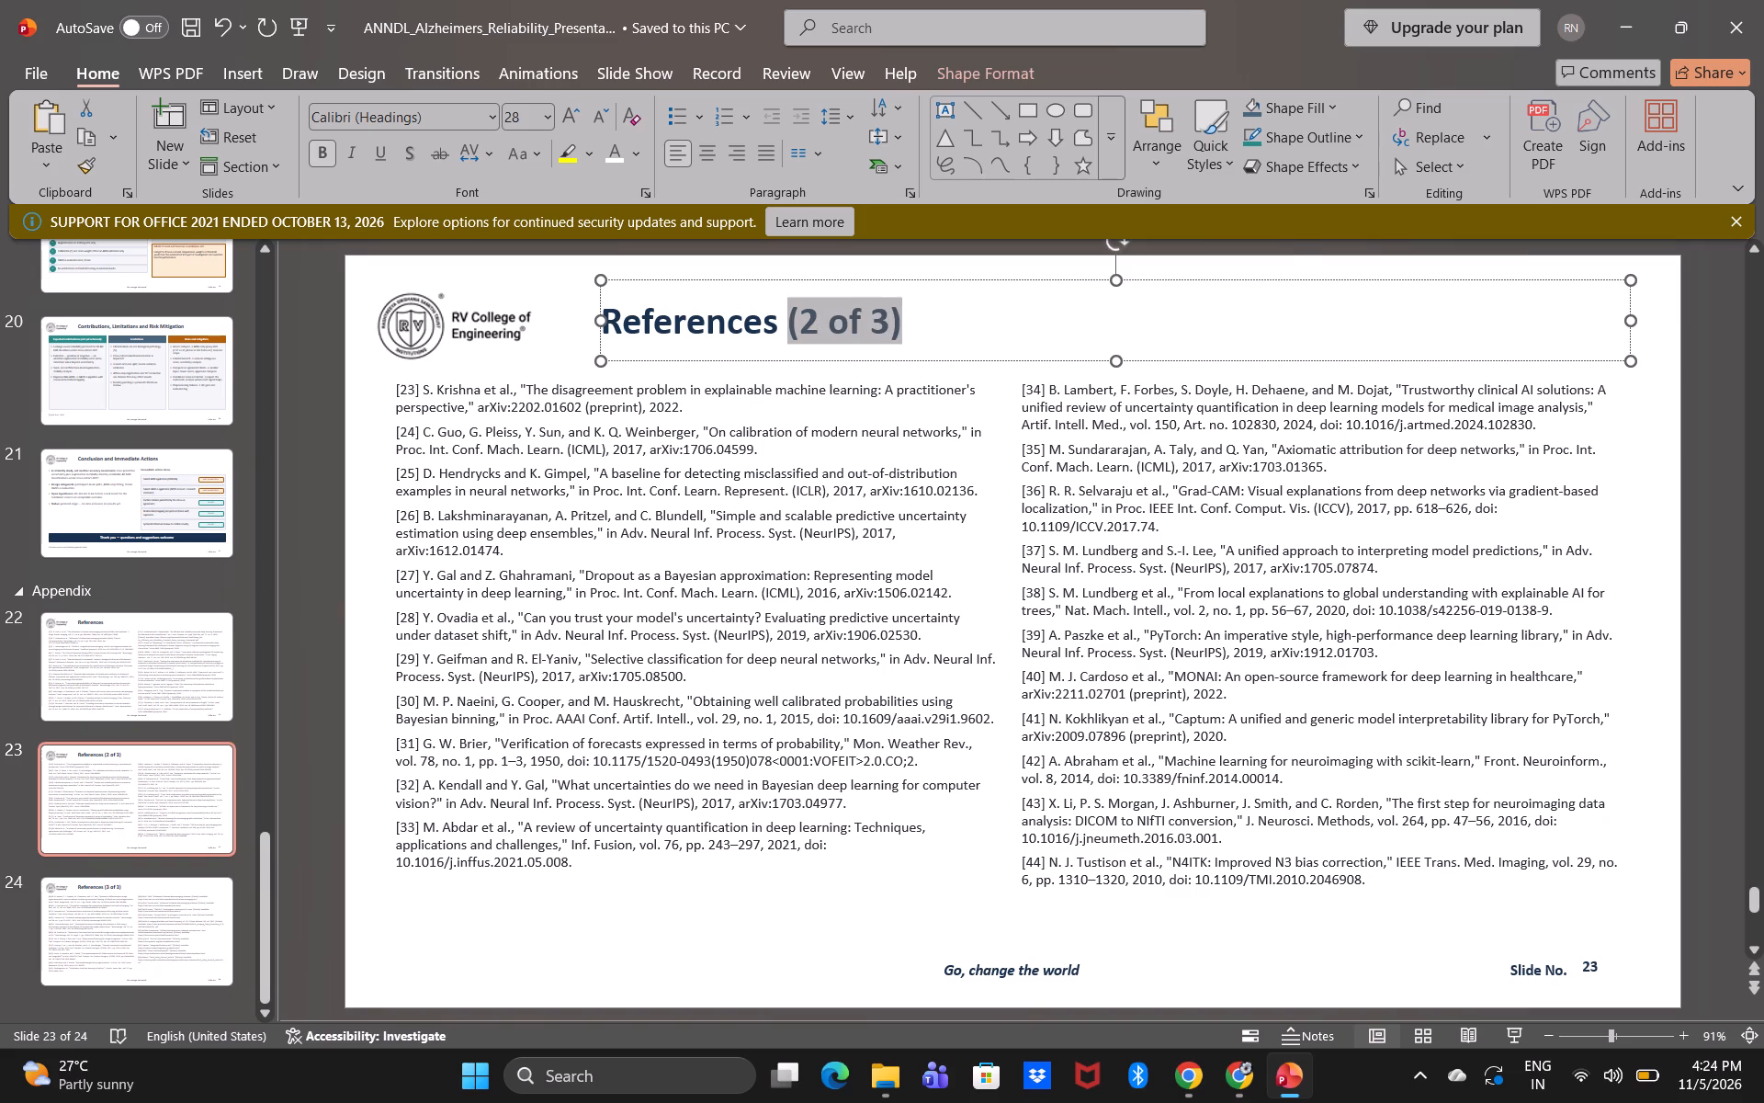
left_click_drag(911, 329, 944, 334)
key("BackSpace")
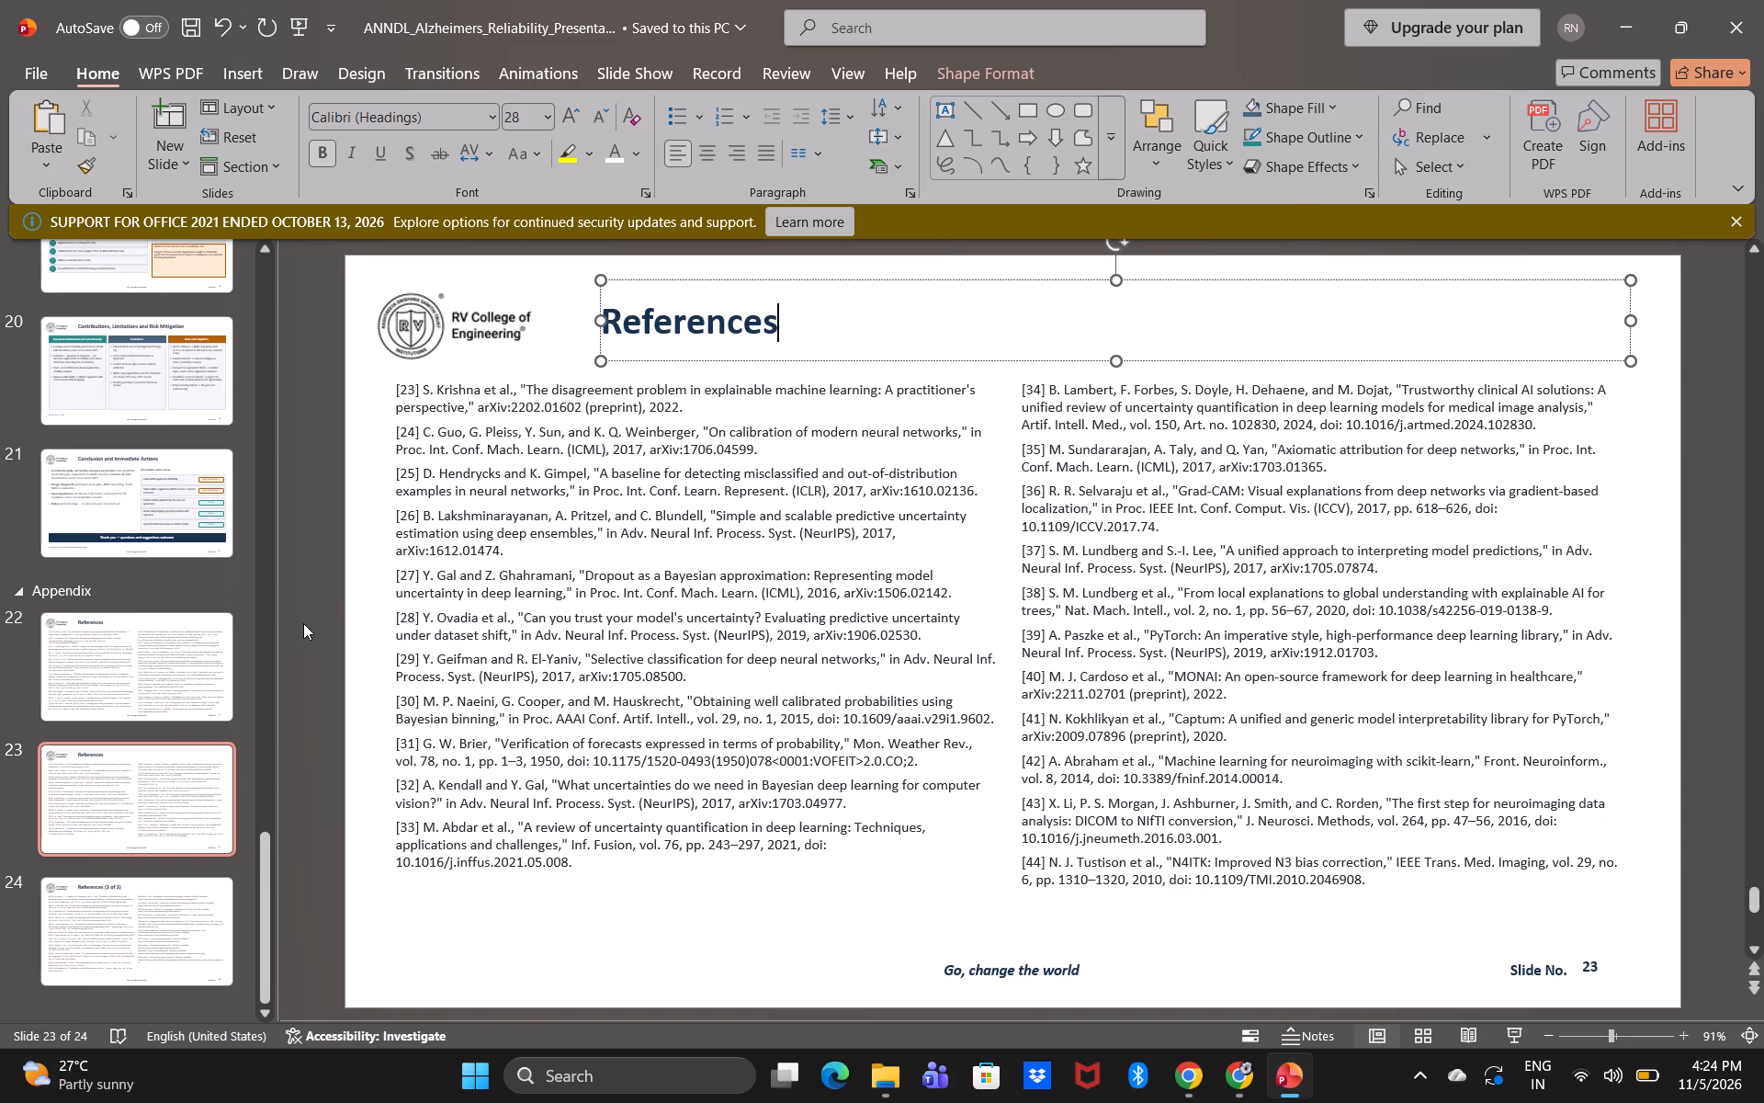
Widen the "References" title box on slide 23 to the logo's left edge and centre its heading text.
scroll(176, 730, "down", 1)
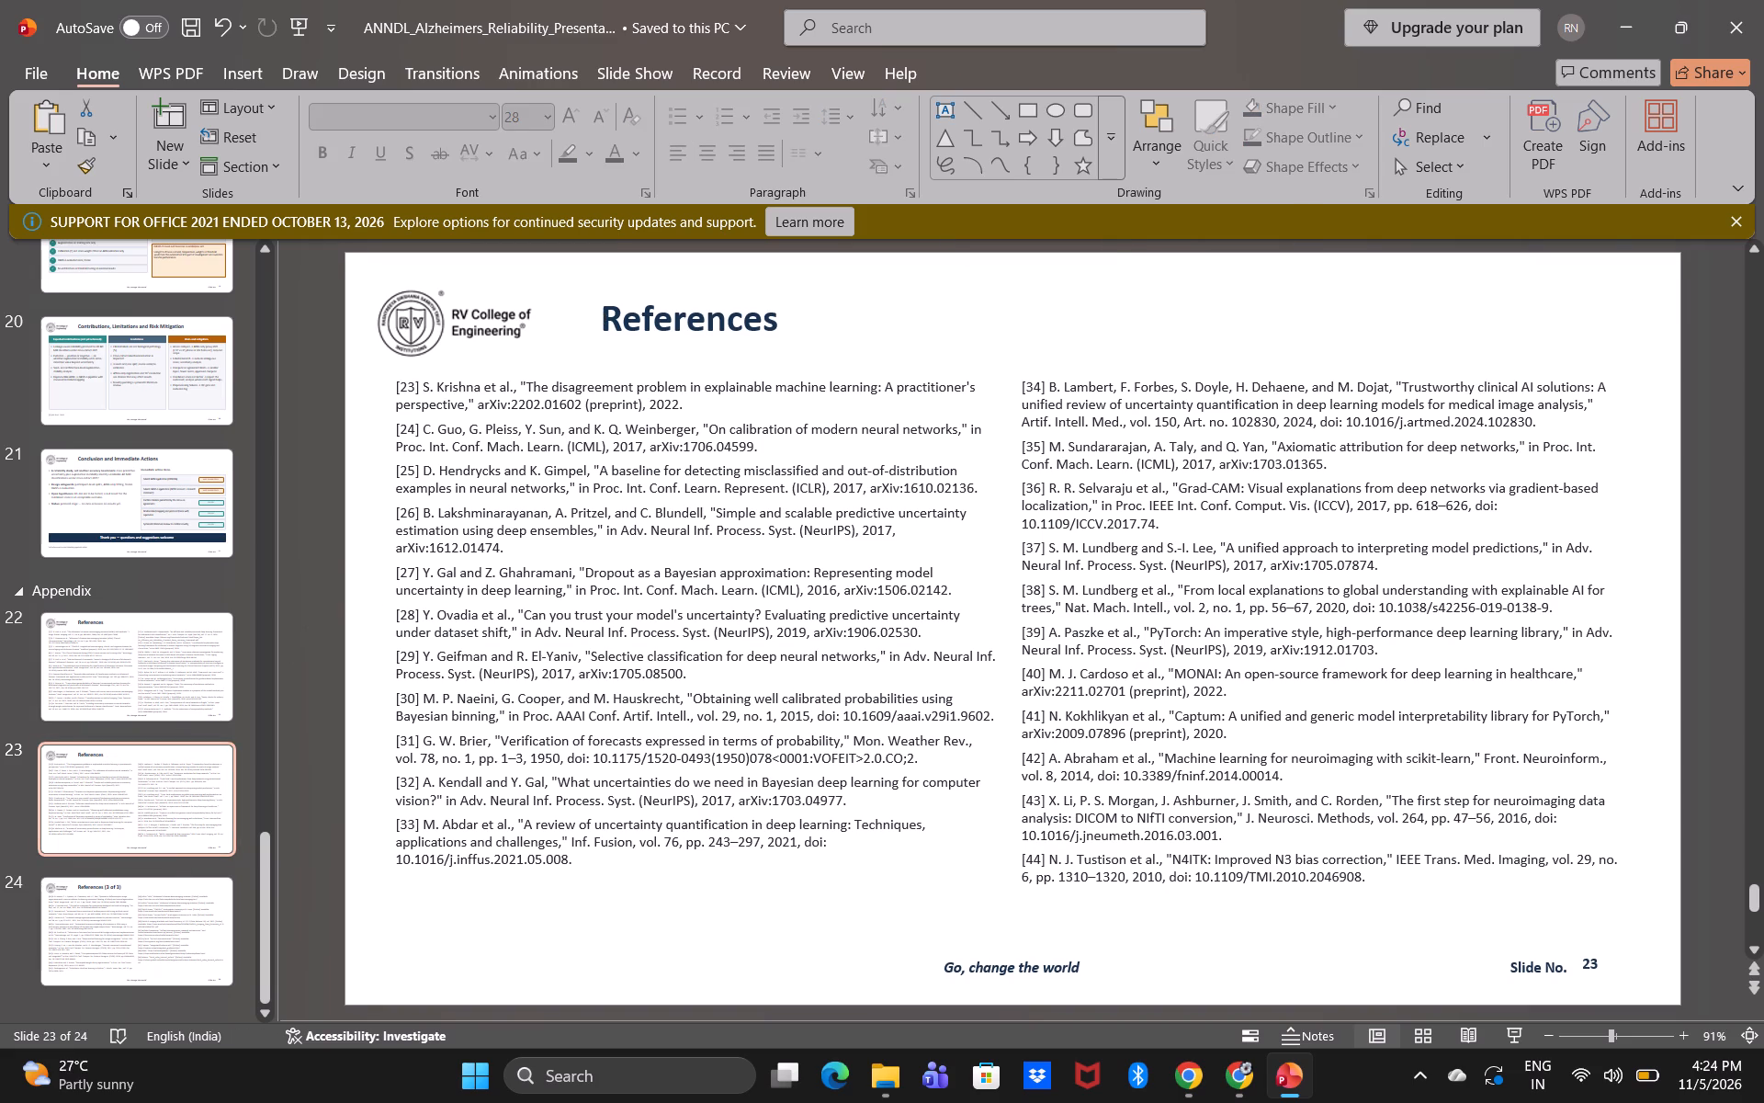
left_click(605, 309)
left_click_drag(601, 324, 431, 323)
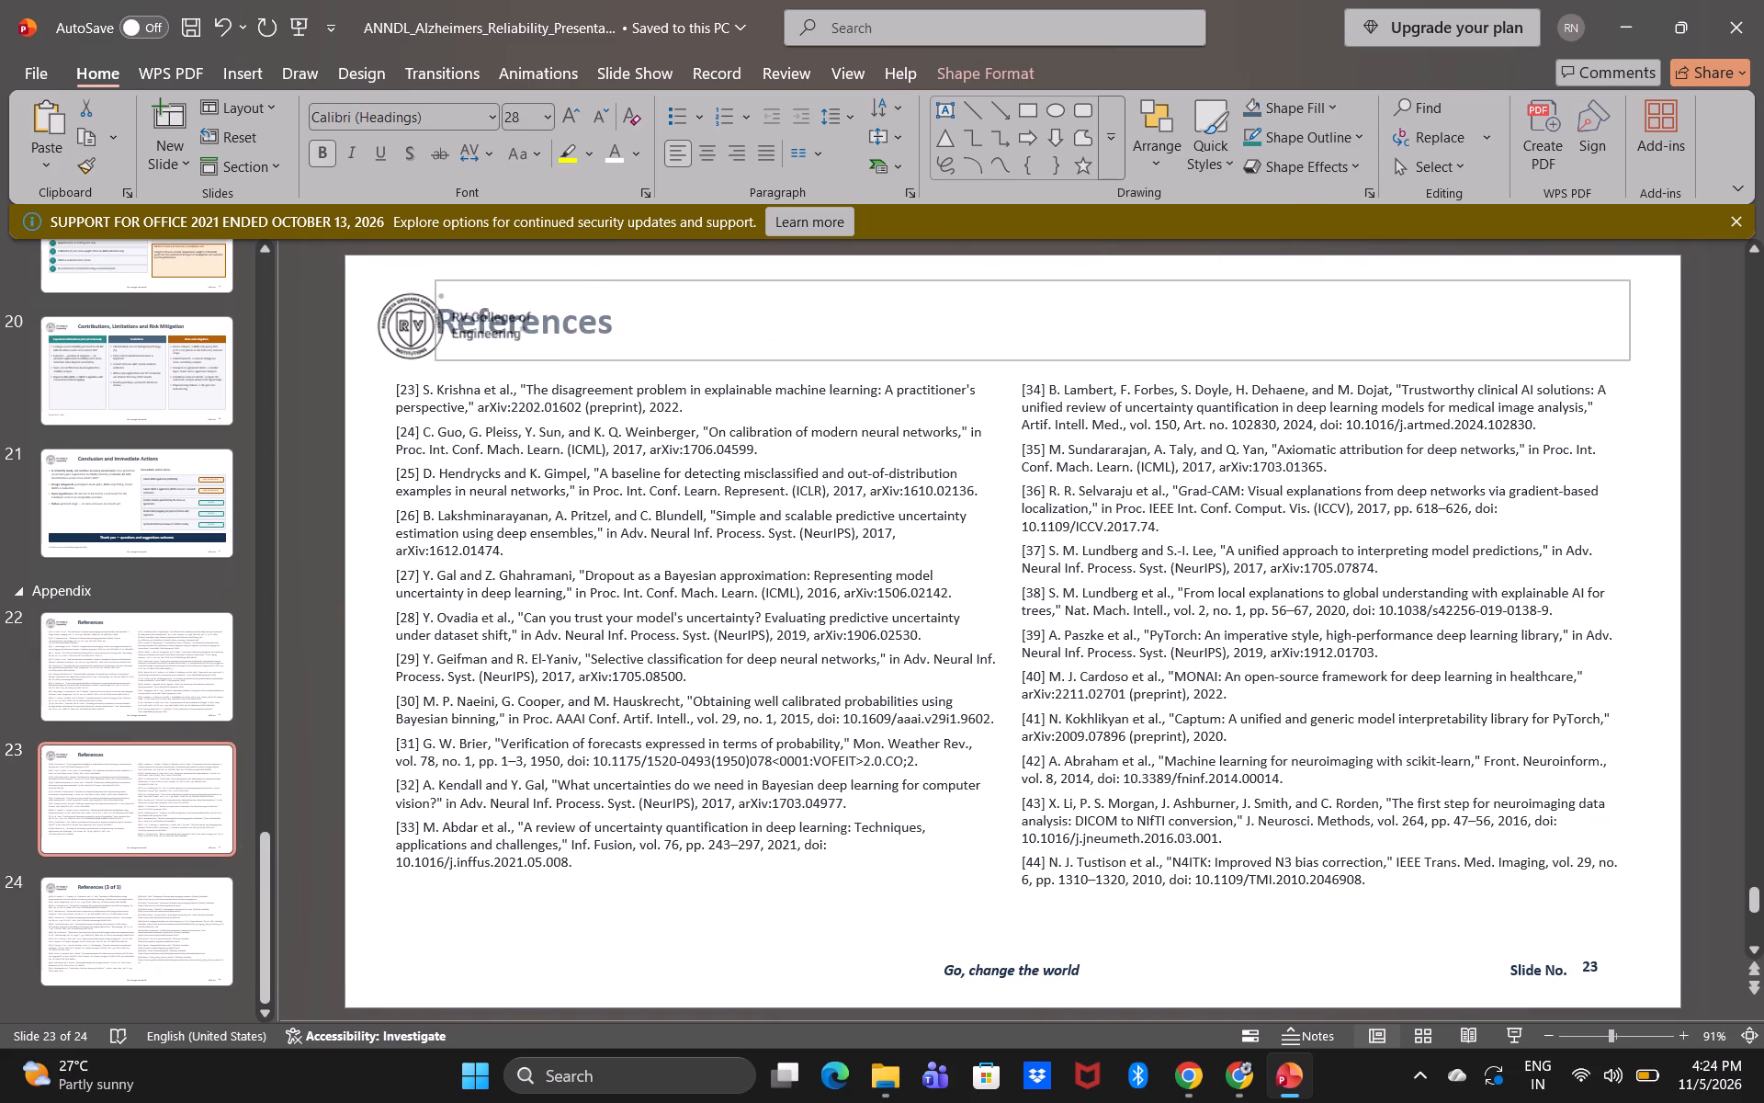
left_click_drag(431, 323, 377, 323)
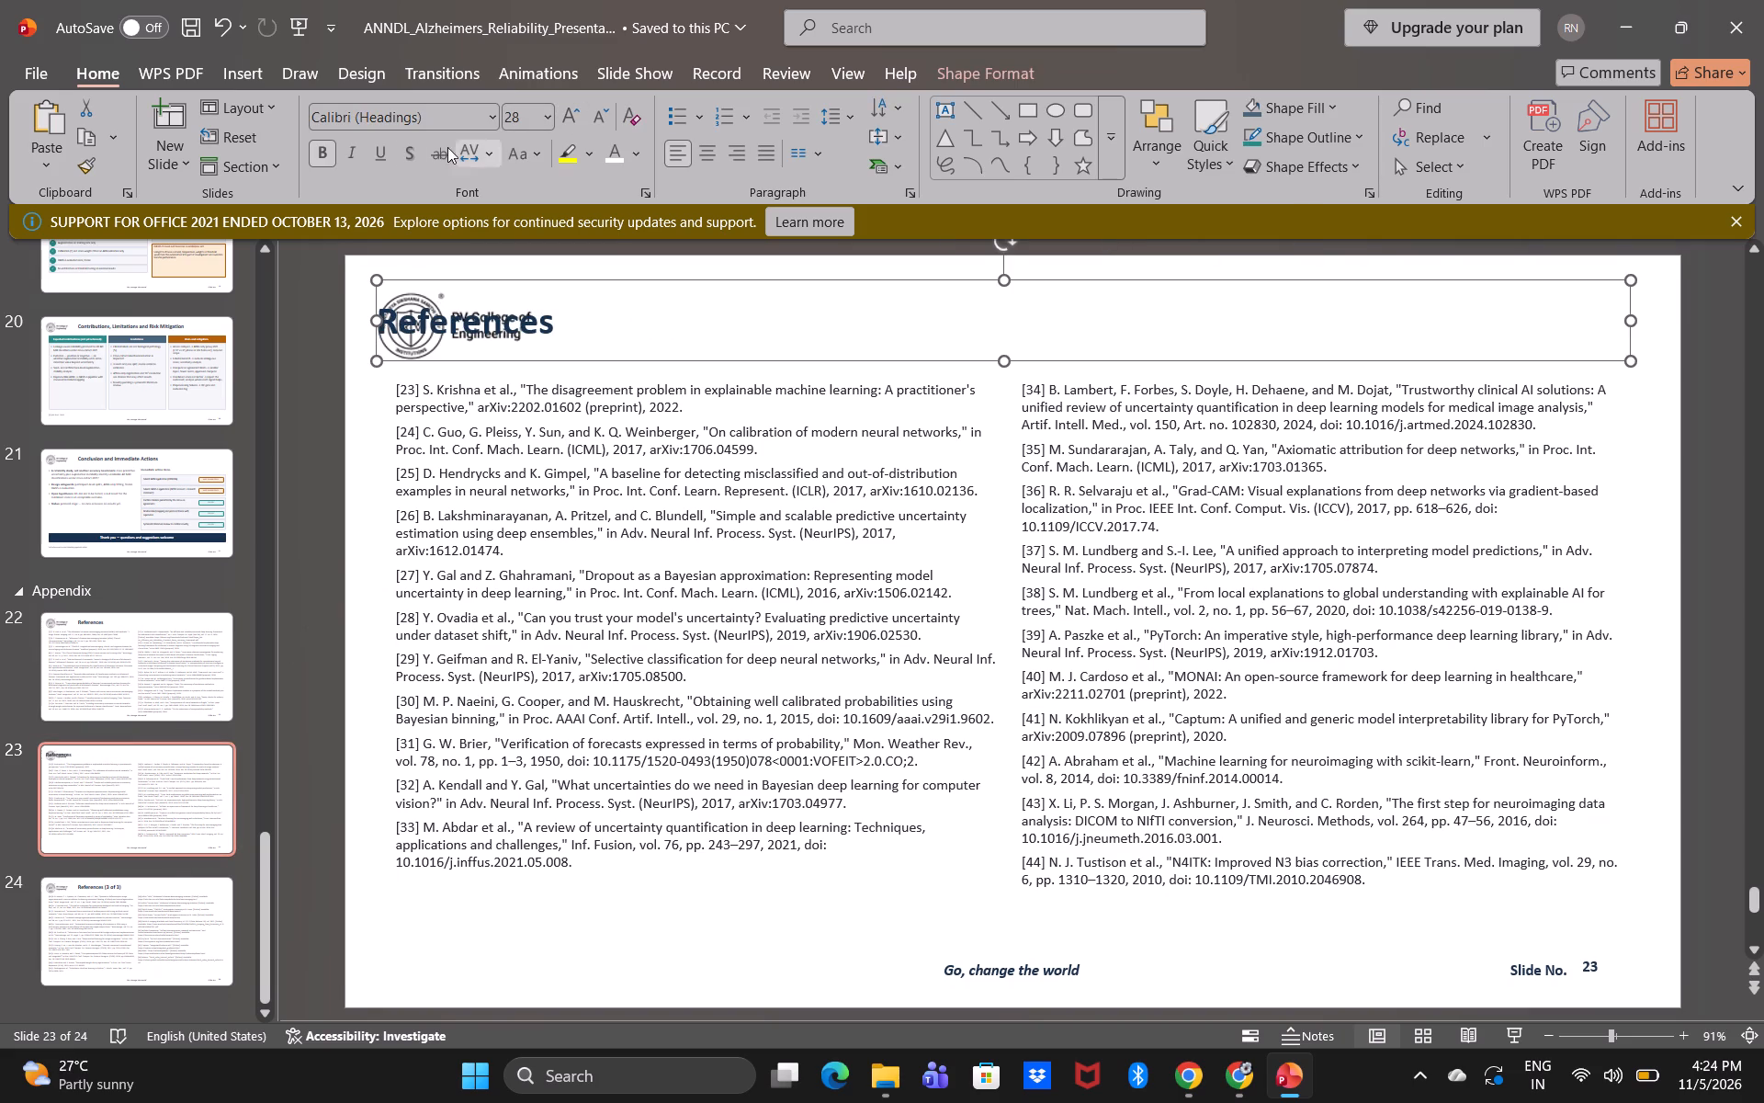
left_click(709, 161)
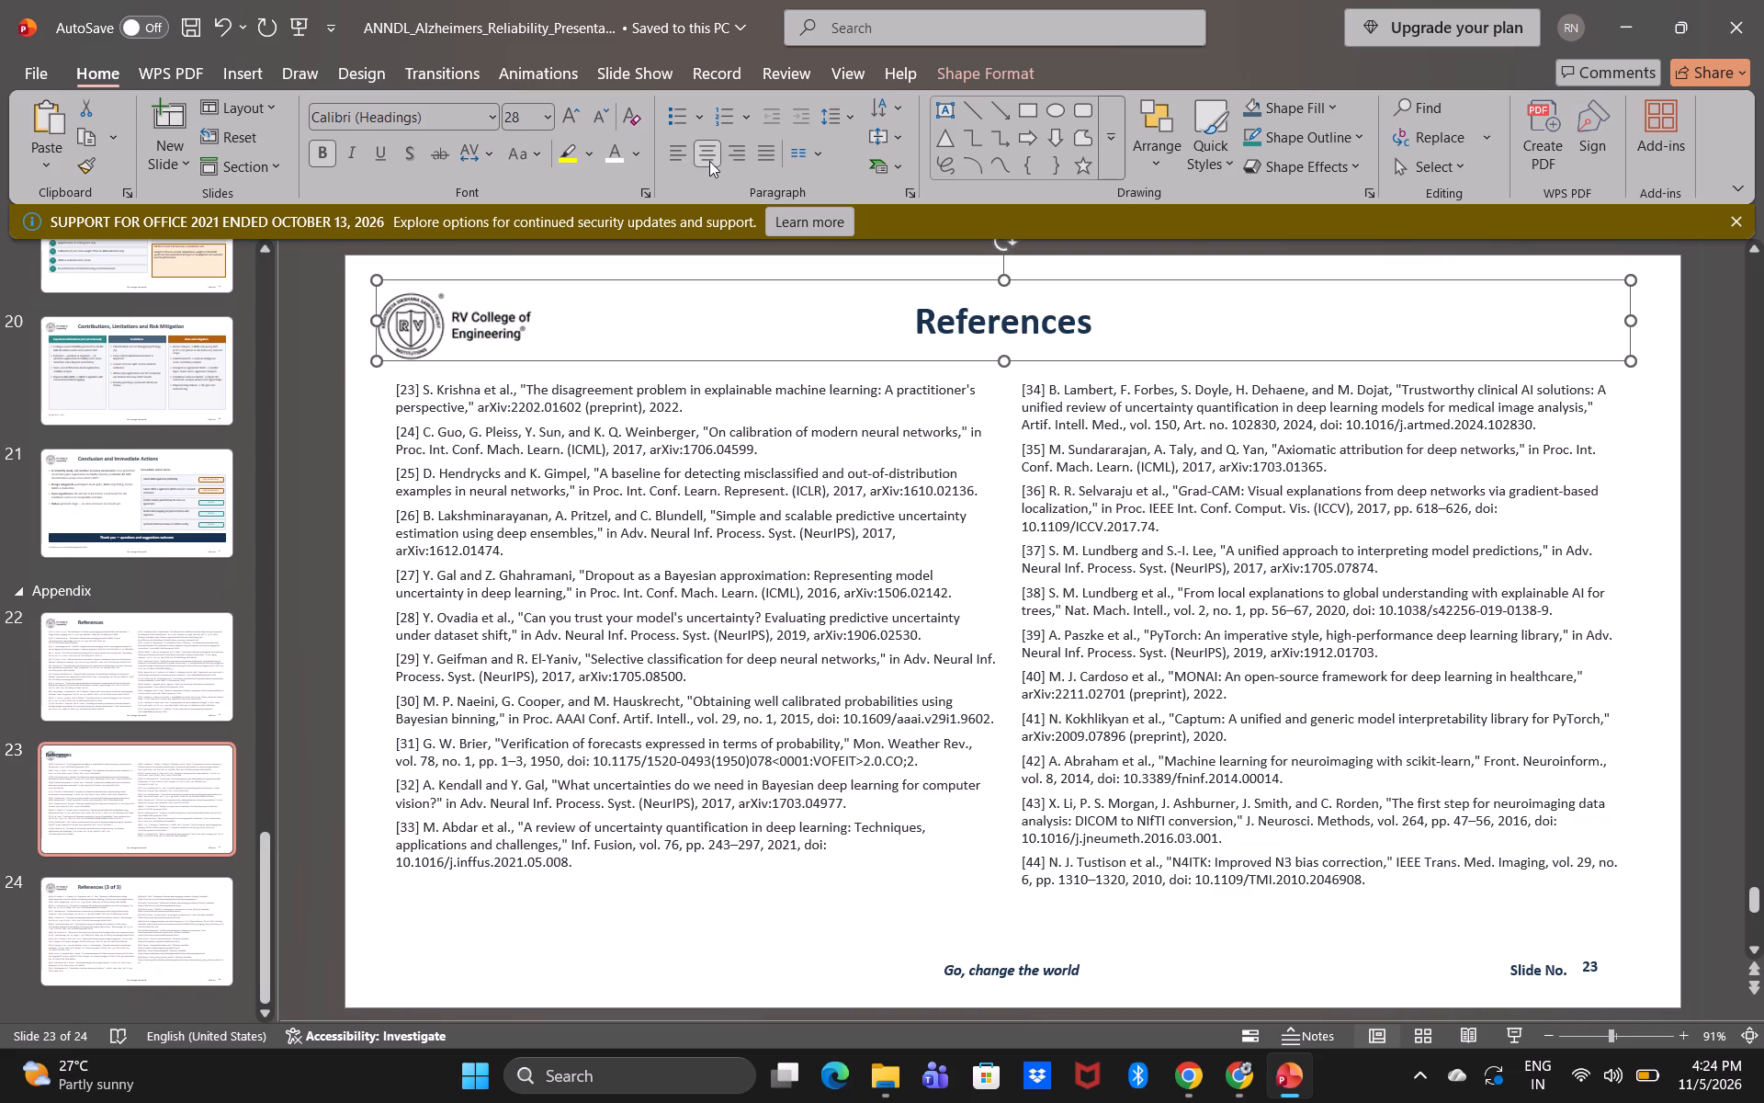
Widen the "References" title box on slide 22 to the logo's left edge and centre its heading text.
left_click(134, 648)
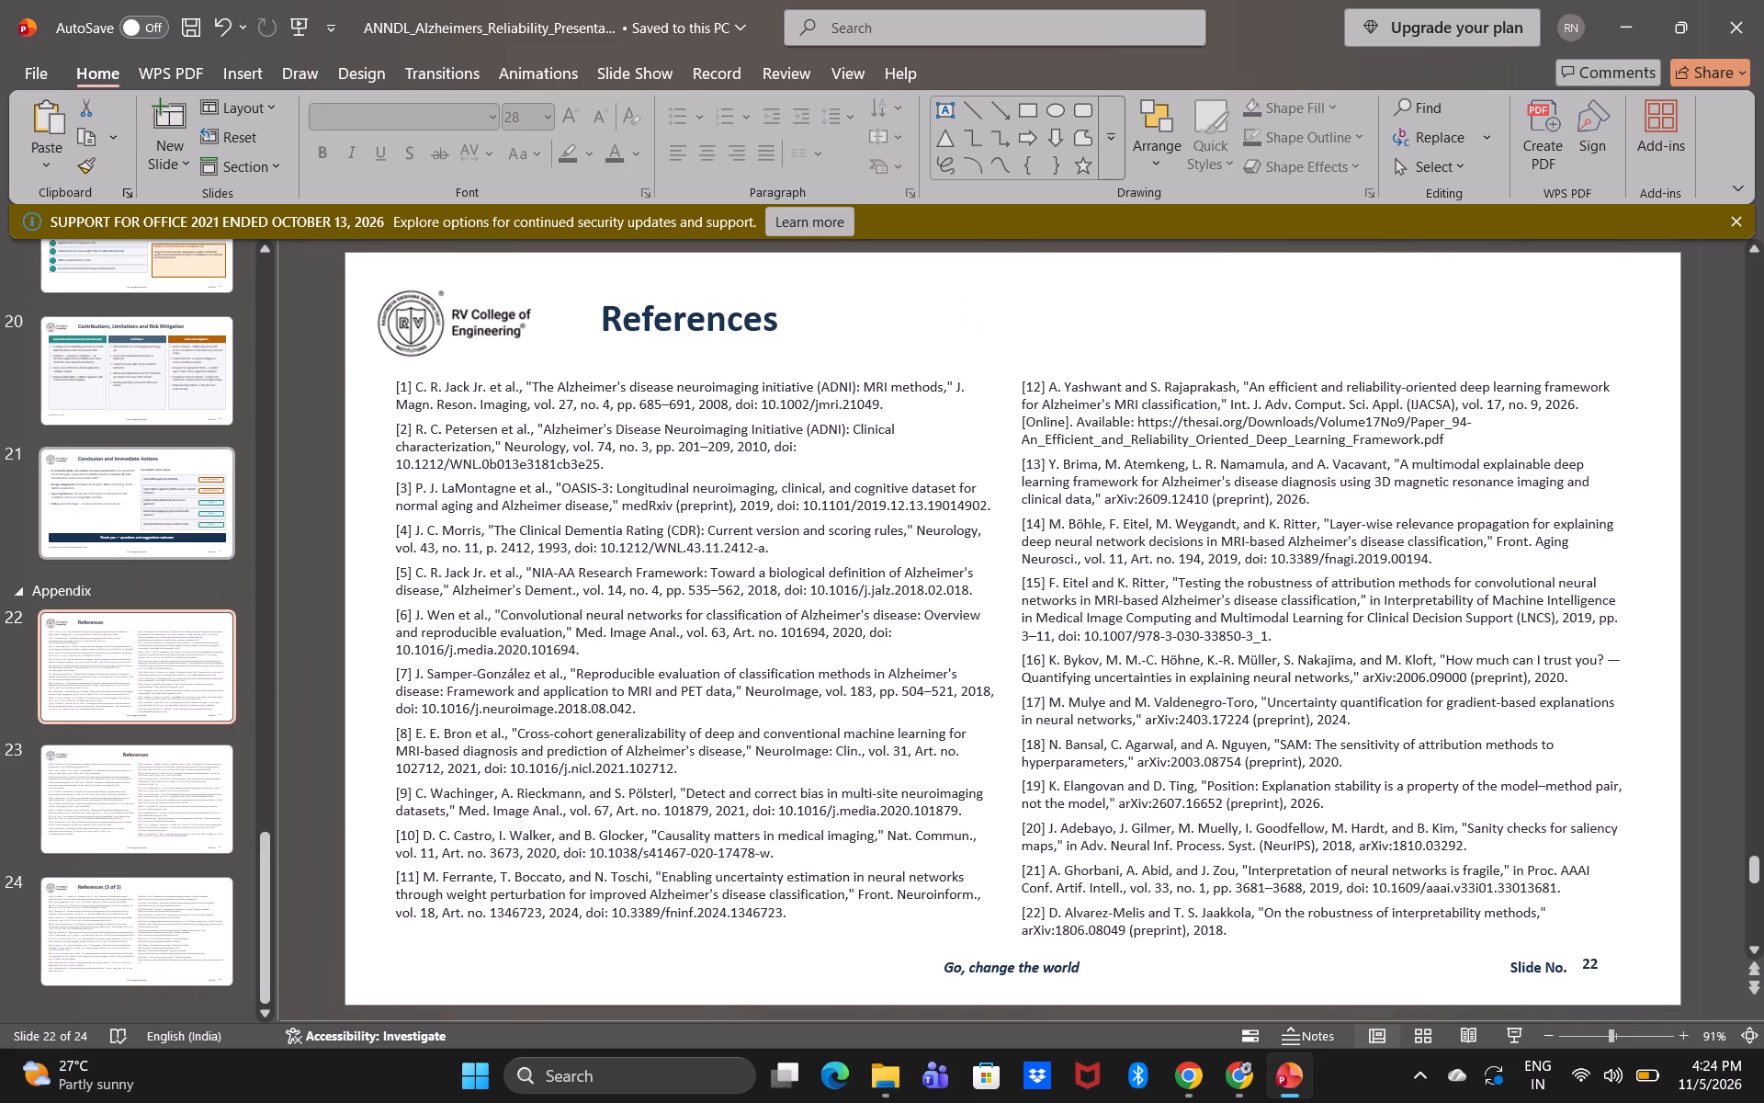
left_click(701, 301)
left_click_drag(603, 324, 378, 316)
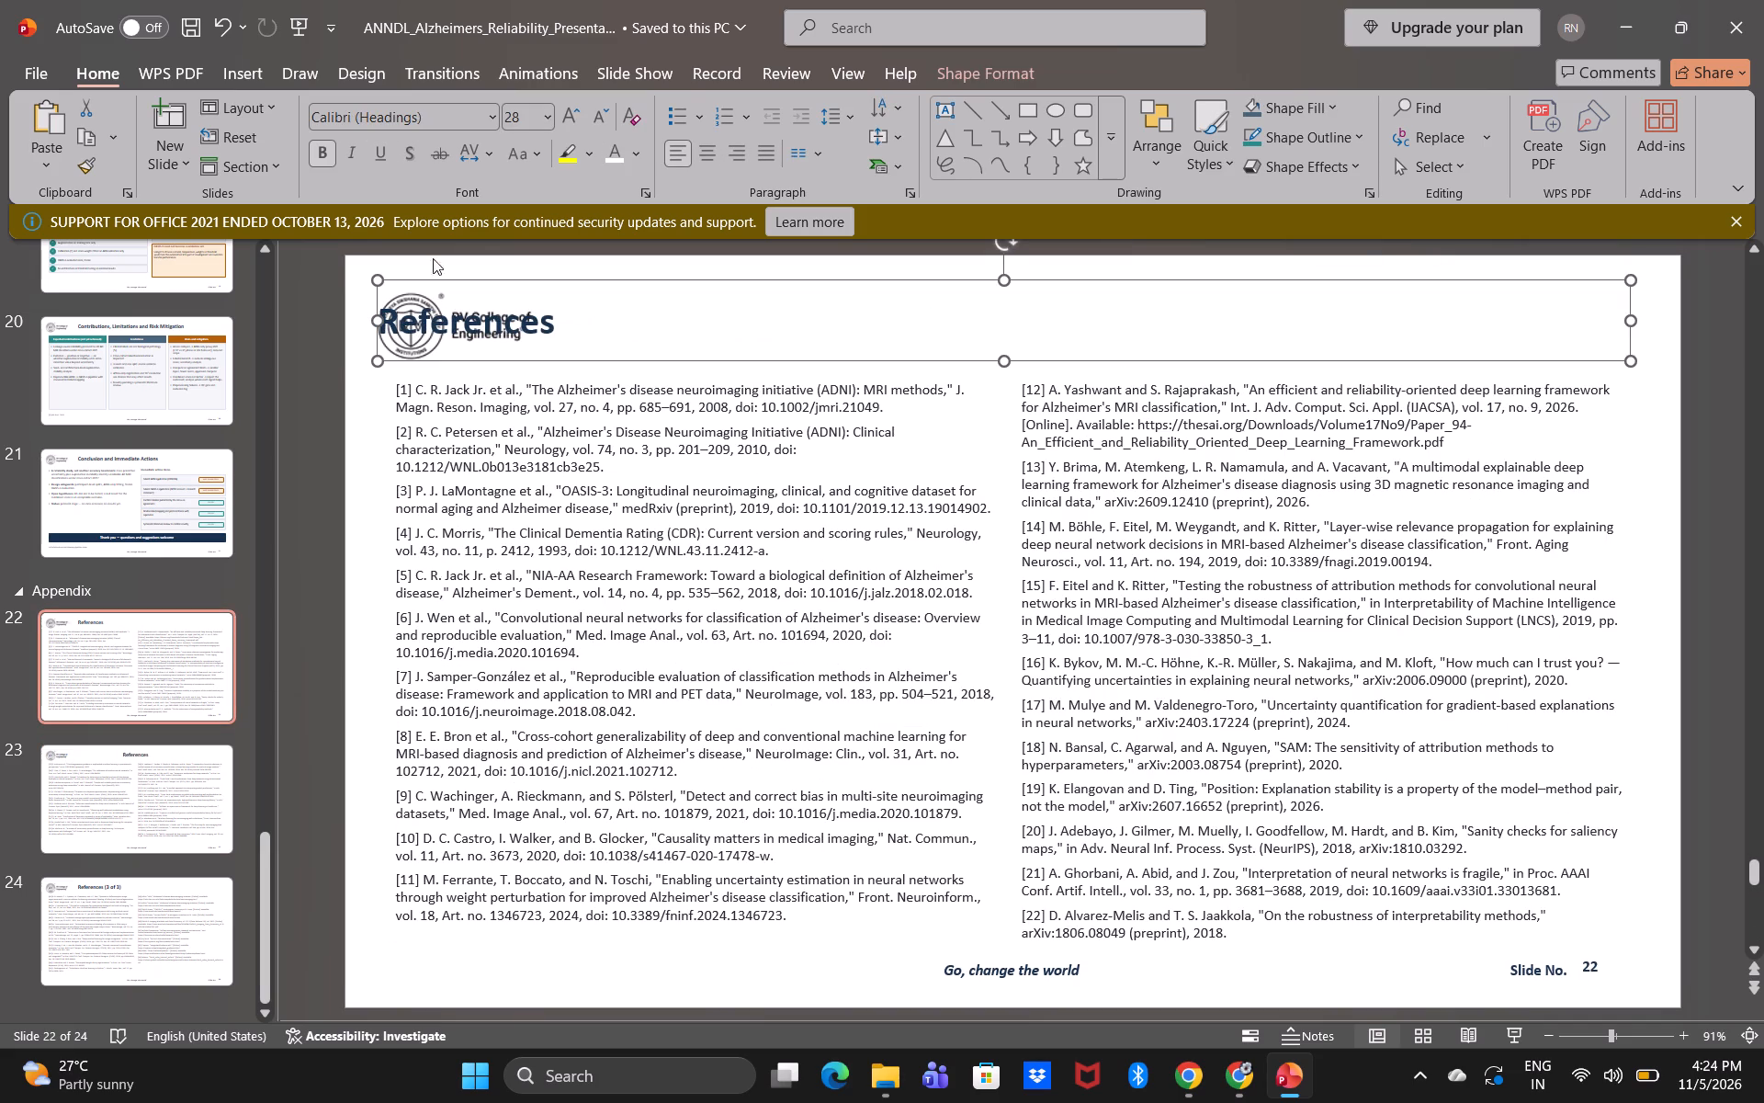
left_click(698, 155)
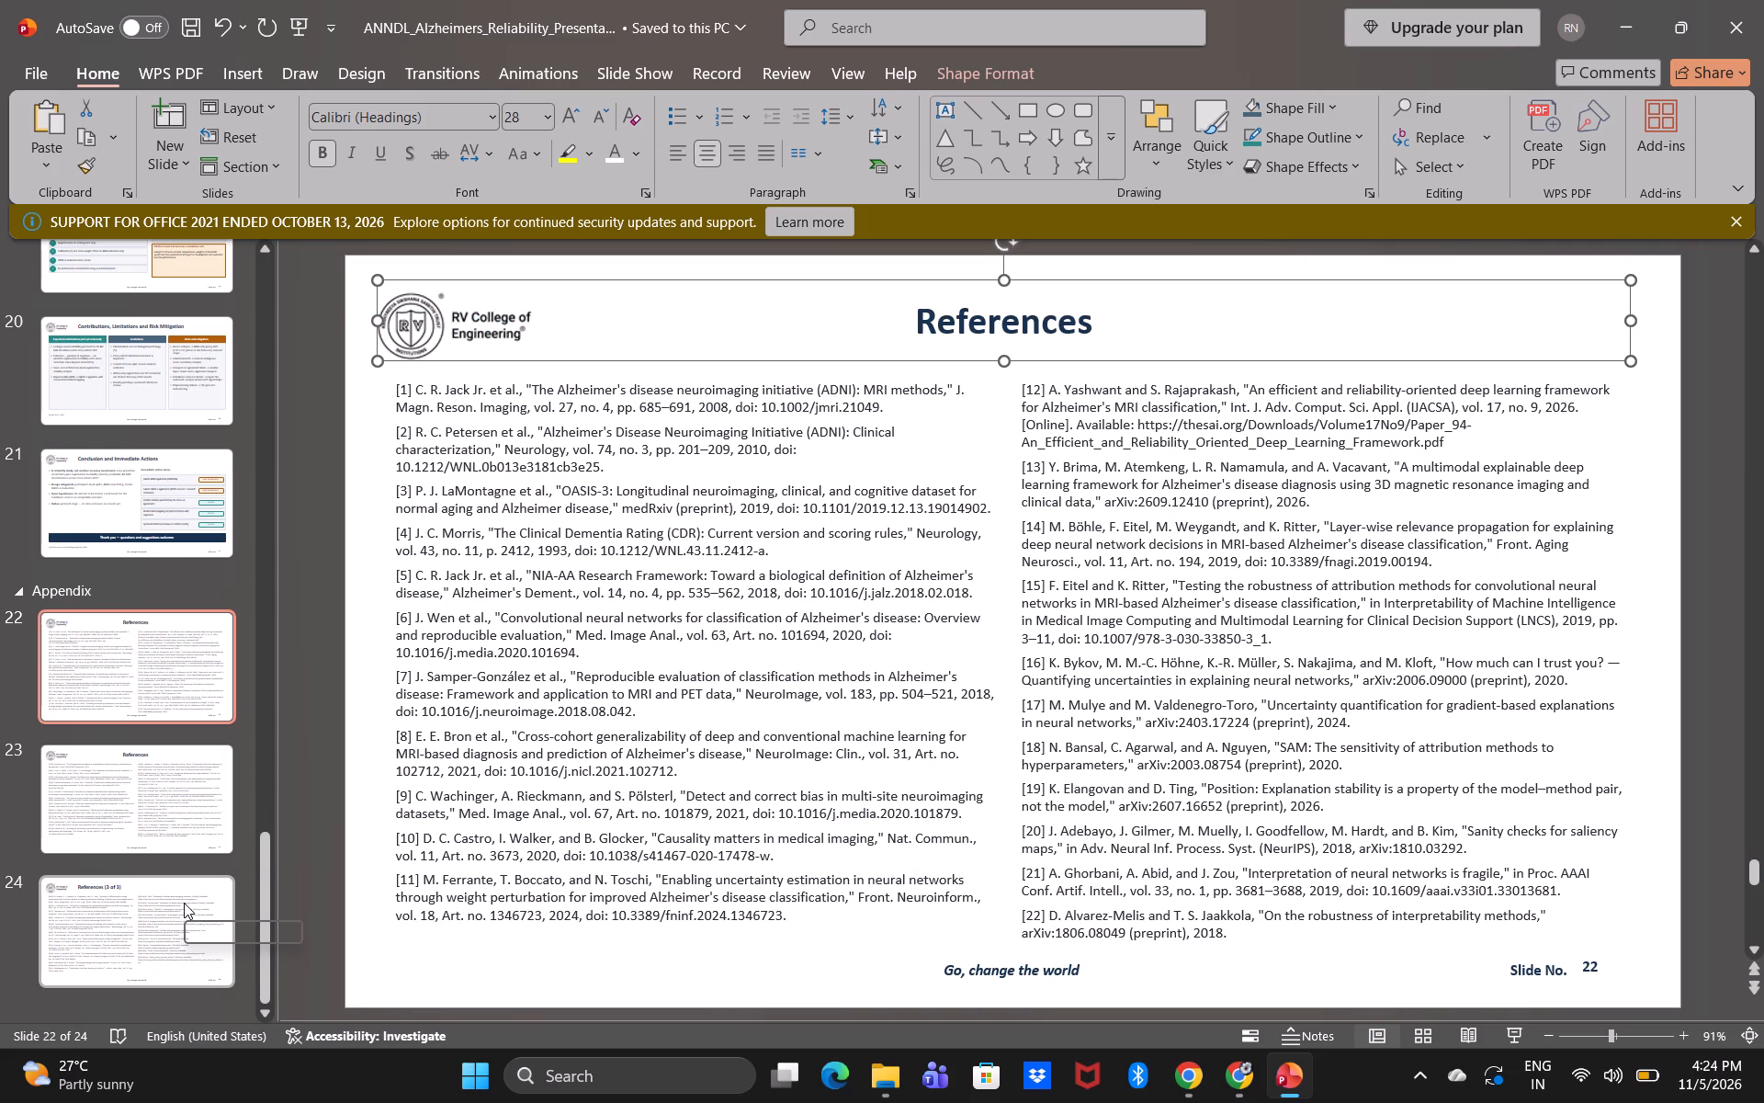
Widen the "References (3 of 3)" title box on slide 24 to the logo's left edge.
left_click(131, 963)
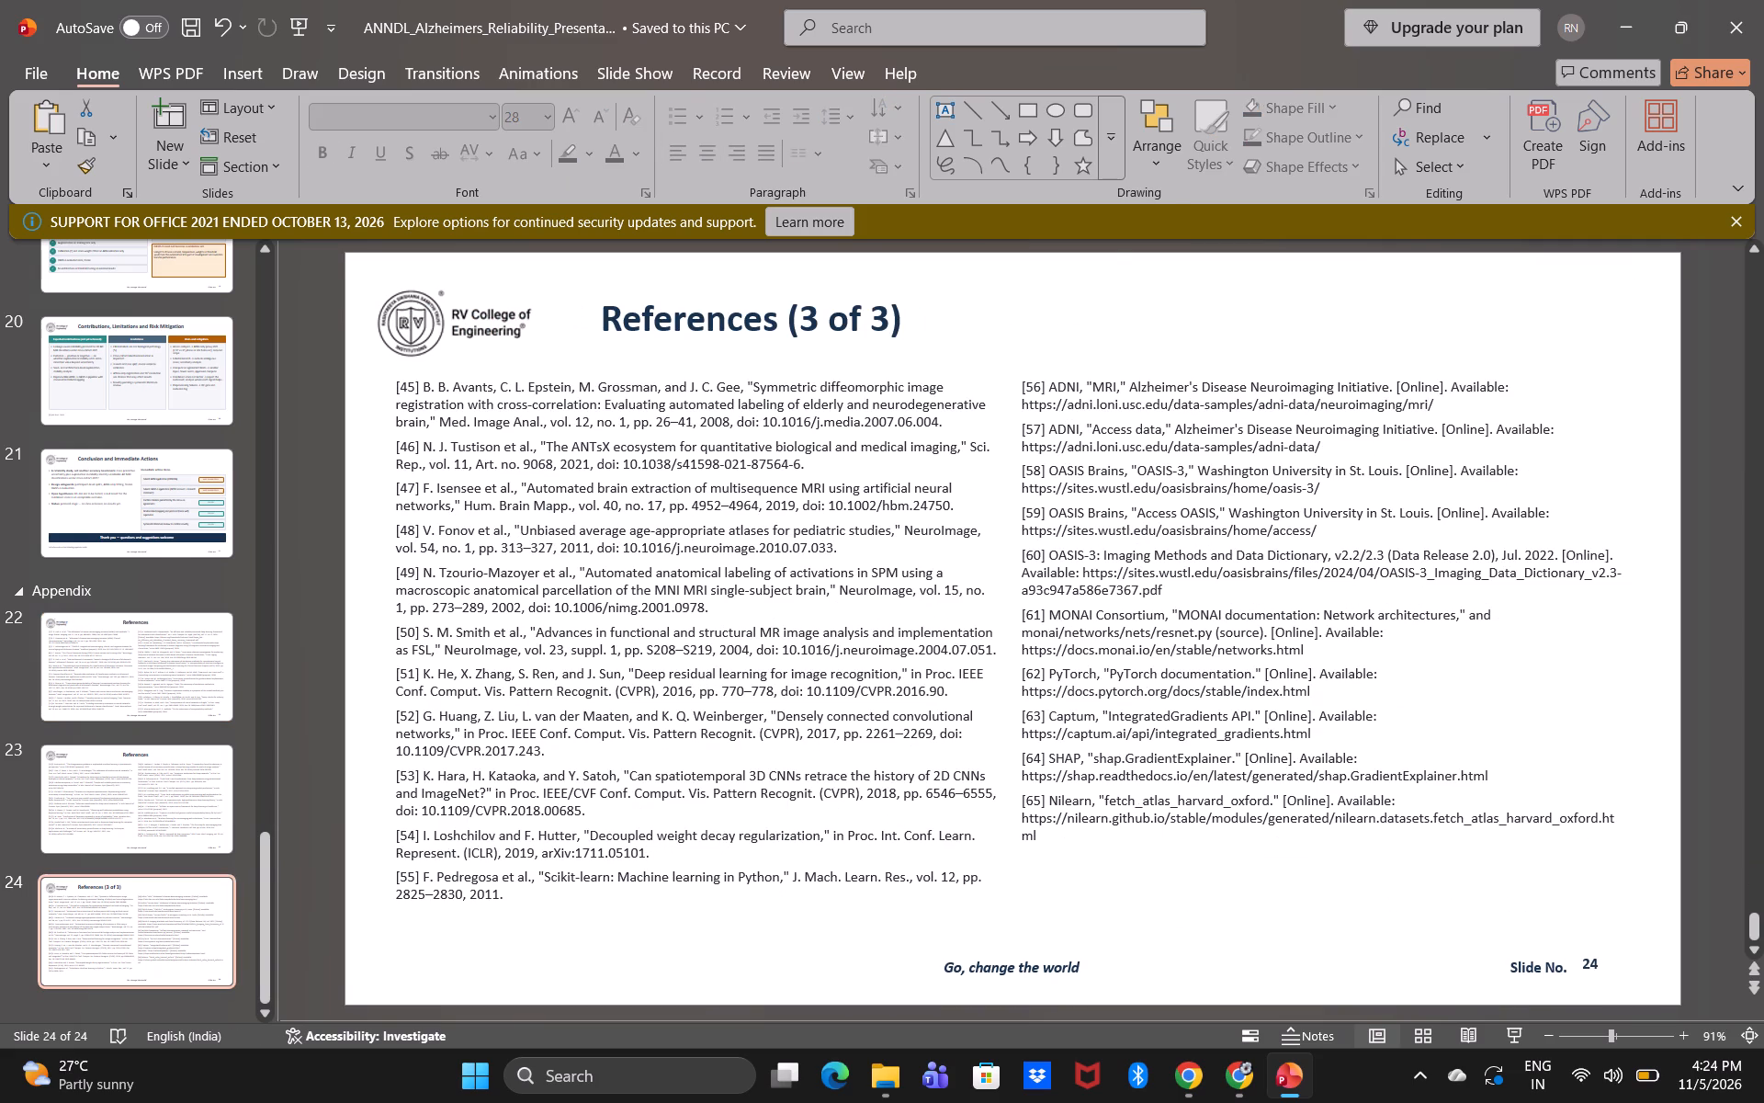
left_click(611, 305)
left_click_drag(598, 324, 436, 322)
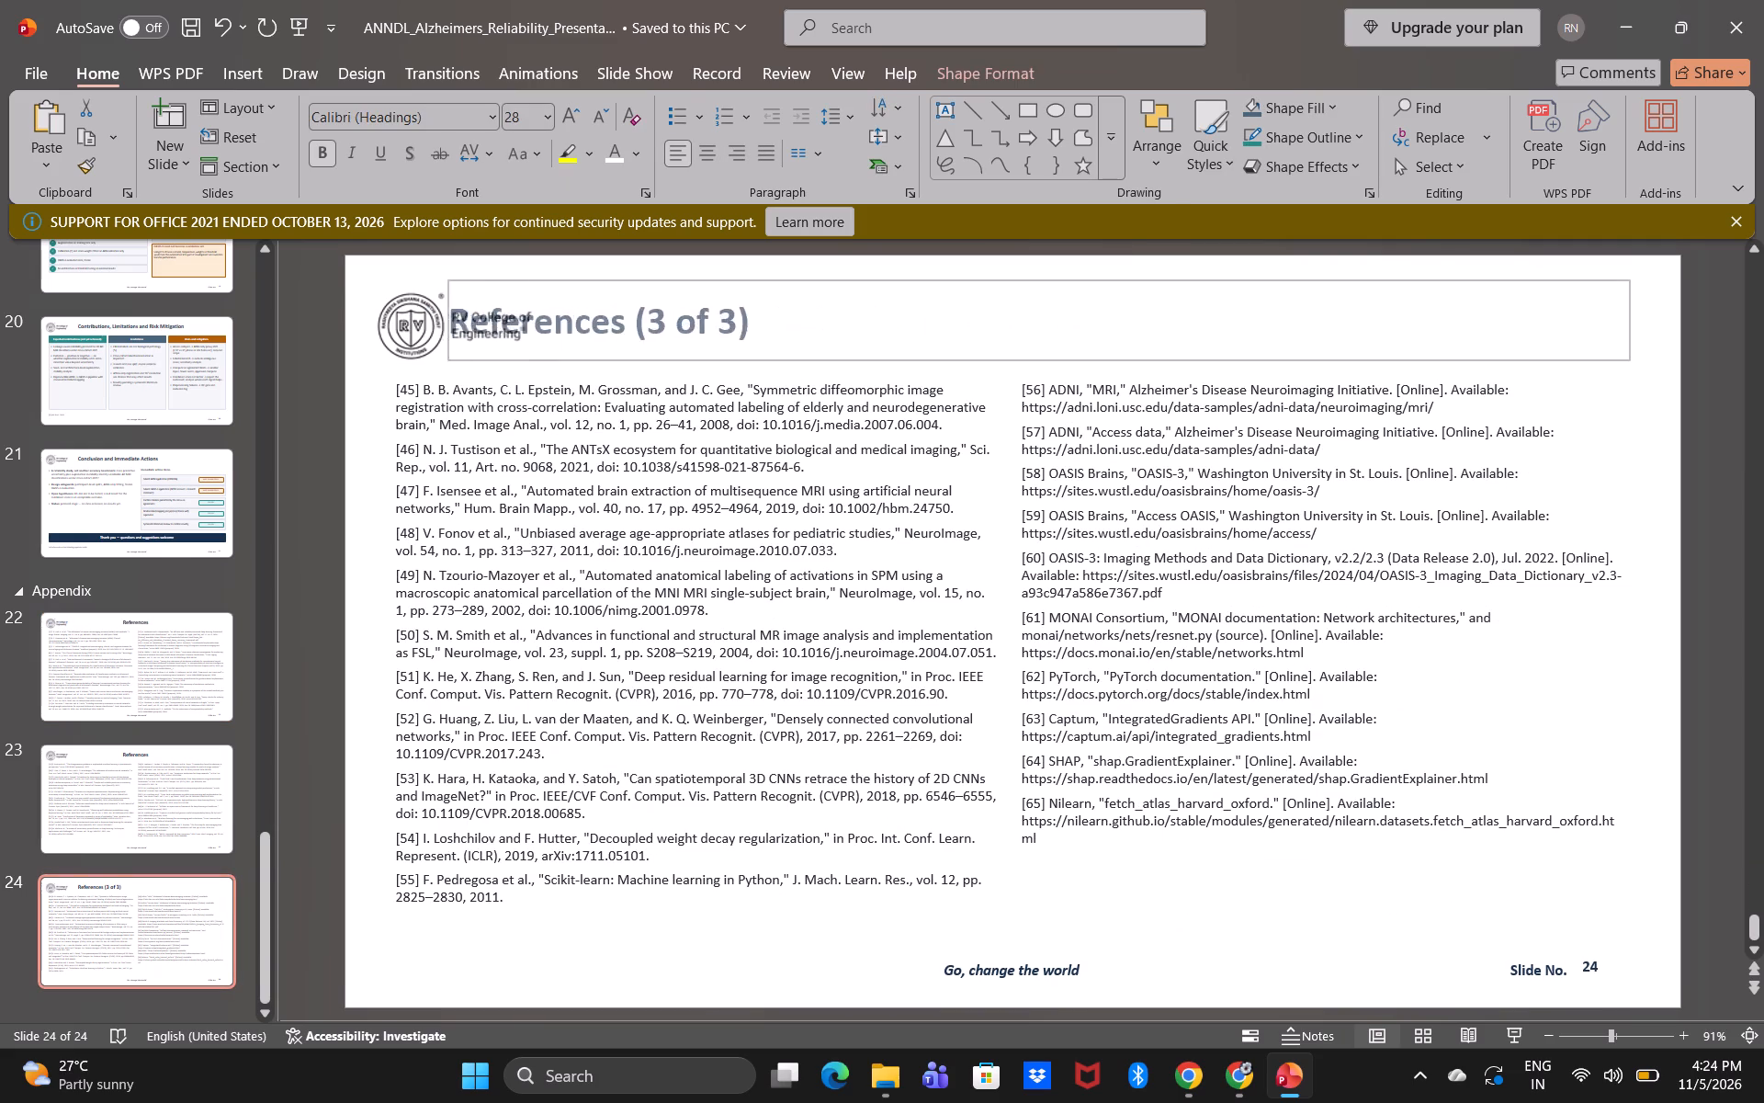
left_click_drag(436, 322, 373, 327)
Remove "(3 of 3)" from the slide 24 heading, leaving only "References", and centre it.
left_click(676, 328)
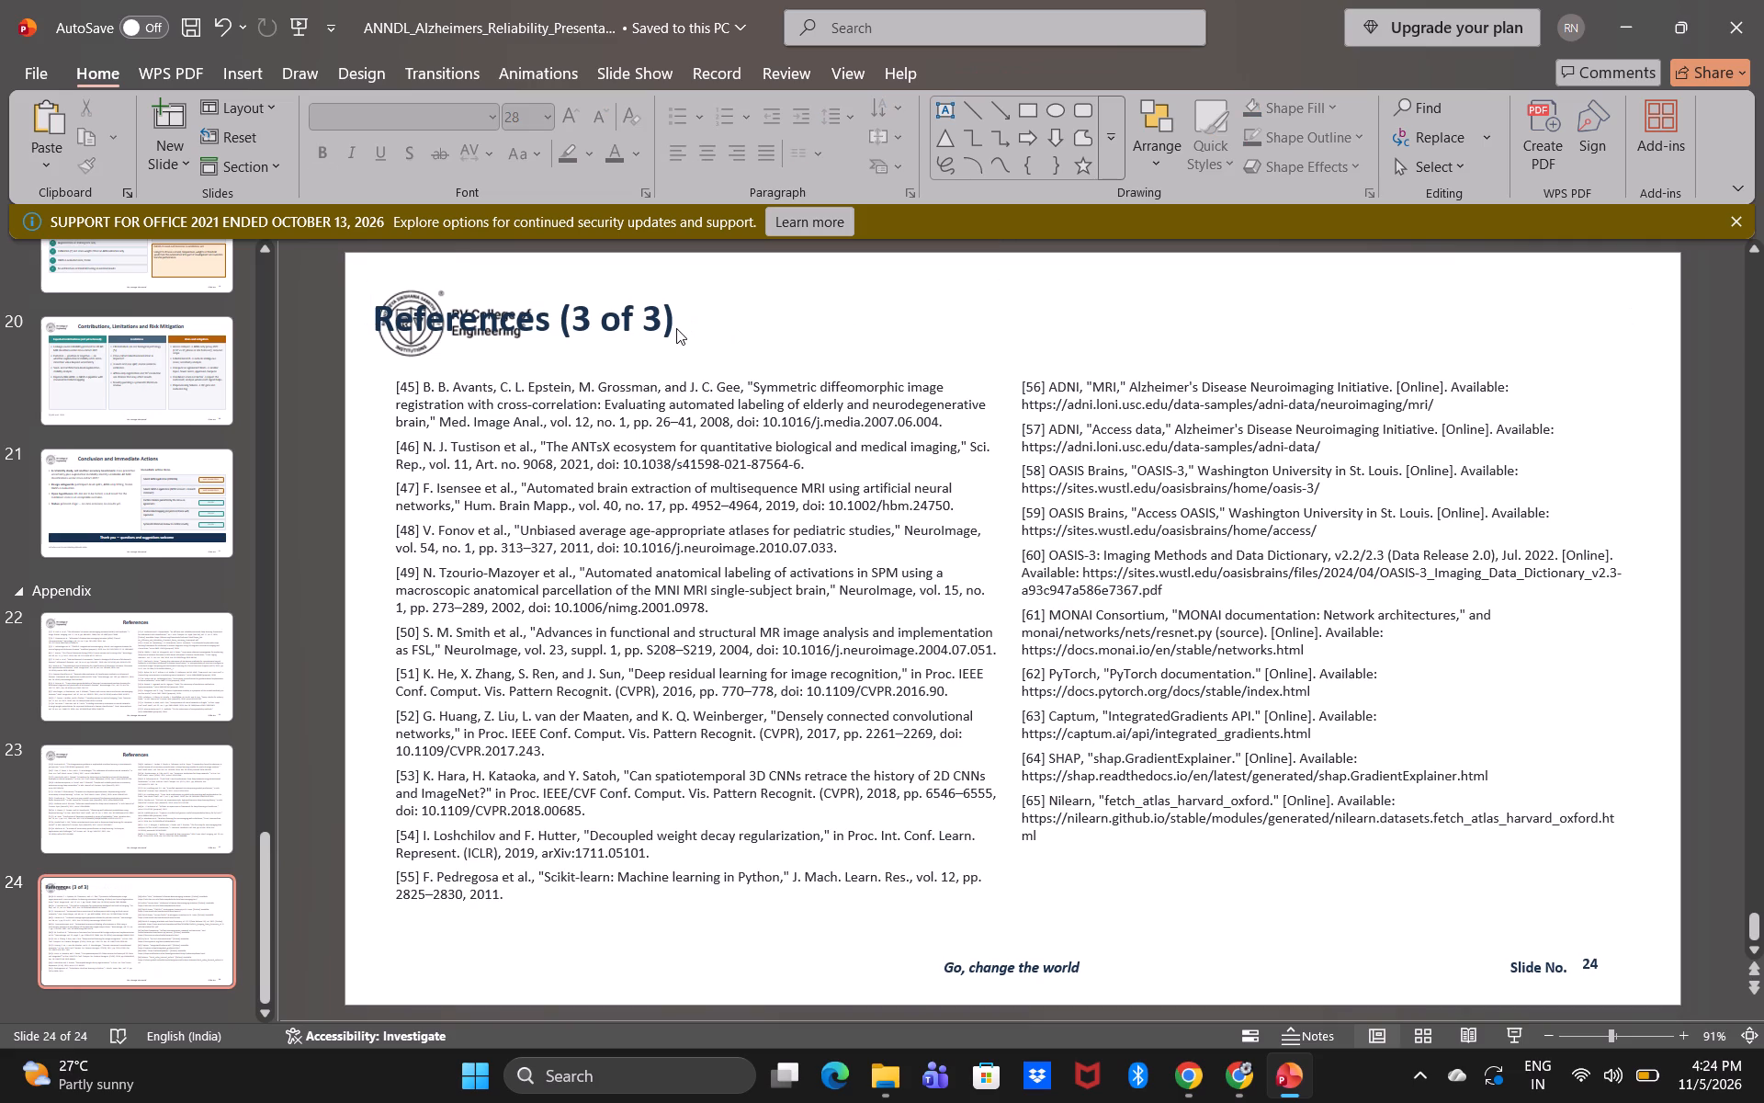
left_click(676, 327)
left_click(666, 319)
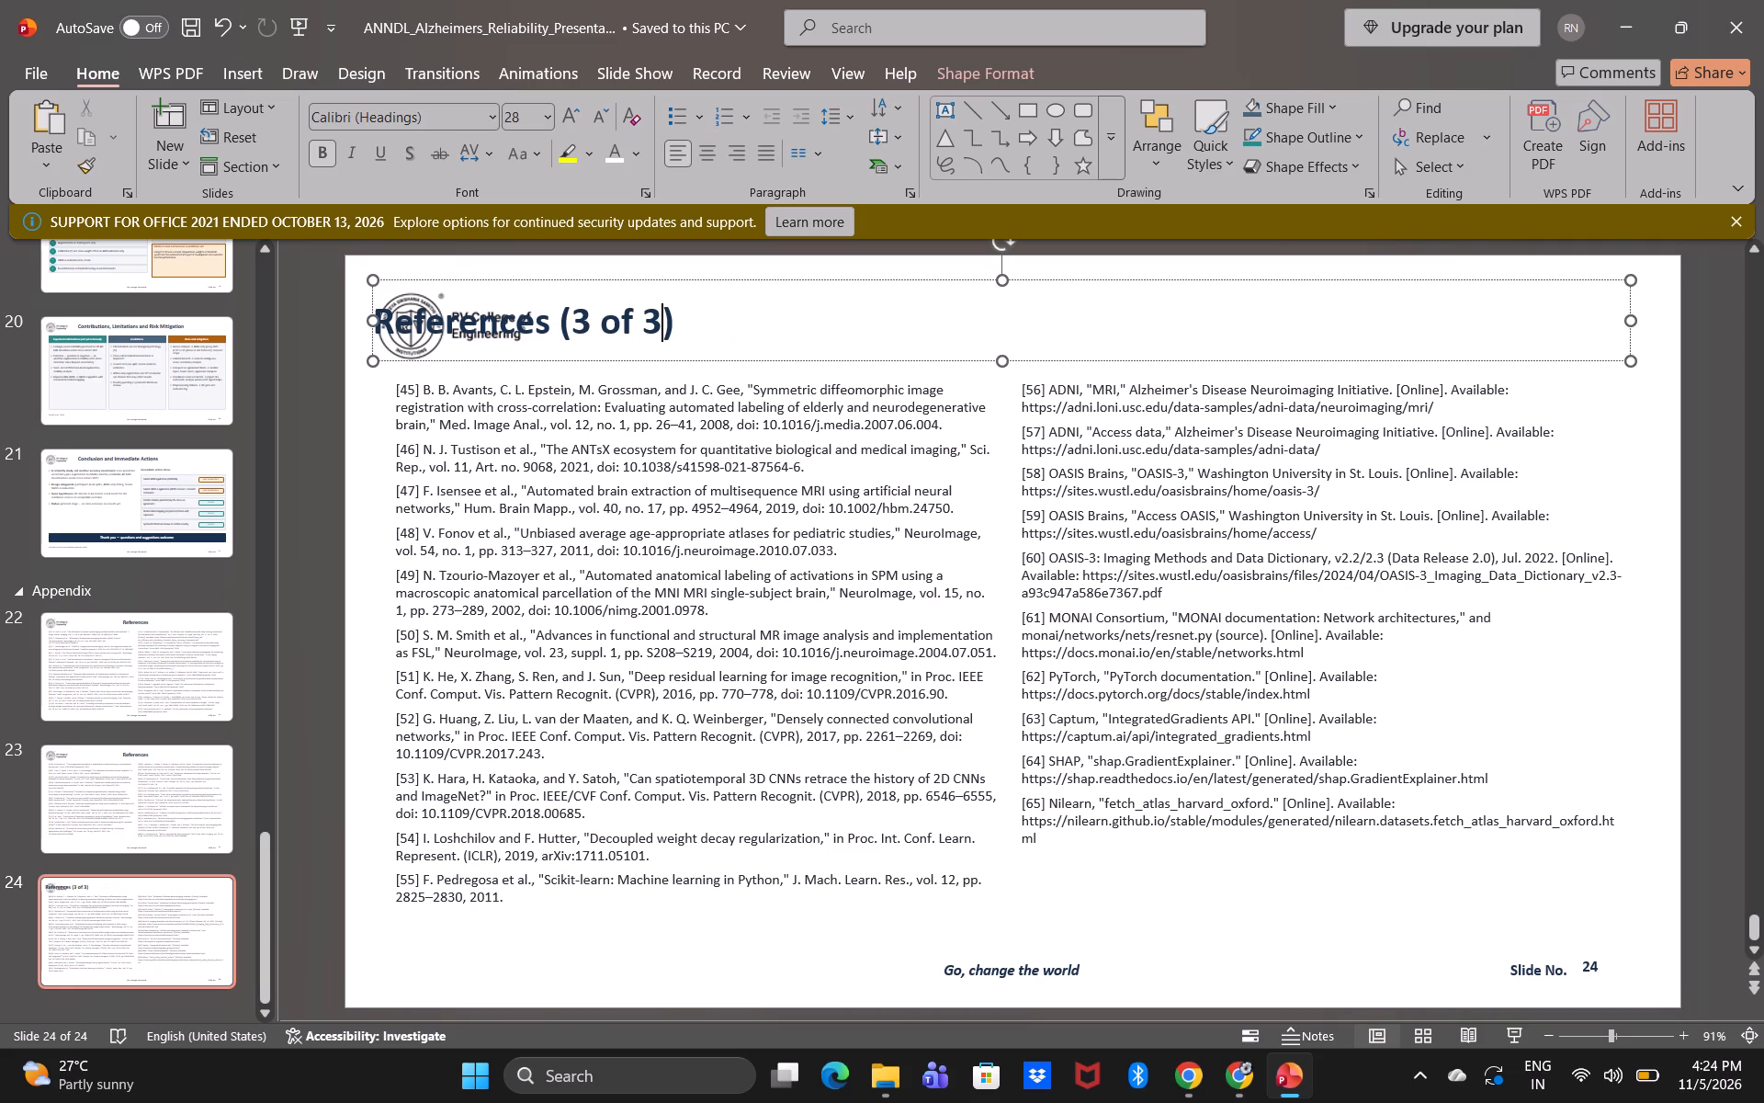
key("BackSpace")
key("BackSpace")
key("BackSpace")
key("BackSpace")
key("BackSpace")
key("BackSpace")
key("BackSpace")
key("Delete")
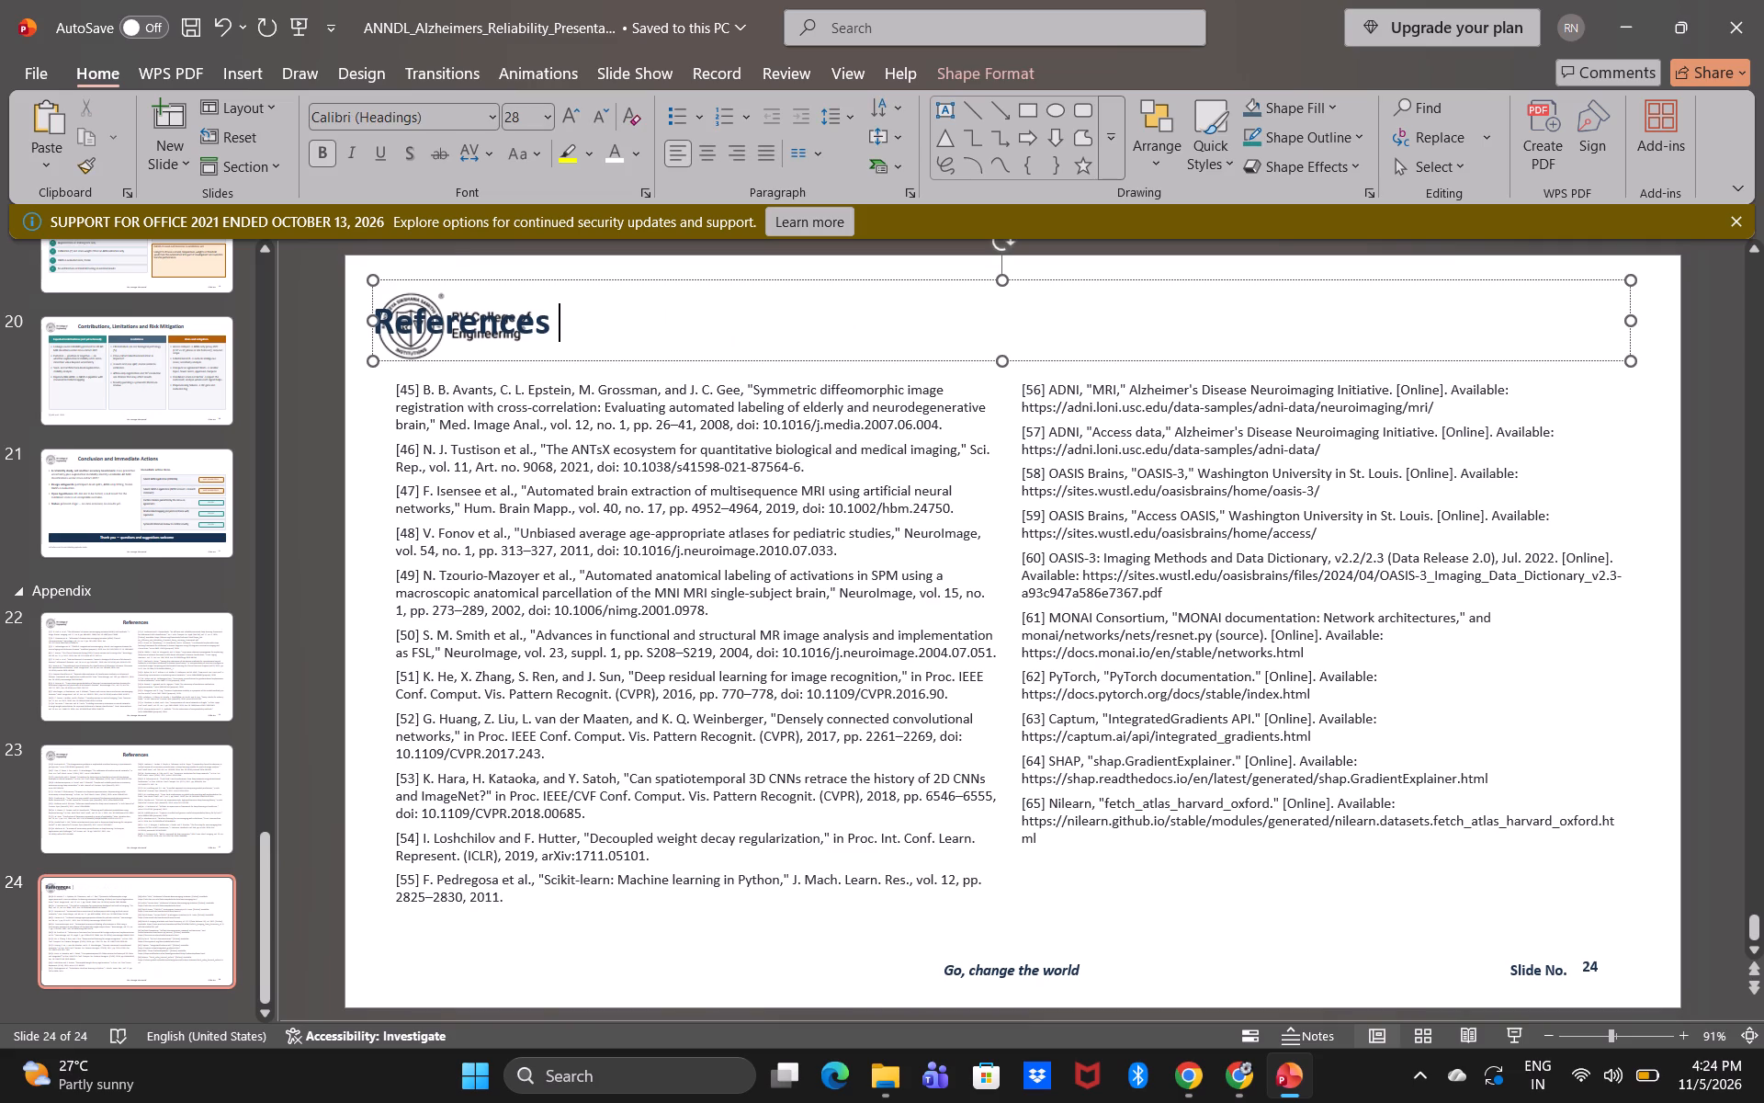
left_click(713, 161)
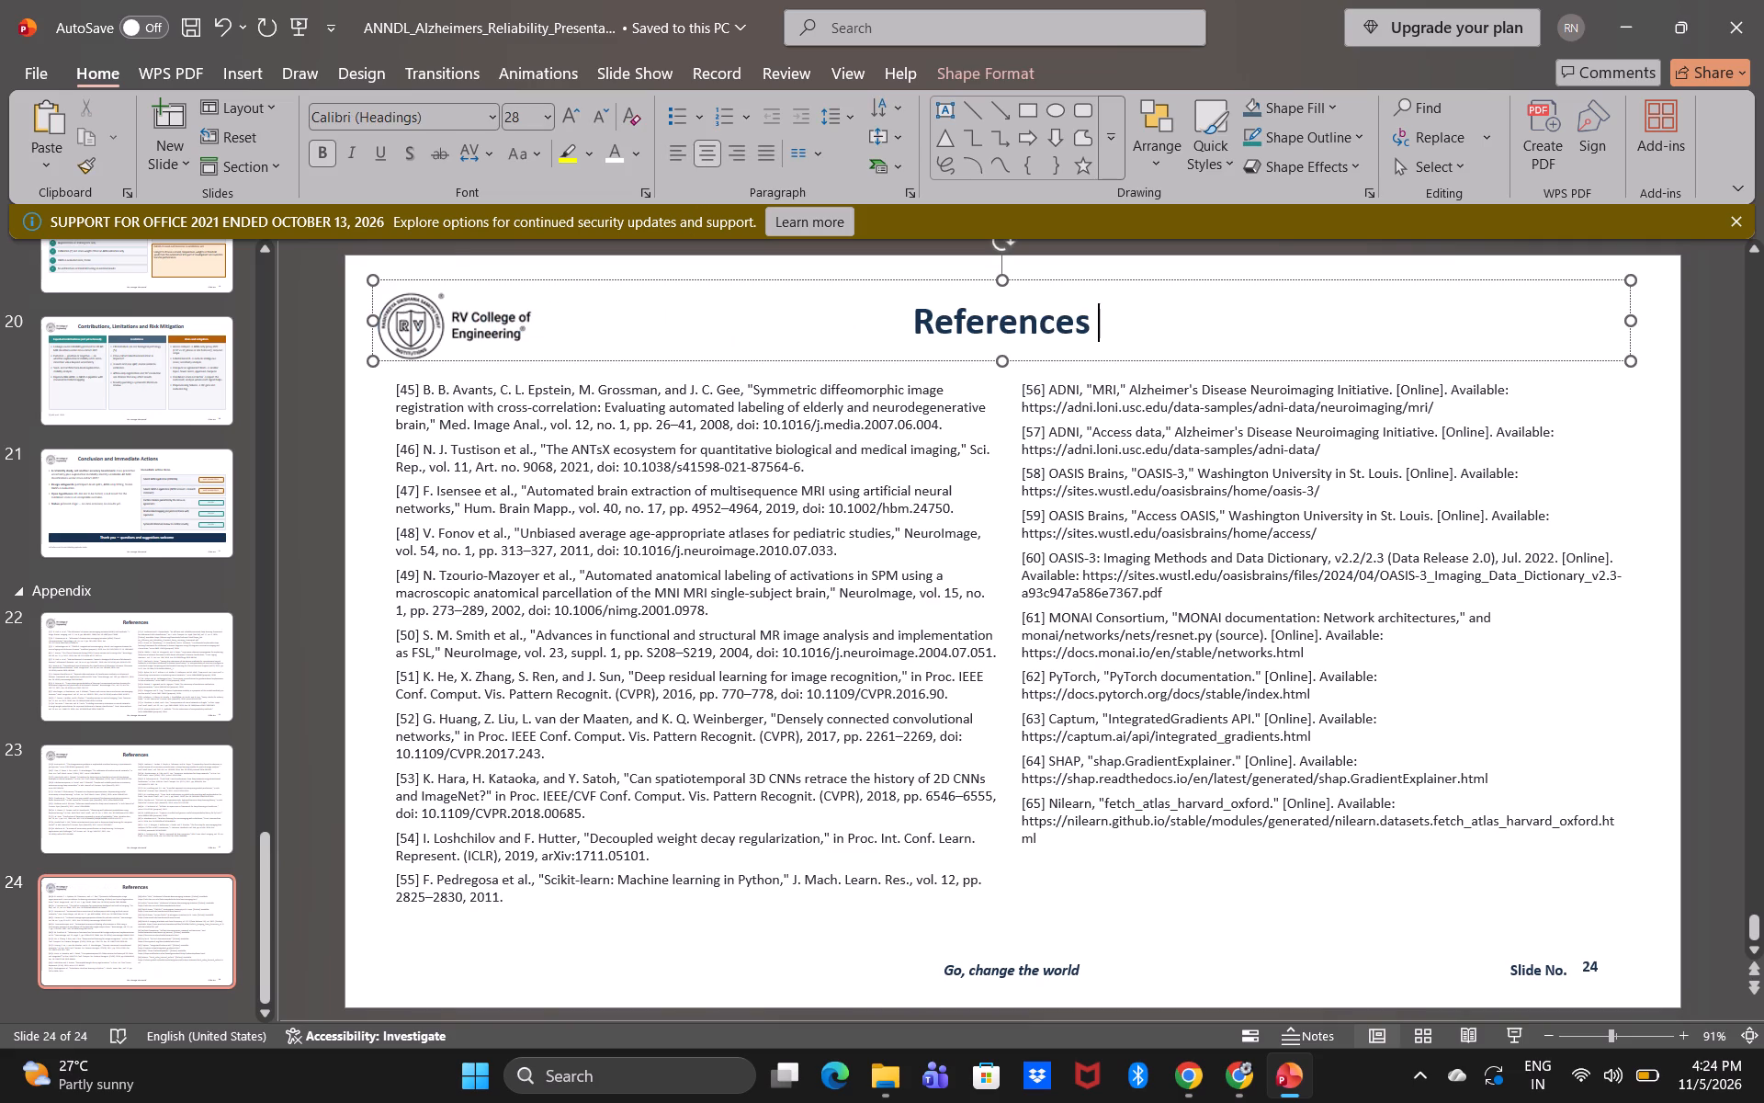
Delete the note "Full references on the following appendix slides" from slide 21, "Conclusion and Immediate Actions".
left_click(204, 521)
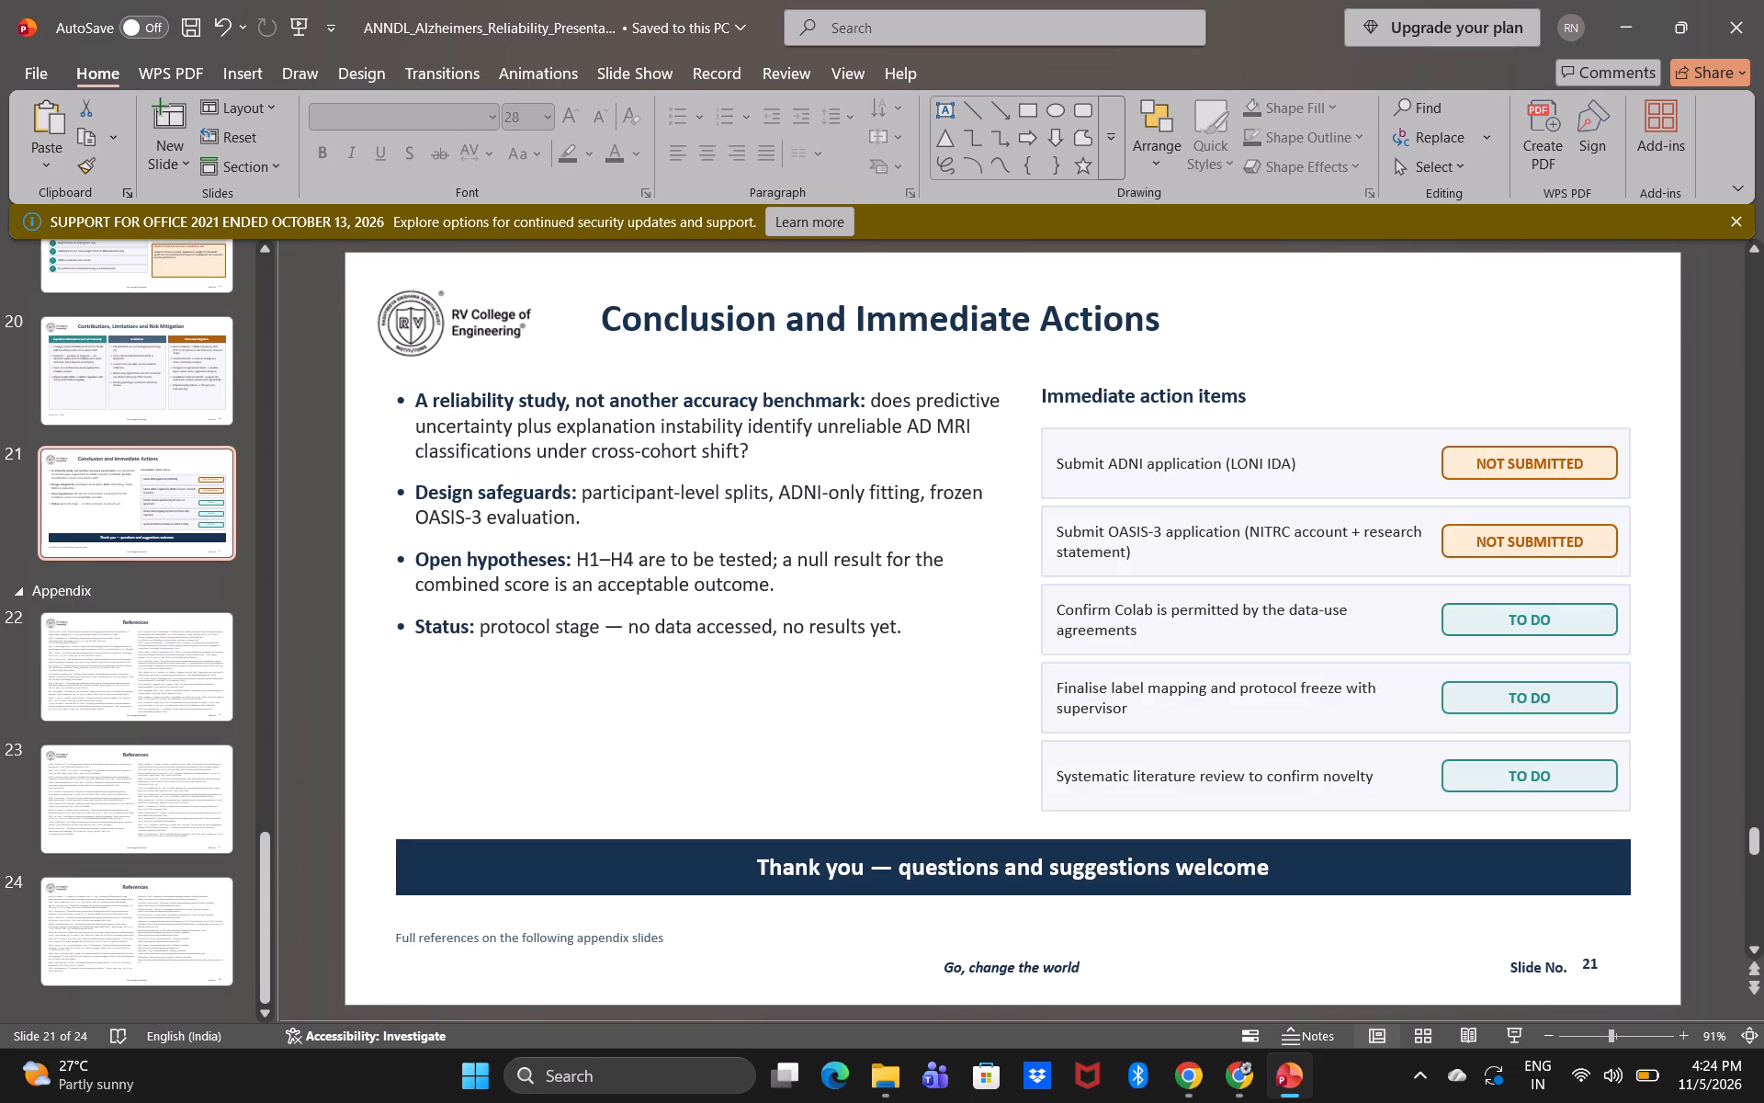
left_click(719, 854)
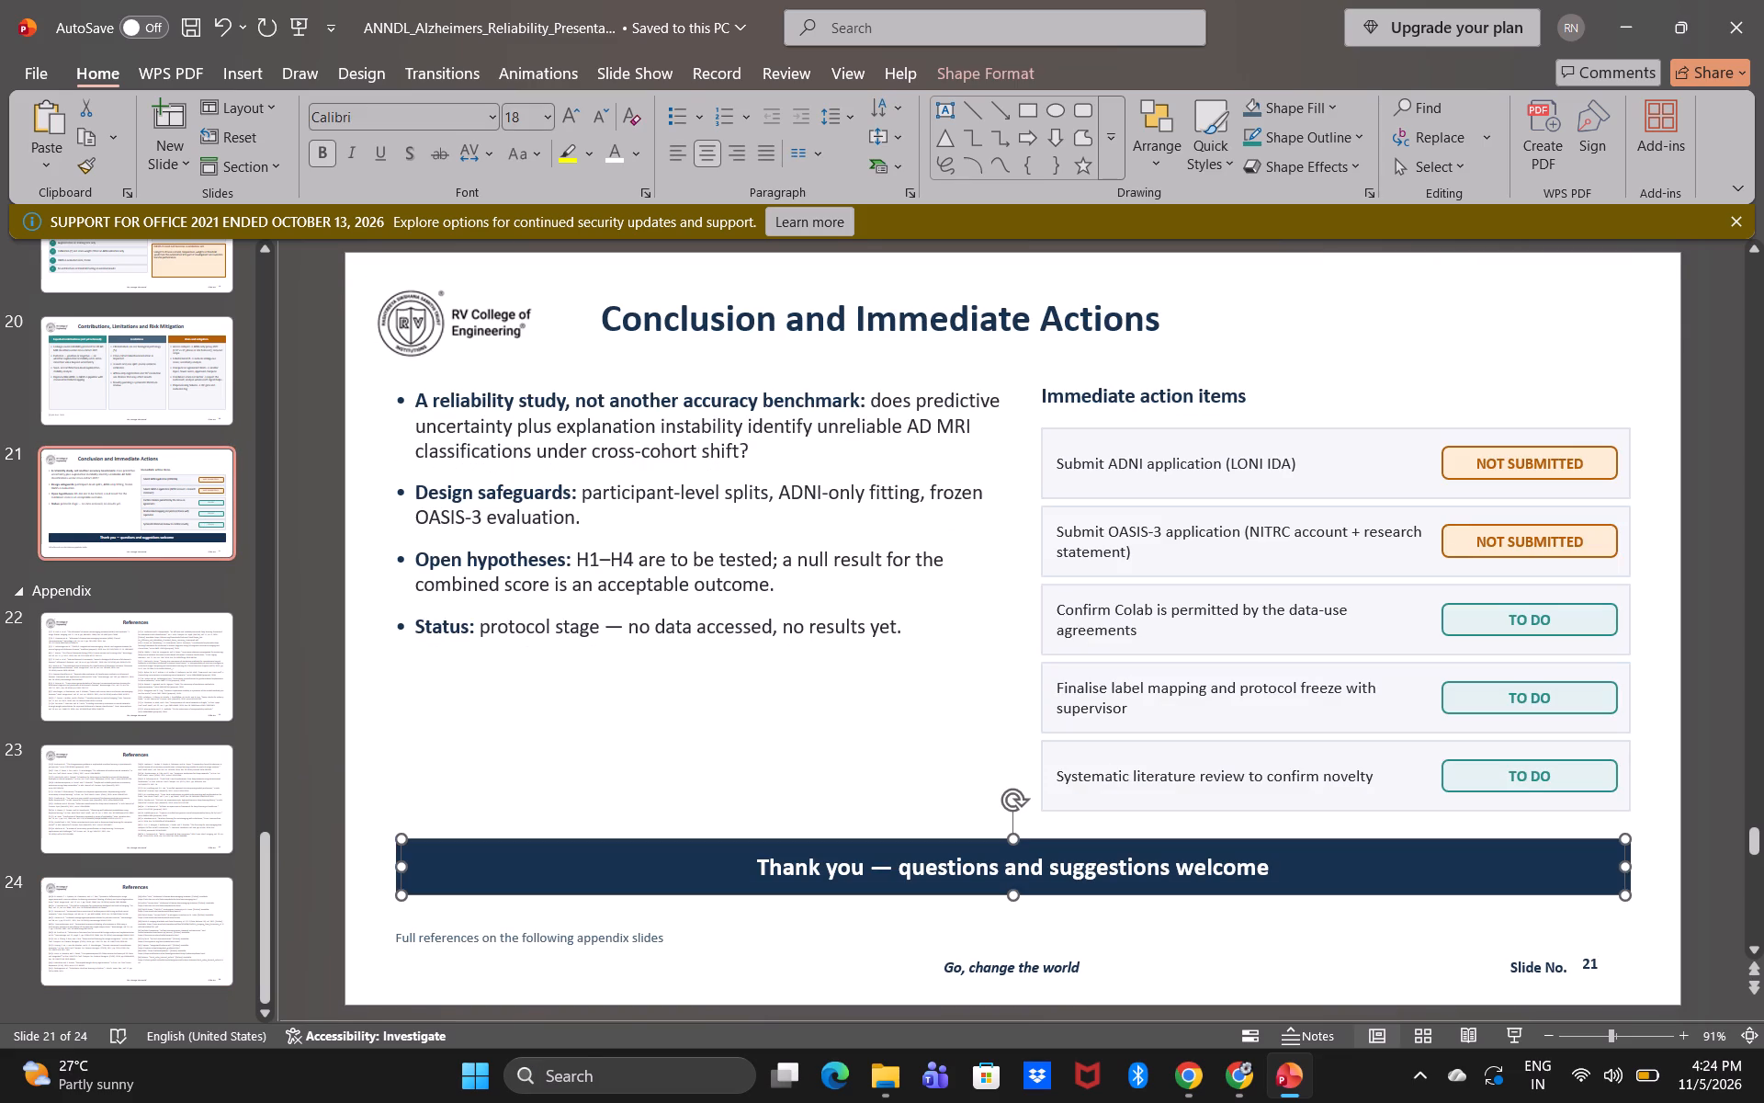
left_click(828, 860)
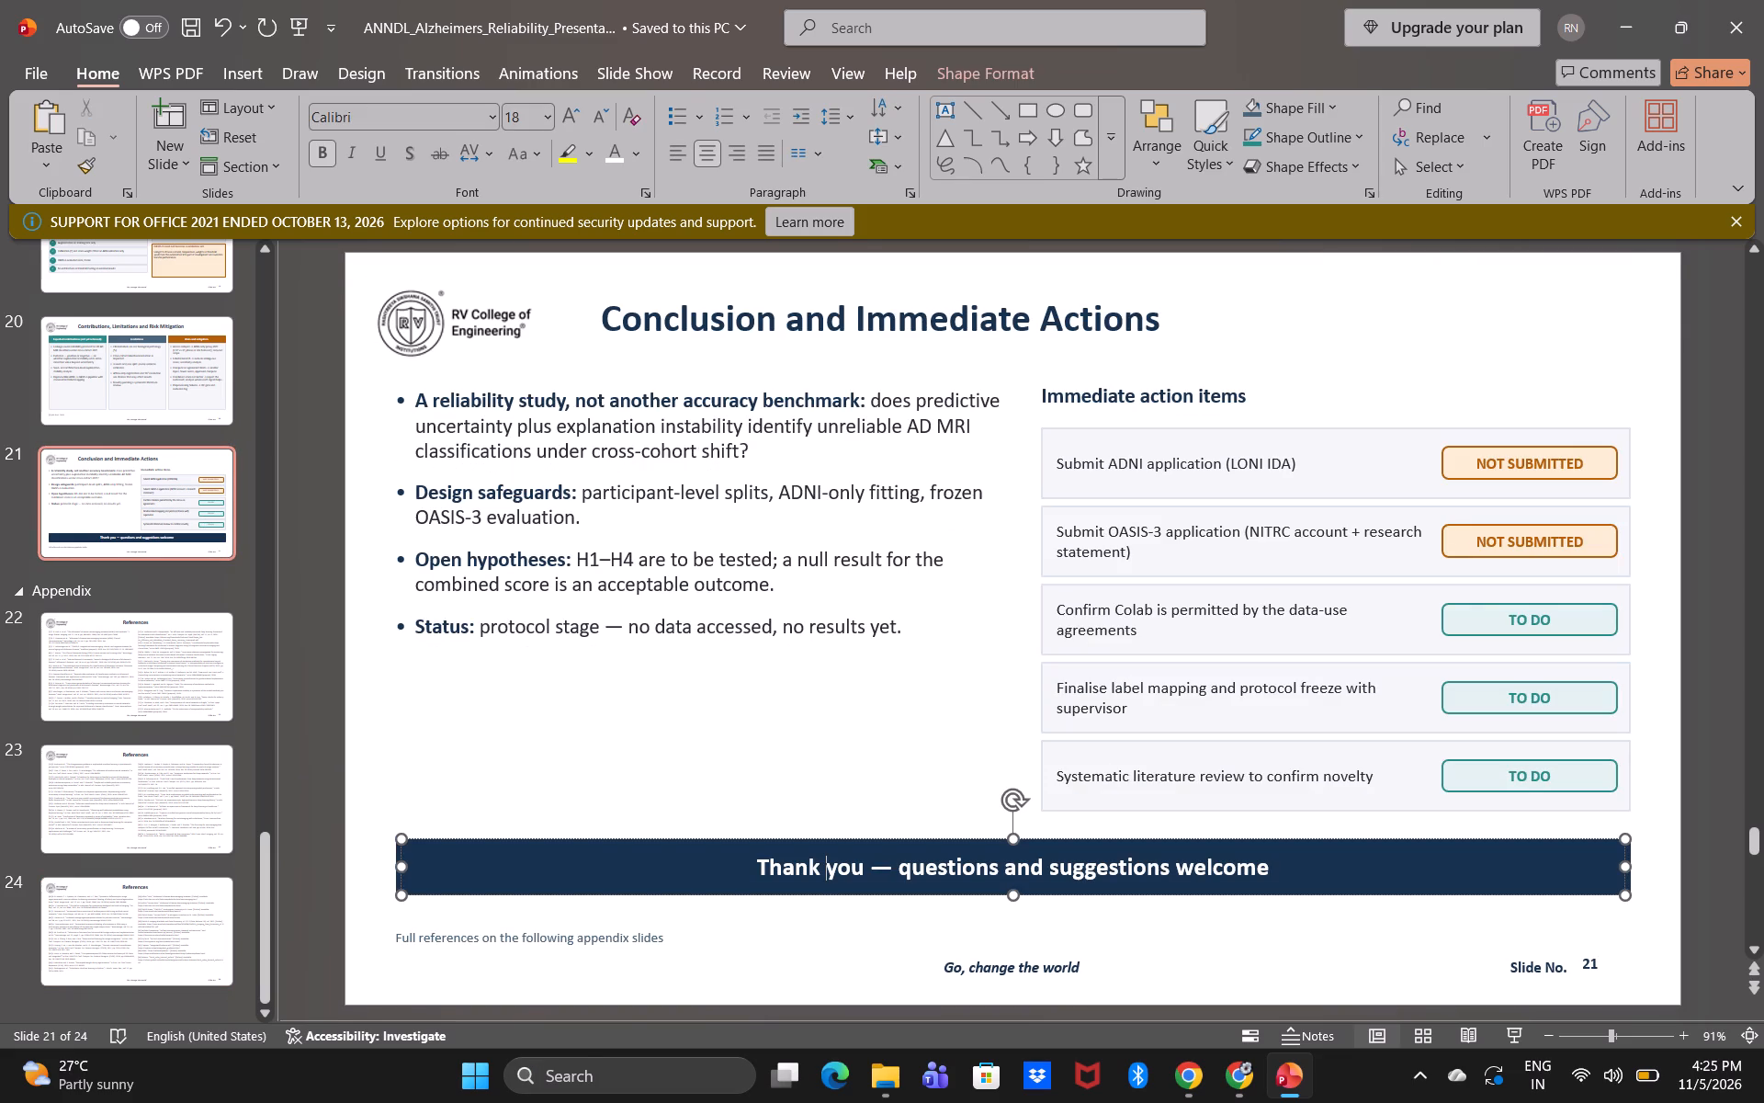
left_click(740, 852)
left_click(544, 947)
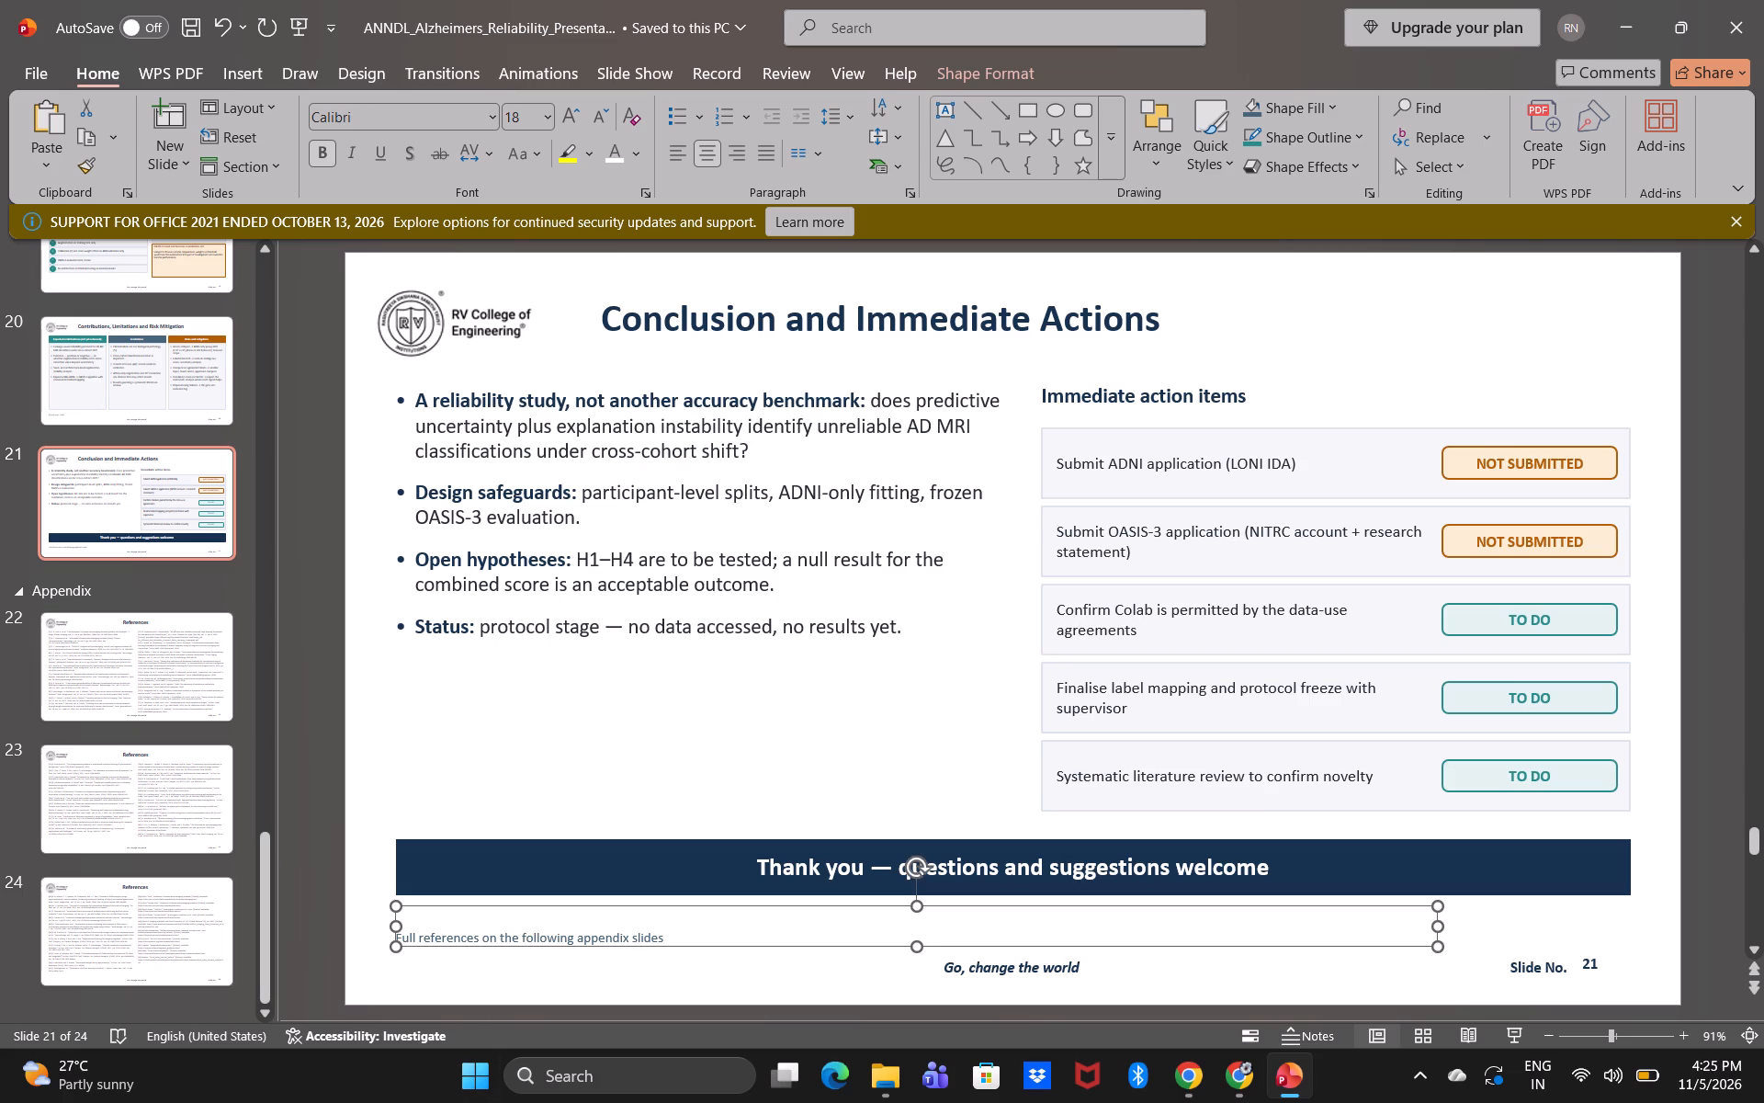
key("Delete")
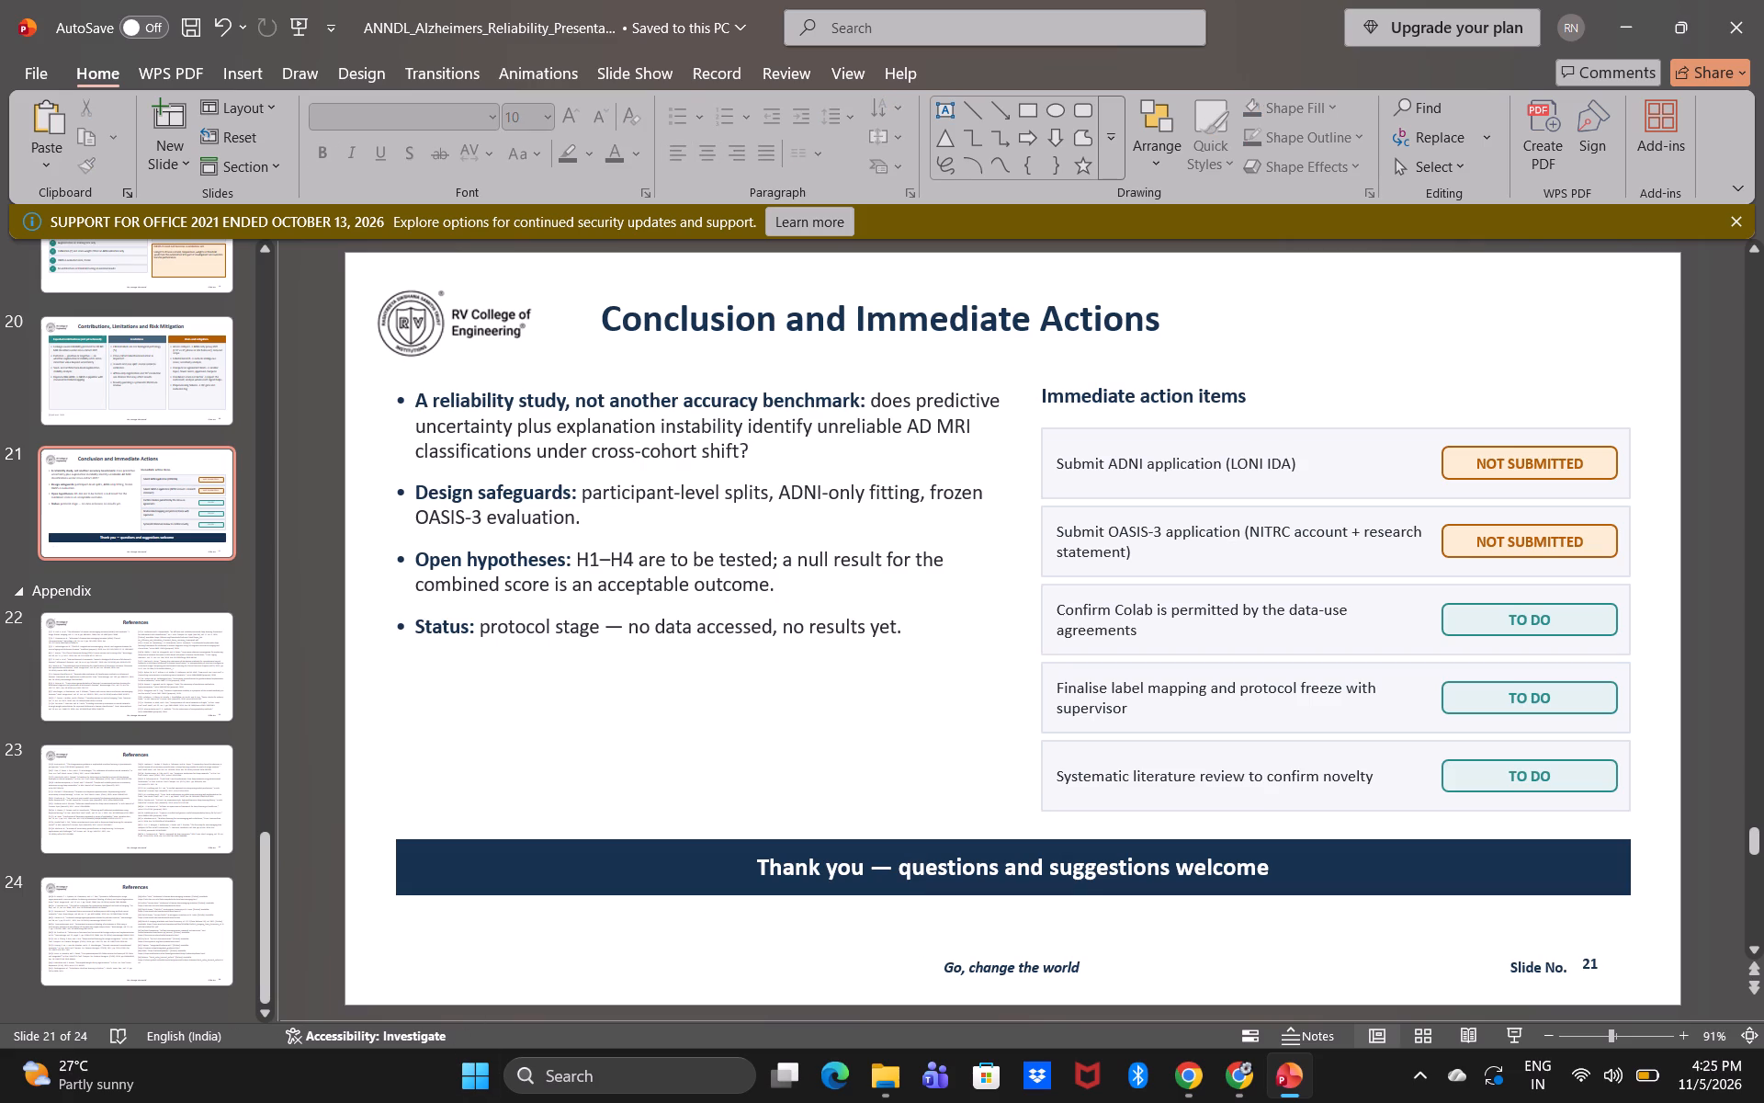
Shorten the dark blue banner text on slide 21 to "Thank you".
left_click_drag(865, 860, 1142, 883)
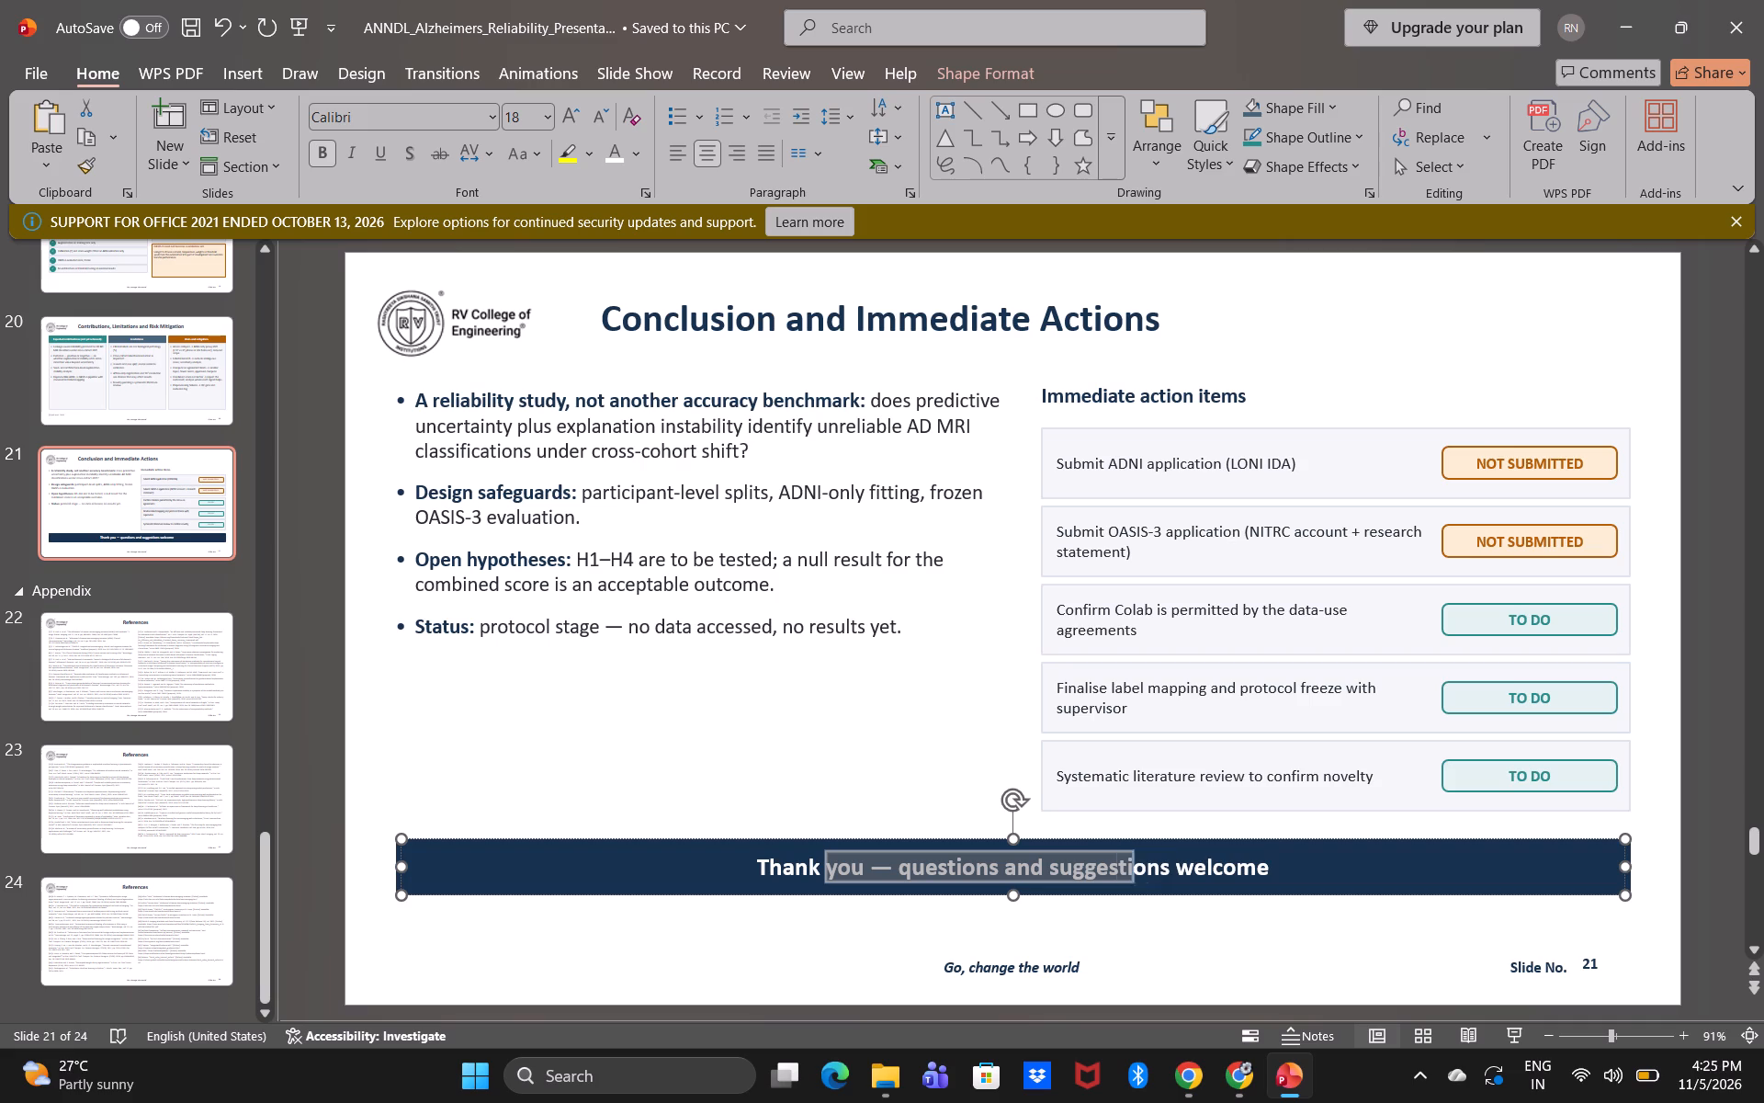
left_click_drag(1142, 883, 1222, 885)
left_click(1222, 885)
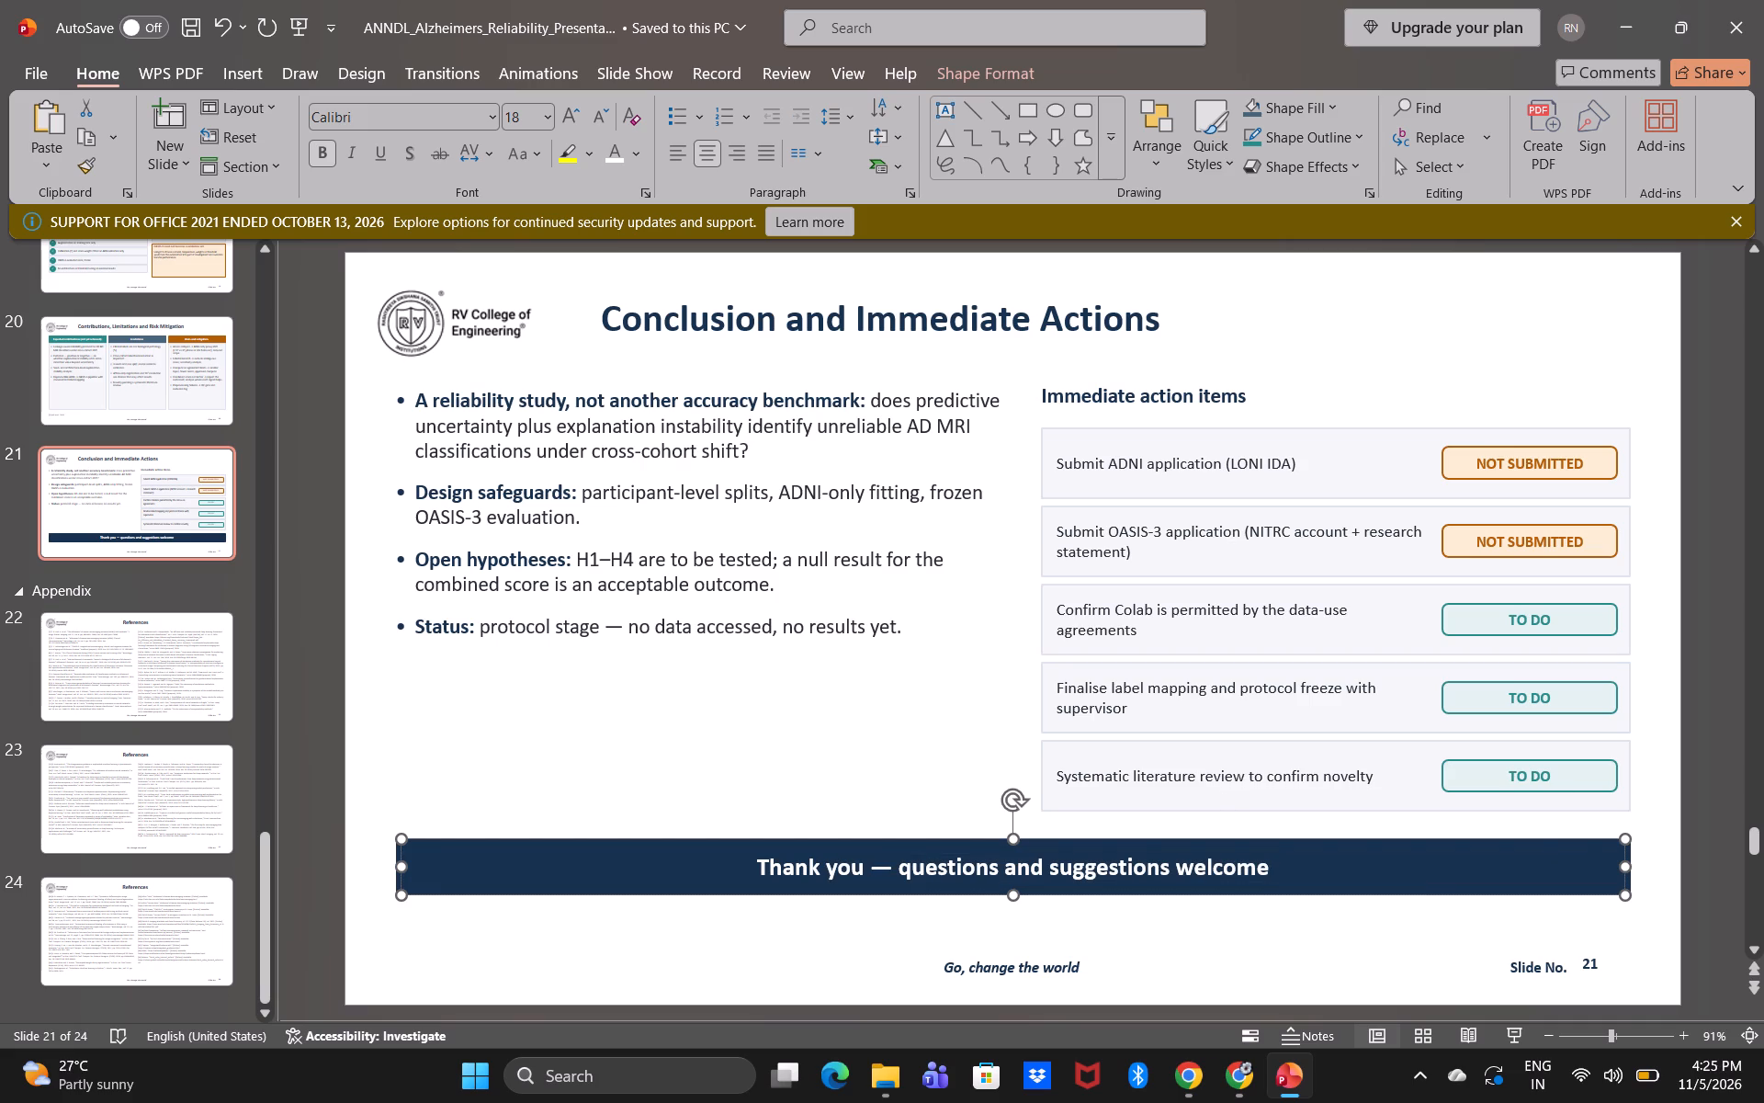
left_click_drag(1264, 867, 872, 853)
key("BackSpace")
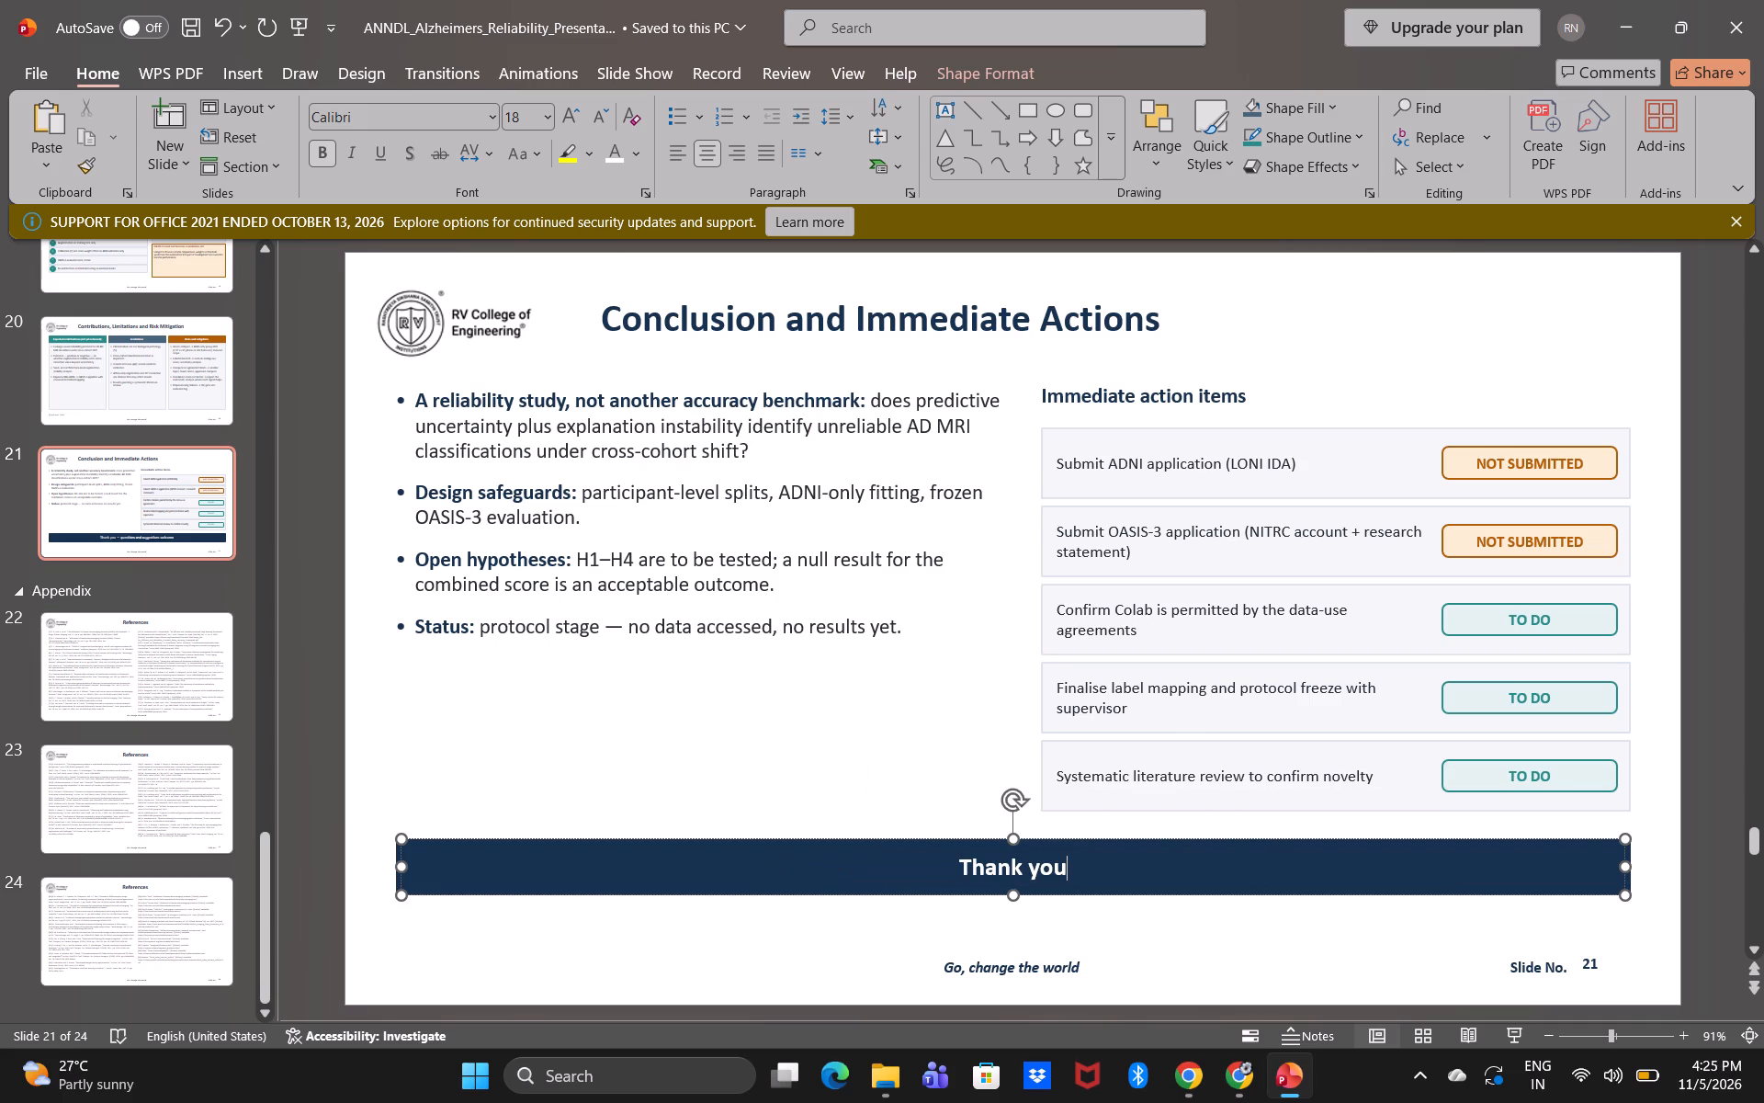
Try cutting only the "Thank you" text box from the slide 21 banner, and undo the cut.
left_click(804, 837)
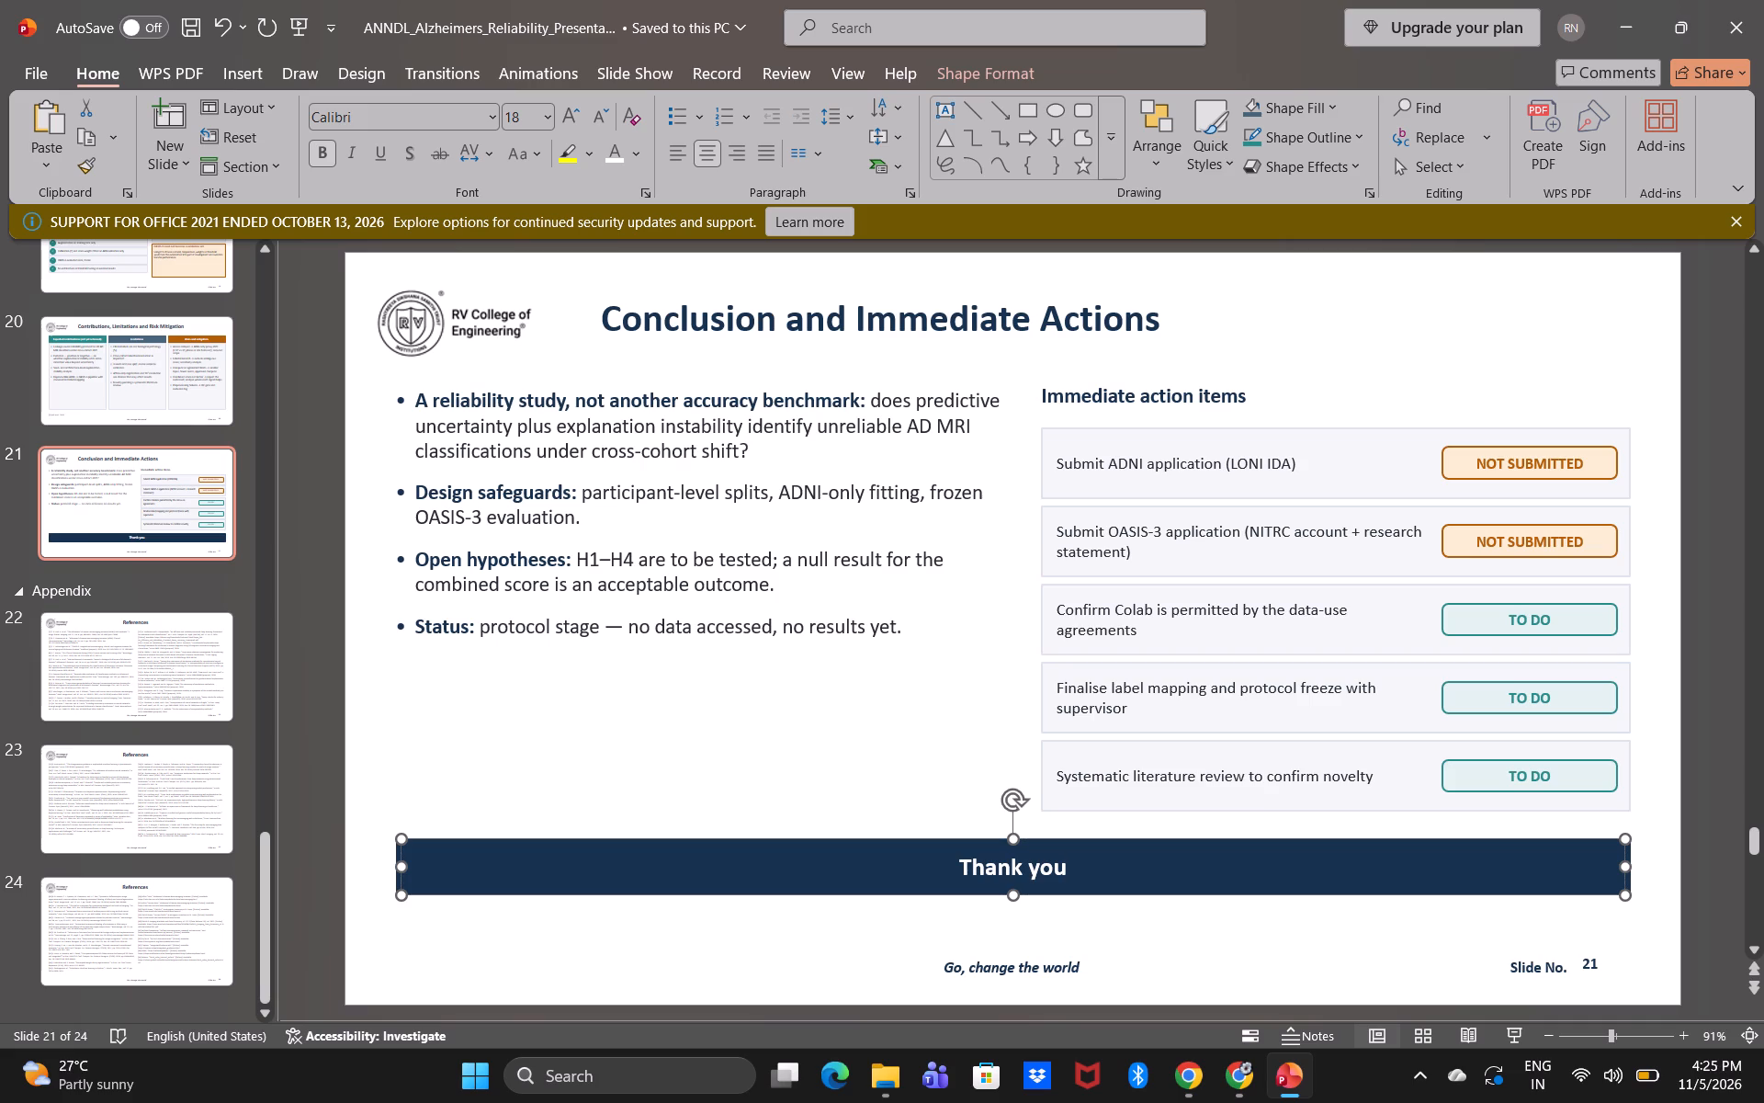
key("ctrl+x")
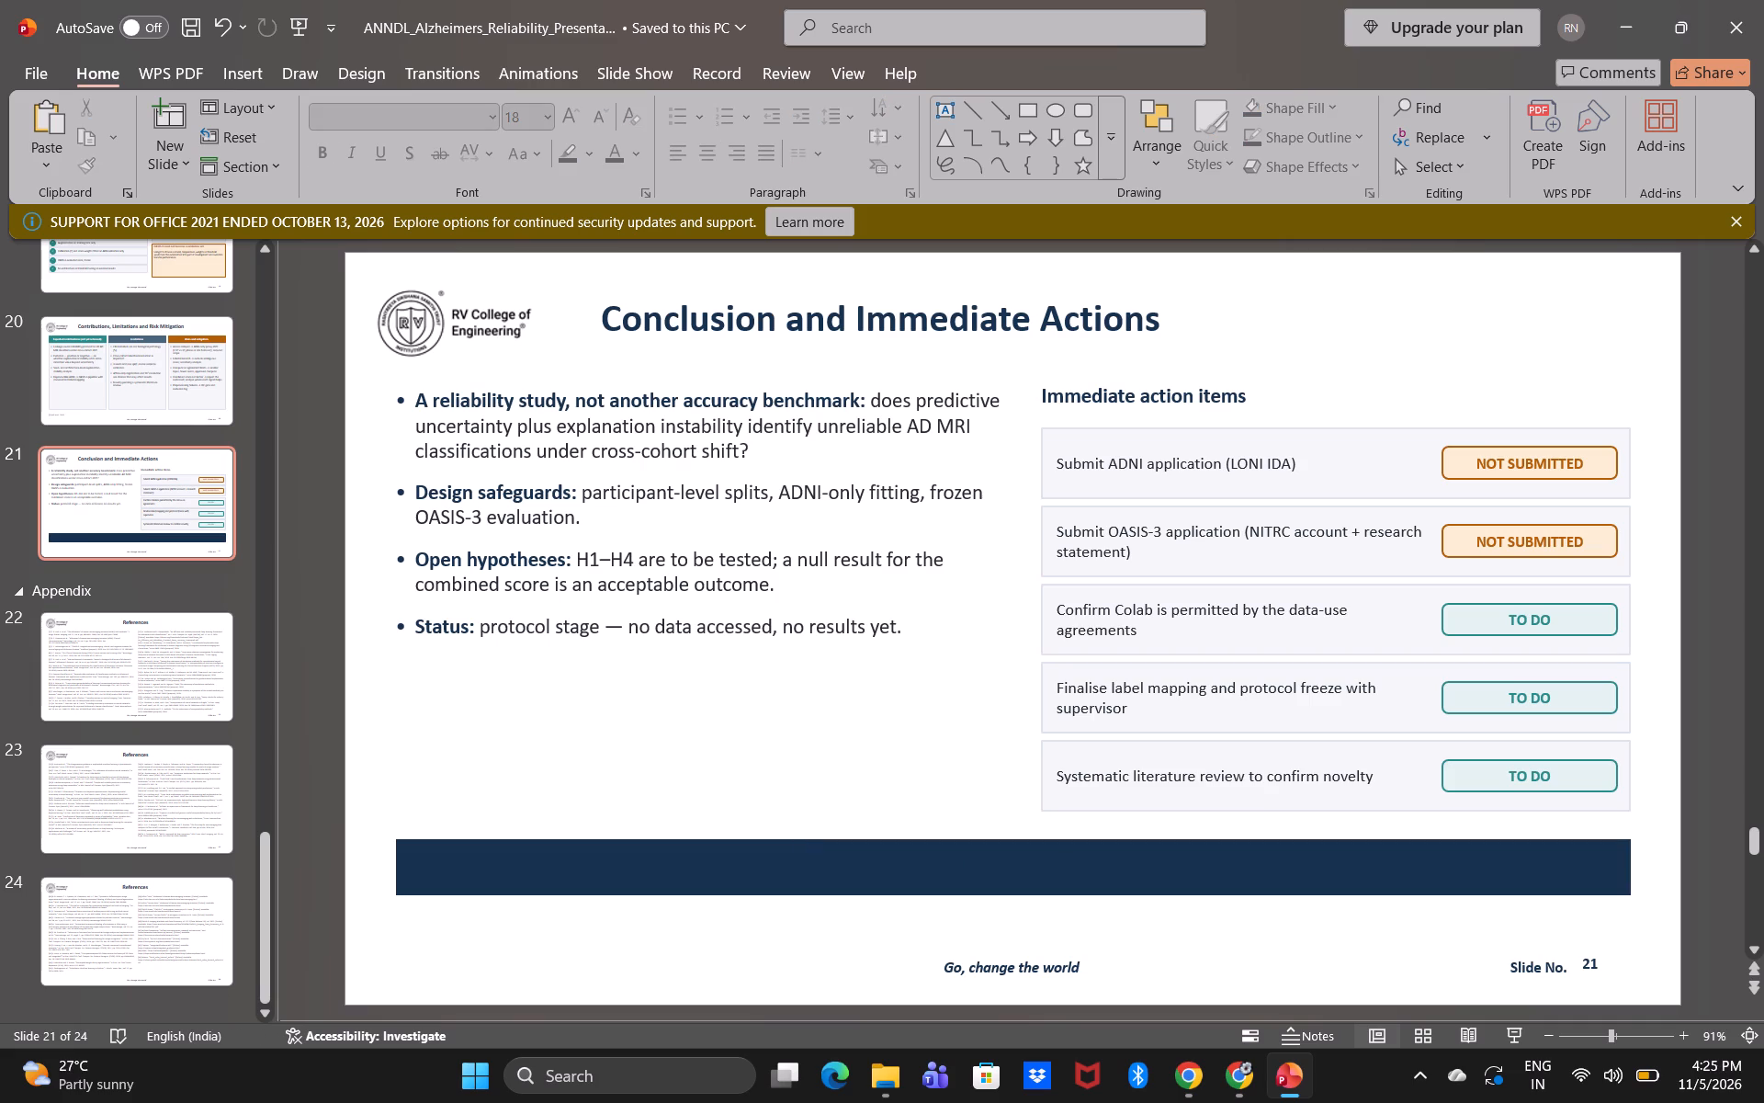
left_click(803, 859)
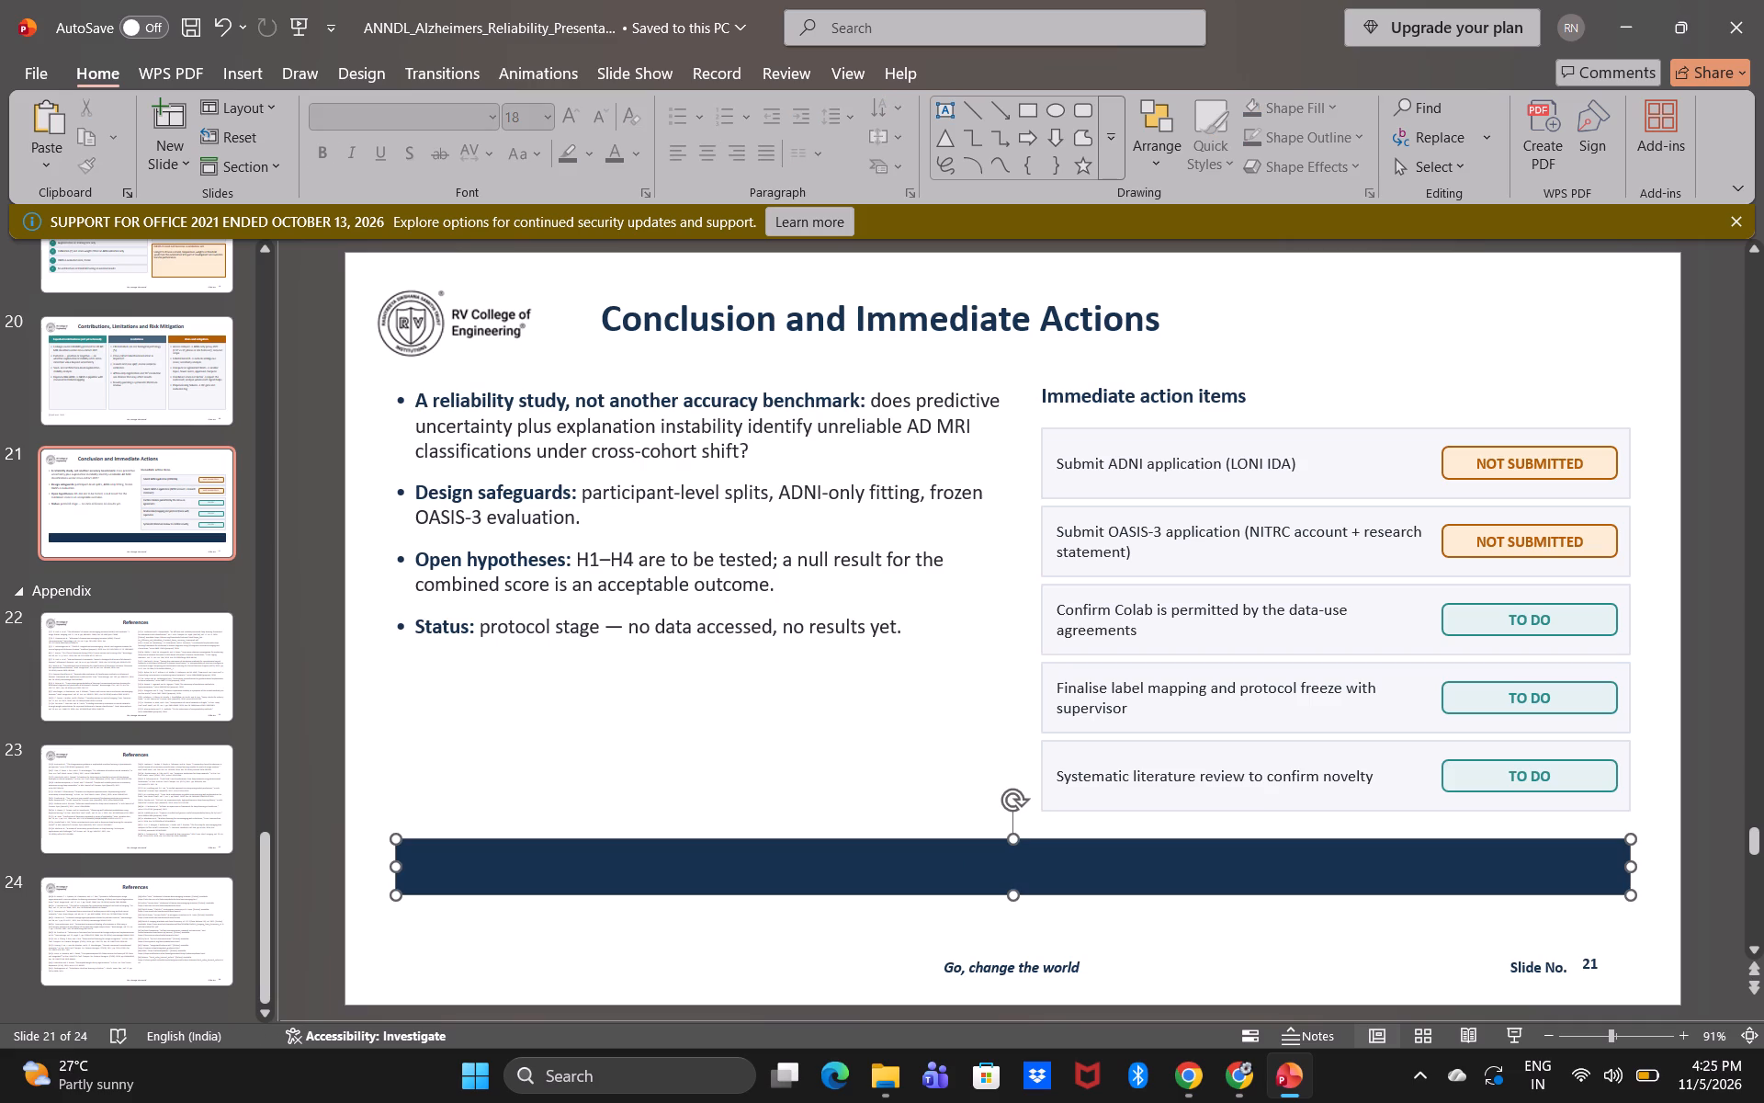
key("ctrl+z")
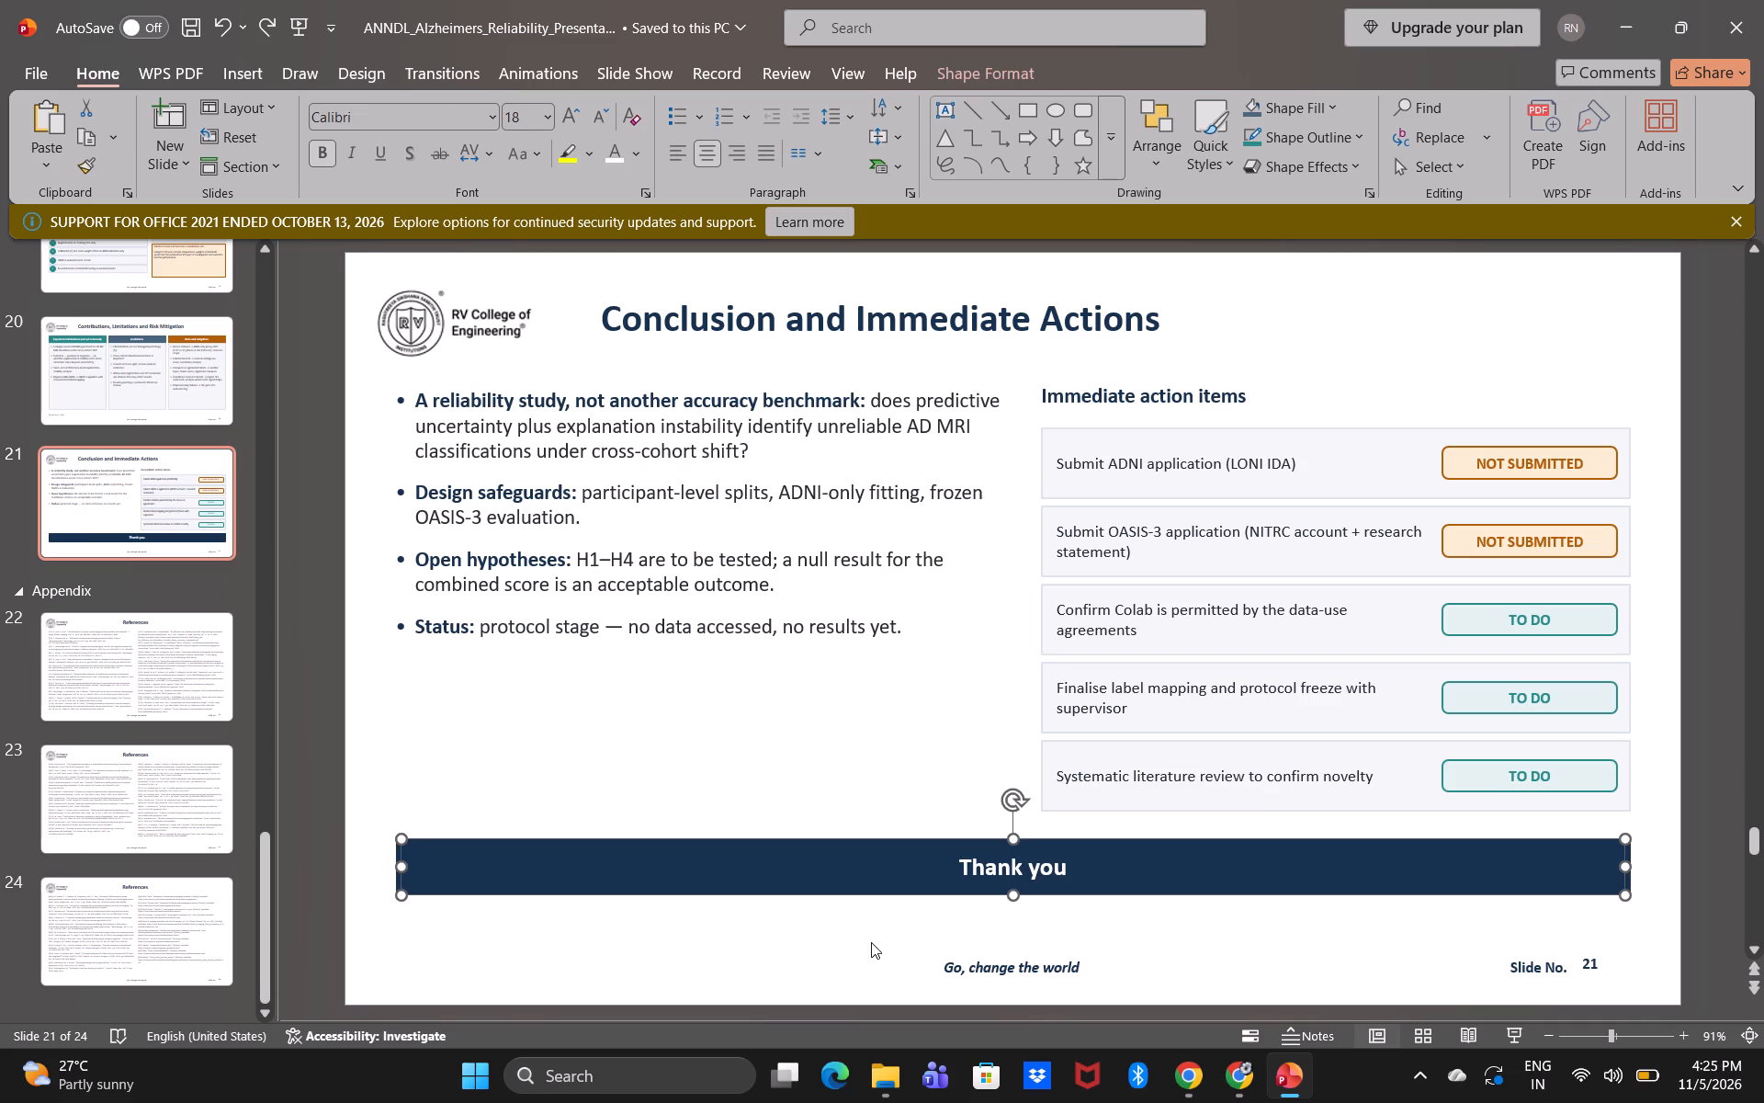
Cut the dark blue banner together with its "Thank you" text box from slide 21.
left_click_drag(871, 942, 1016, 753)
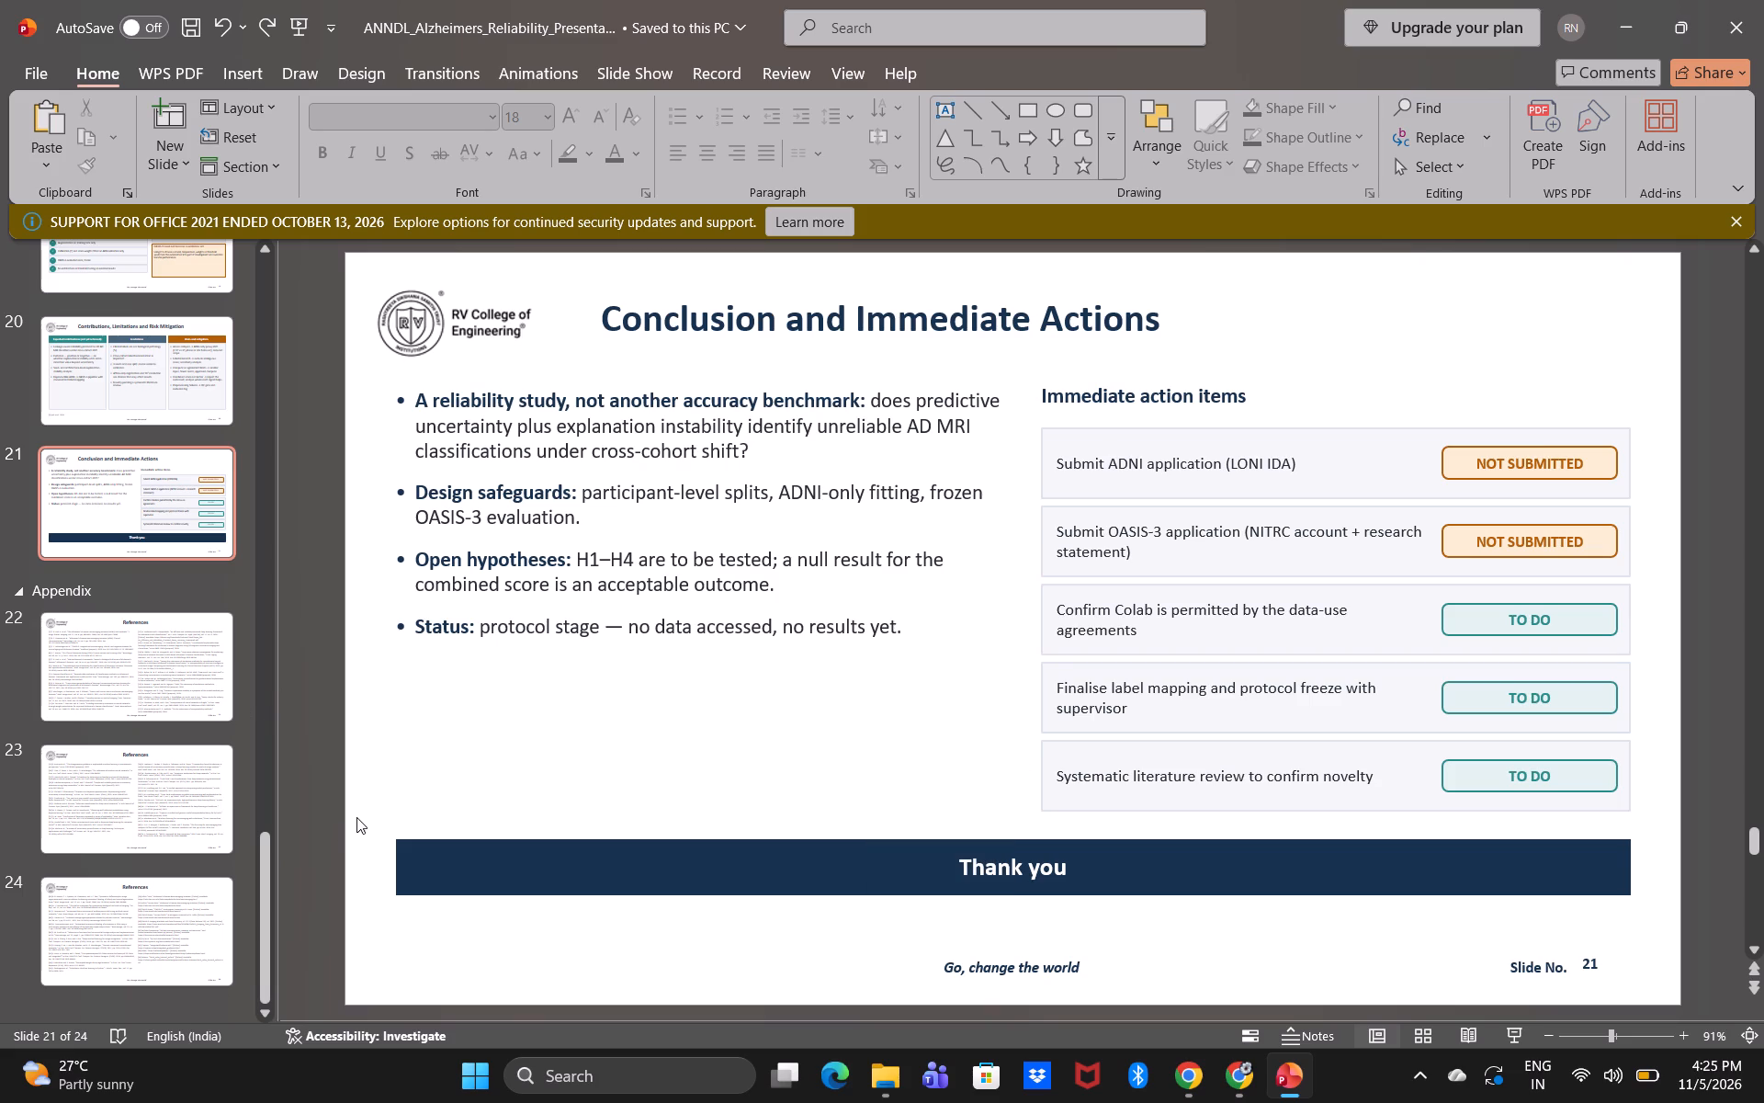
left_click_drag(356, 817, 1527, 936)
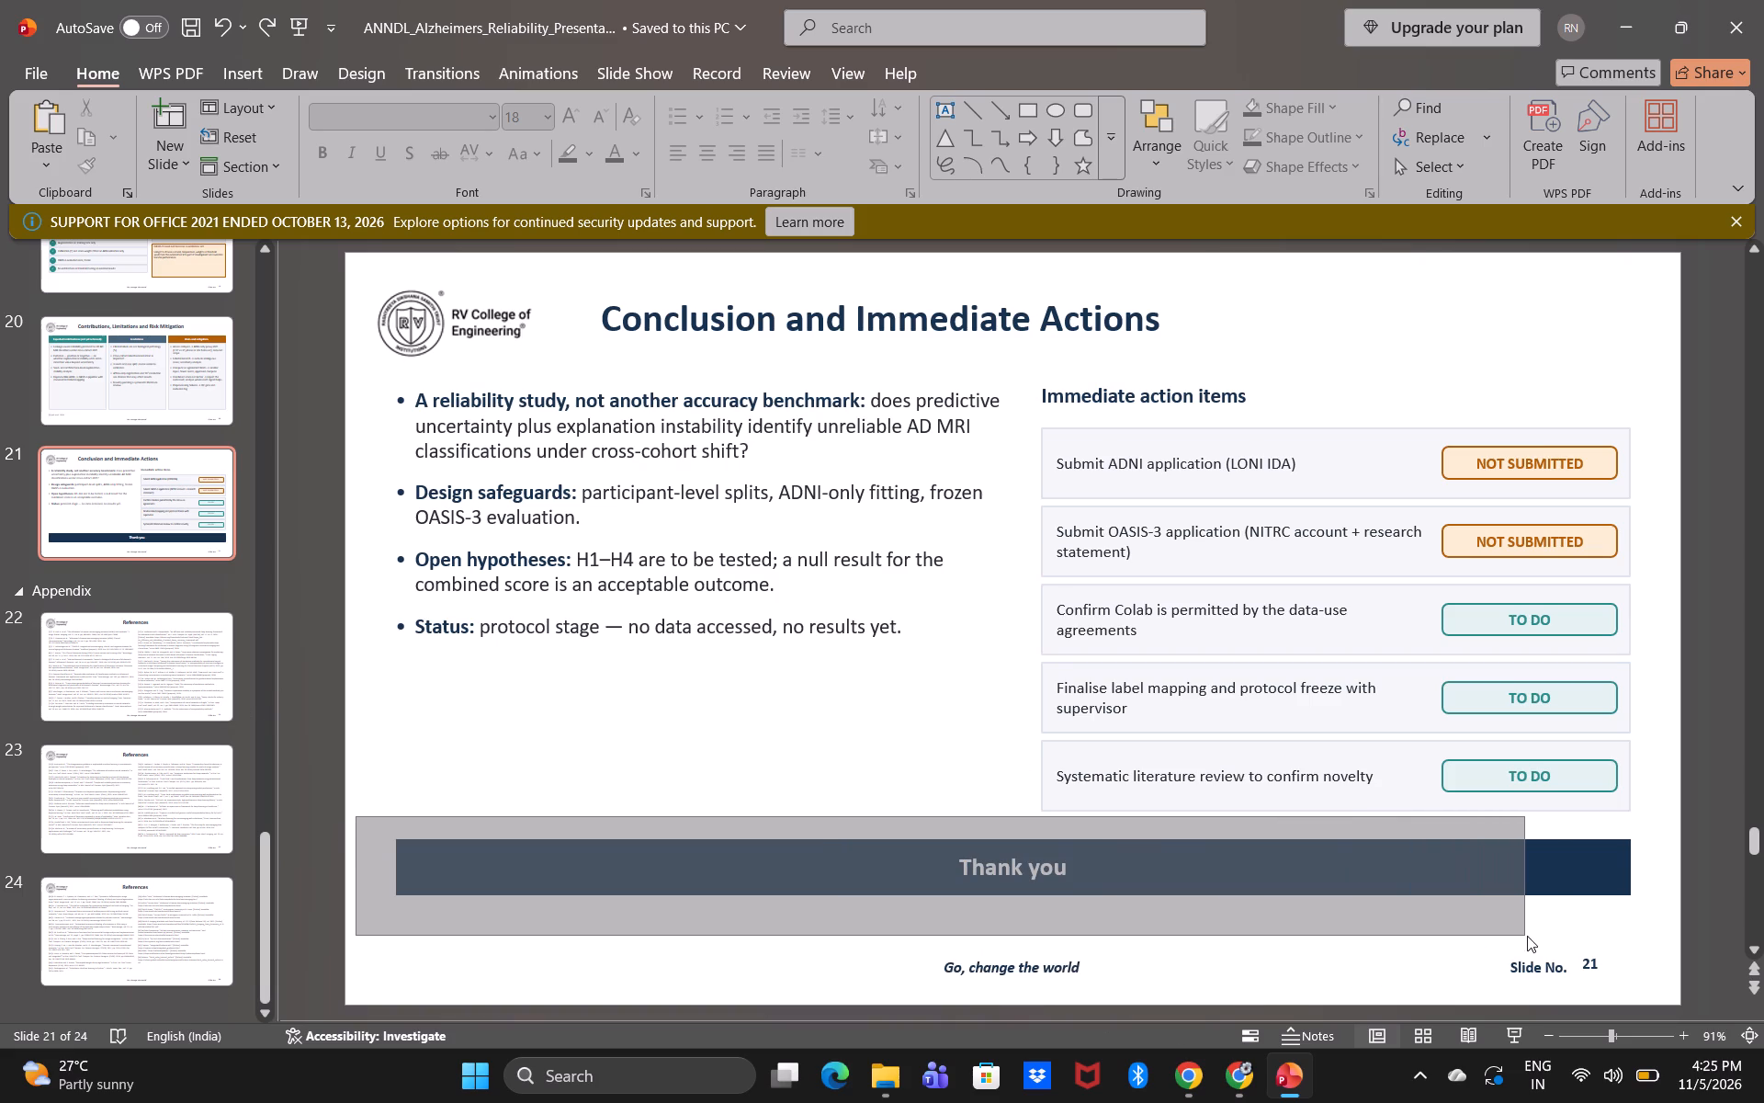
left_click_drag(1527, 936, 1653, 940)
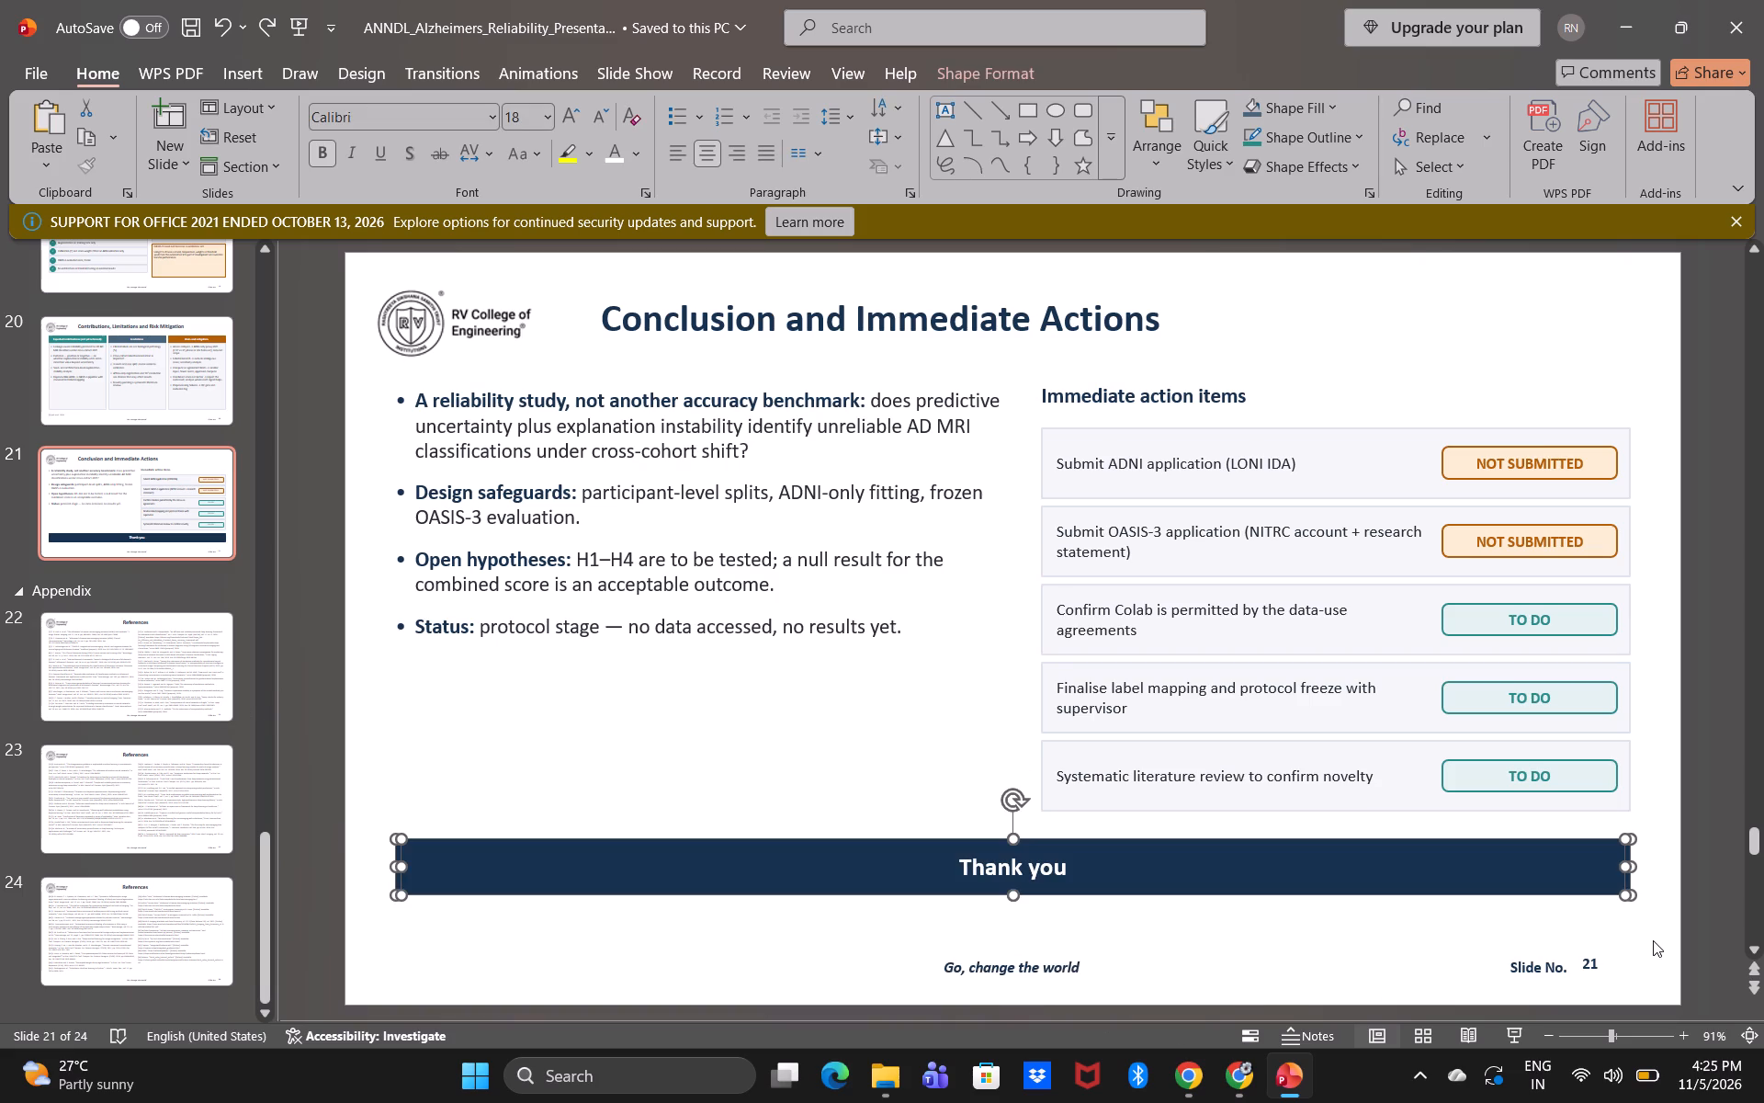
key("ctrl+x")
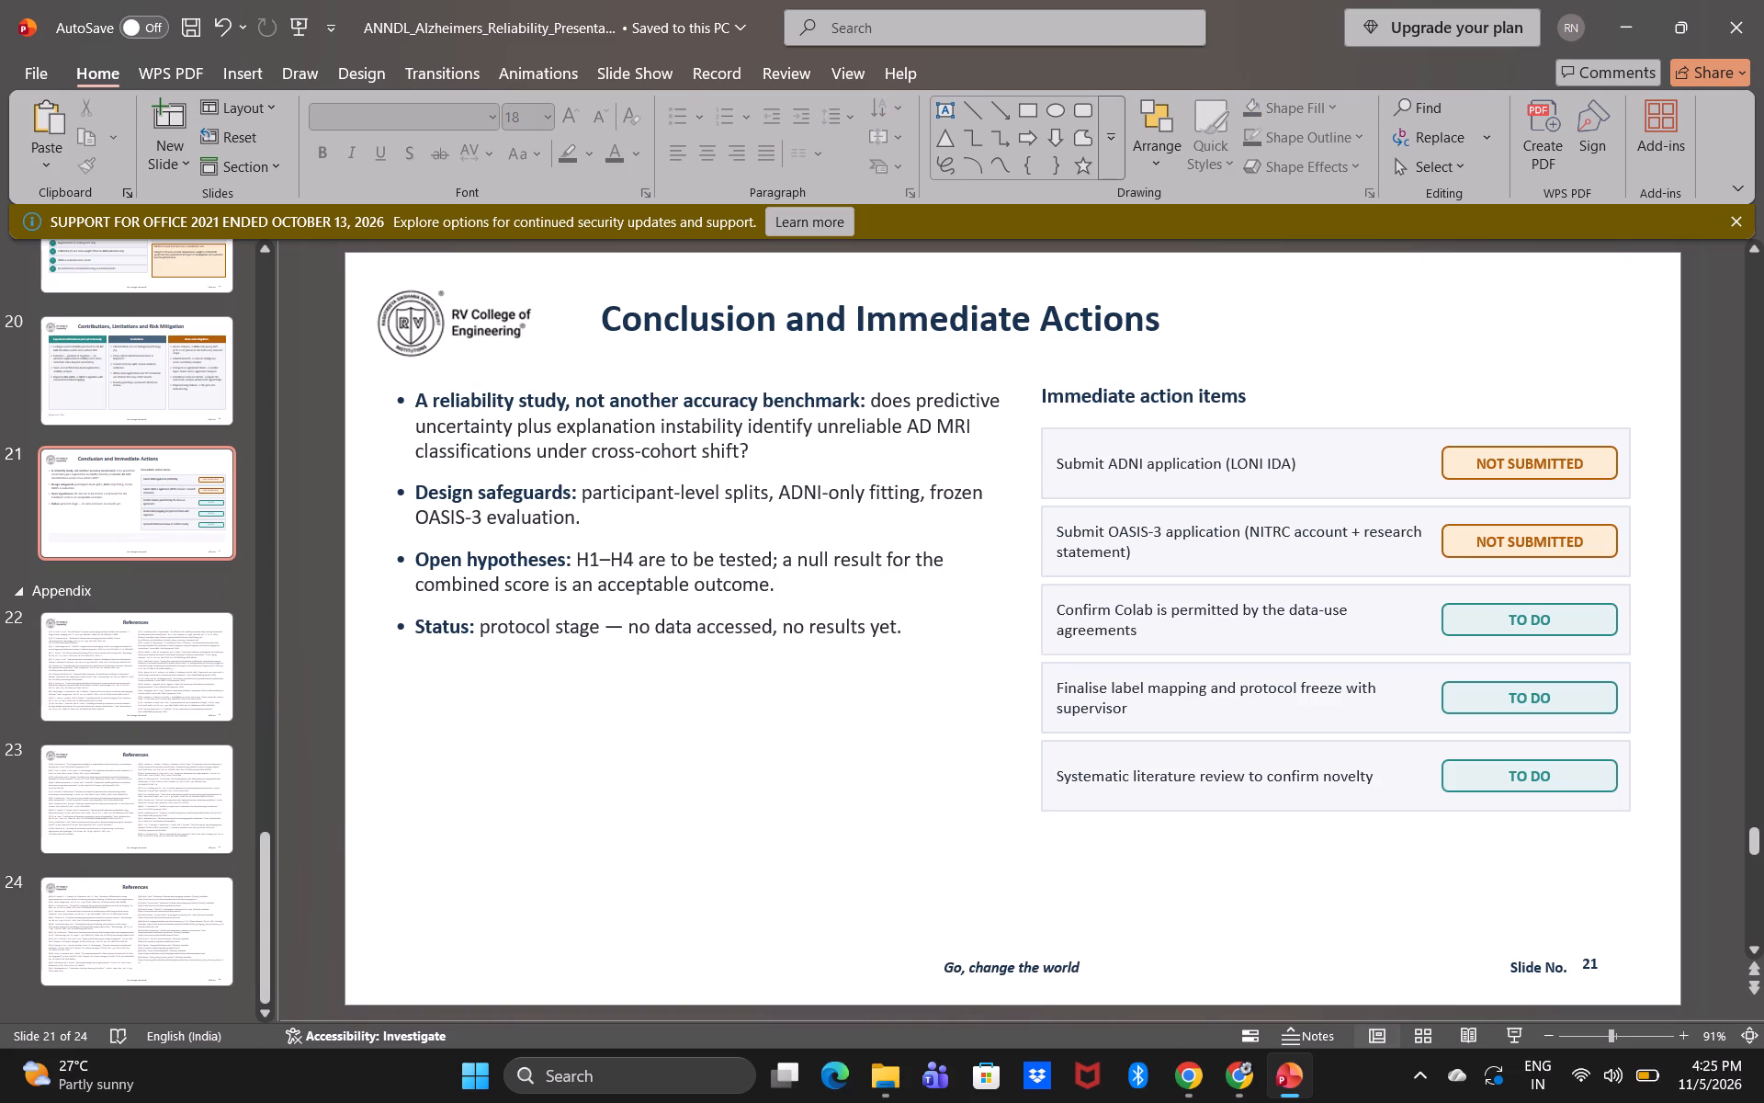
Narrow the bullet text box on slide 21 slightly and enlarge its text to 18 pt.
left_click(833, 576)
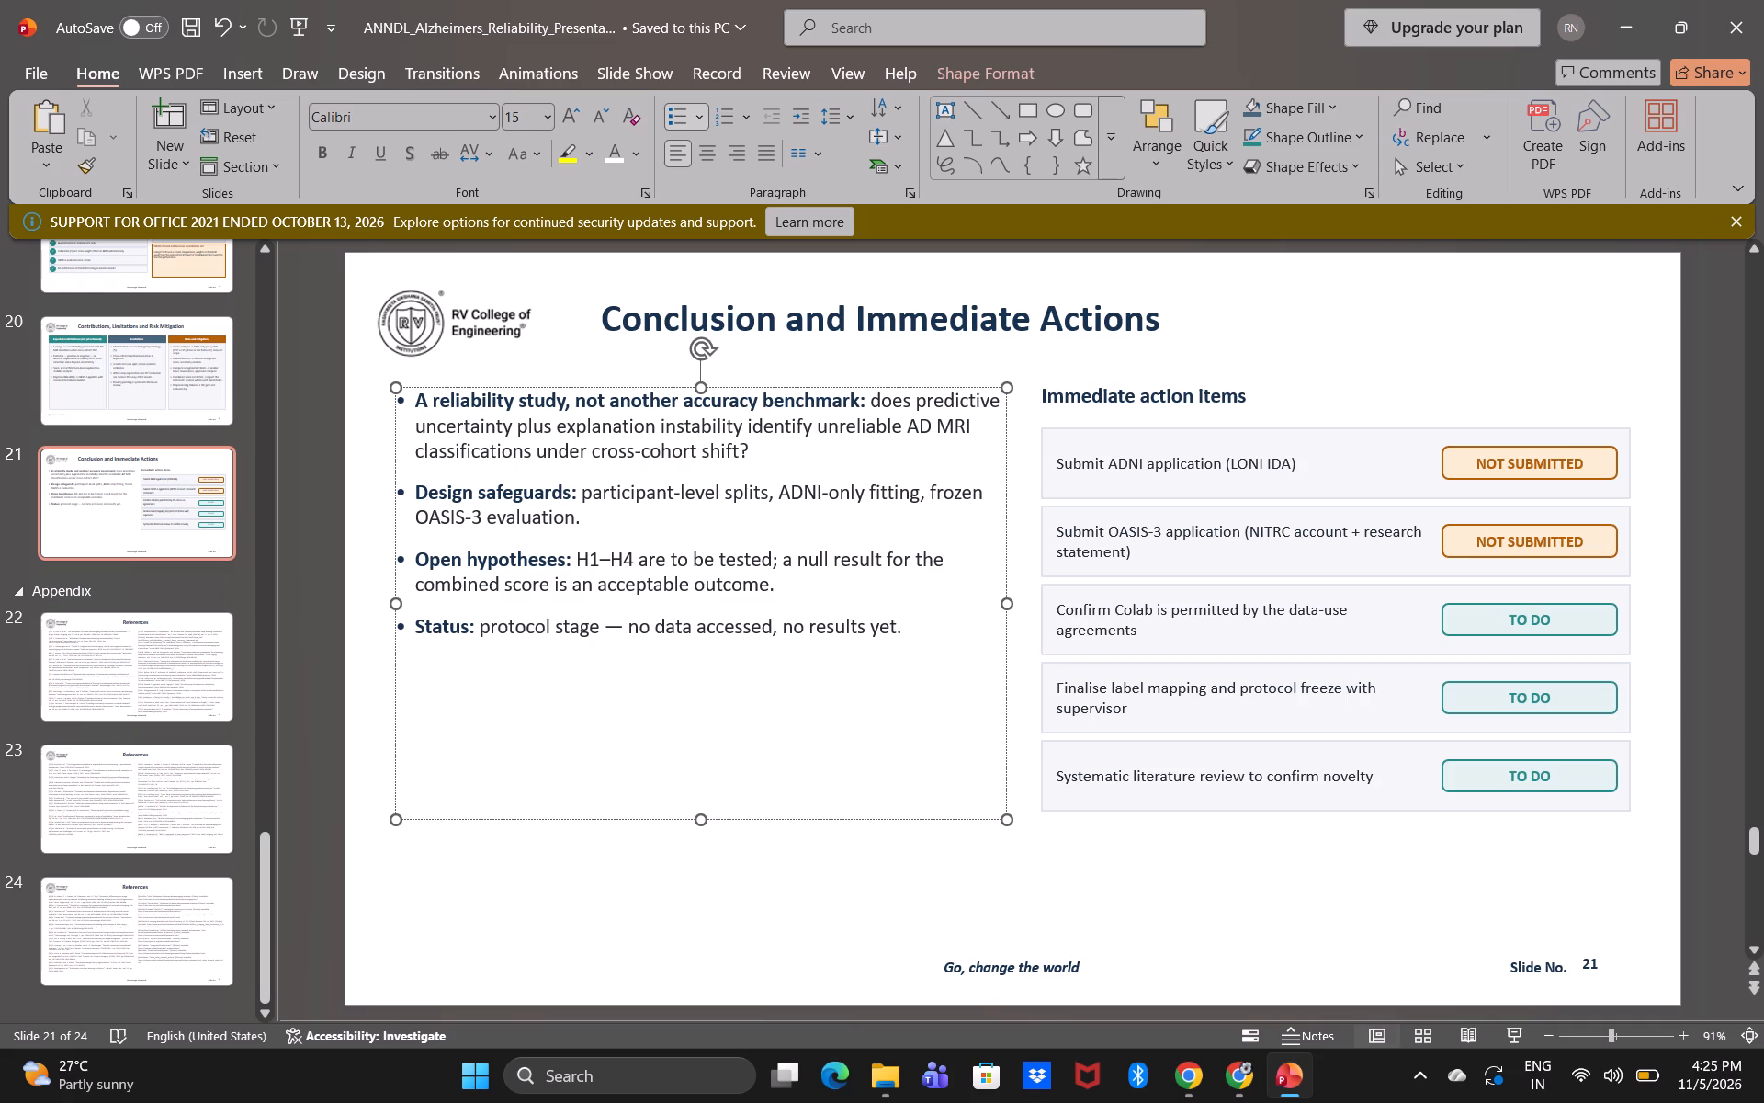
left_click_drag(1010, 605, 989, 603)
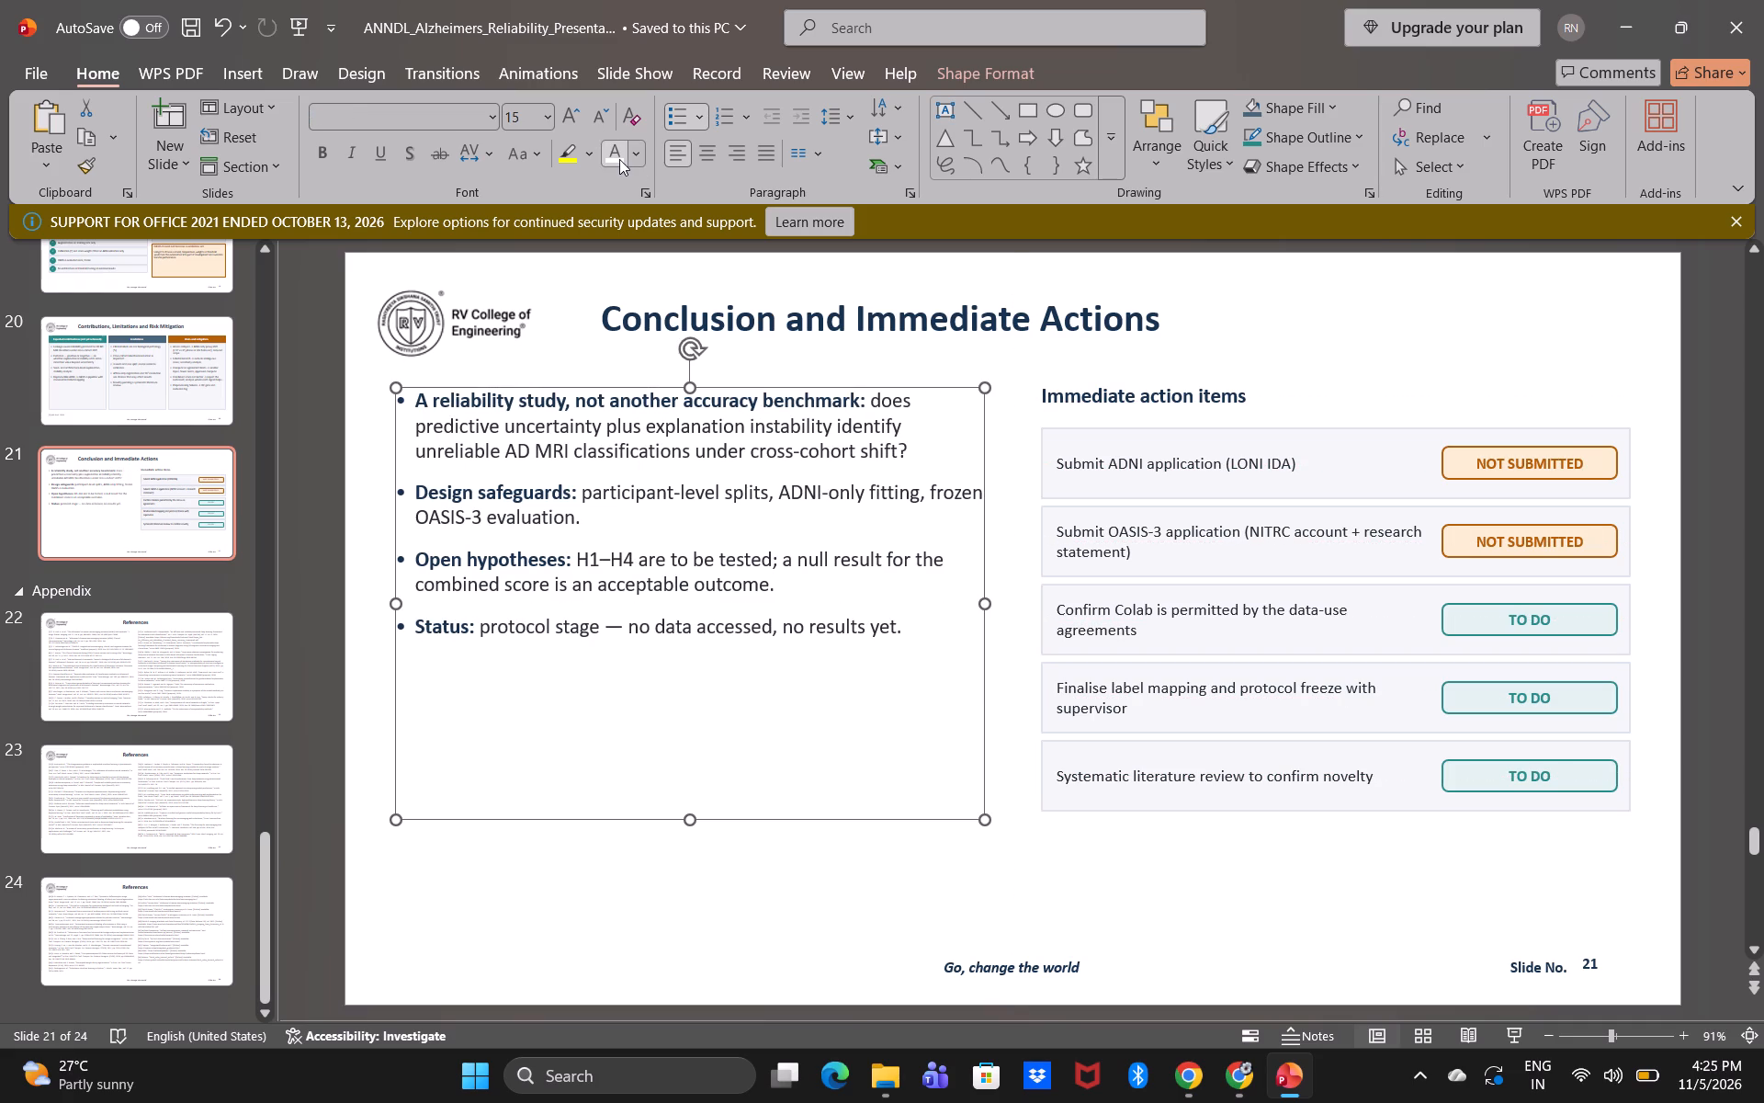
left_click(578, 121)
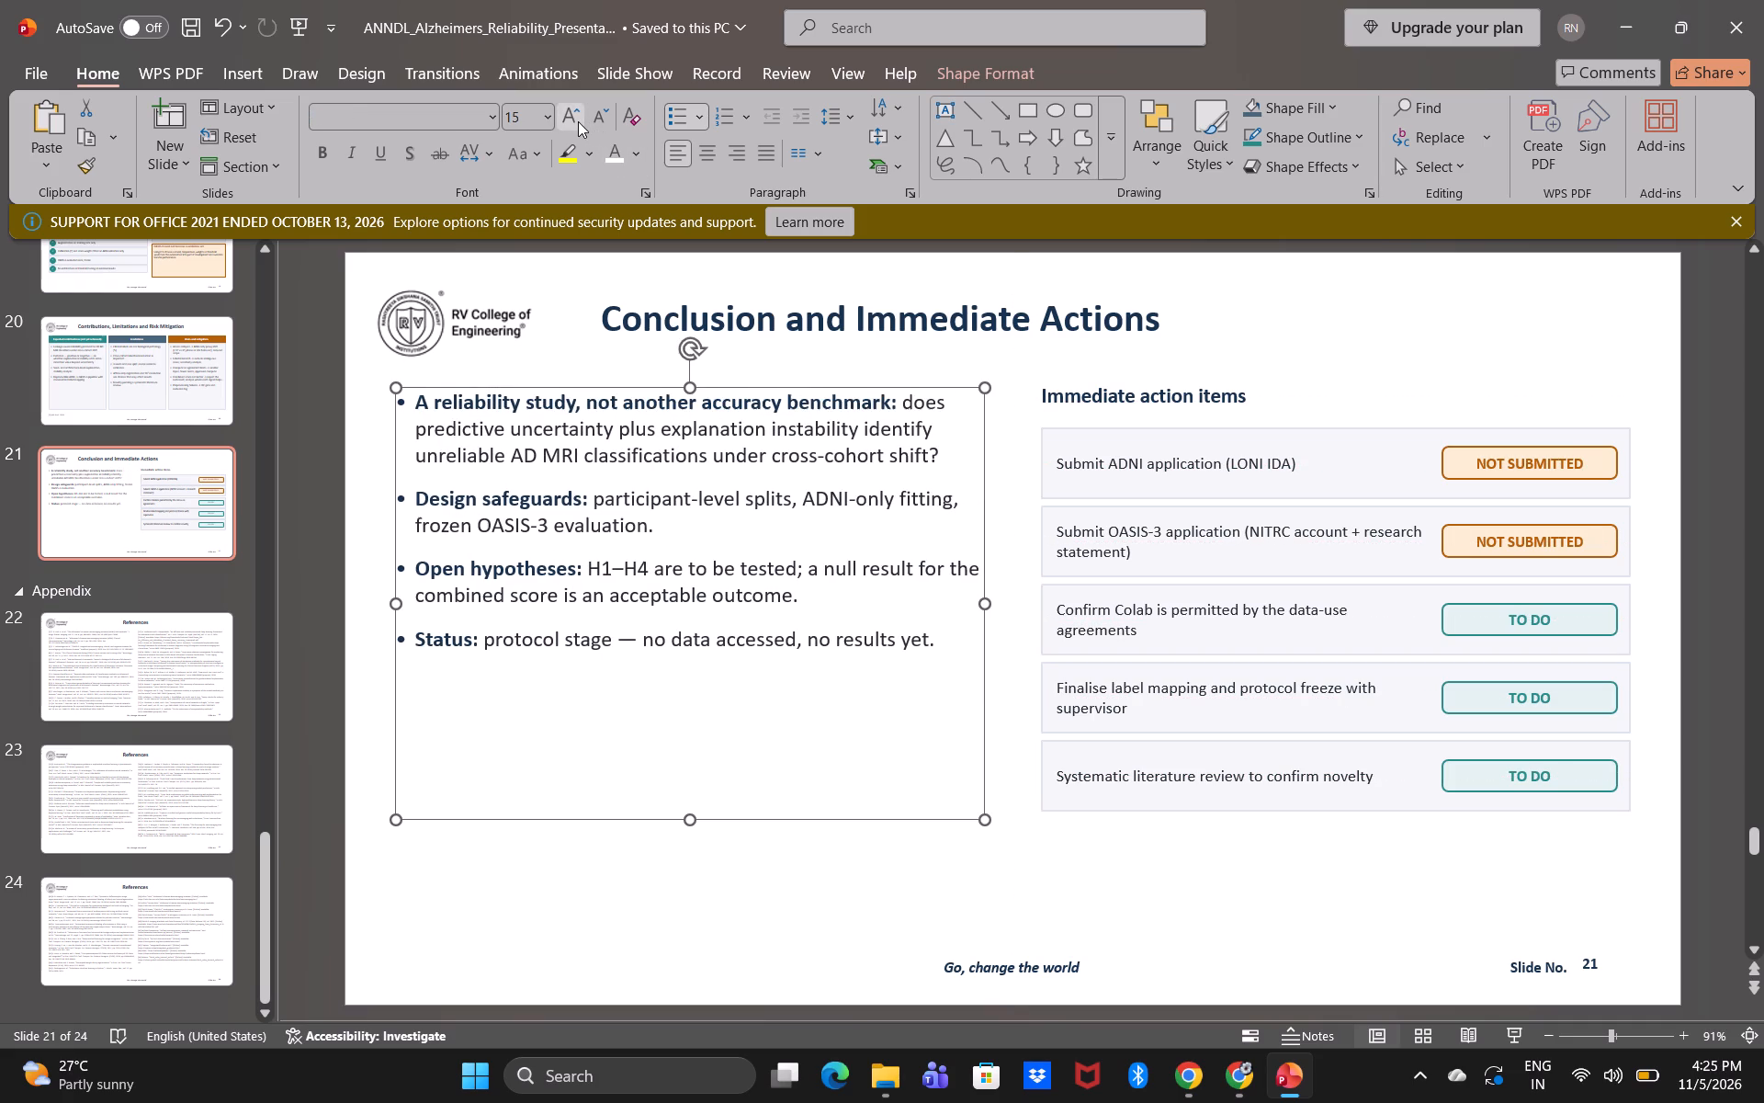
left_click(578, 121)
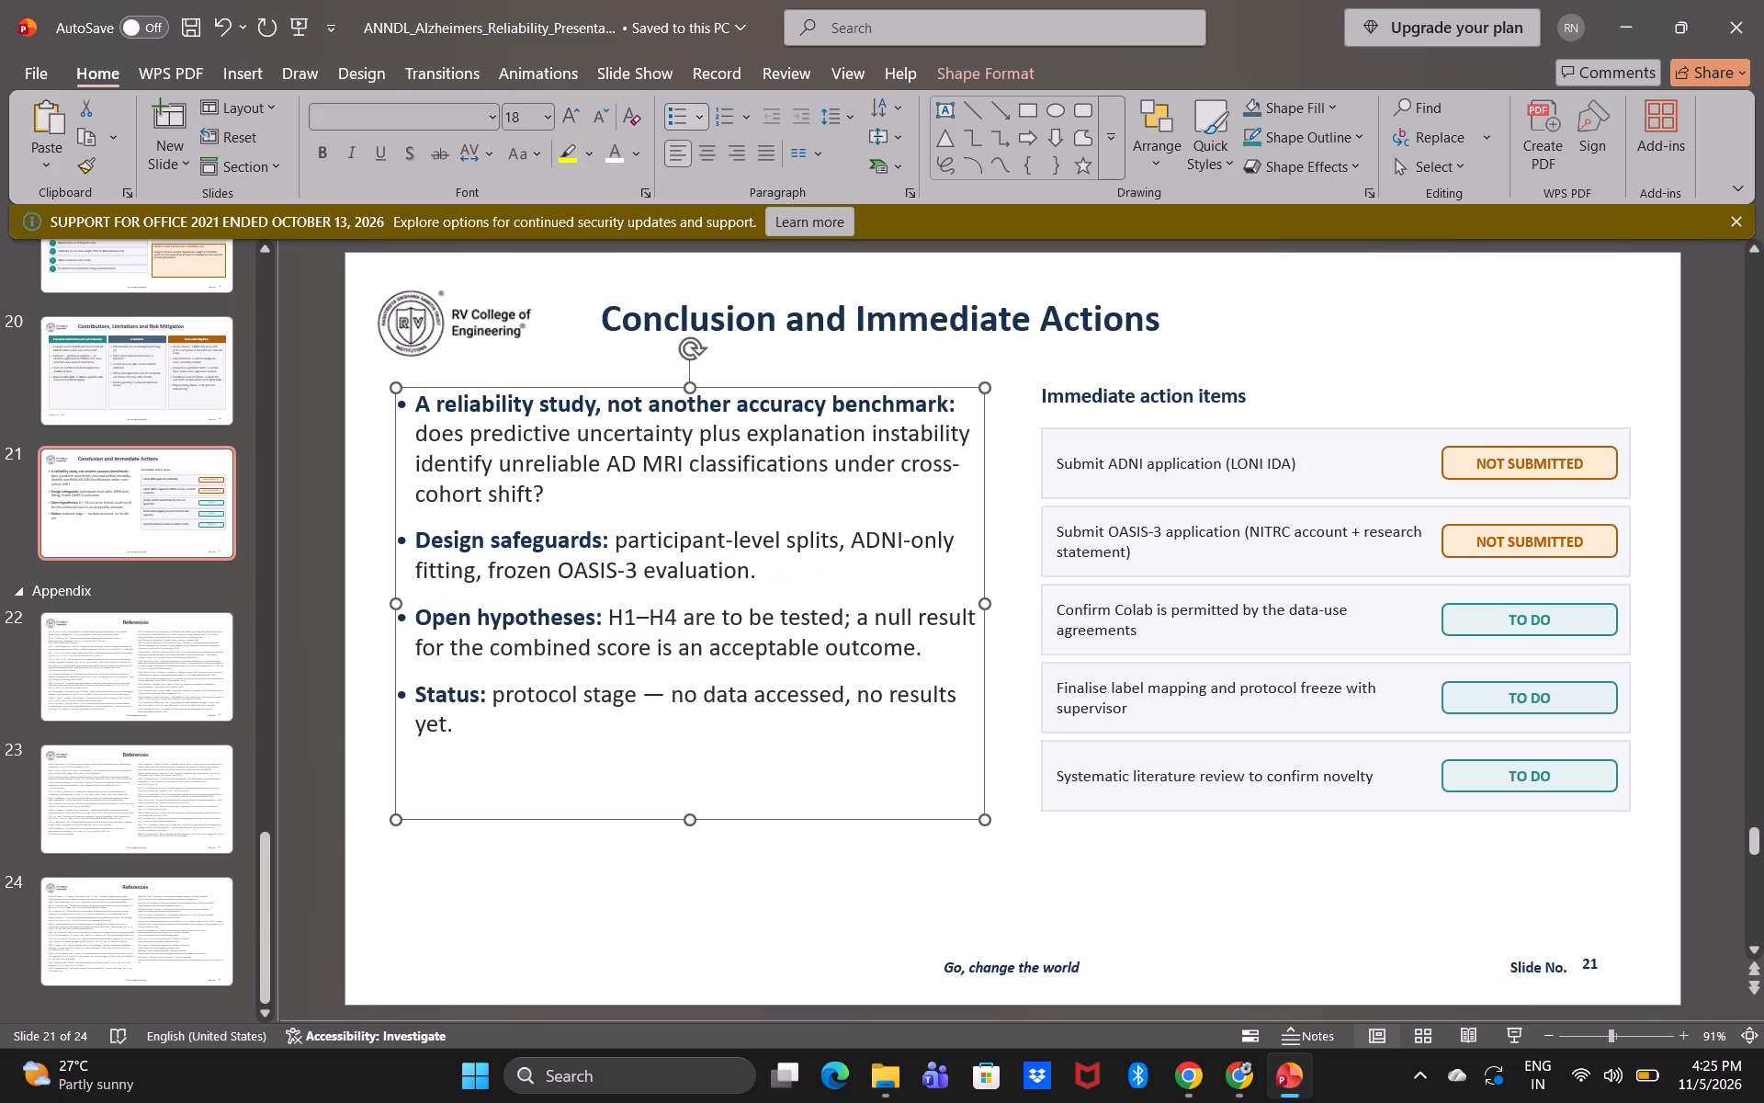
left_click(843, 865)
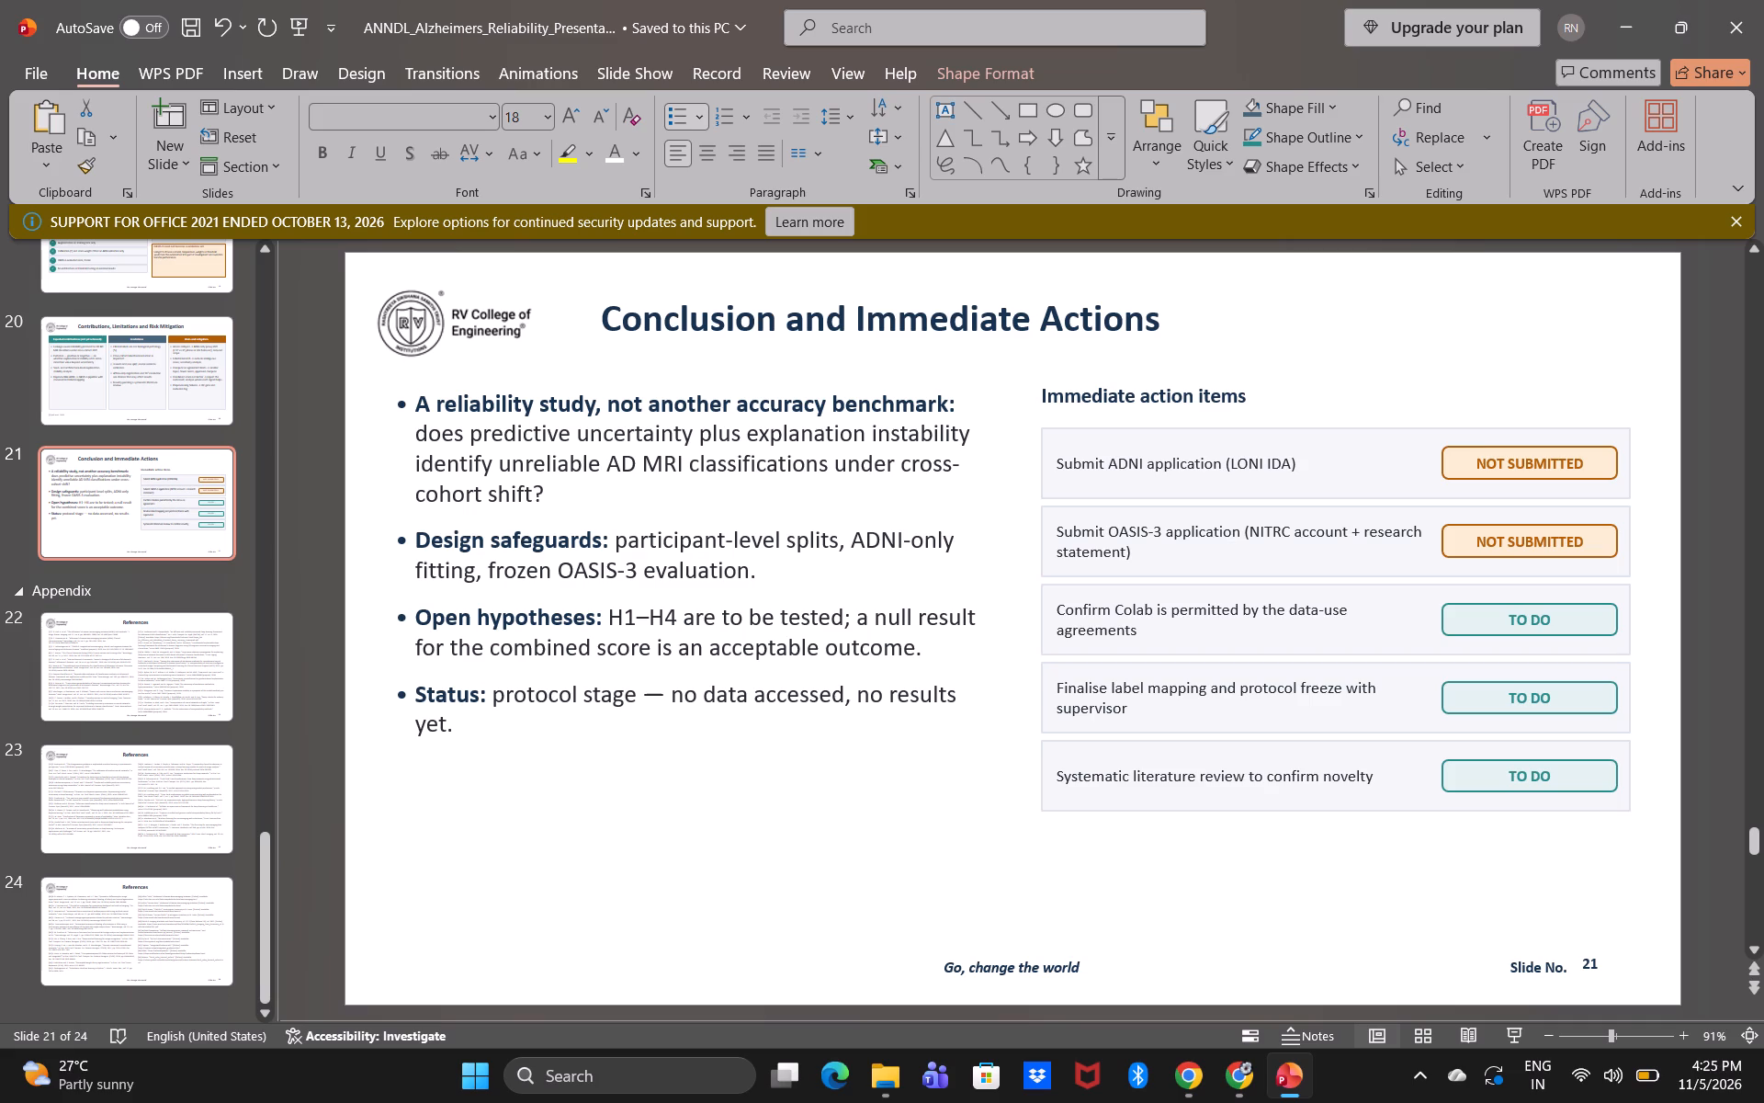
Change the status labels of the ADNI and OASIS-3 application items on slide 21 to "SUBMITTED".
left_click(1498, 462)
double_click(1498, 463)
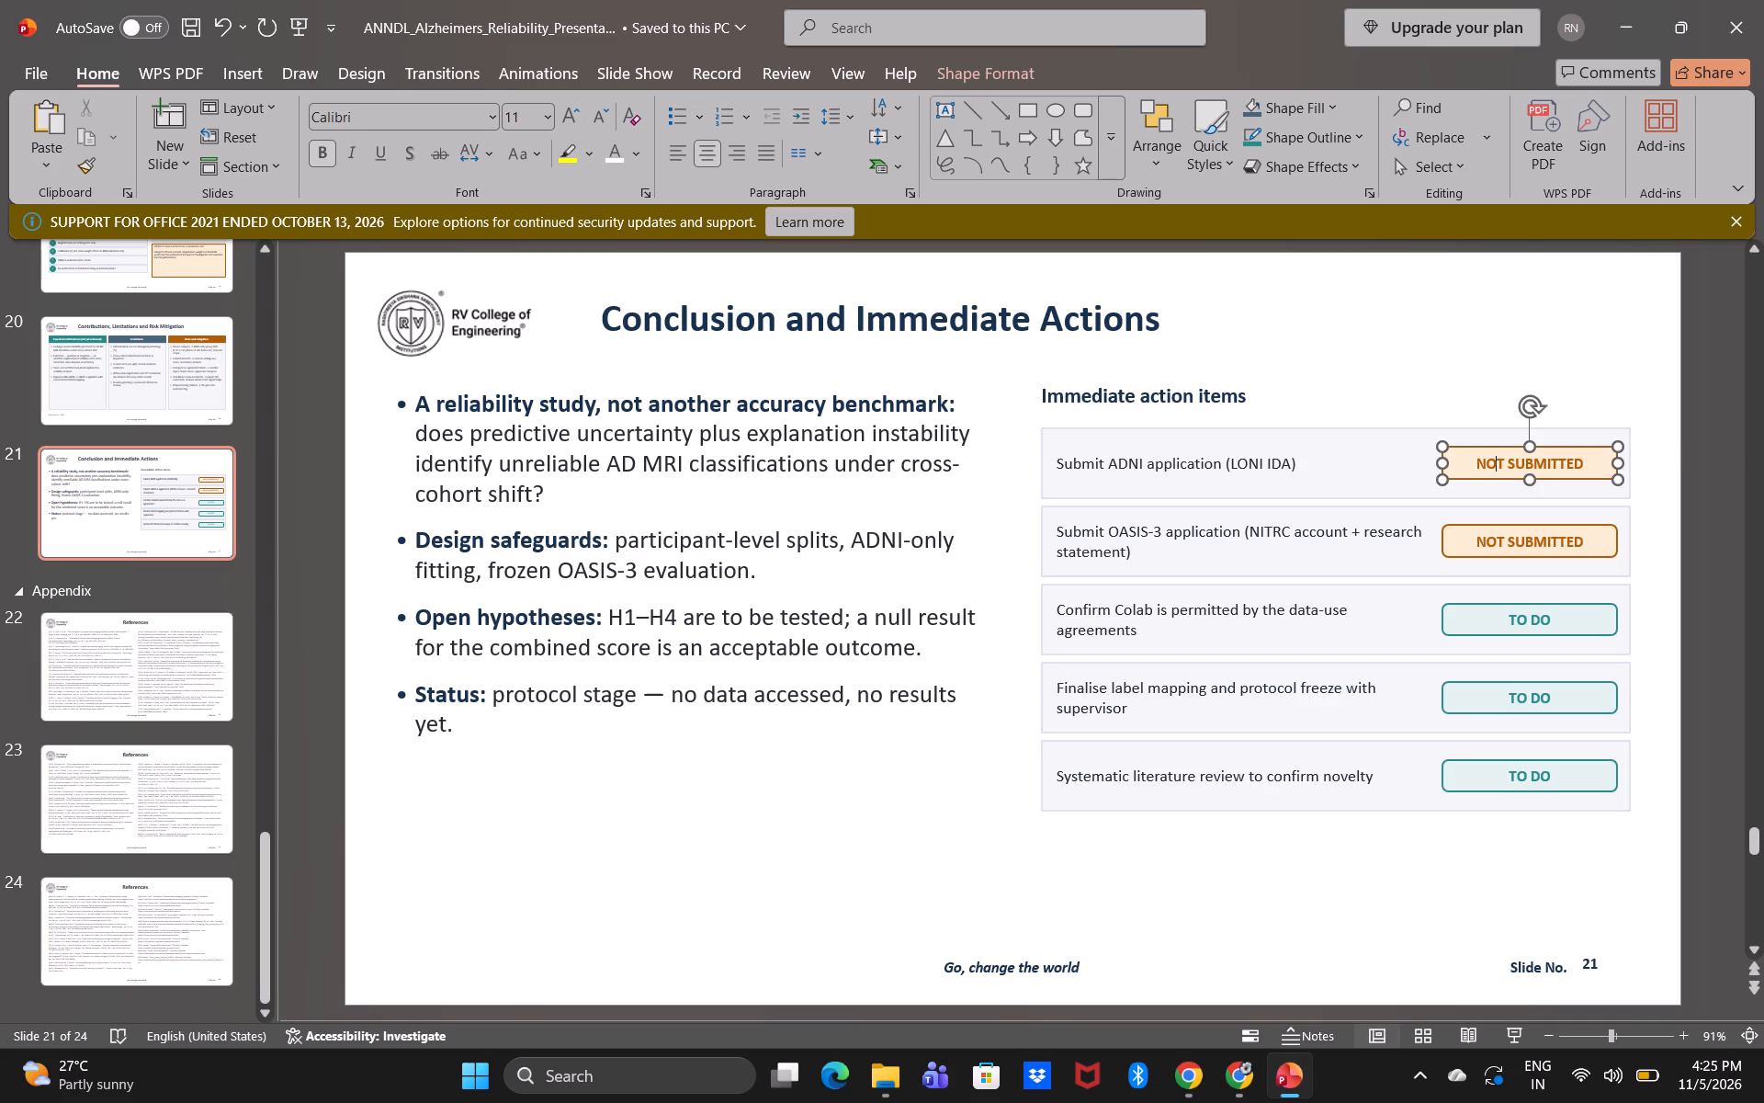
key("BackSpace")
double_click(1488, 540)
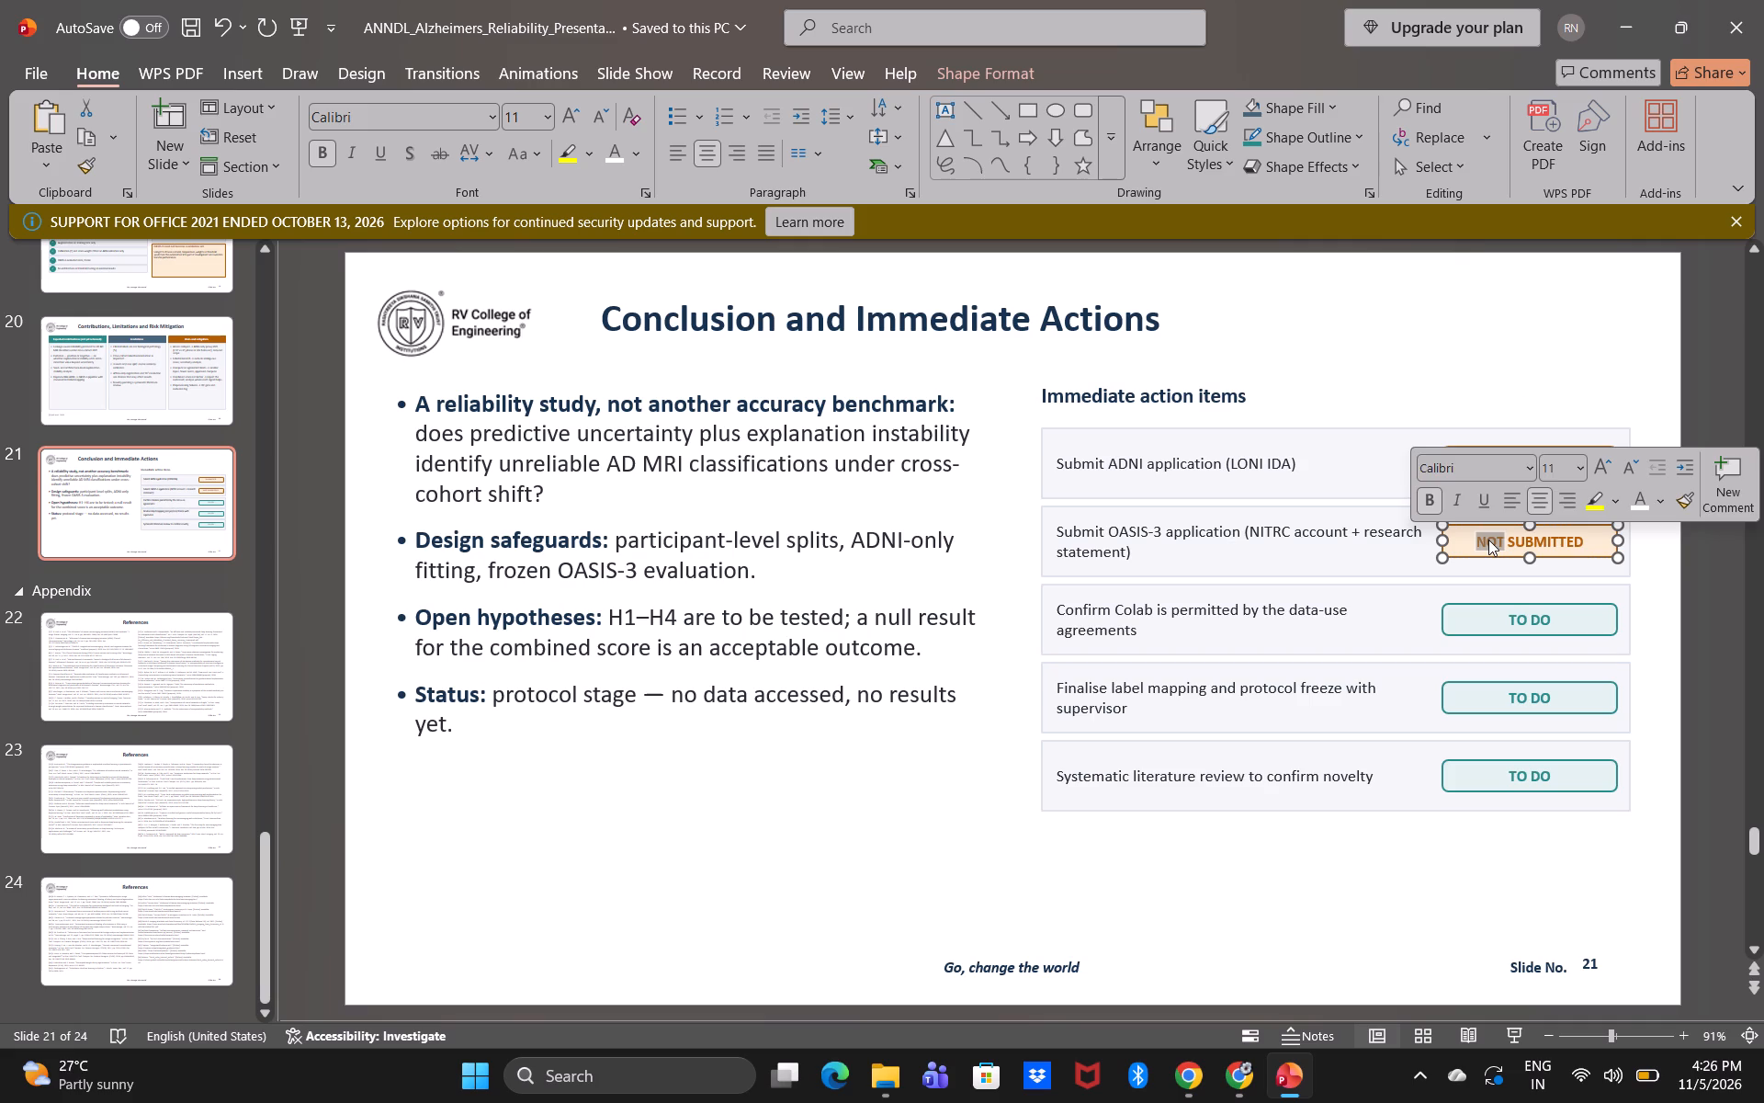
key("BackSpace")
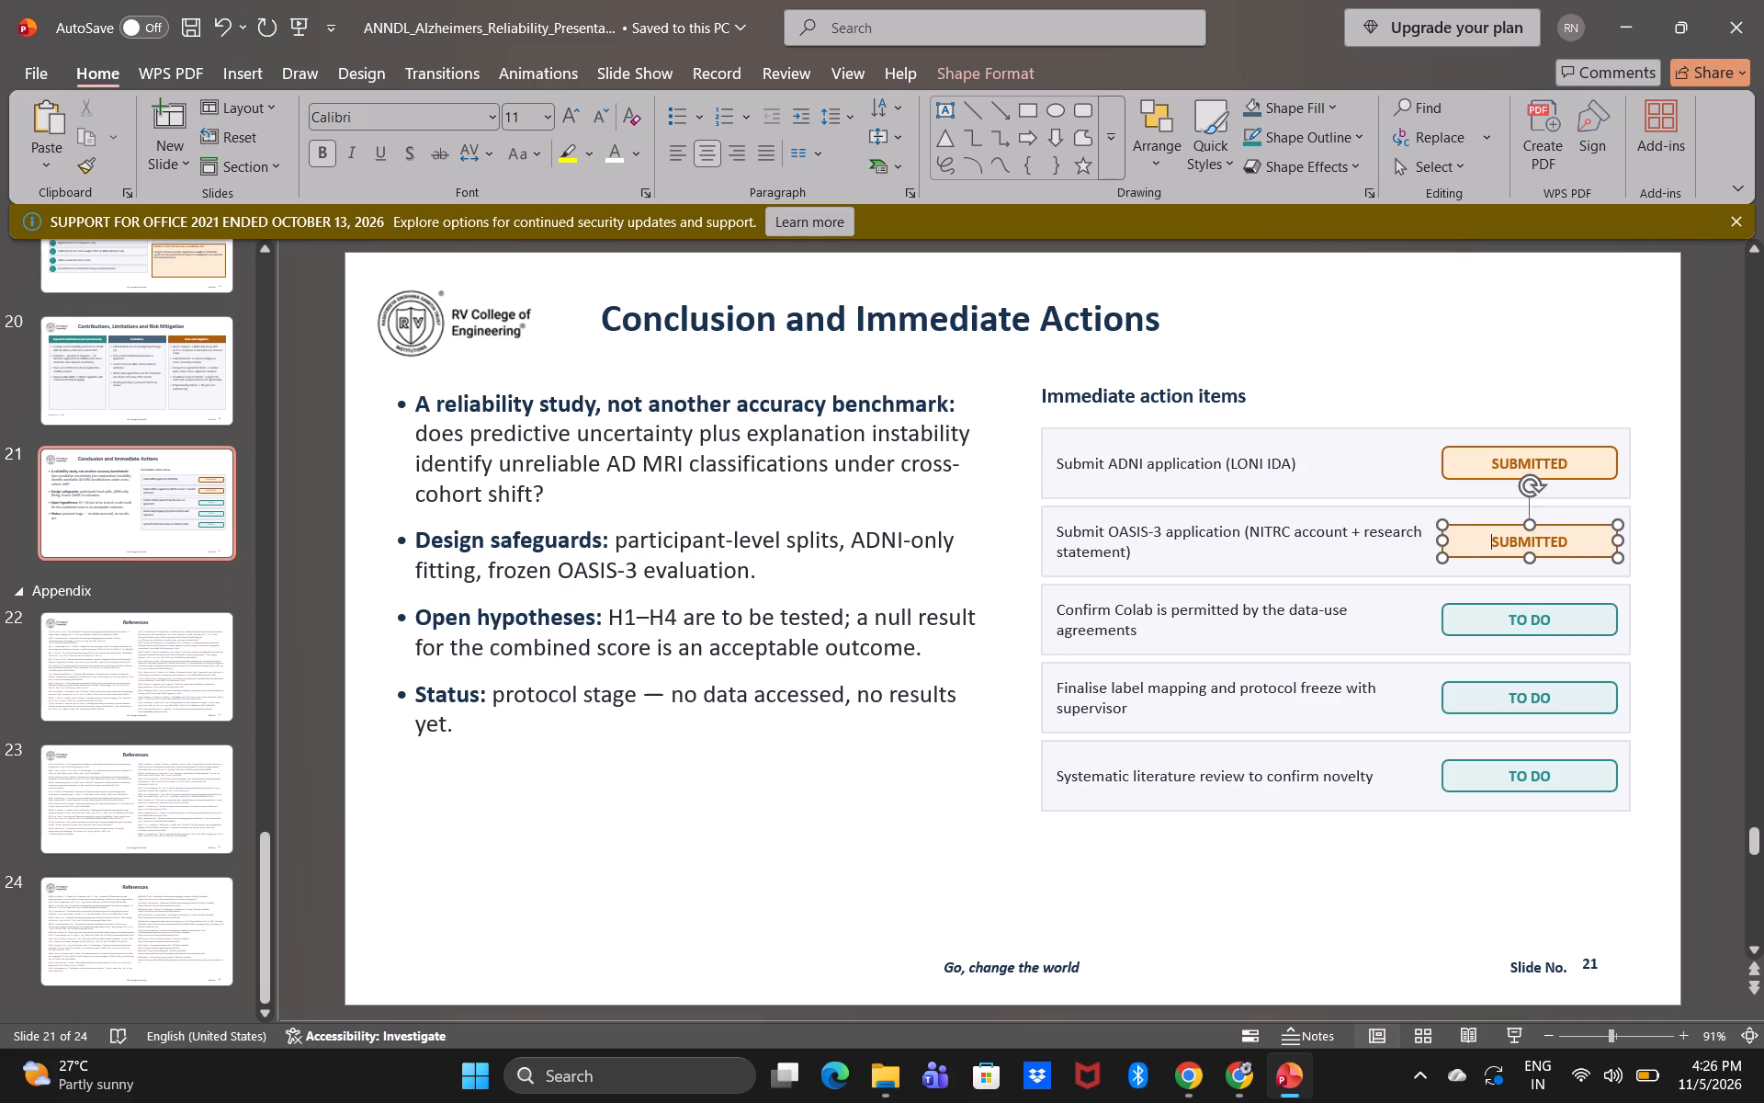
Add a title-only slide after slide 24 and paste the cut dark blue "Thank you" banner with its text box onto it.
left_click(978, 774)
left_click(955, 859)
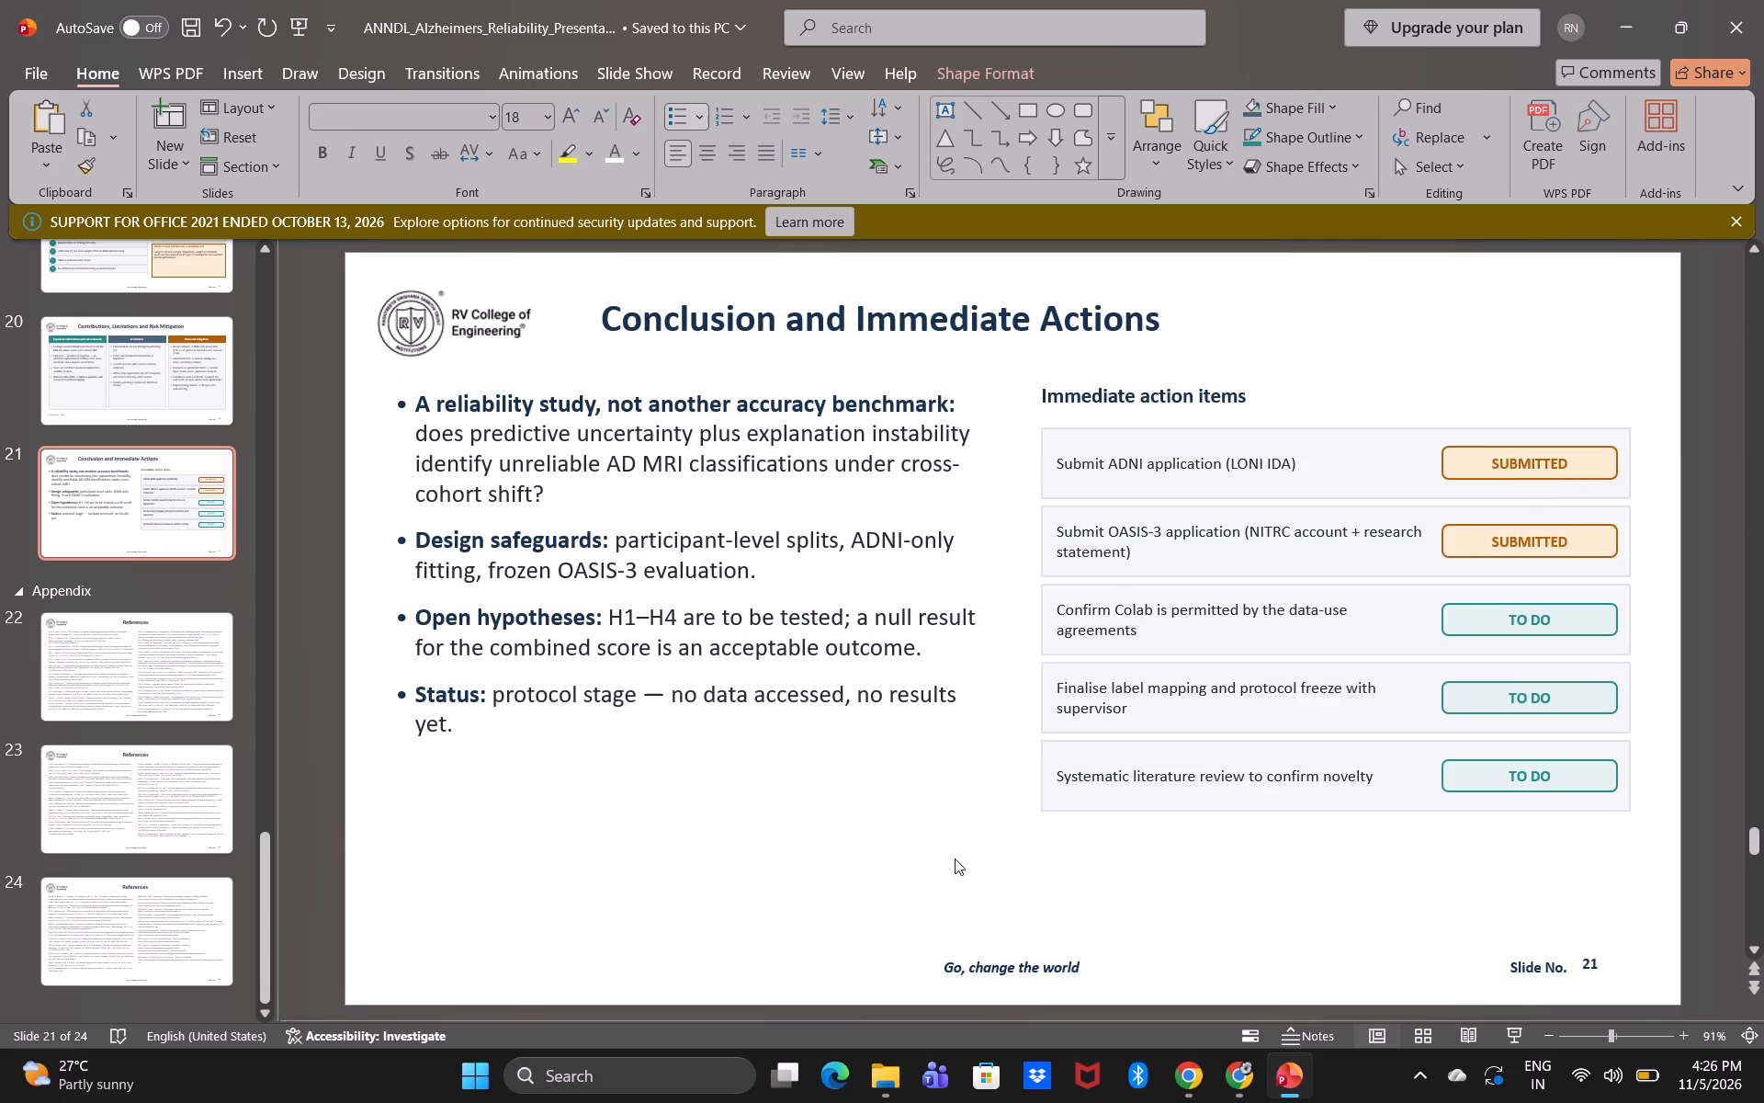
scroll(206, 852, "down", 3)
left_click(143, 938)
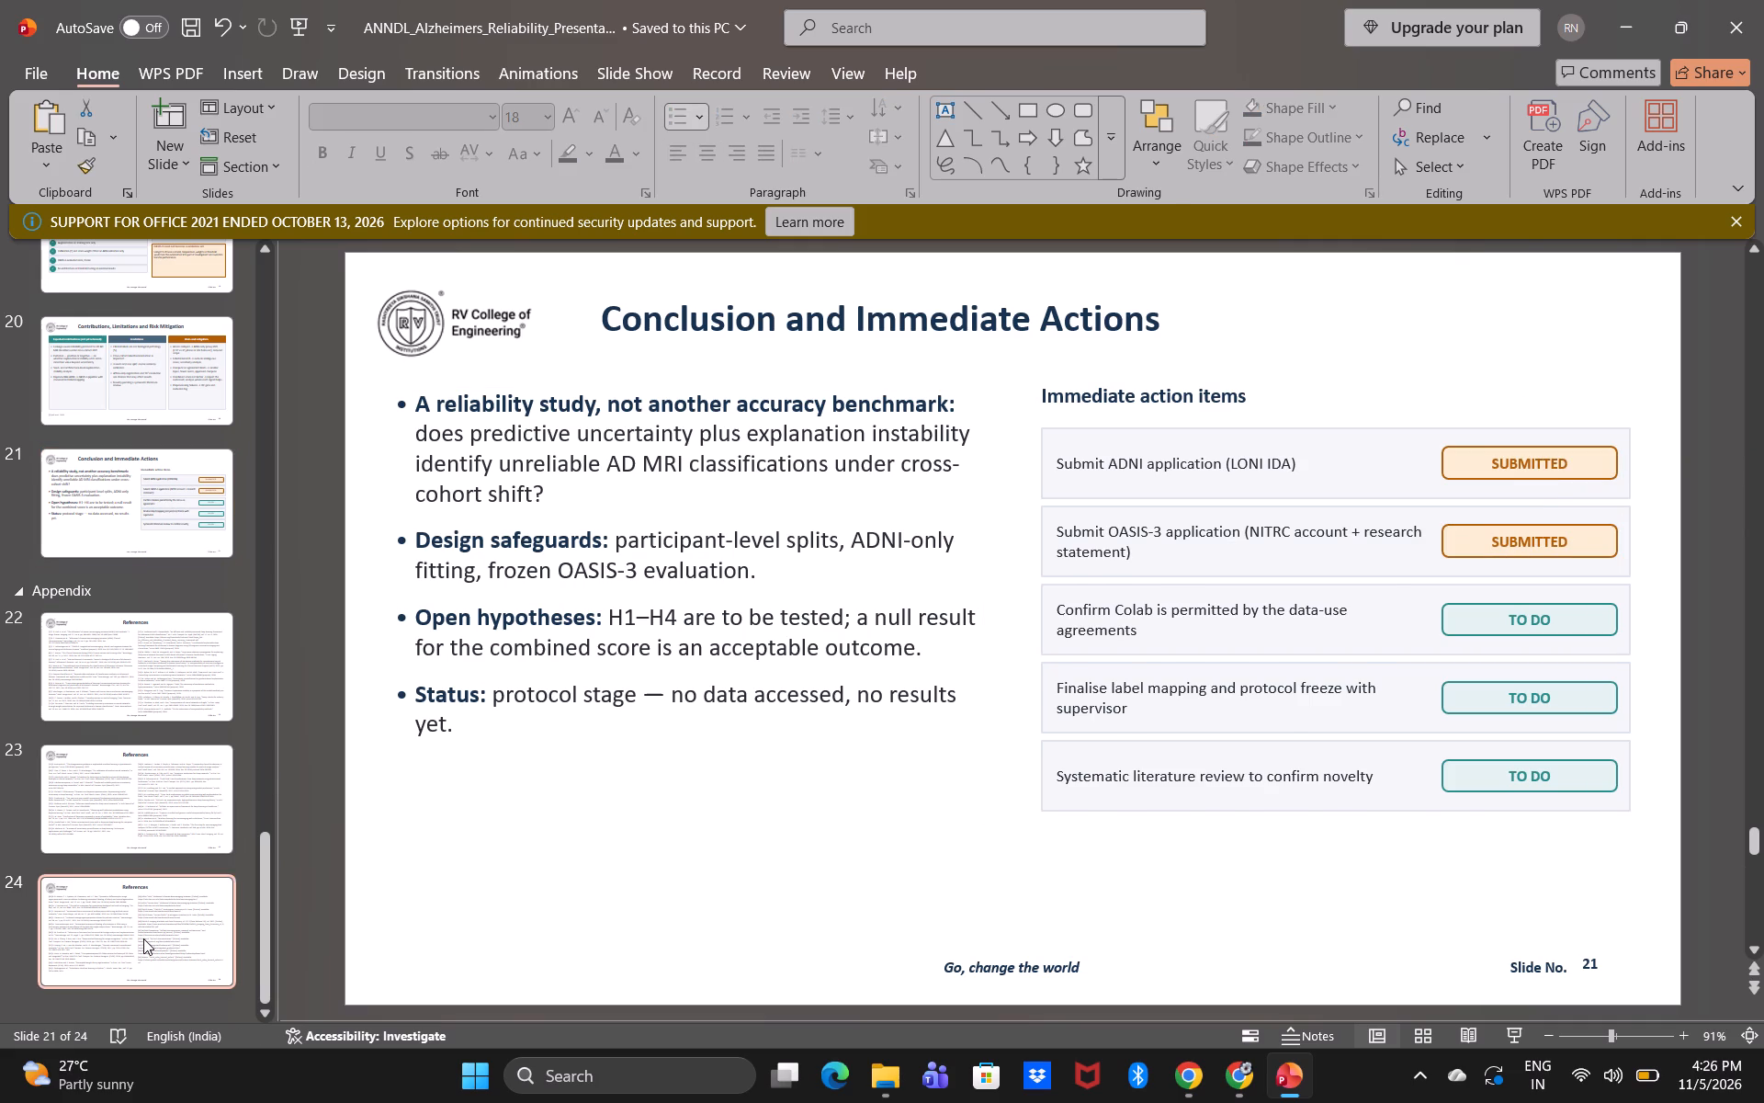
left_click(175, 120)
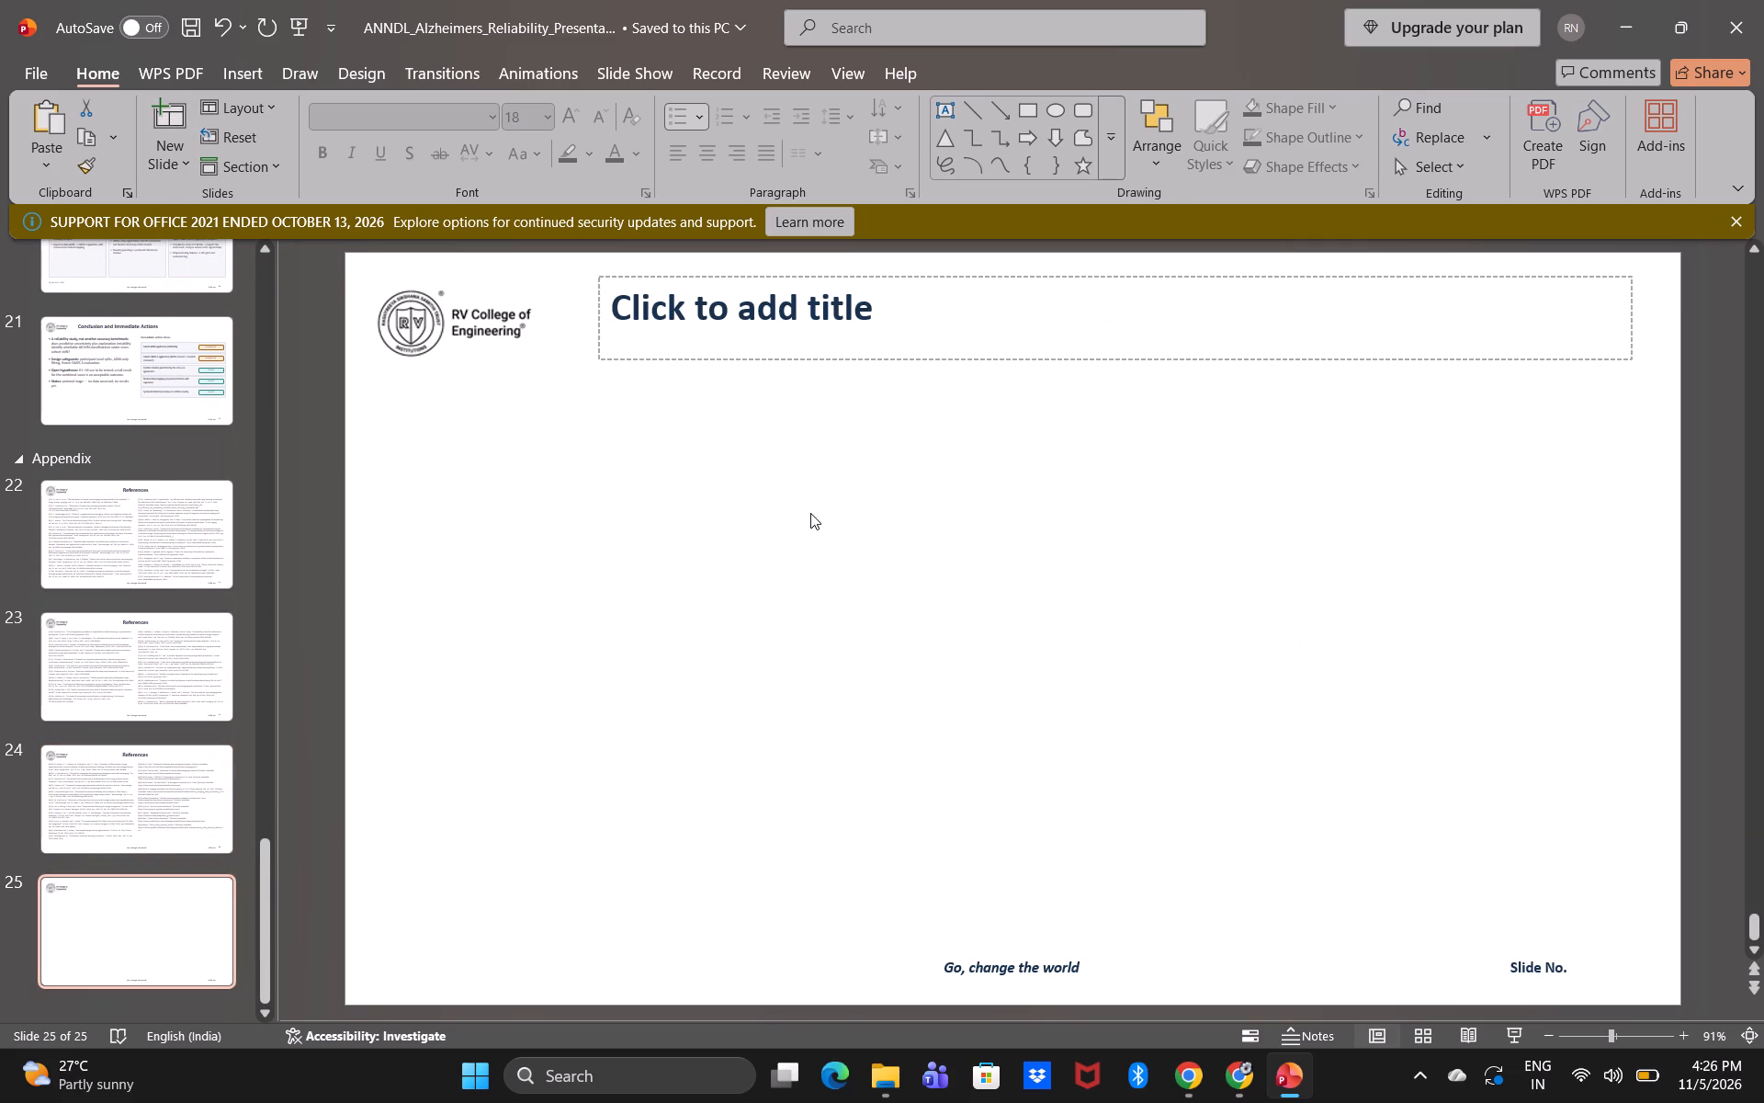
key("ctrl+v")
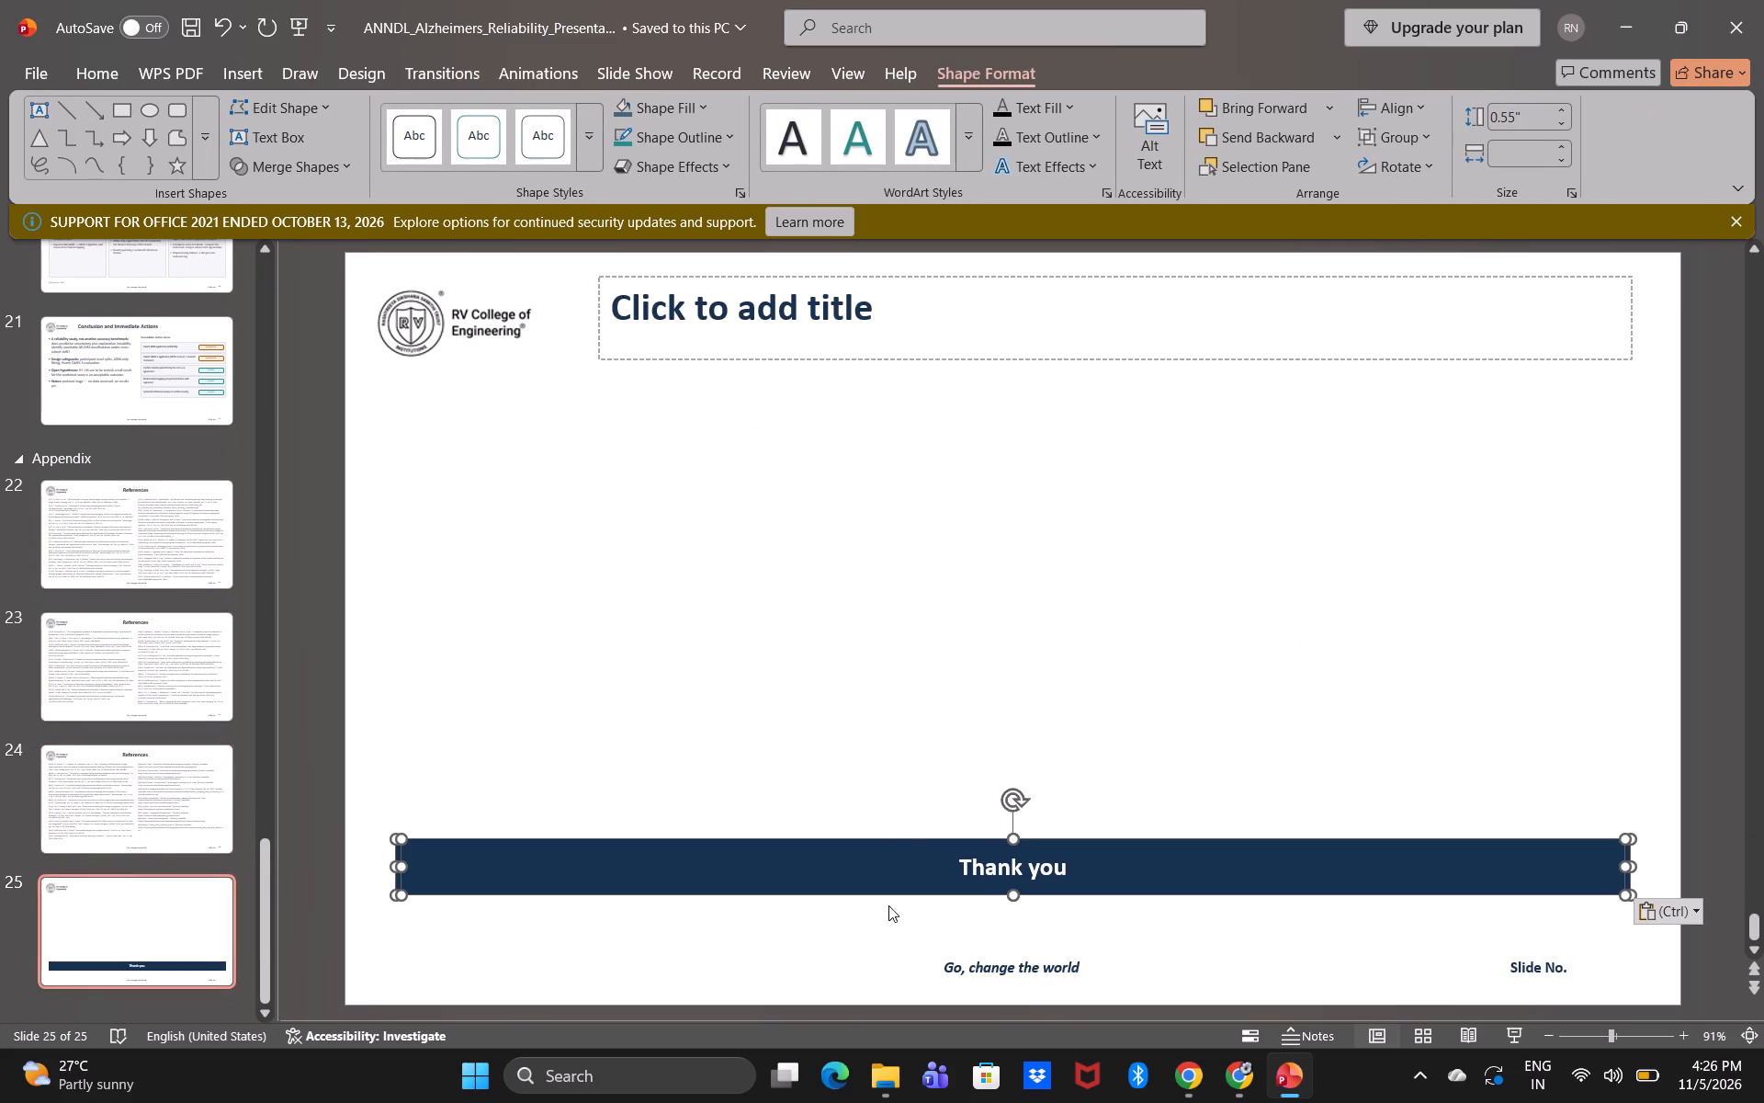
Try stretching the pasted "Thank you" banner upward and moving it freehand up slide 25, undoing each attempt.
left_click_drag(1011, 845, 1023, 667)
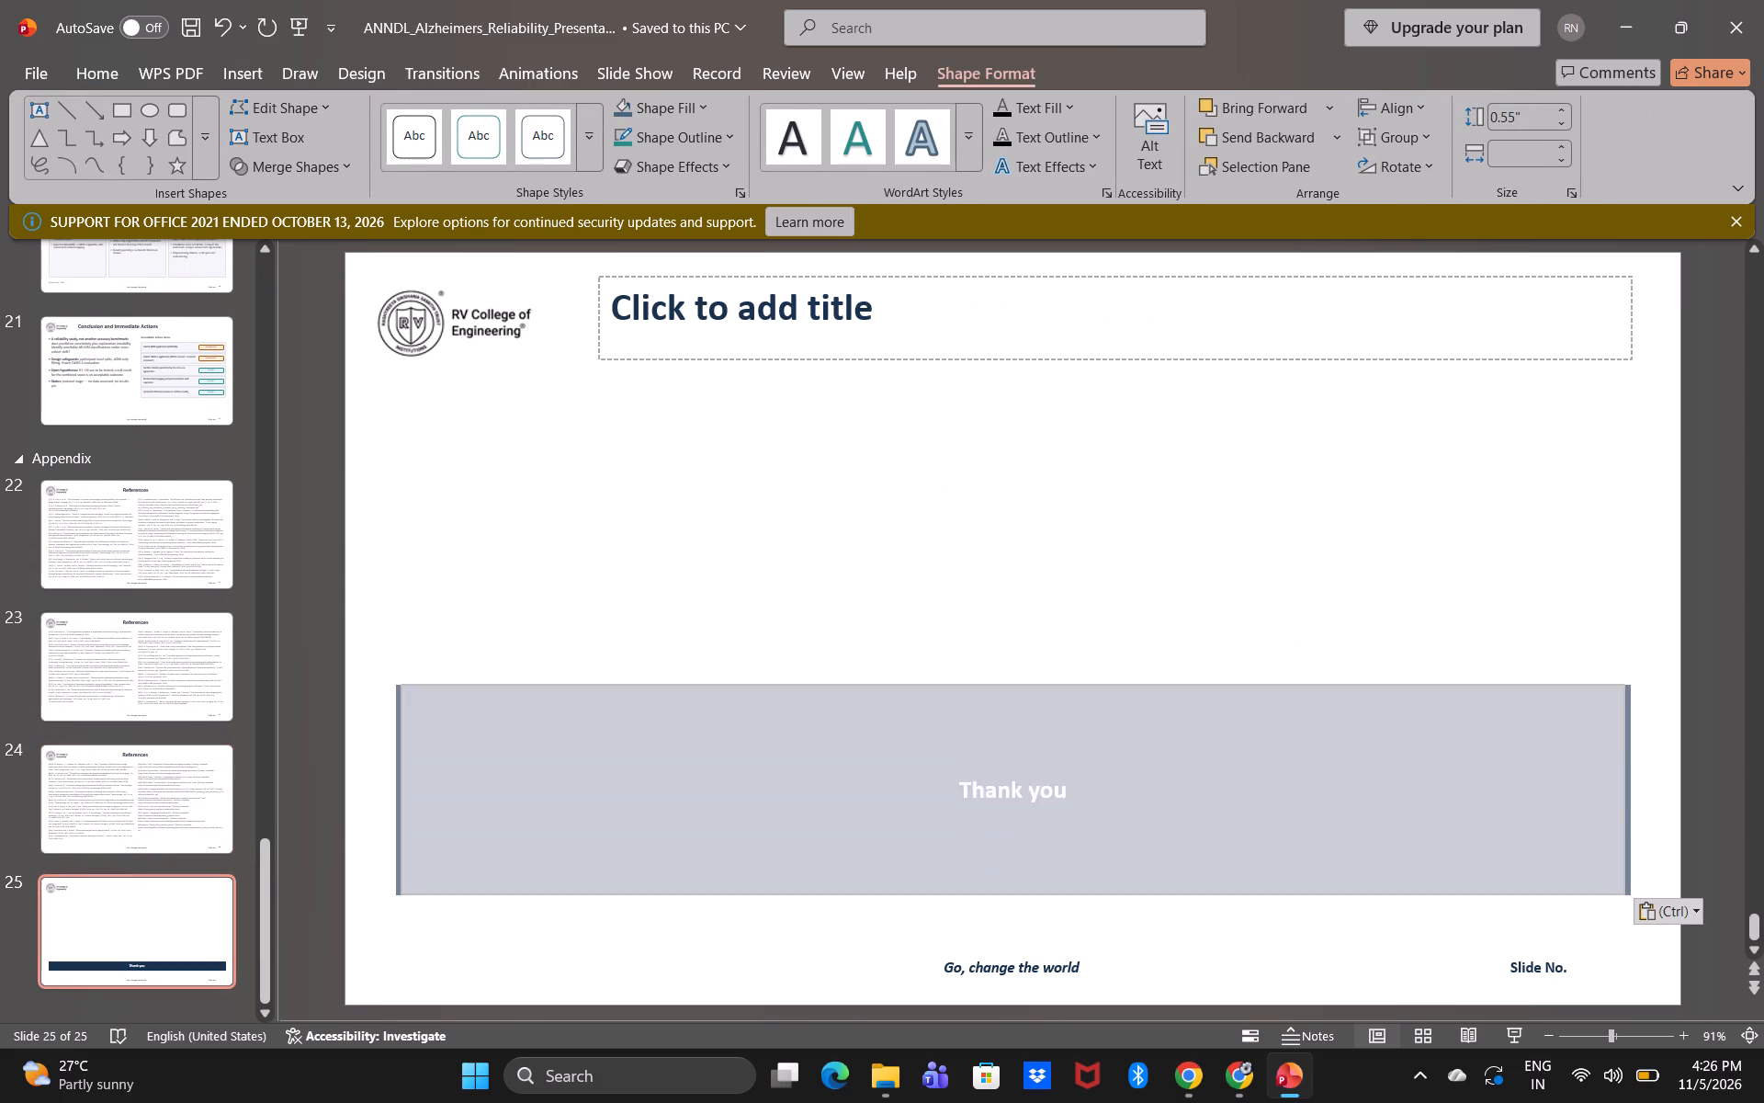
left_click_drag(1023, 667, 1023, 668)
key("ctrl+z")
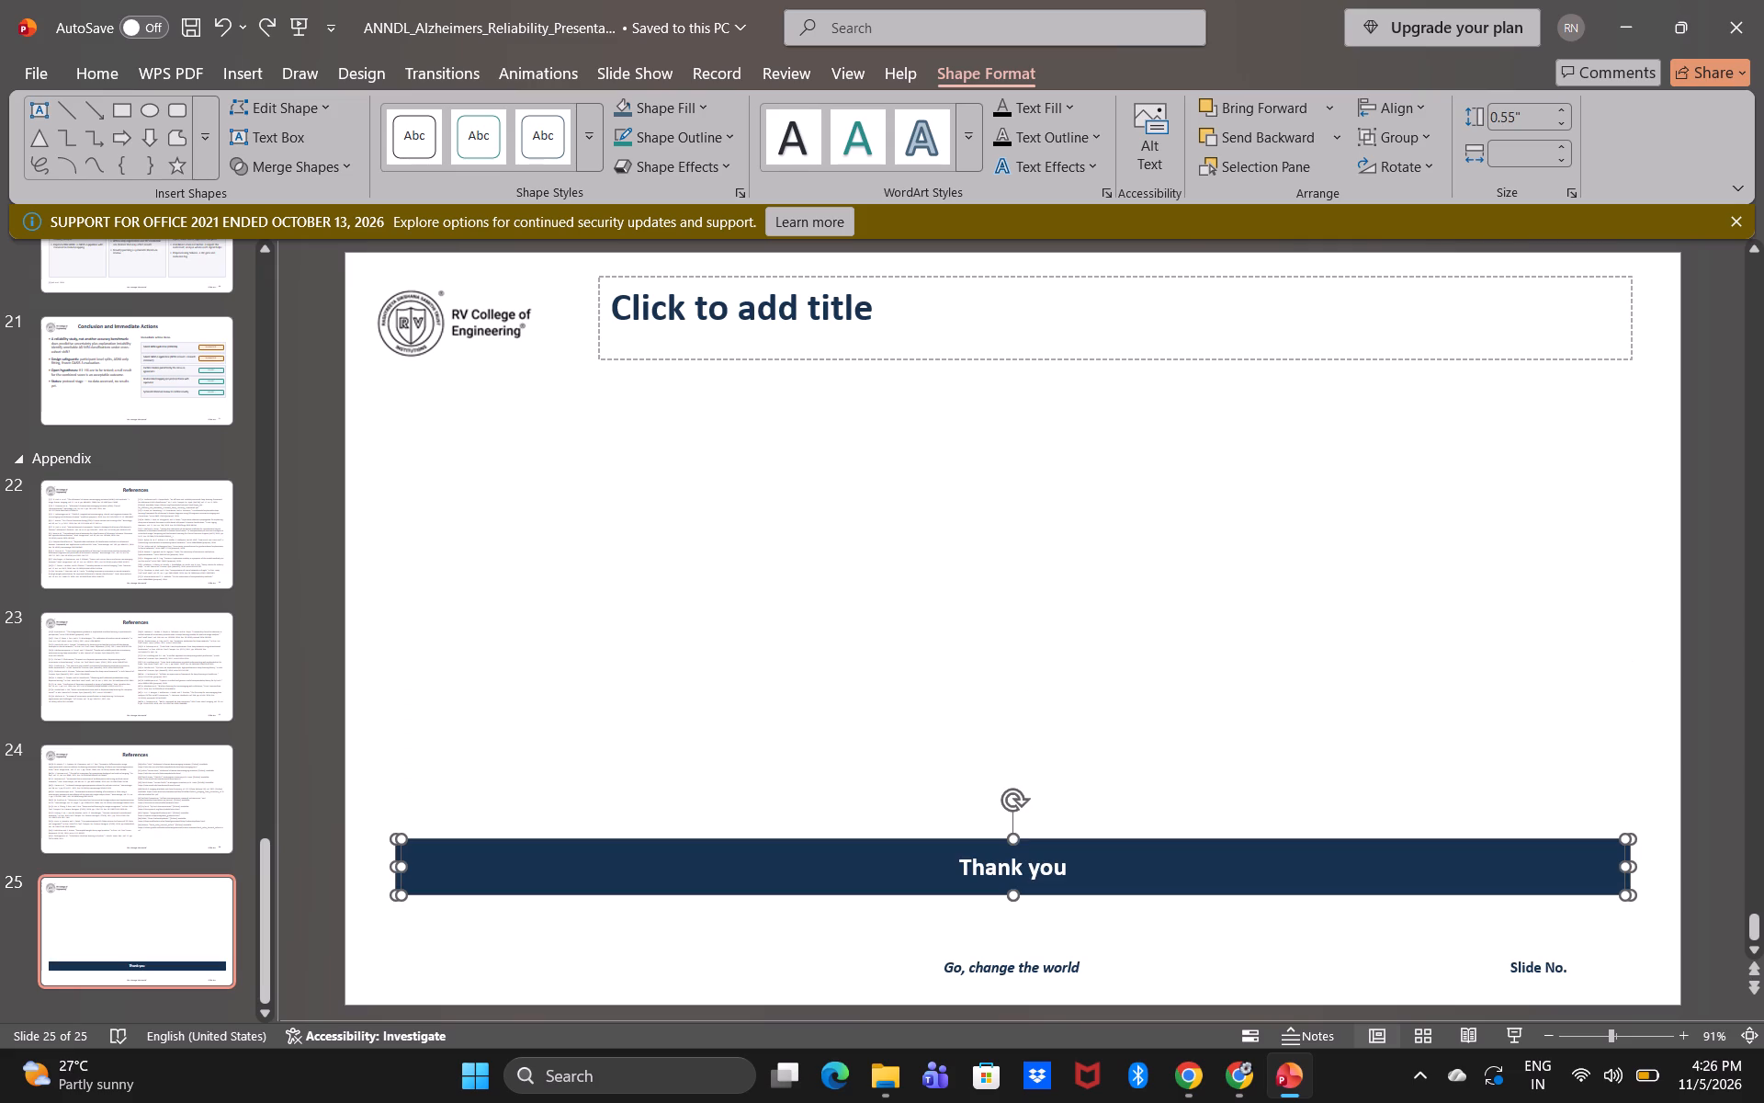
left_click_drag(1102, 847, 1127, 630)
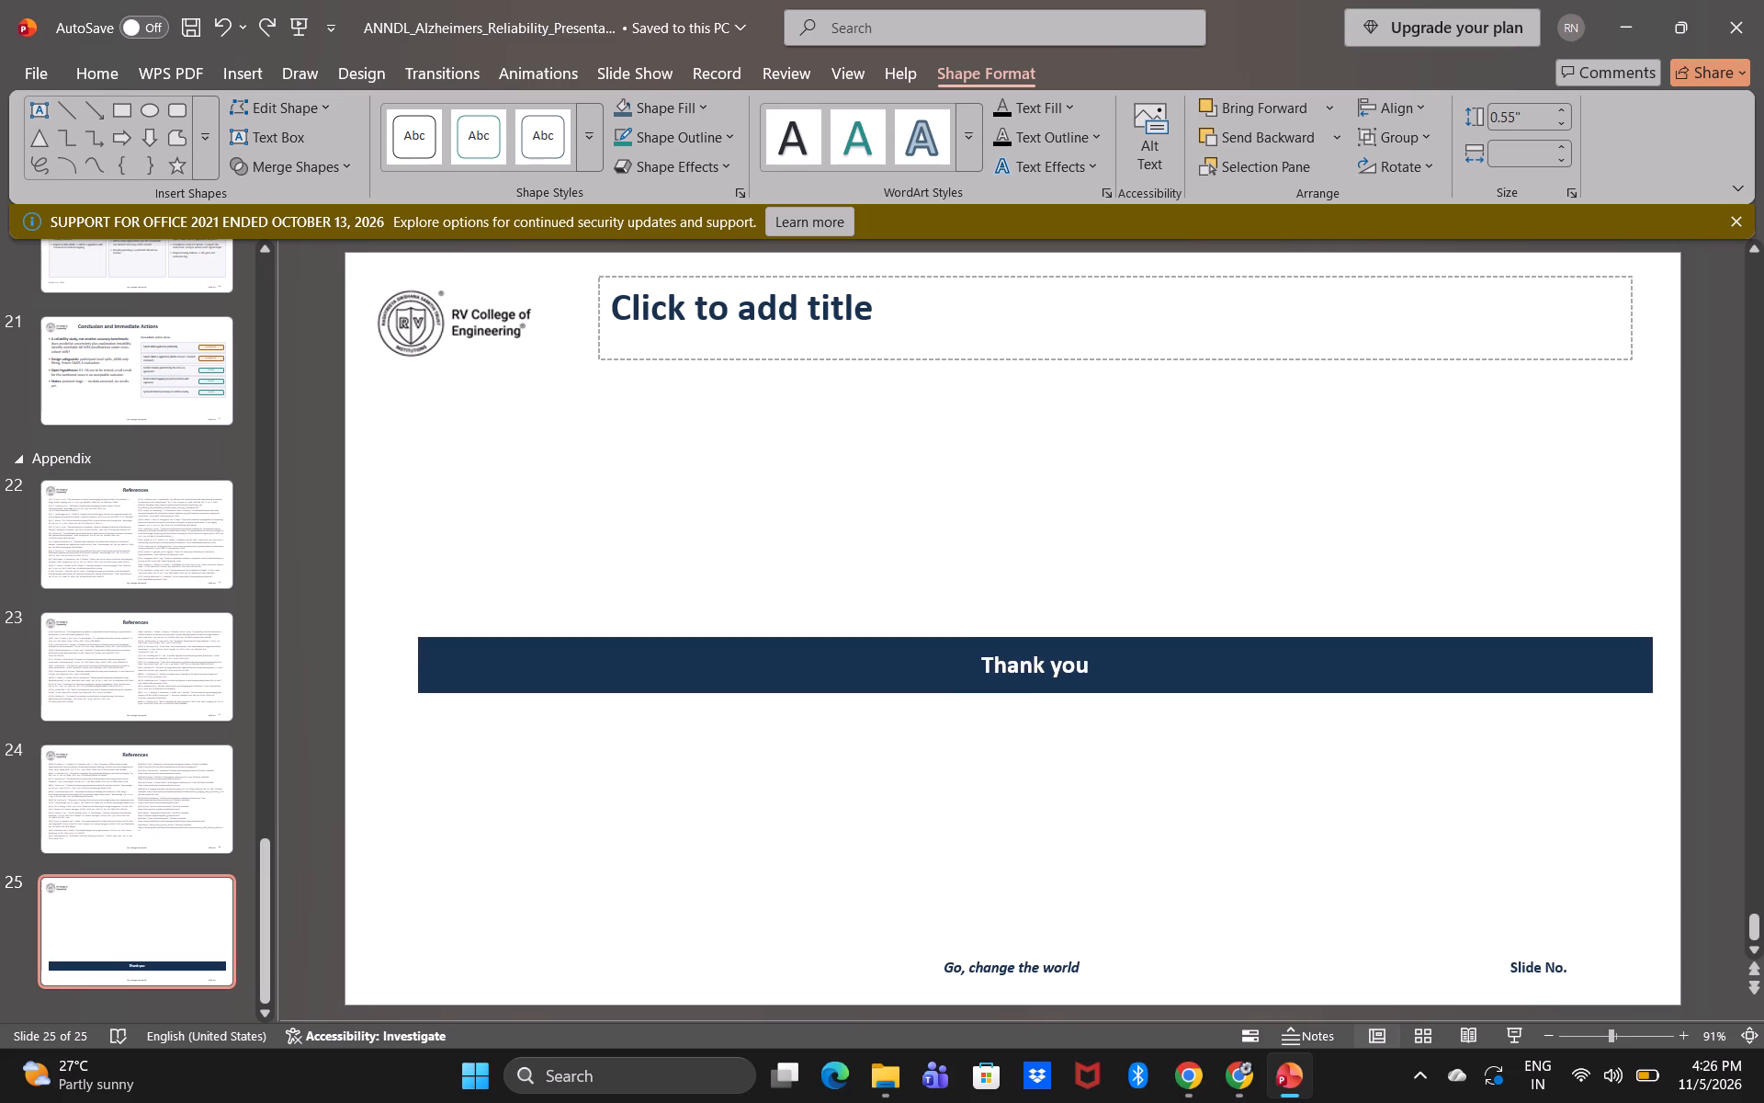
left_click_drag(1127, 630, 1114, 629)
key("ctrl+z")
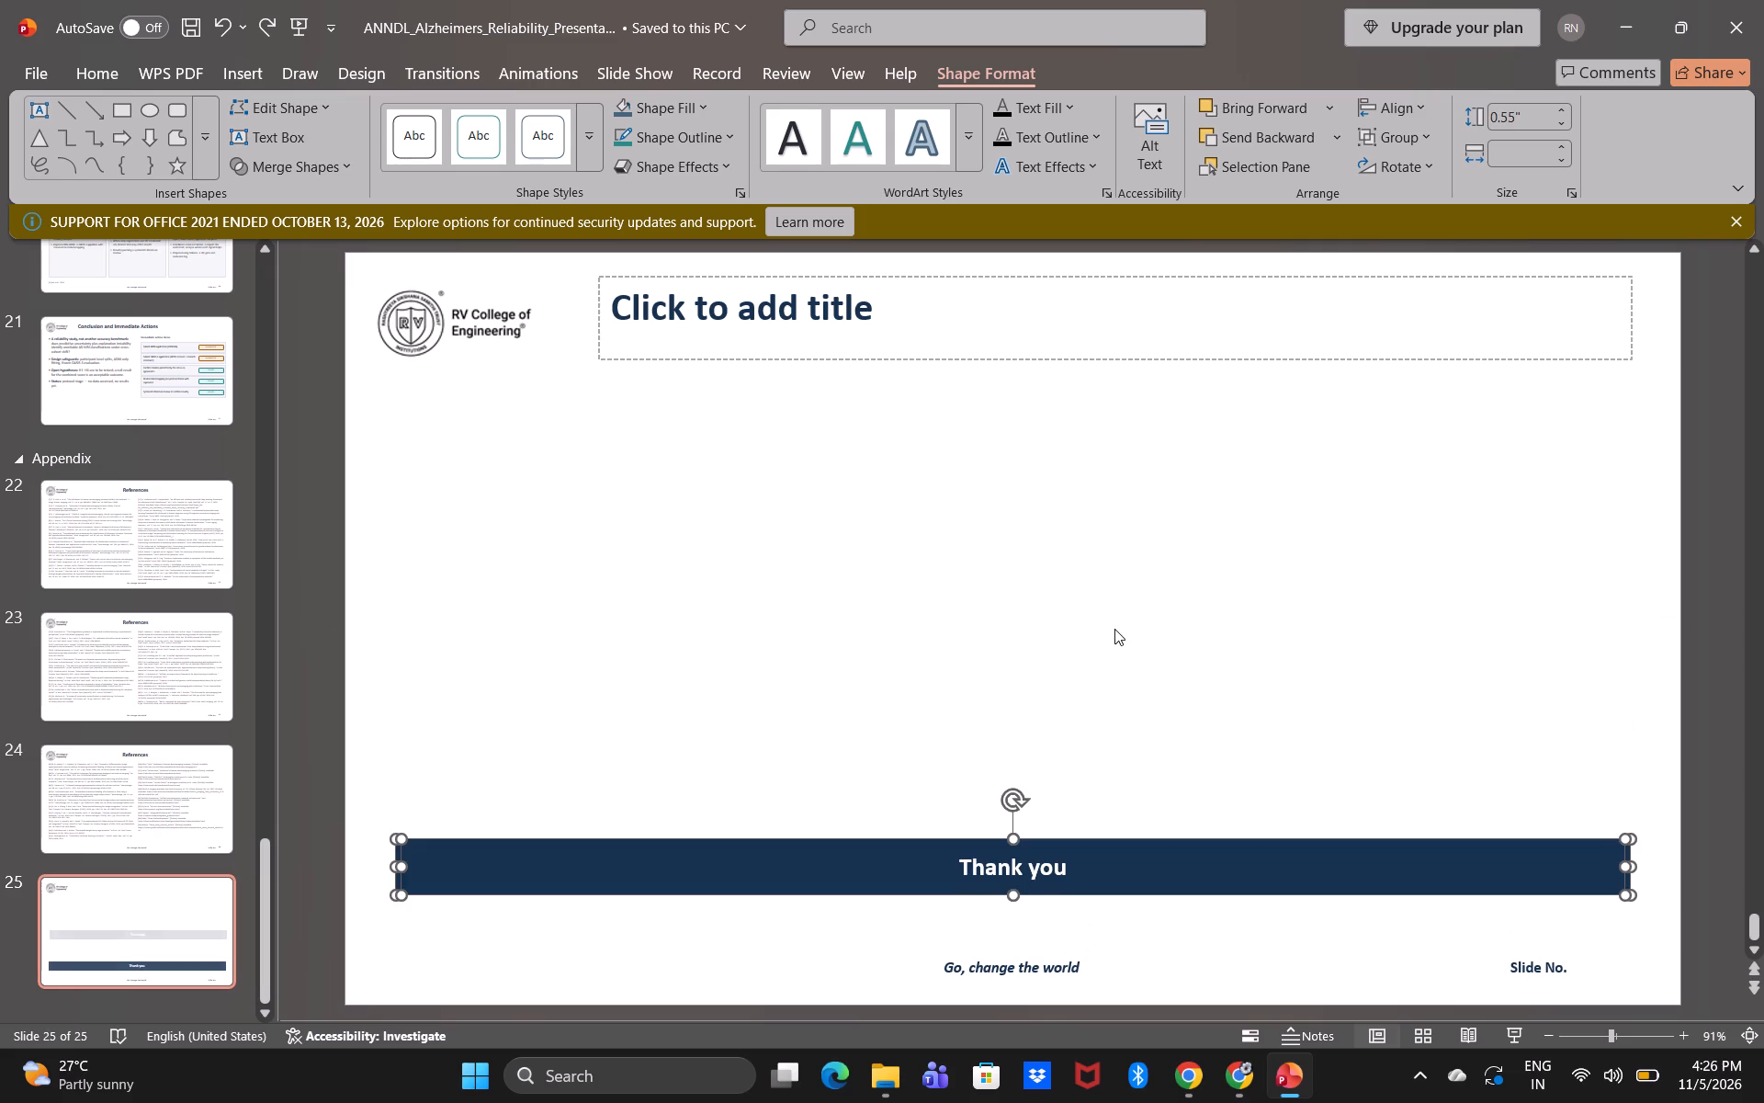
Nudge the banner and its text box straight up slide 25 to just above the slide's vertical middle.
key("Up")
key("Up")
key("Up")
key("Up")
key("Up")
key("Up")
key("Up")
key("Up")
key("Up")
key("Up")
key("Up")
key("Up")
key("Up")
key("Up")
key("Up")
key("Up")
key("Up")
key("Up")
key("Up")
key("Up")
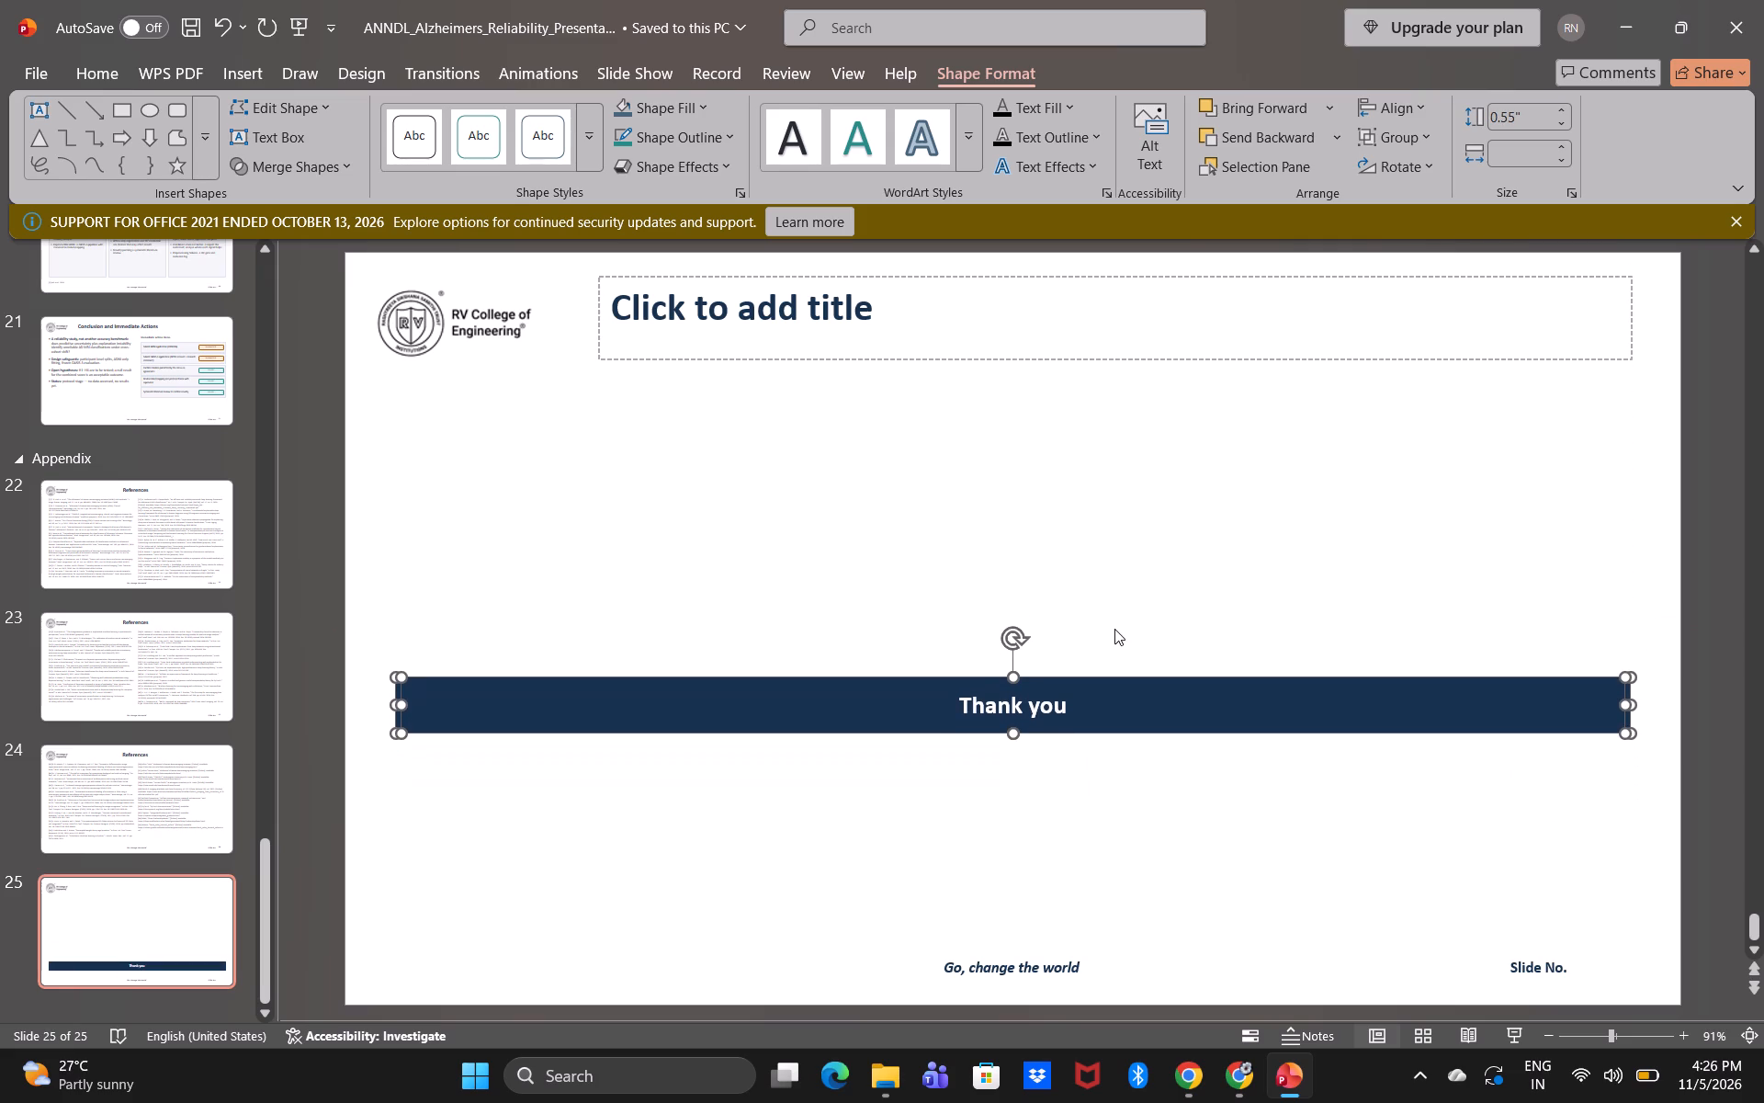
key("Up")
key("Up")
key("Up")
key("Up")
key("Up")
key("Up")
key("Up")
key("Up")
key("Up")
key("Up")
key("Up")
key("Up")
key("Up")
key("Up")
key("Up")
key("Up")
key("Up")
key("Up")
key("Up")
key("Up")
key("Up")
key("Up")
key("Up")
key("Up")
key("Up")
key("Up")
key("Up")
key("Up")
key("Up")
key("Up")
key("Up")
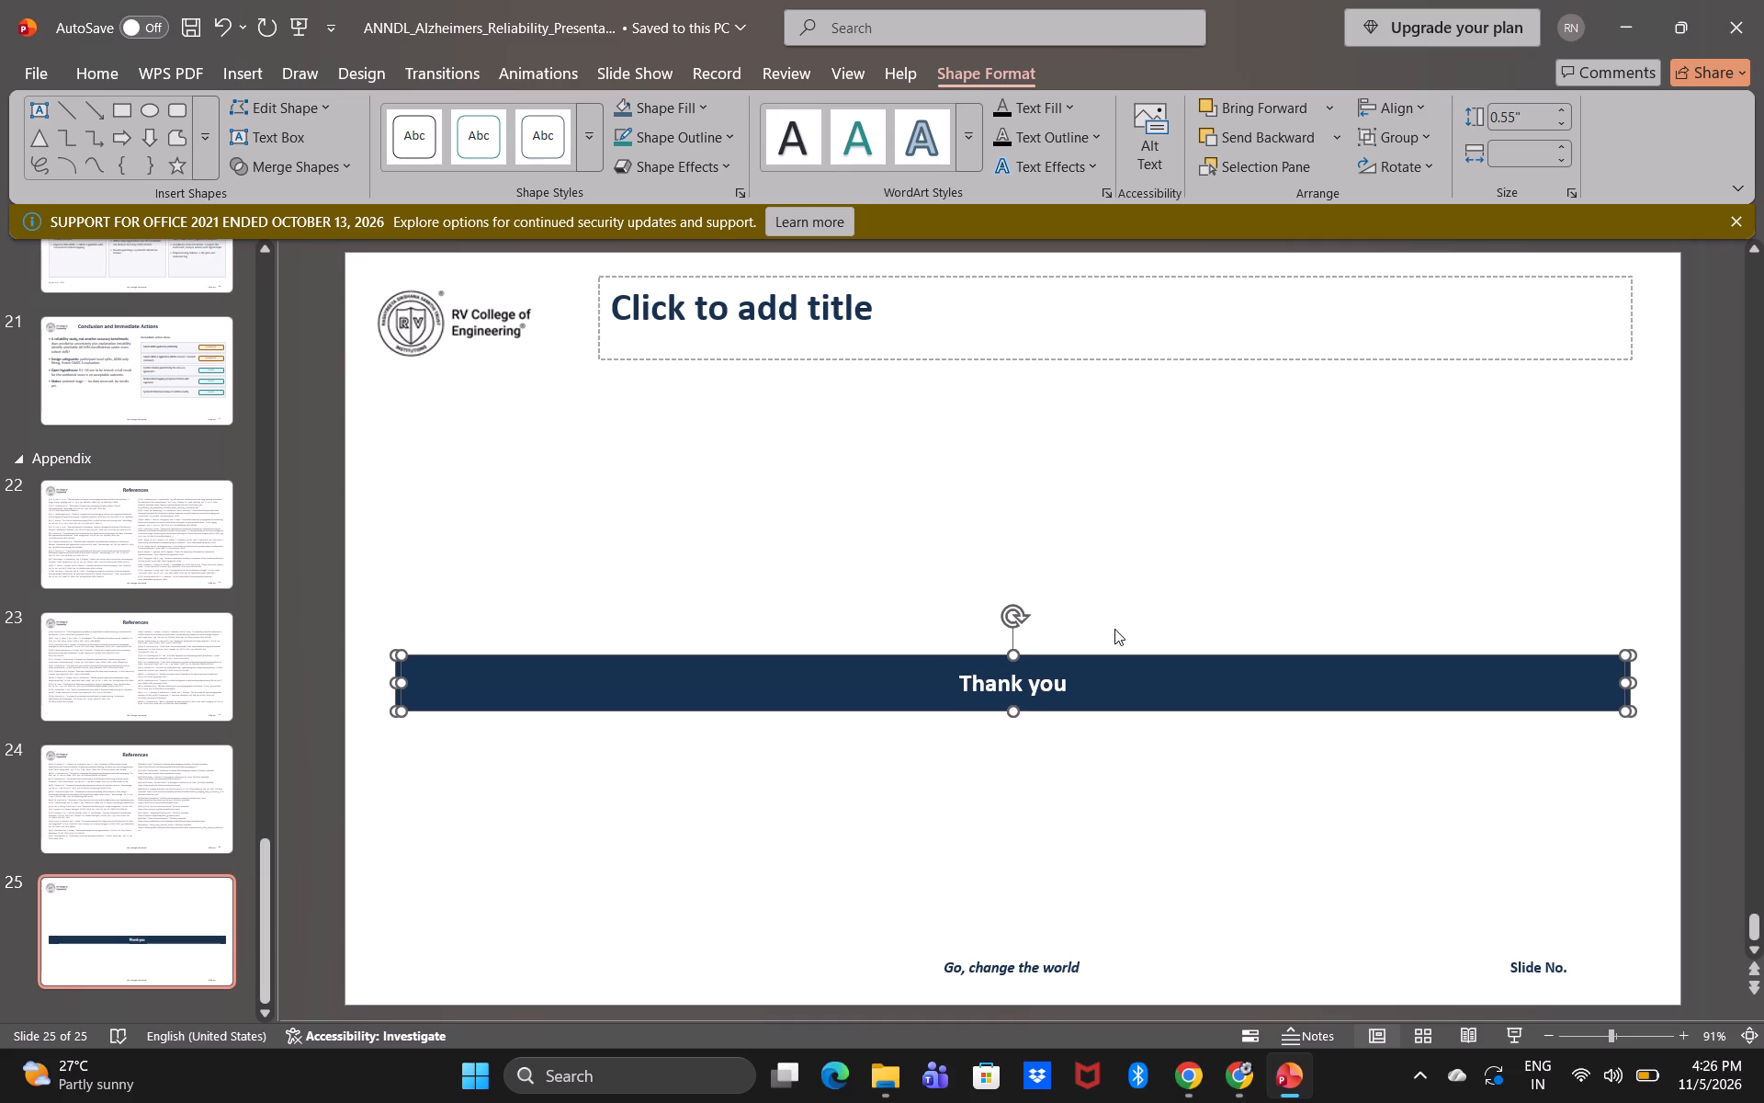
key("Up")
key("Up")
key("Up")
key("Up")
key("Up")
key("Up")
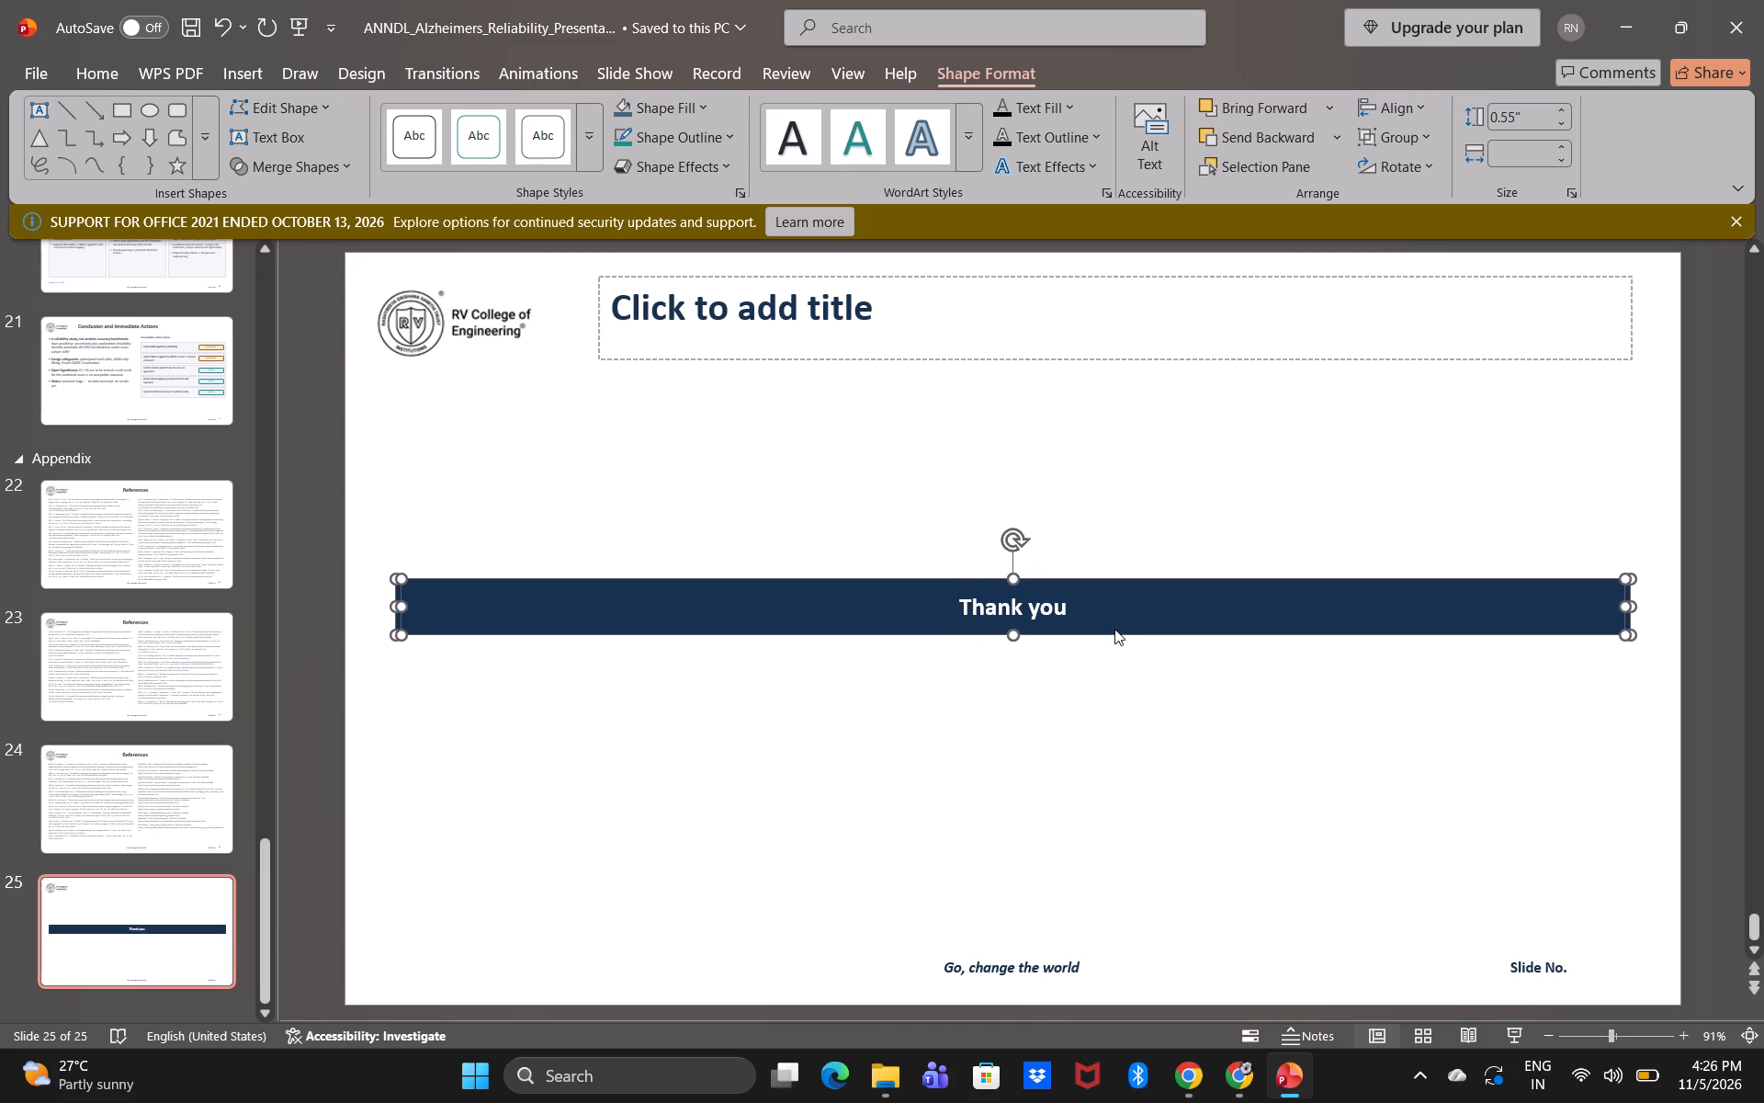
Enlarge the "Thank you" text to 40 pt and stretch the banner and text box upward to about 1.24" high.
left_click(97, 74)
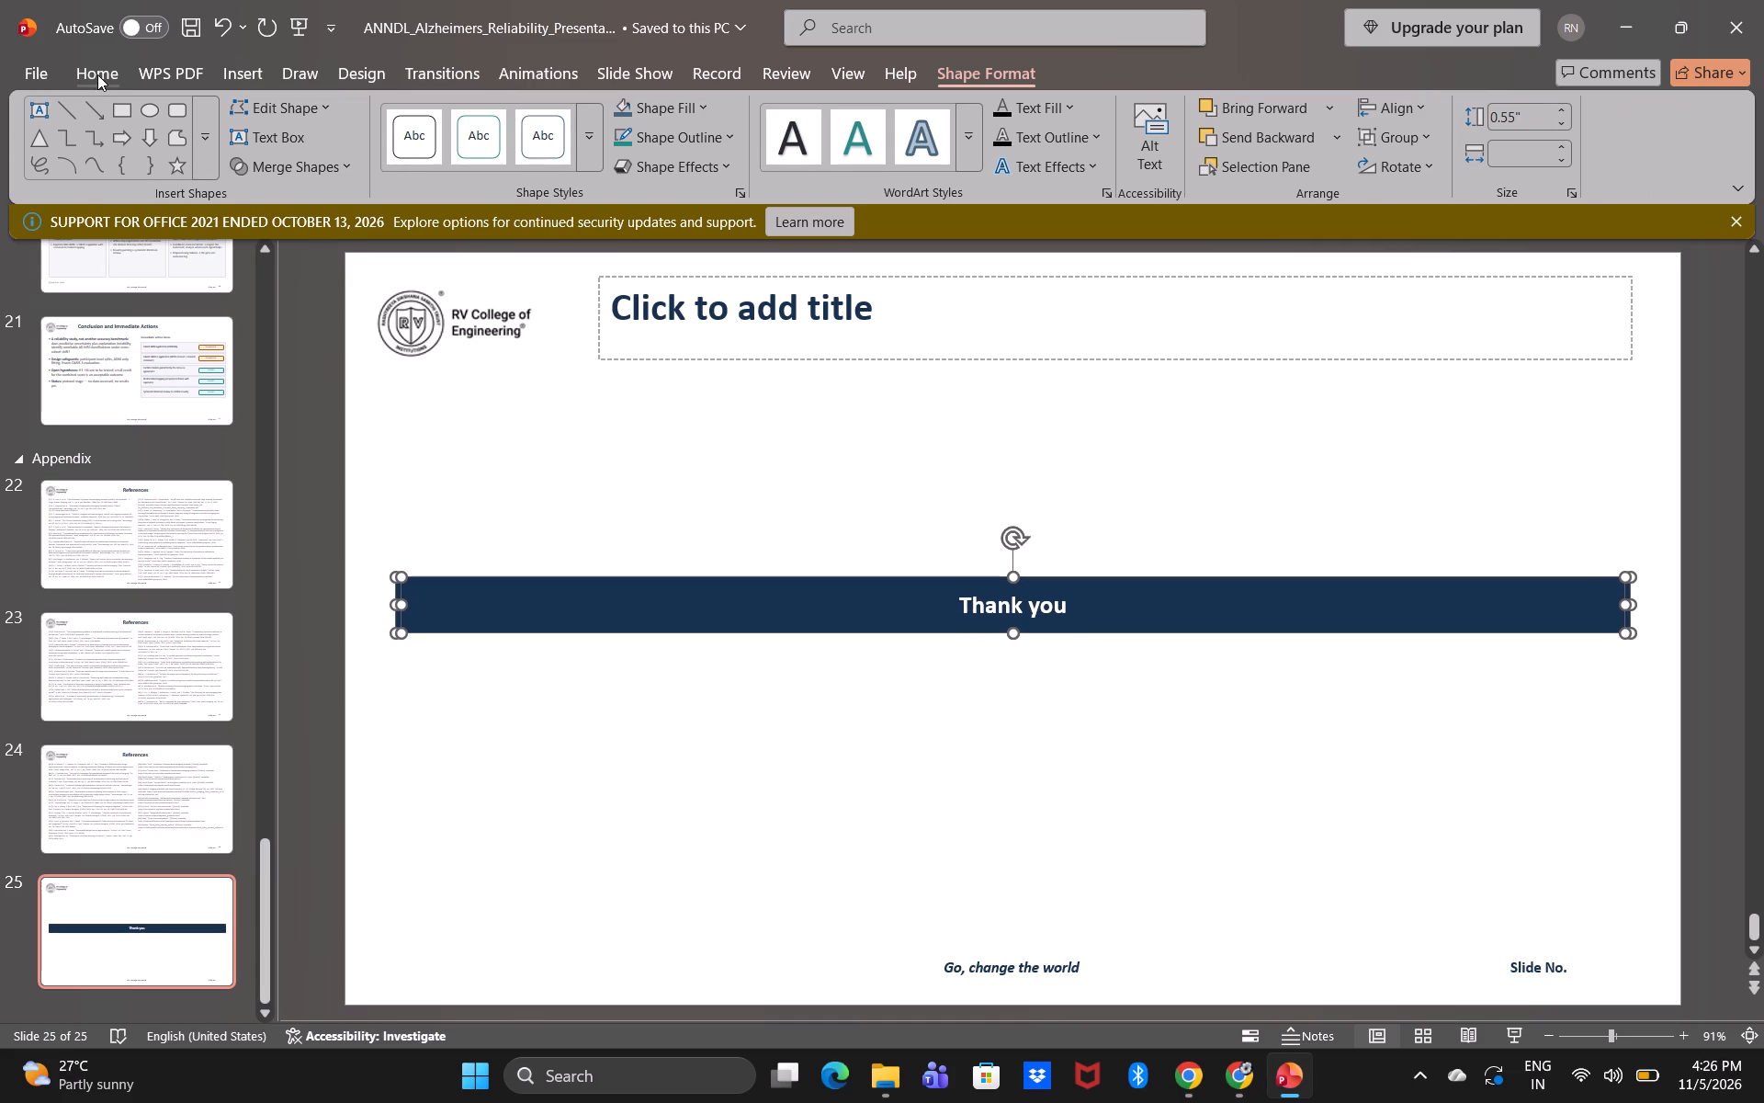
left_click(573, 112)
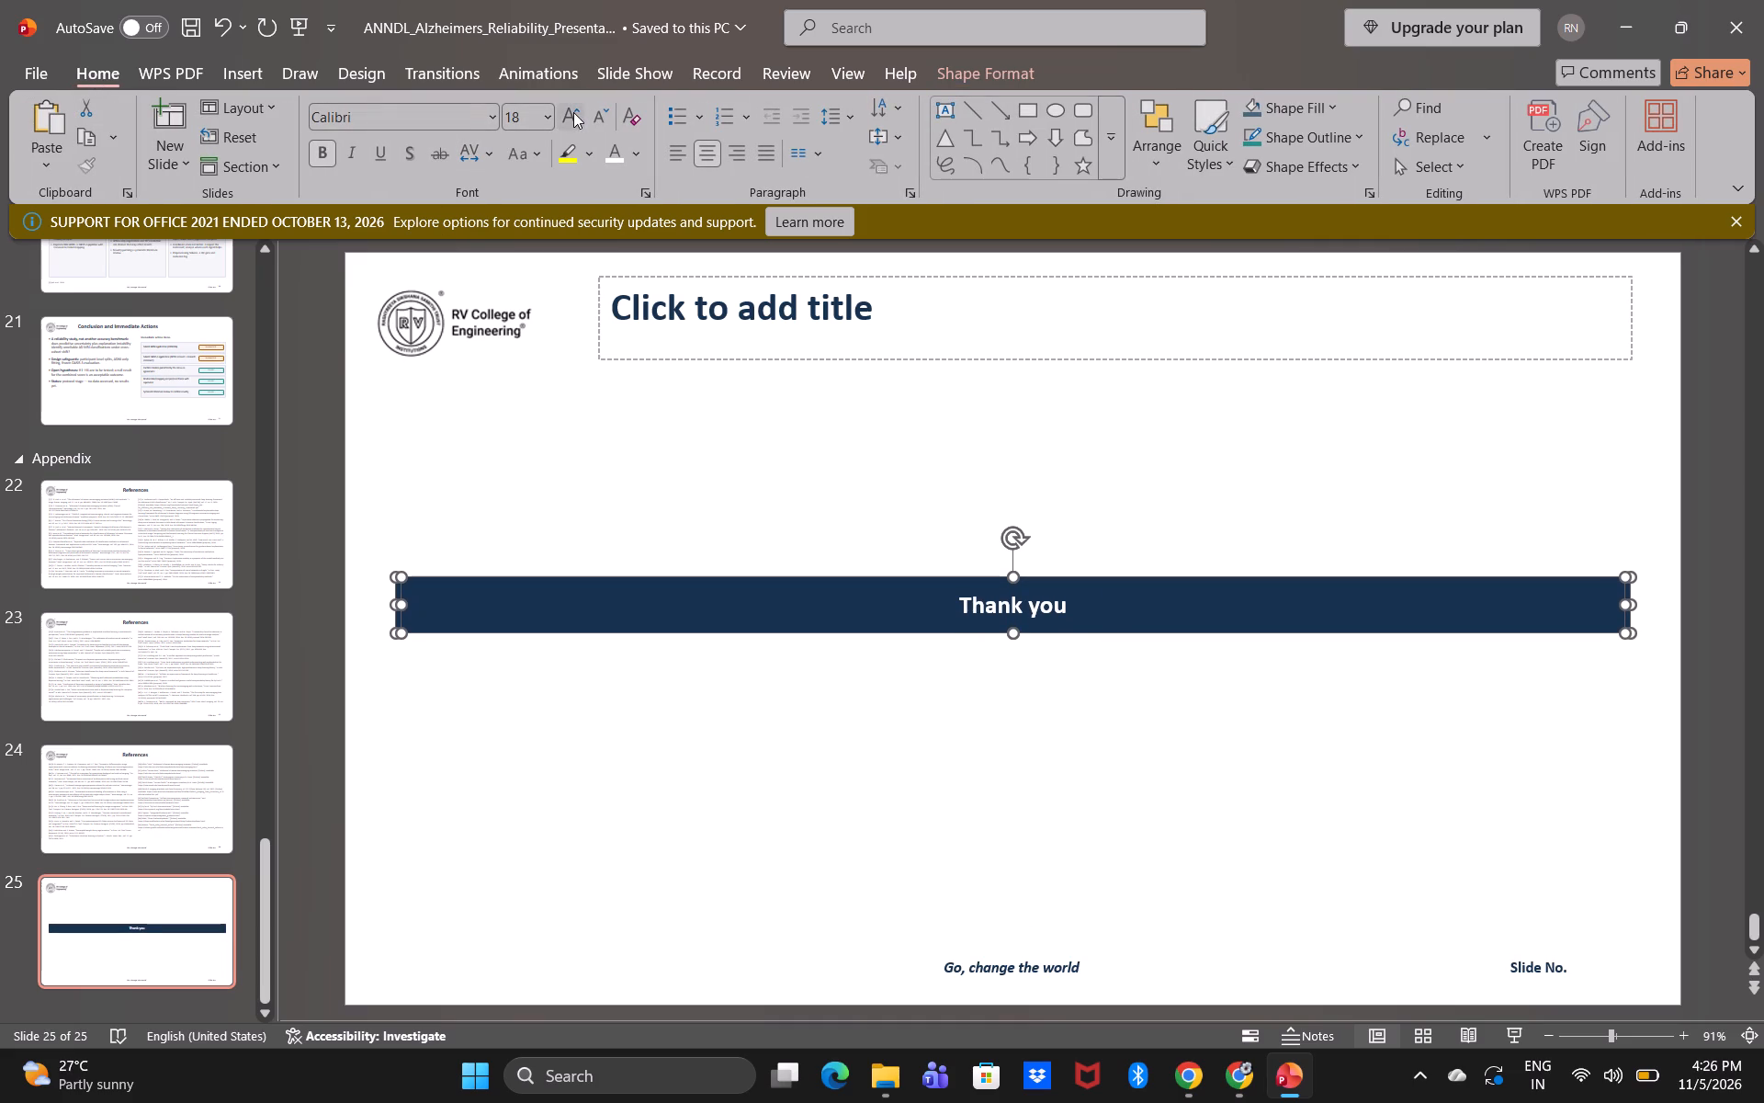
triple_click(573, 112)
left_click(573, 112)
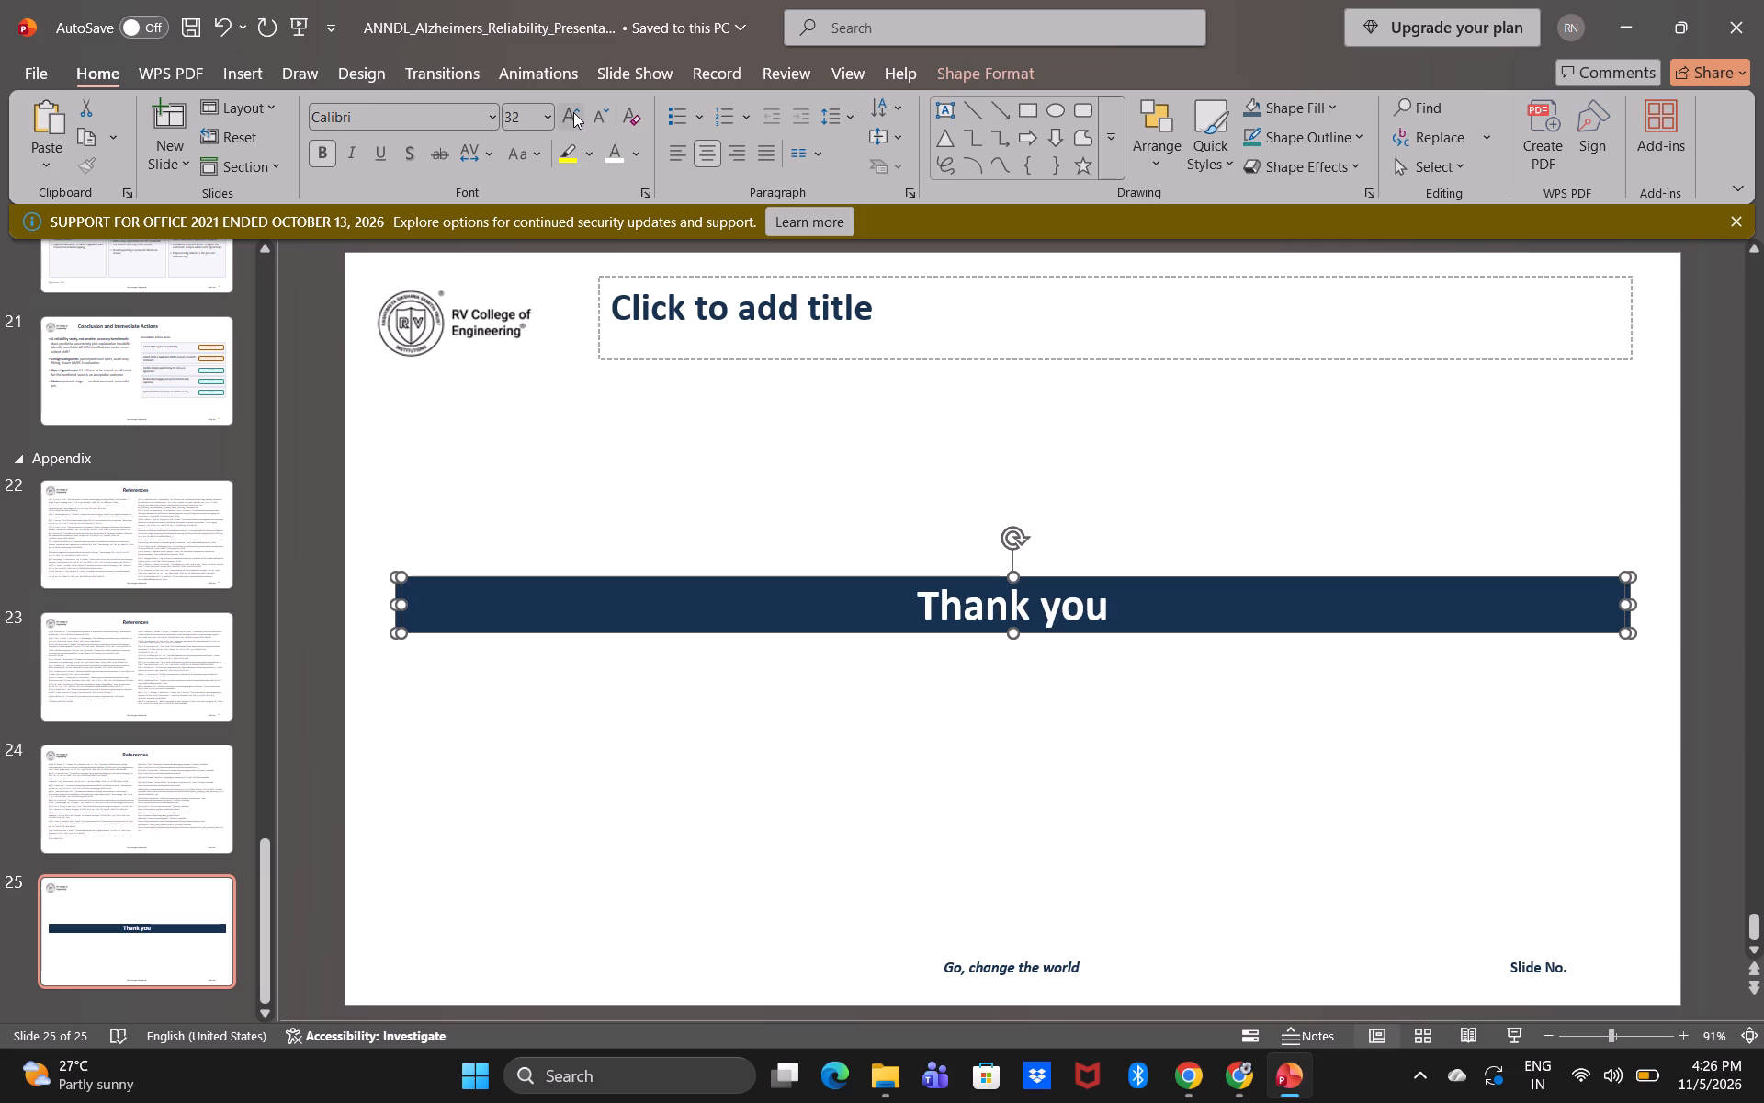
left_click(573, 112)
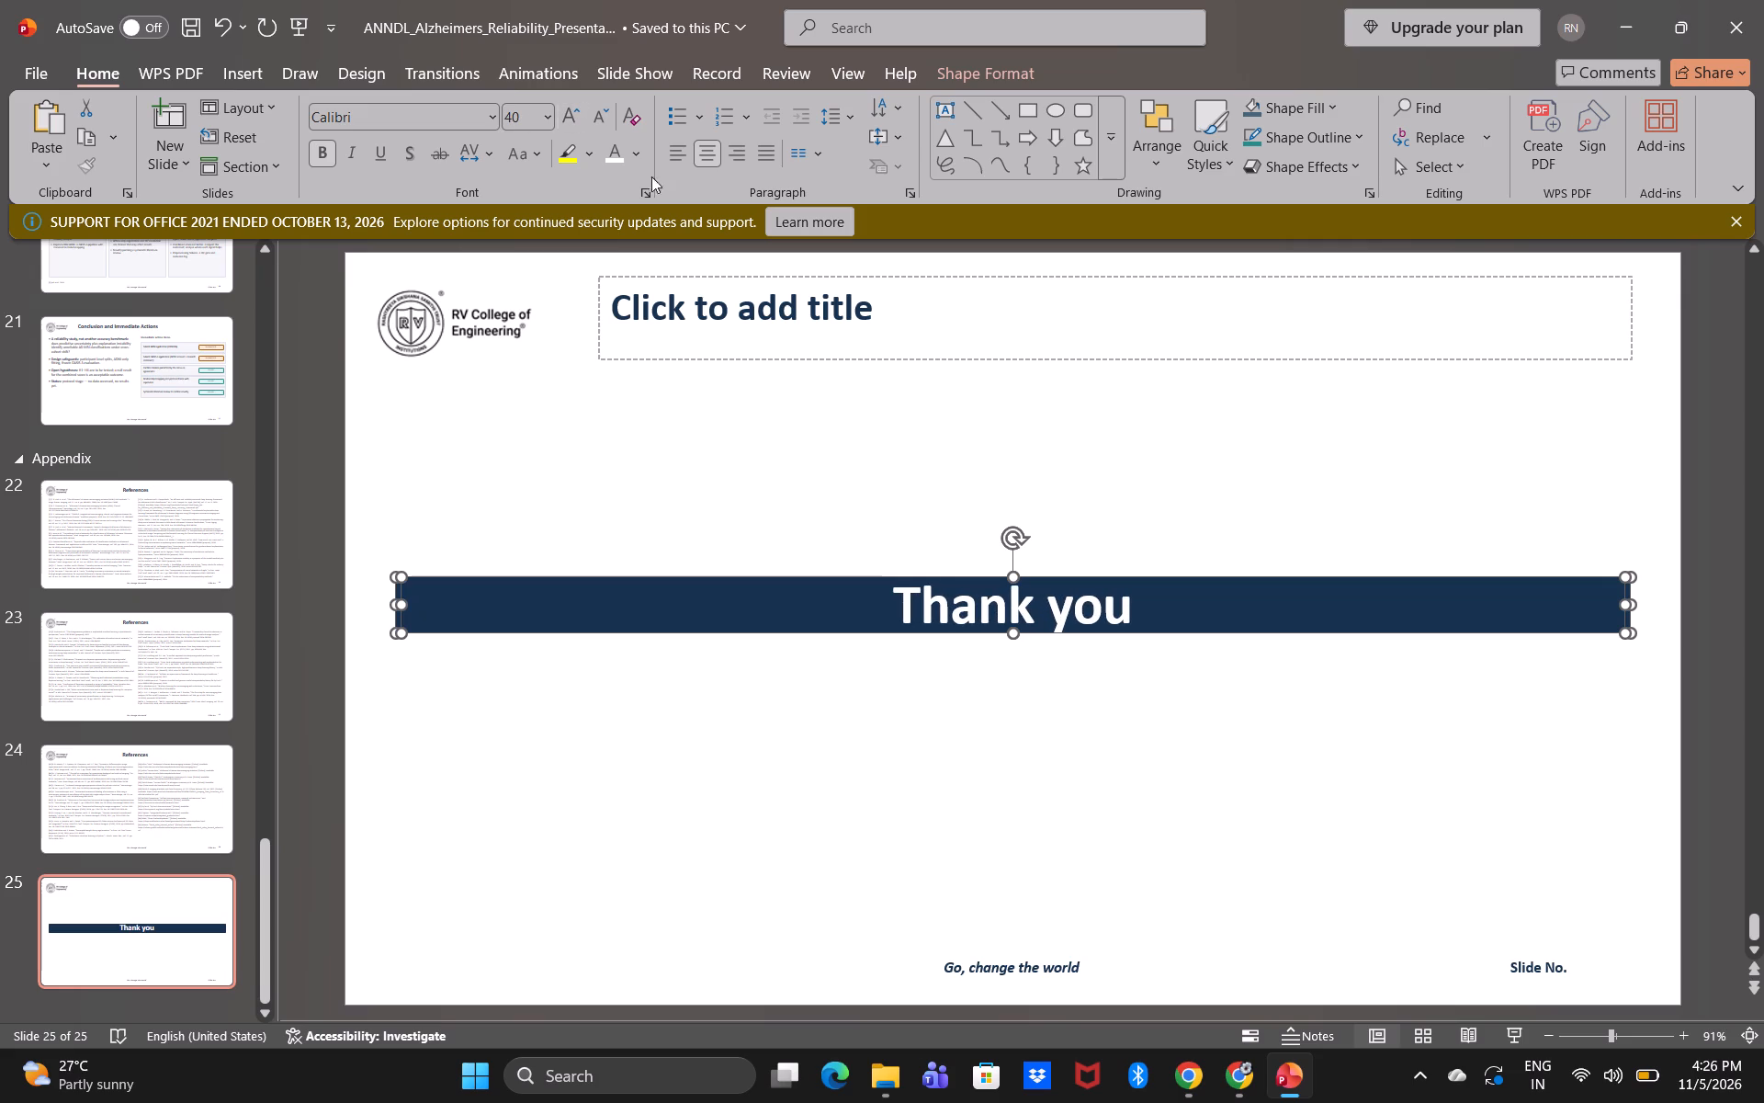
left_click_drag(1017, 578, 1019, 551)
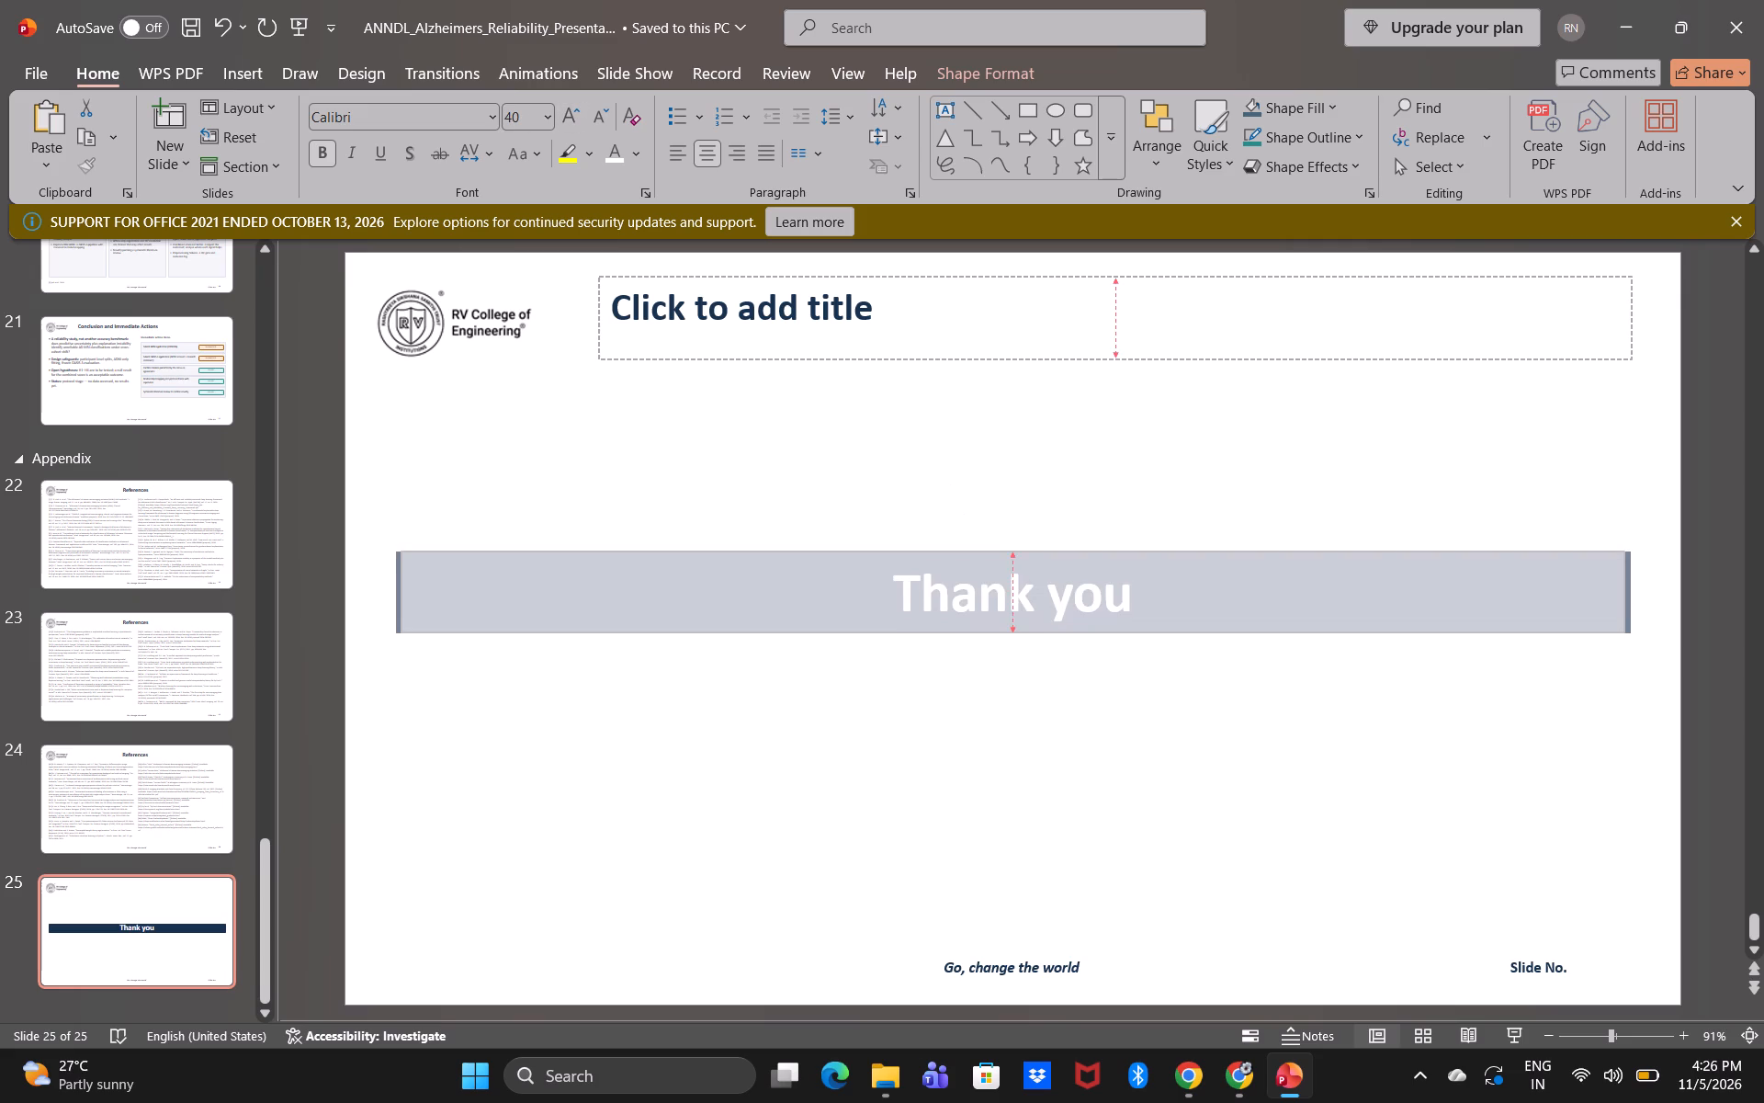
left_click_drag(1019, 551, 1026, 508)
Nudge the enlarged banner and text box straight down to about the vertical middle of slide 25.
key("Down")
key("Down")
key("Down")
key("Down")
key("Down")
key("Down")
key("Down")
key("Down")
key("Down")
key("Down")
key("Down")
key("Down")
key("Down")
key("Down")
key("Down")
key("Down")
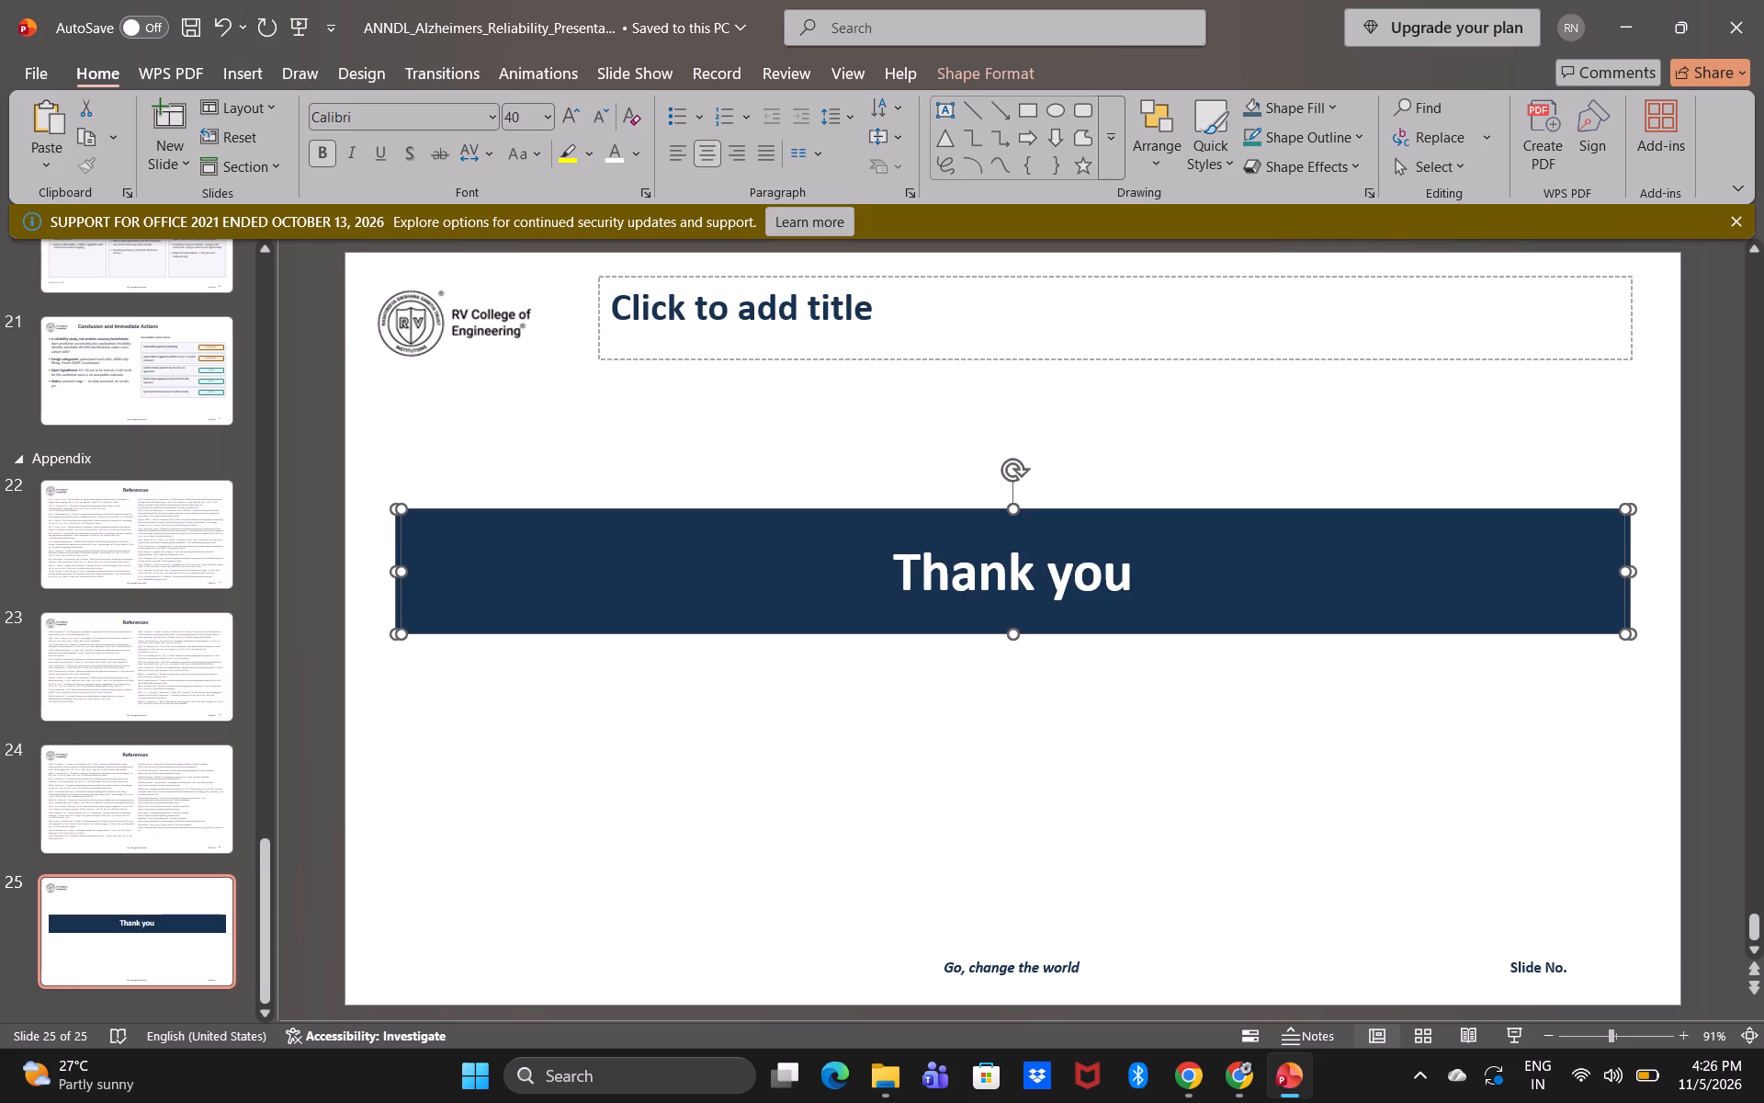
key("Down")
key("Down")
key("Down")
key("Down")
key("Down")
key("Down")
key("Down")
key("Down")
key("Down")
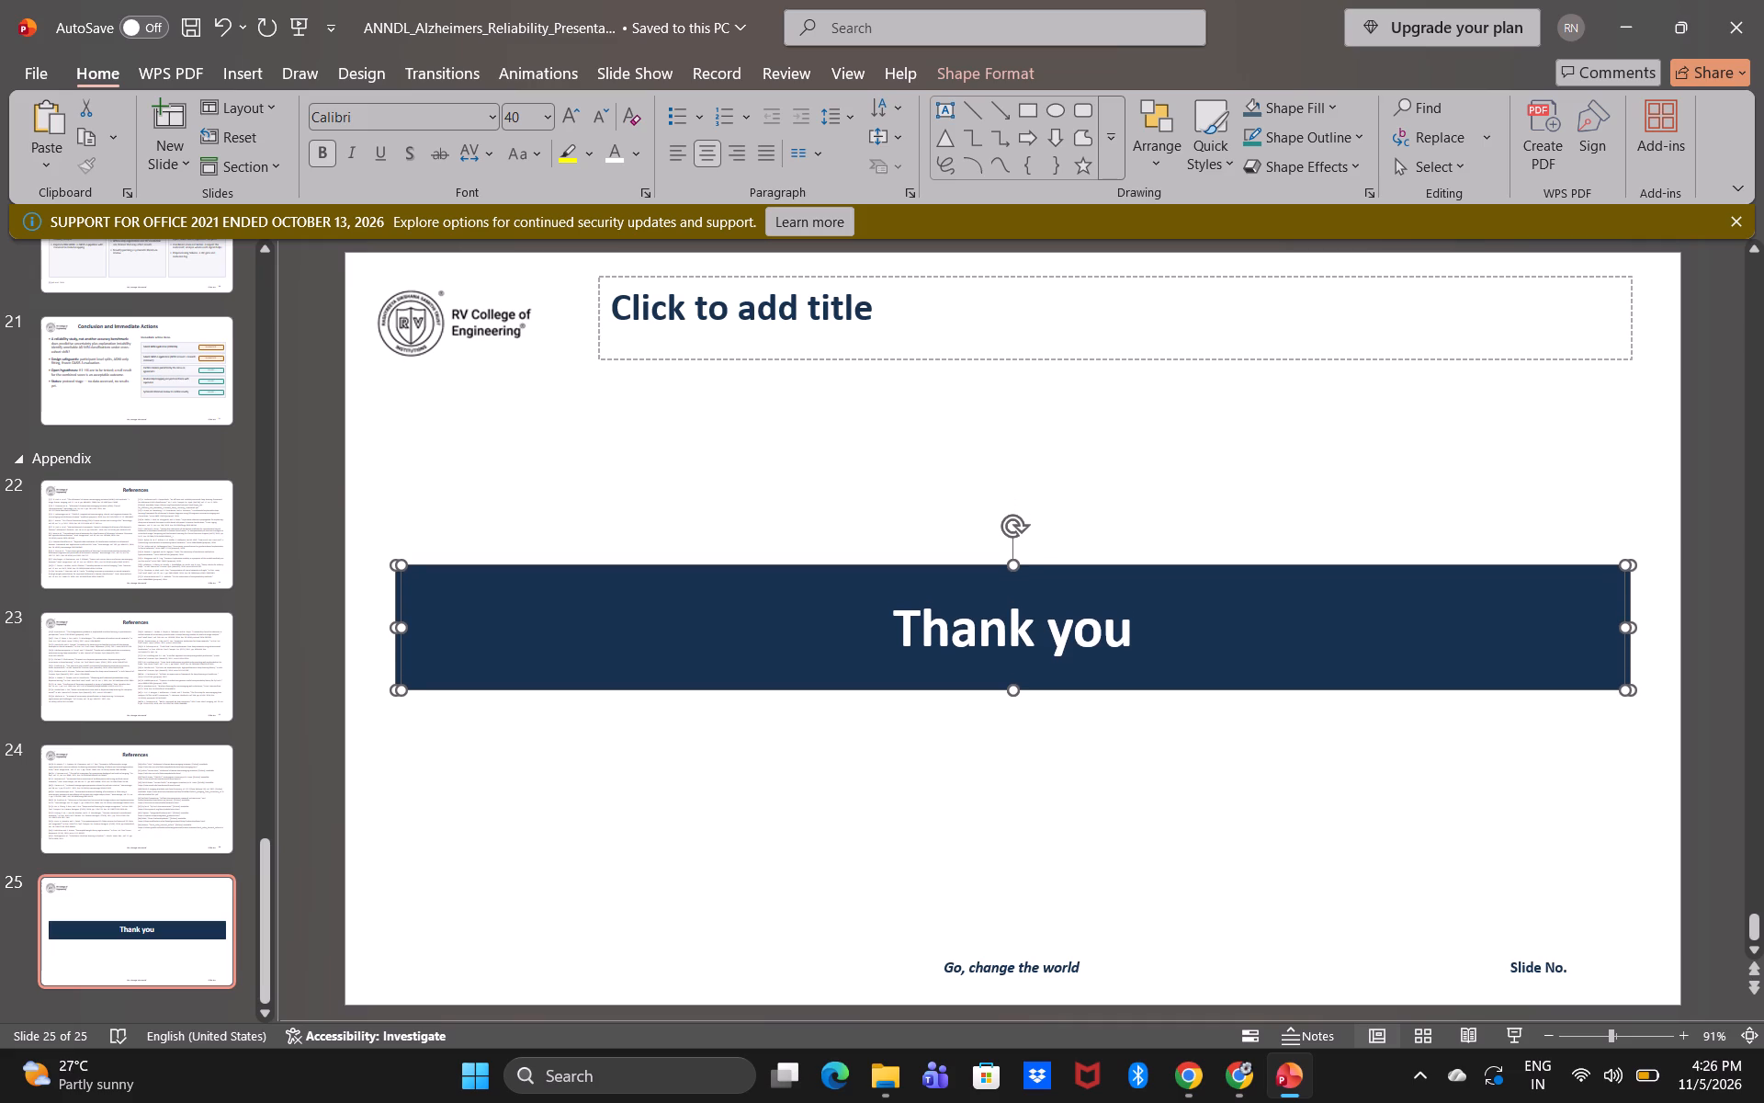
Delete the empty title placeholder from slide 25.
left_click(960, 360)
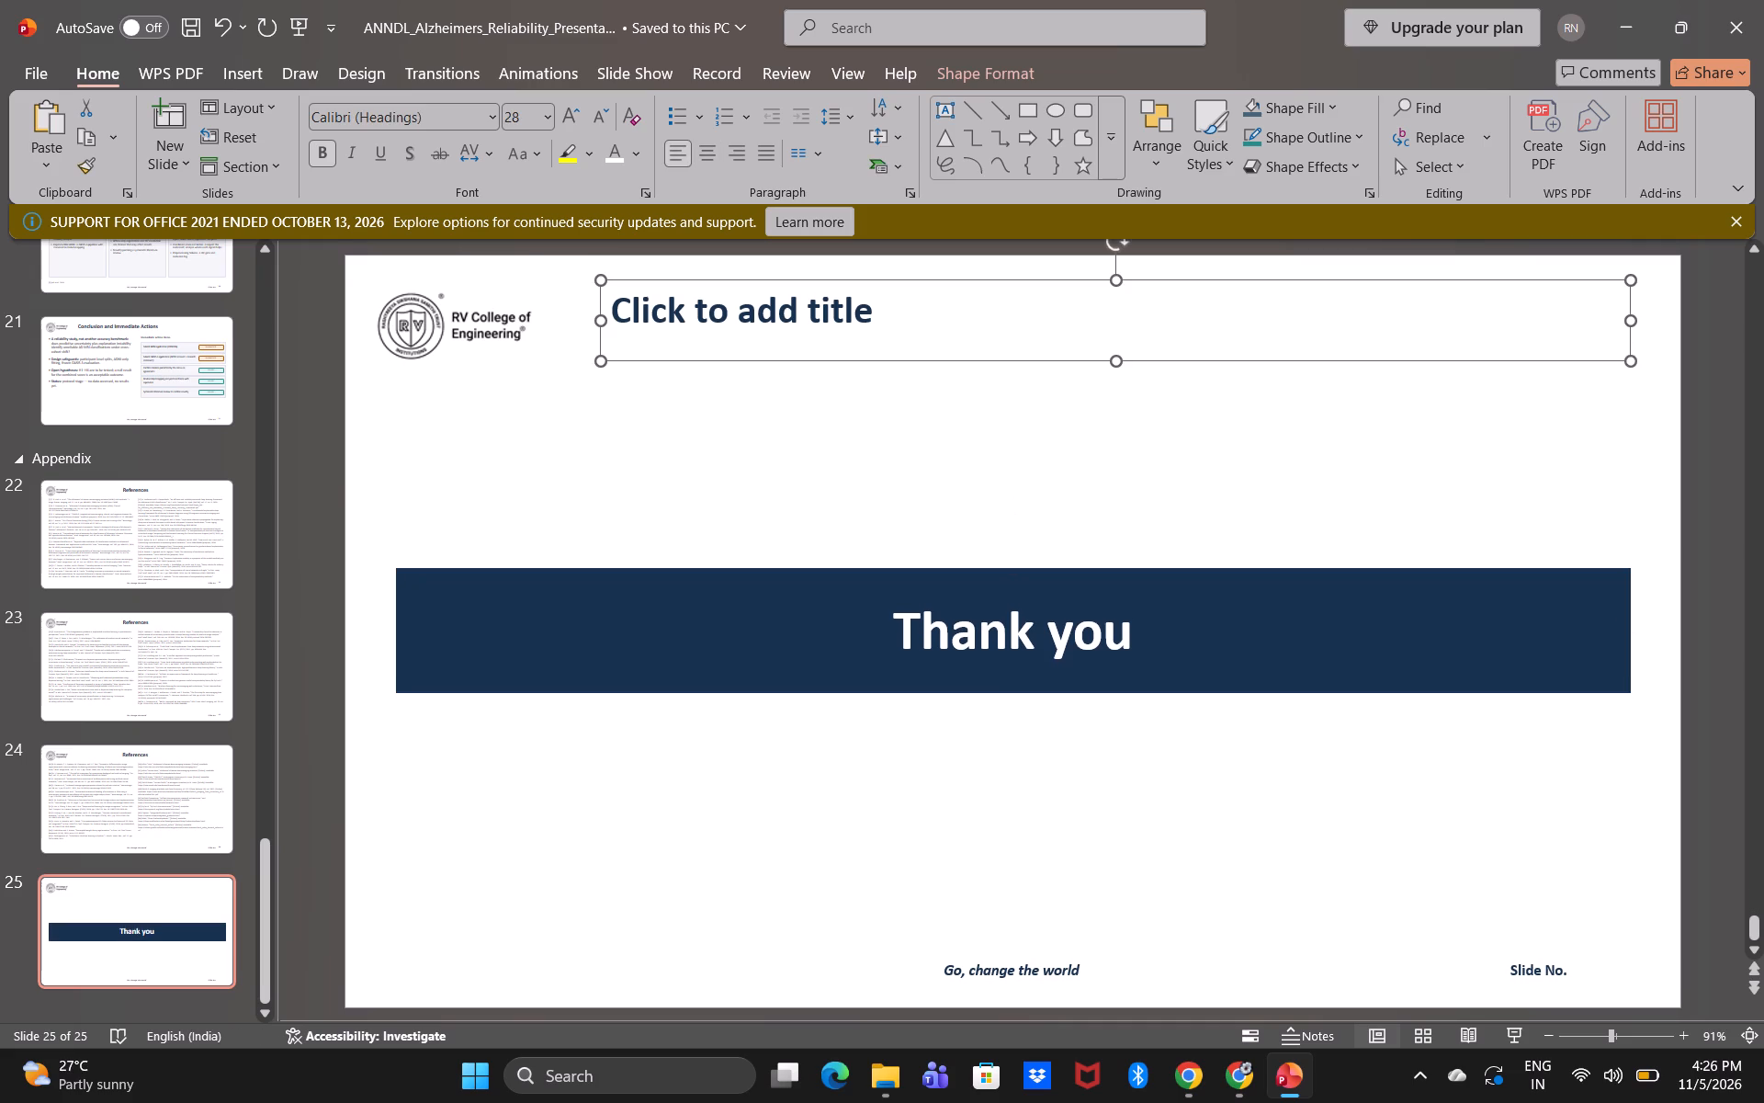
key("Delete")
left_click(933, 520)
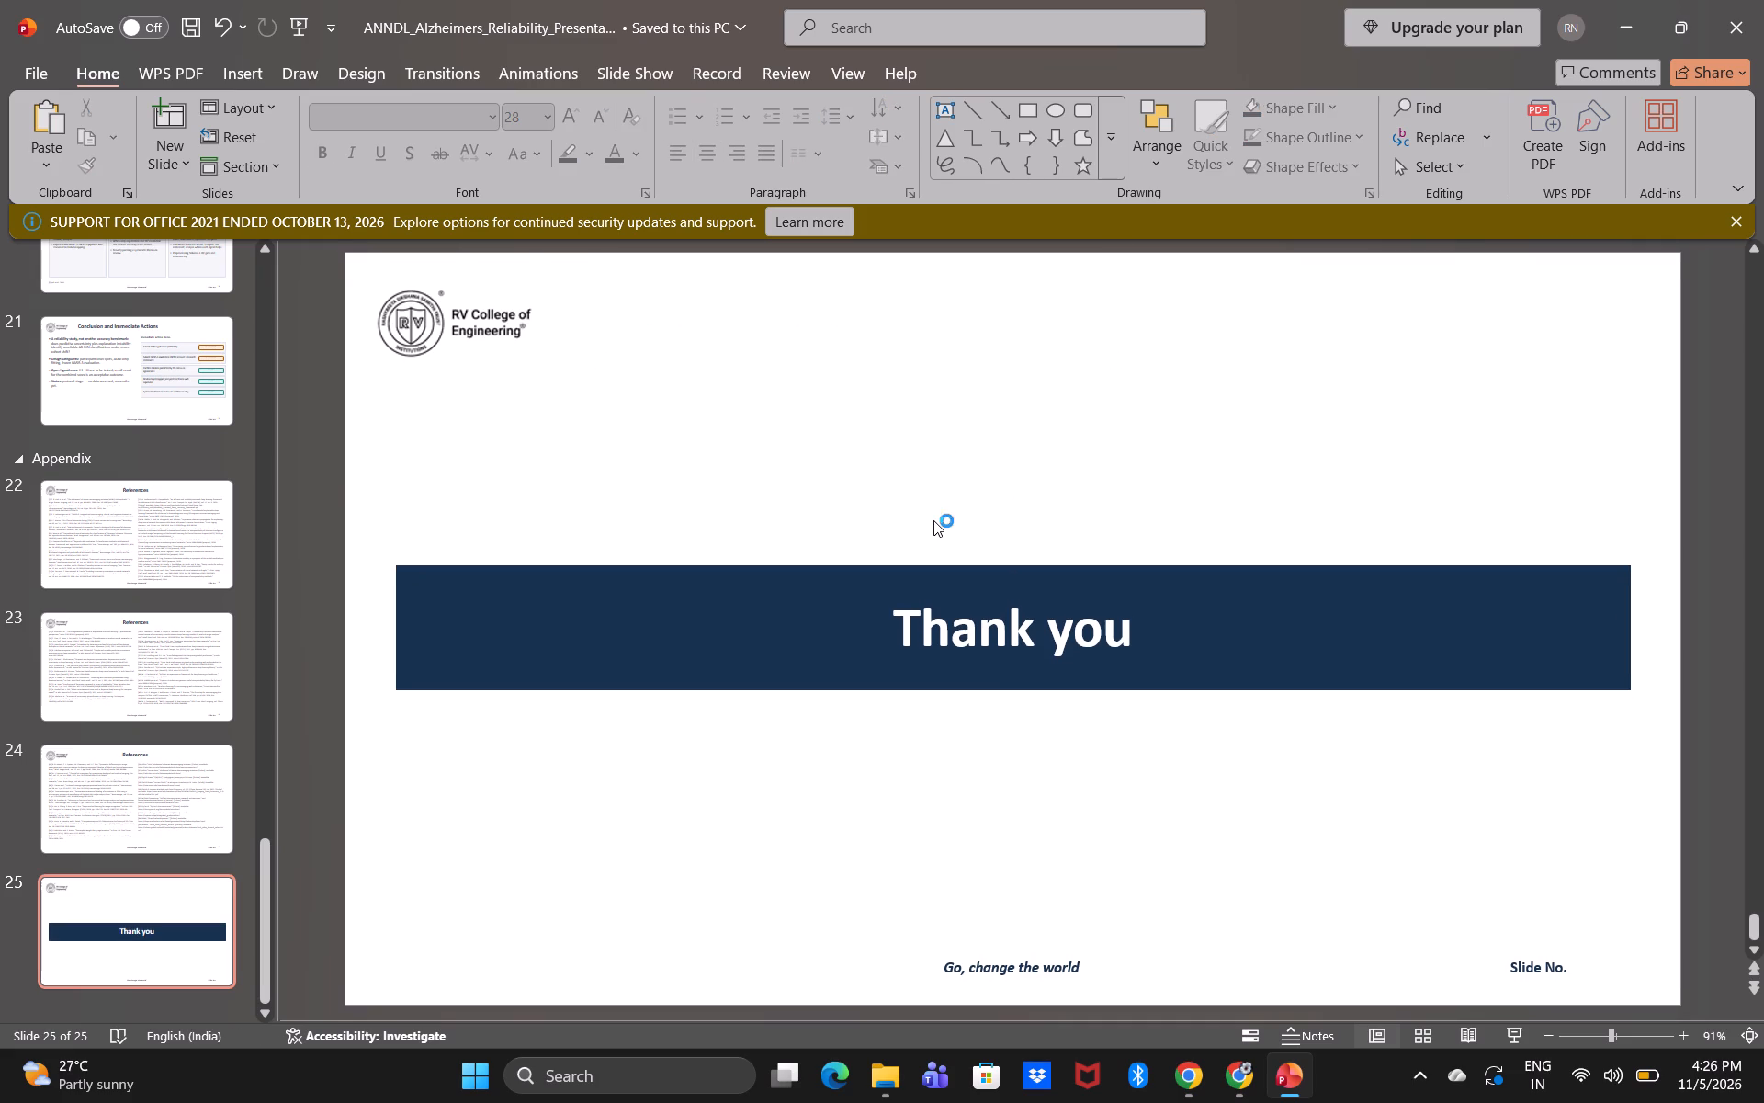
Align the "Thank you" text box to the vertical middle of slide 25.
left_click(989, 582)
key("Up")
key("Up")
key("Up")
key("Up")
key("Up")
key("Up")
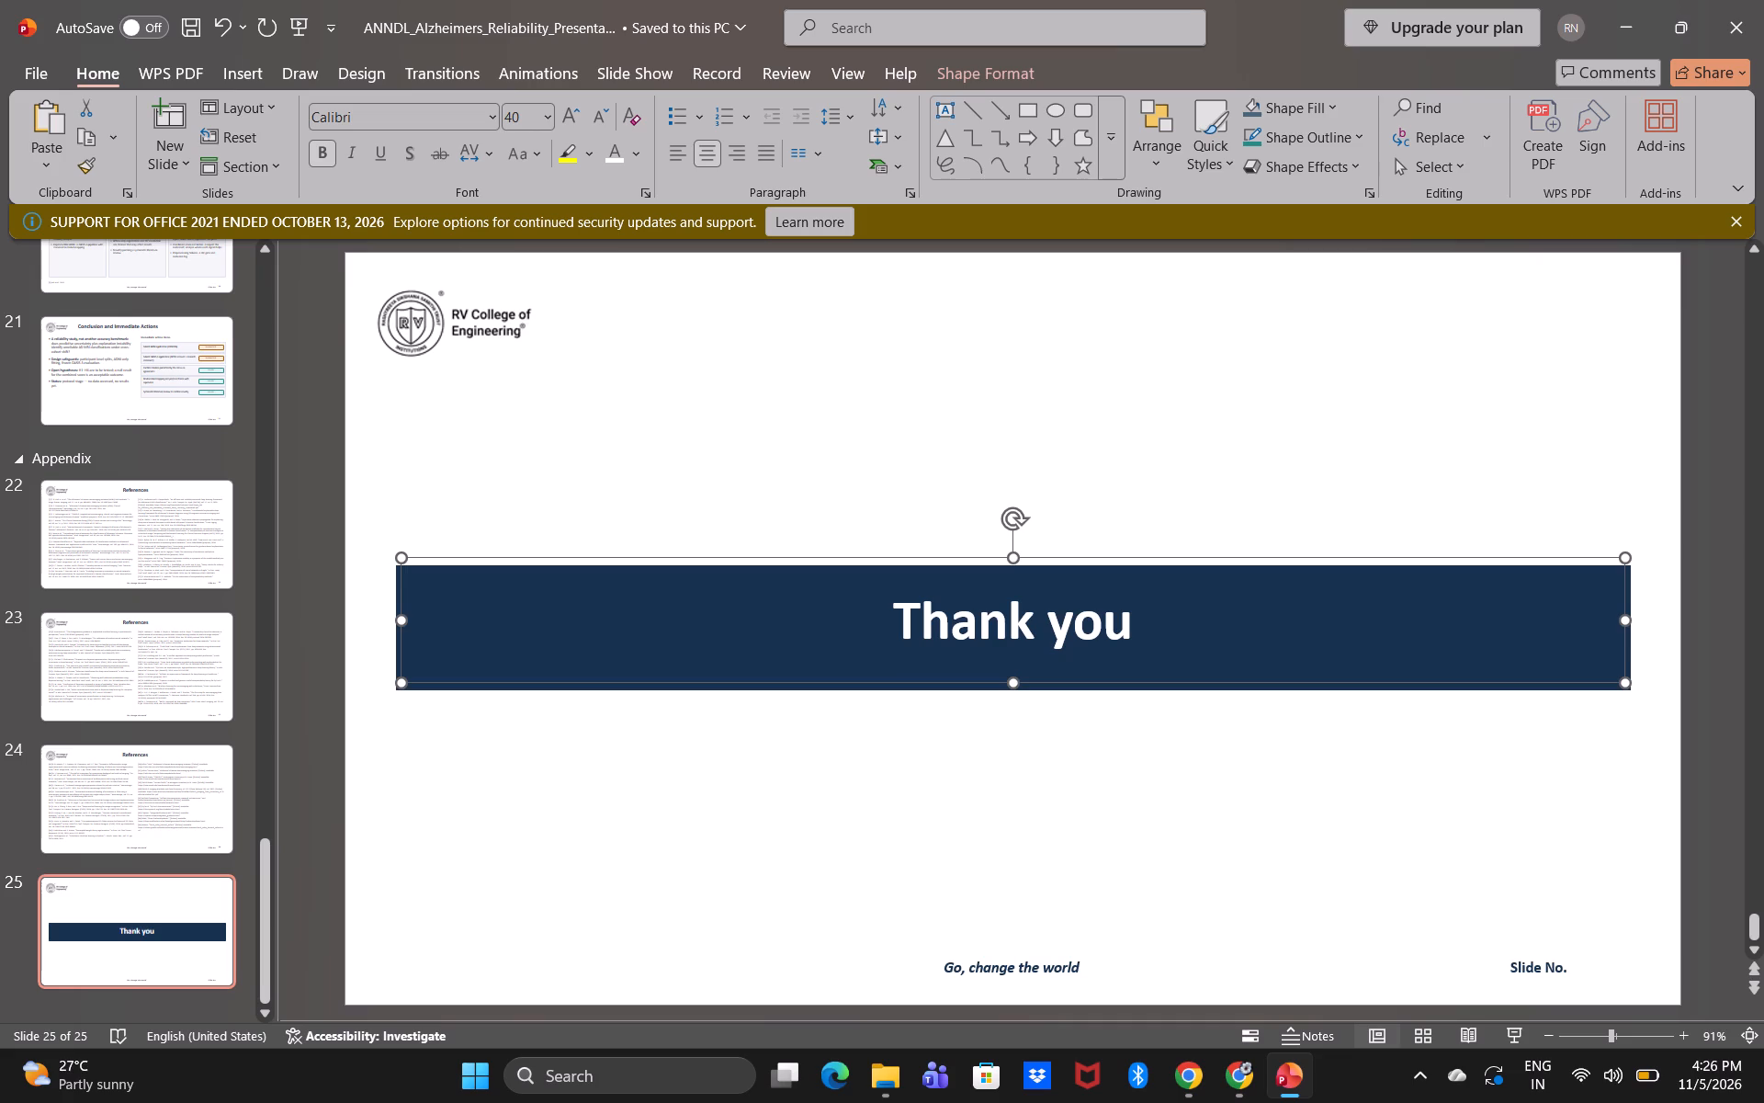
left_click(984, 80)
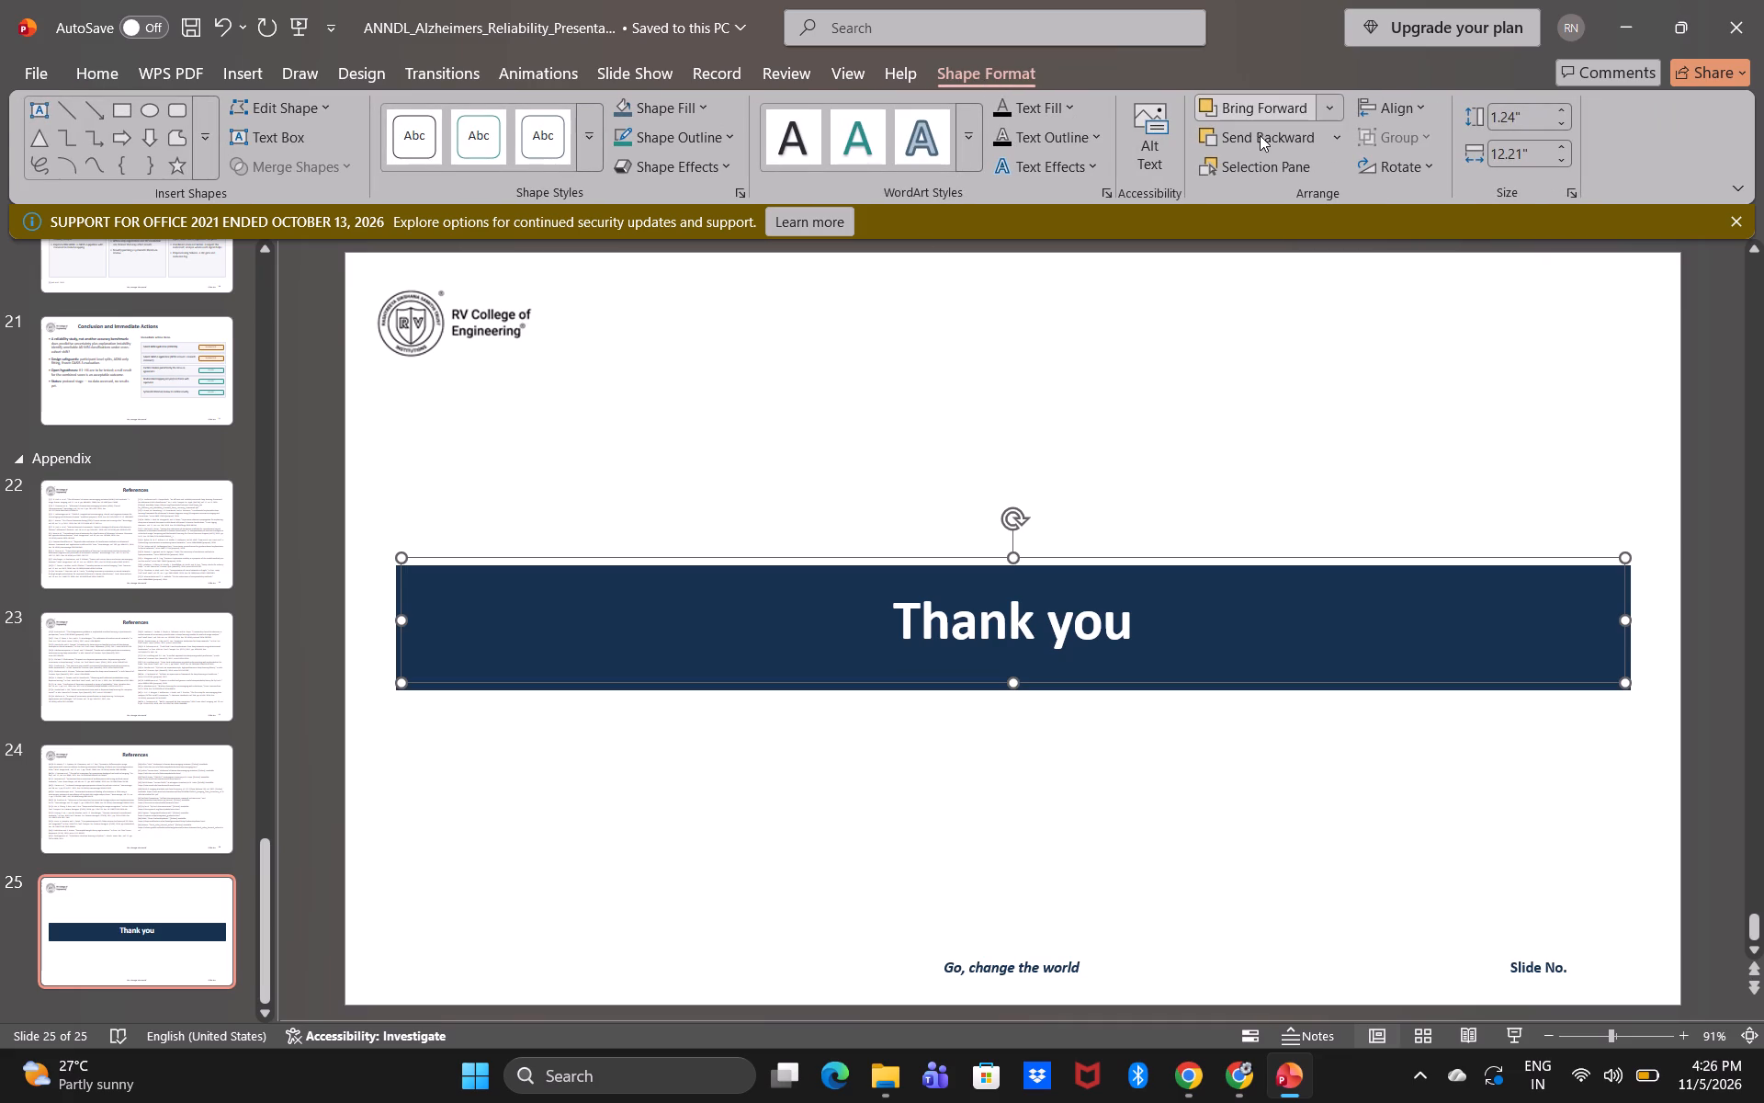
left_click(1371, 108)
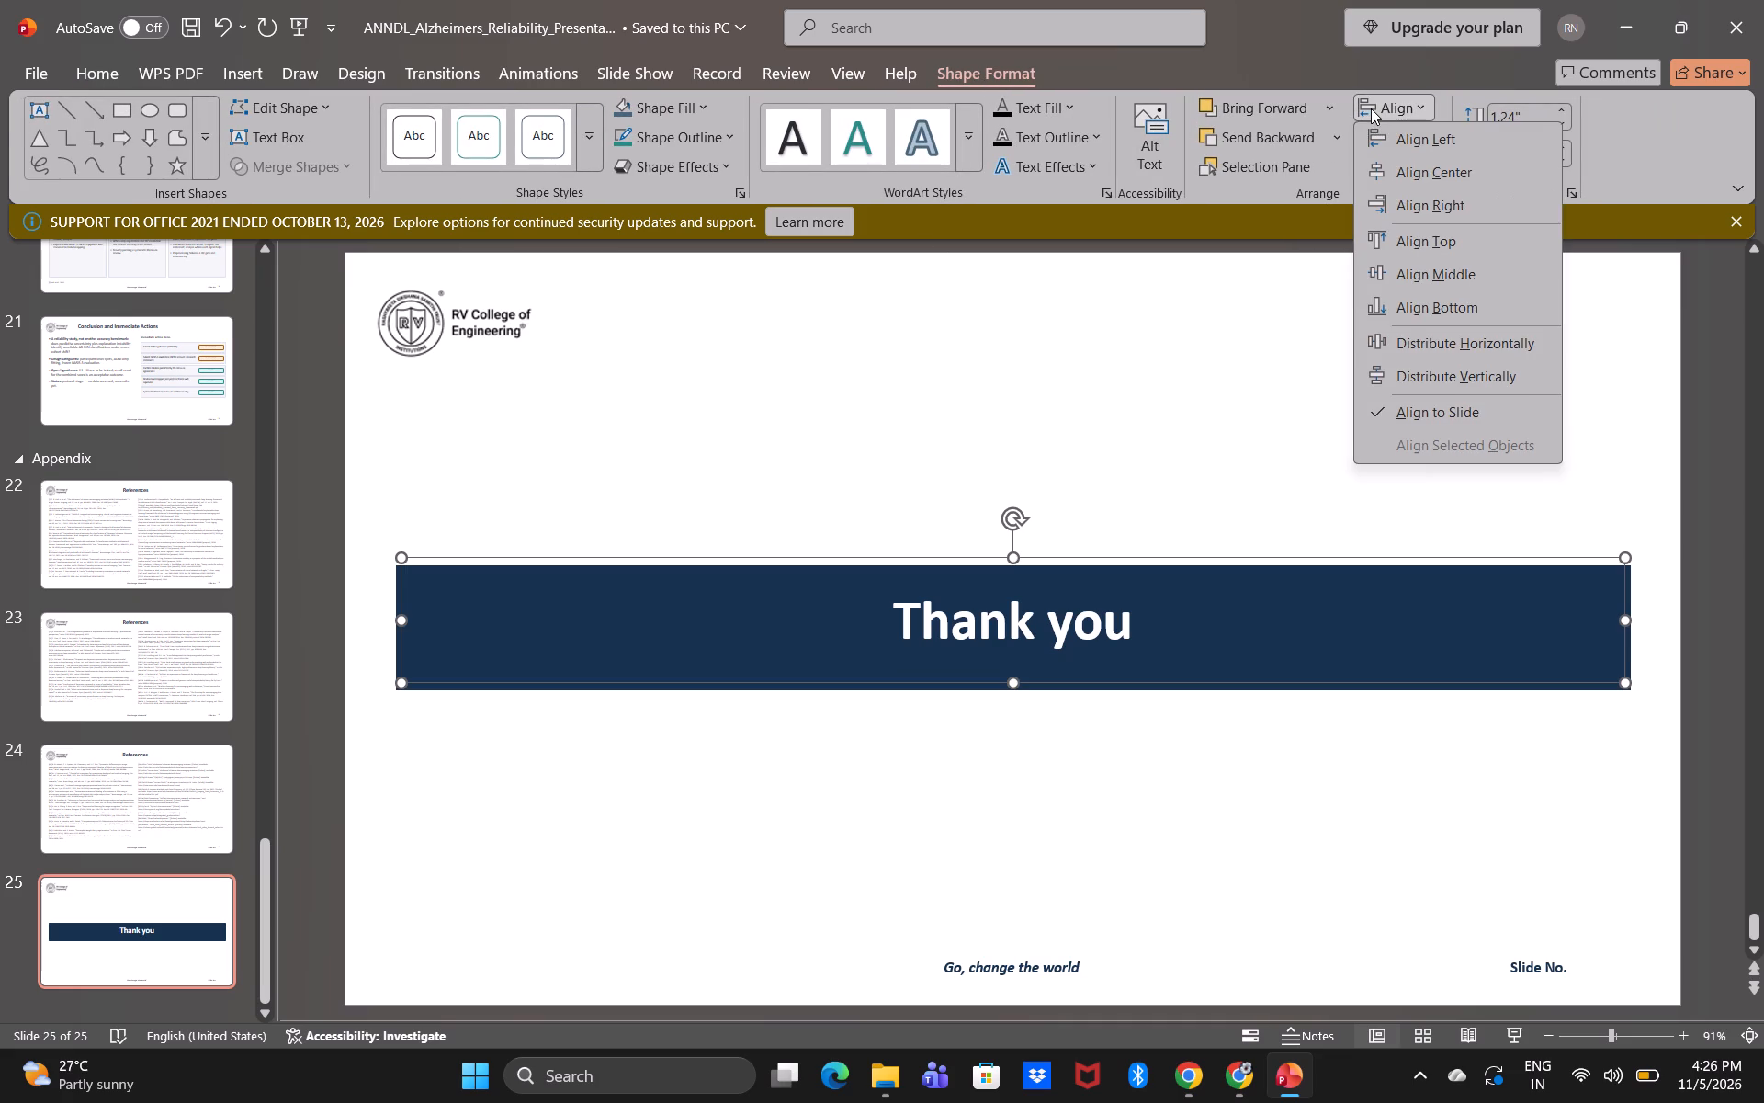
left_click(1411, 282)
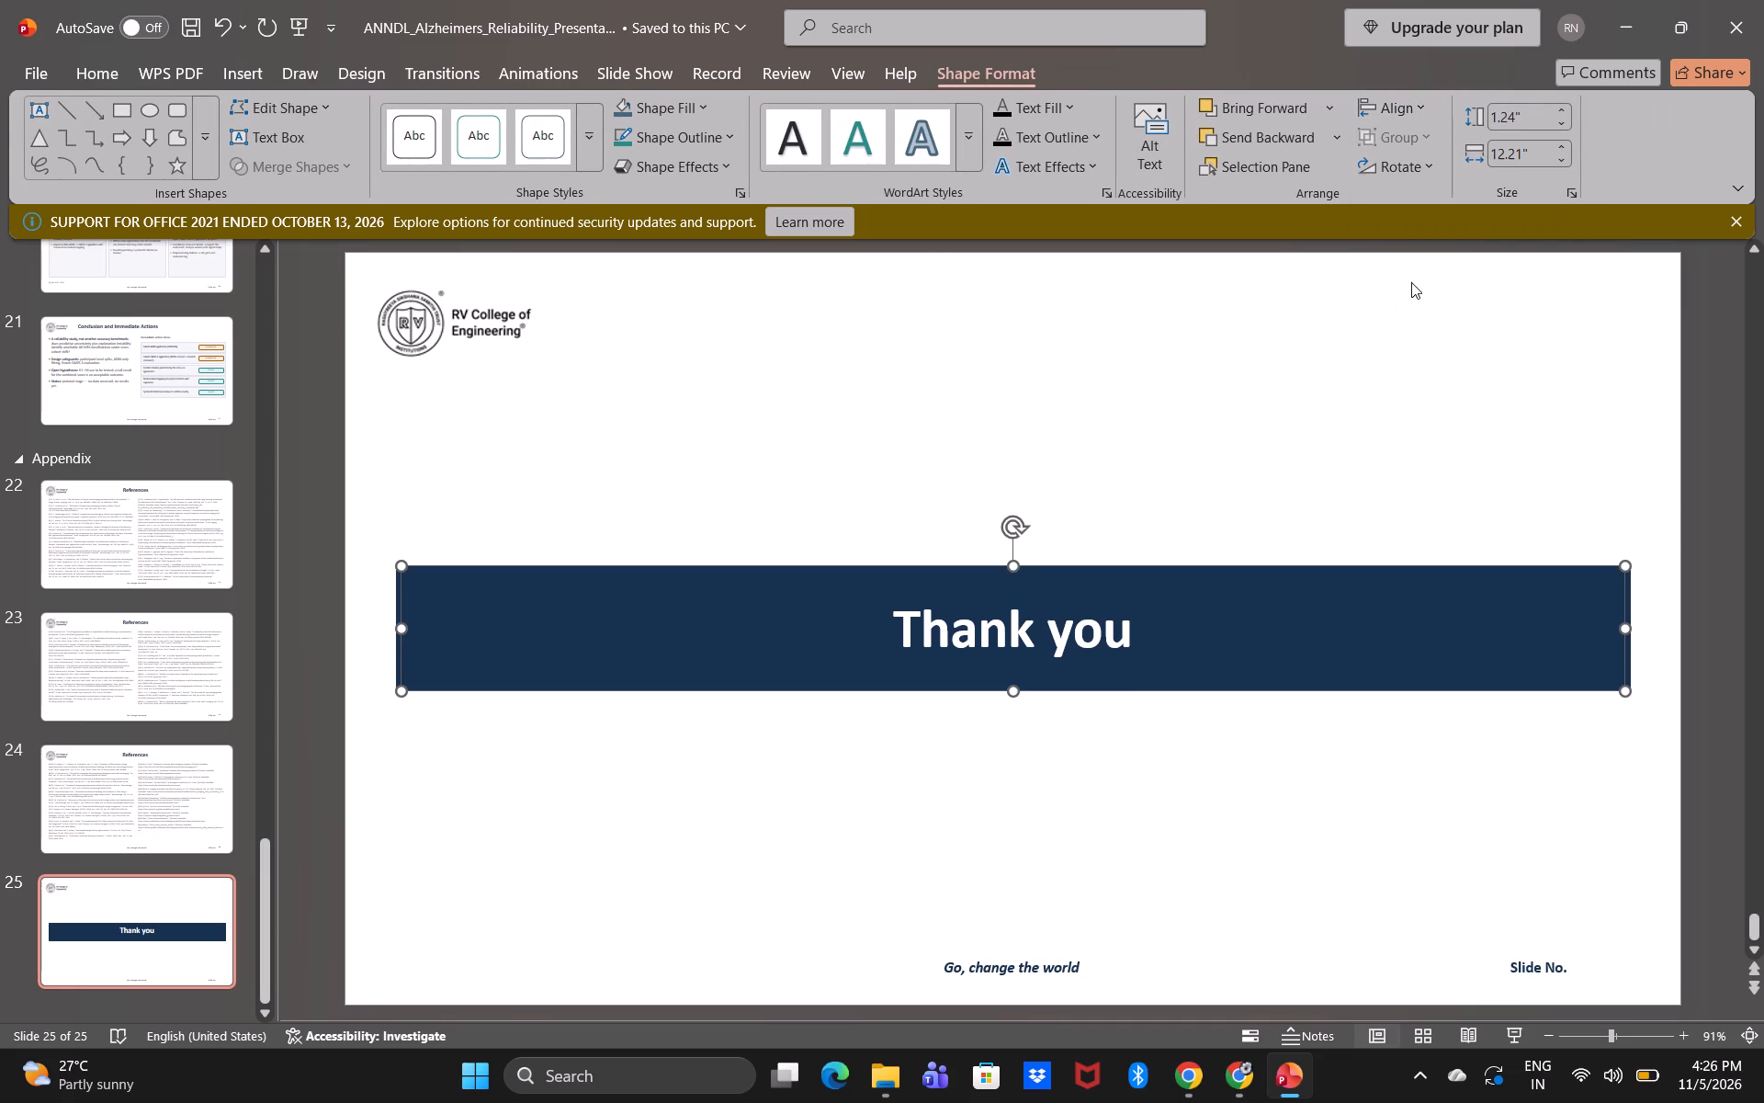
left_click(1304, 449)
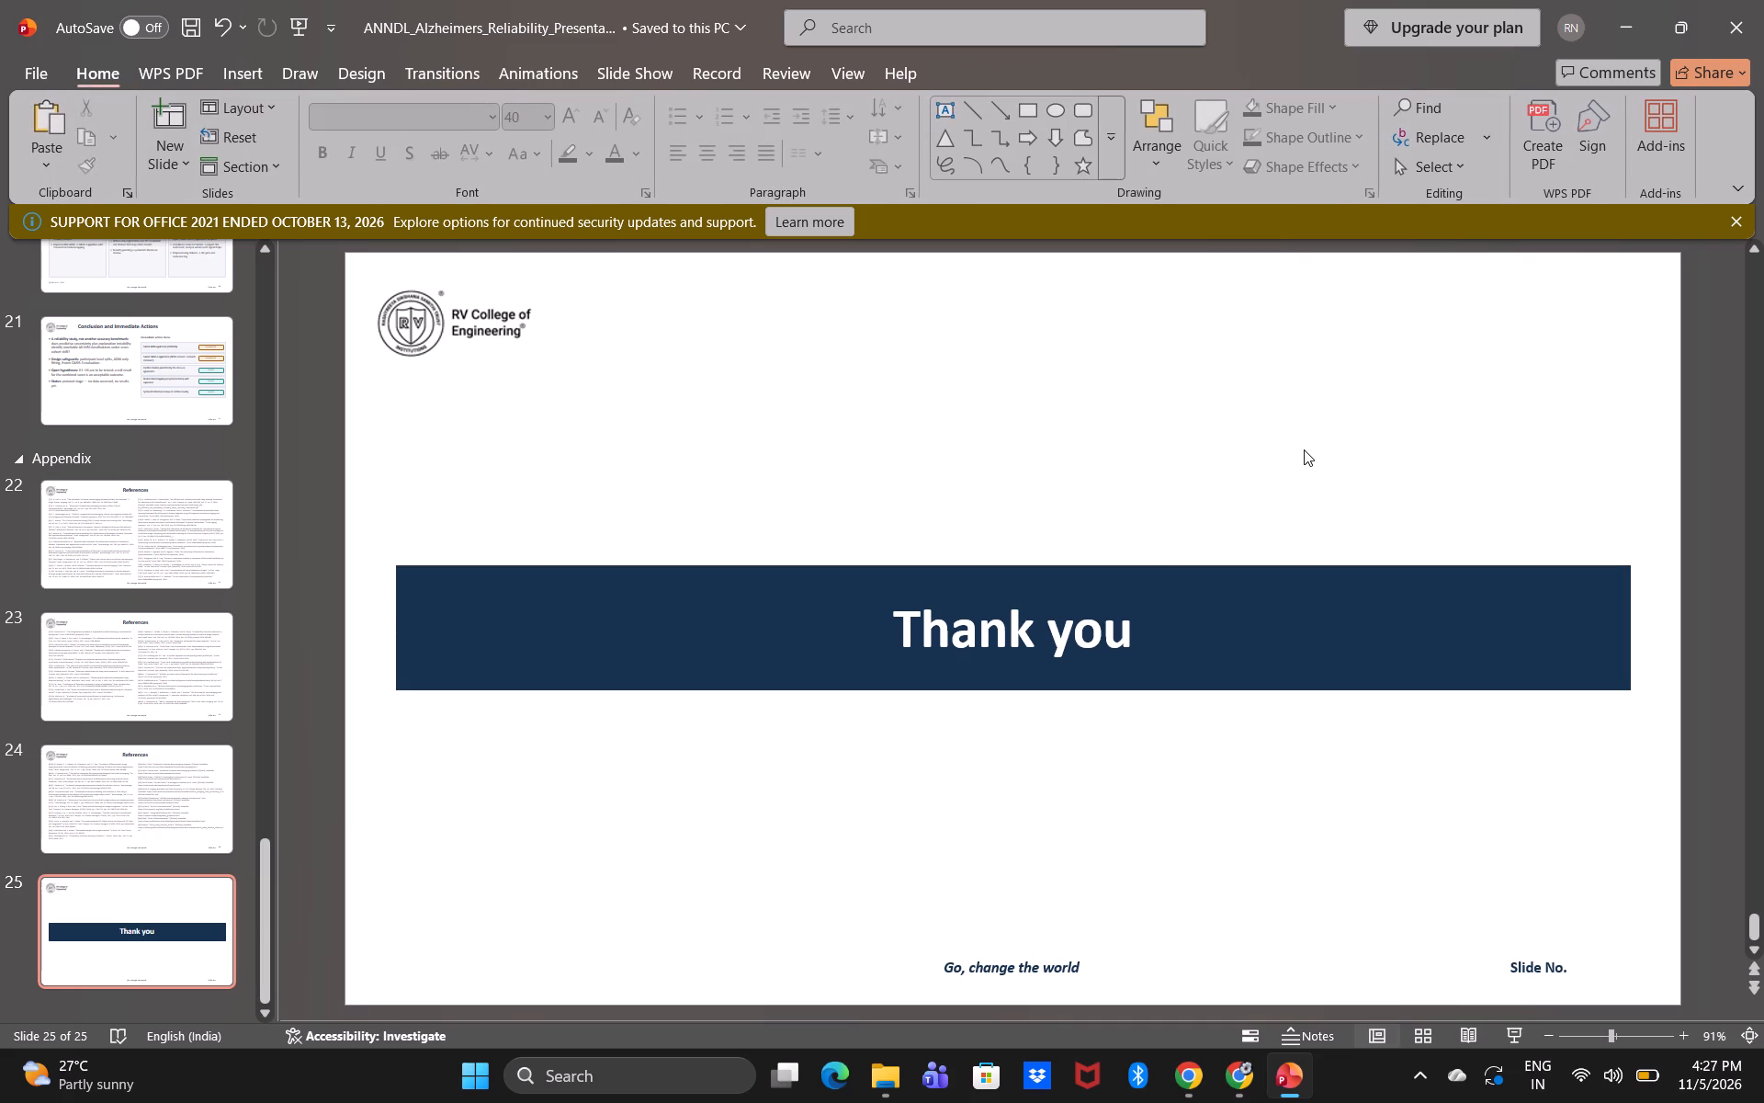
Narrow the "Thank you" text box from both sides so the ends of the banner behind it are exposed.
left_click(1620, 663)
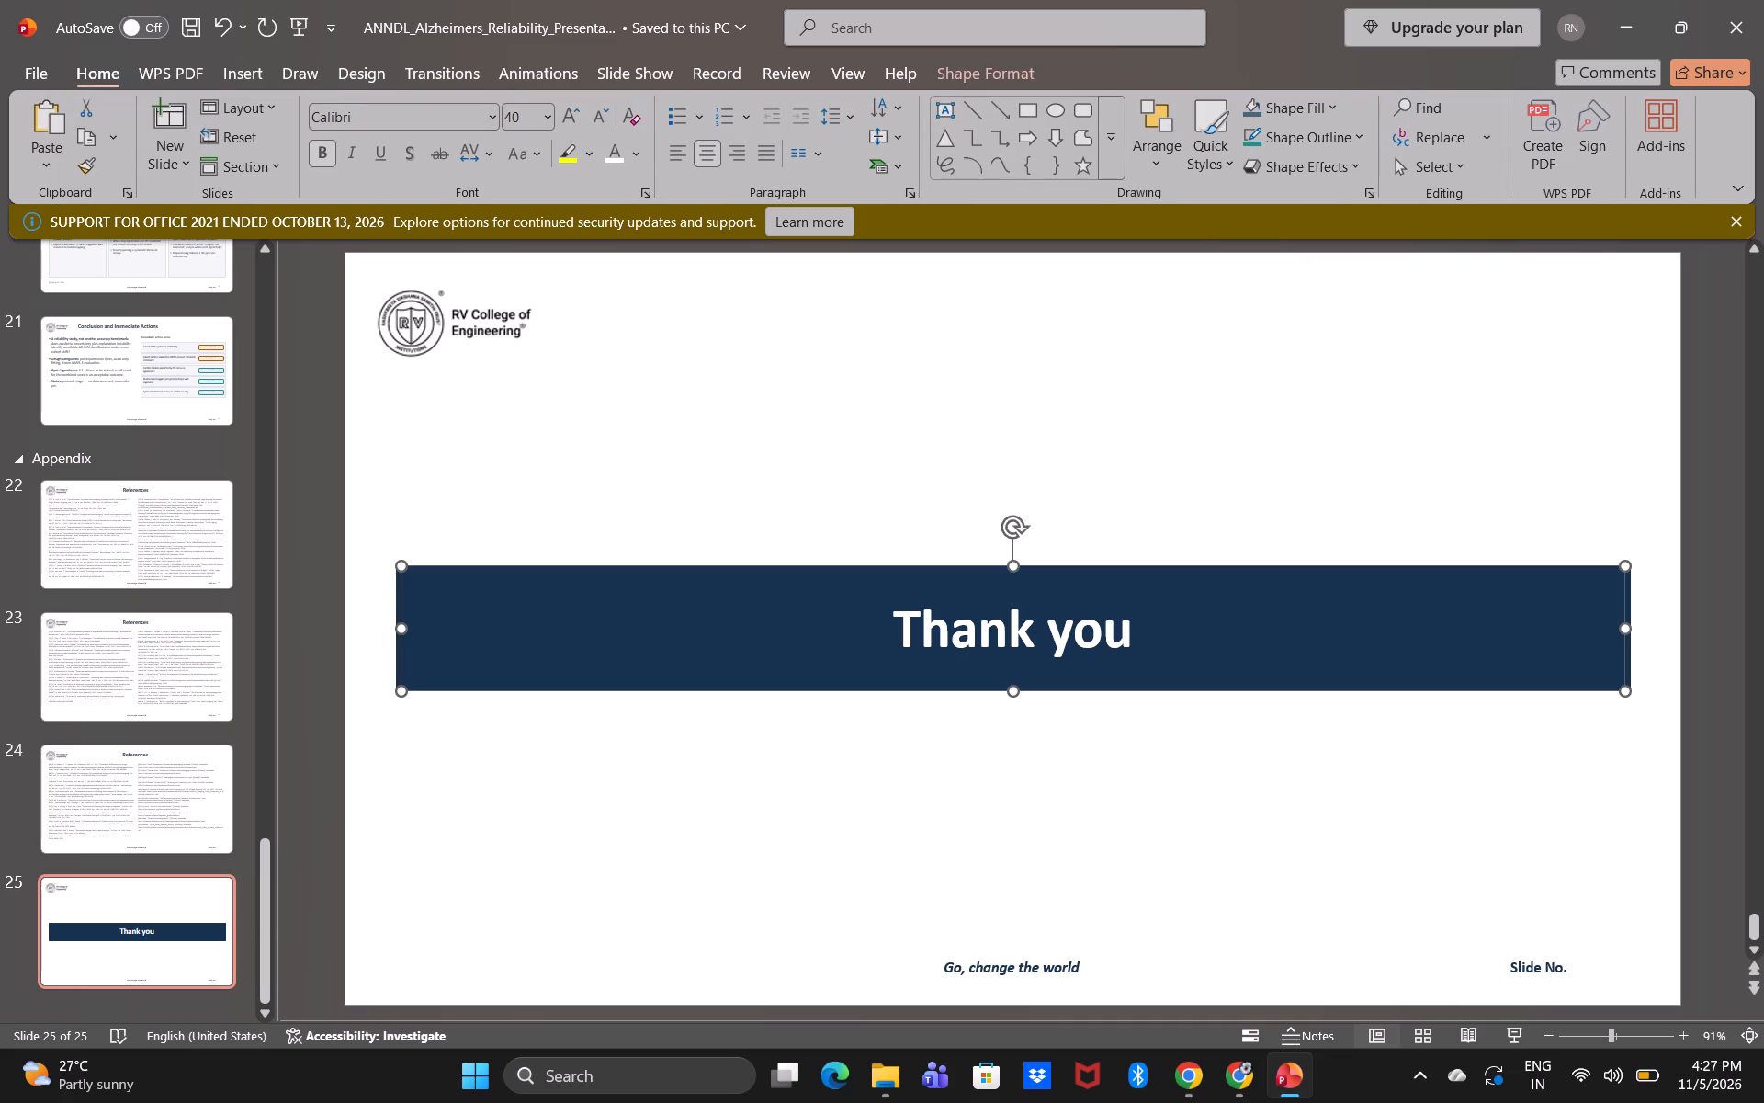
left_click(1633, 675)
left_click_drag(1629, 625, 1619, 634)
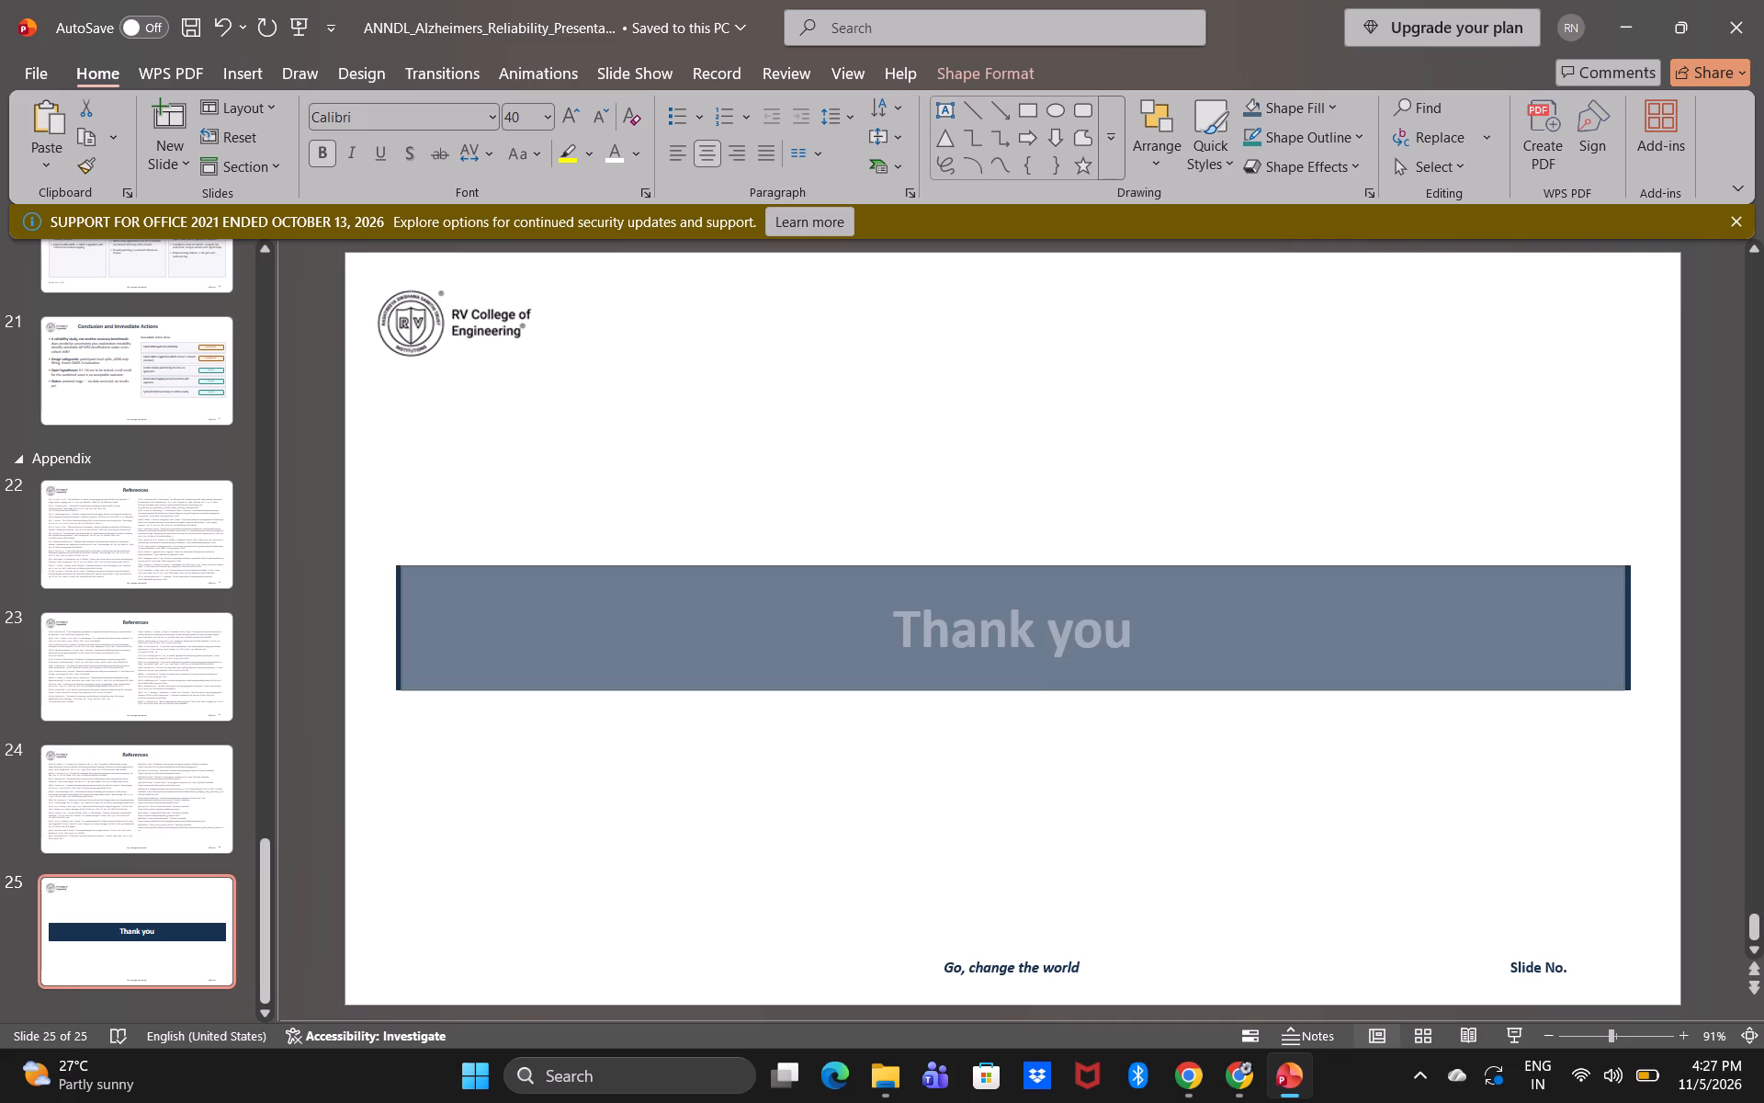
left_click_drag(1619, 634, 1579, 658)
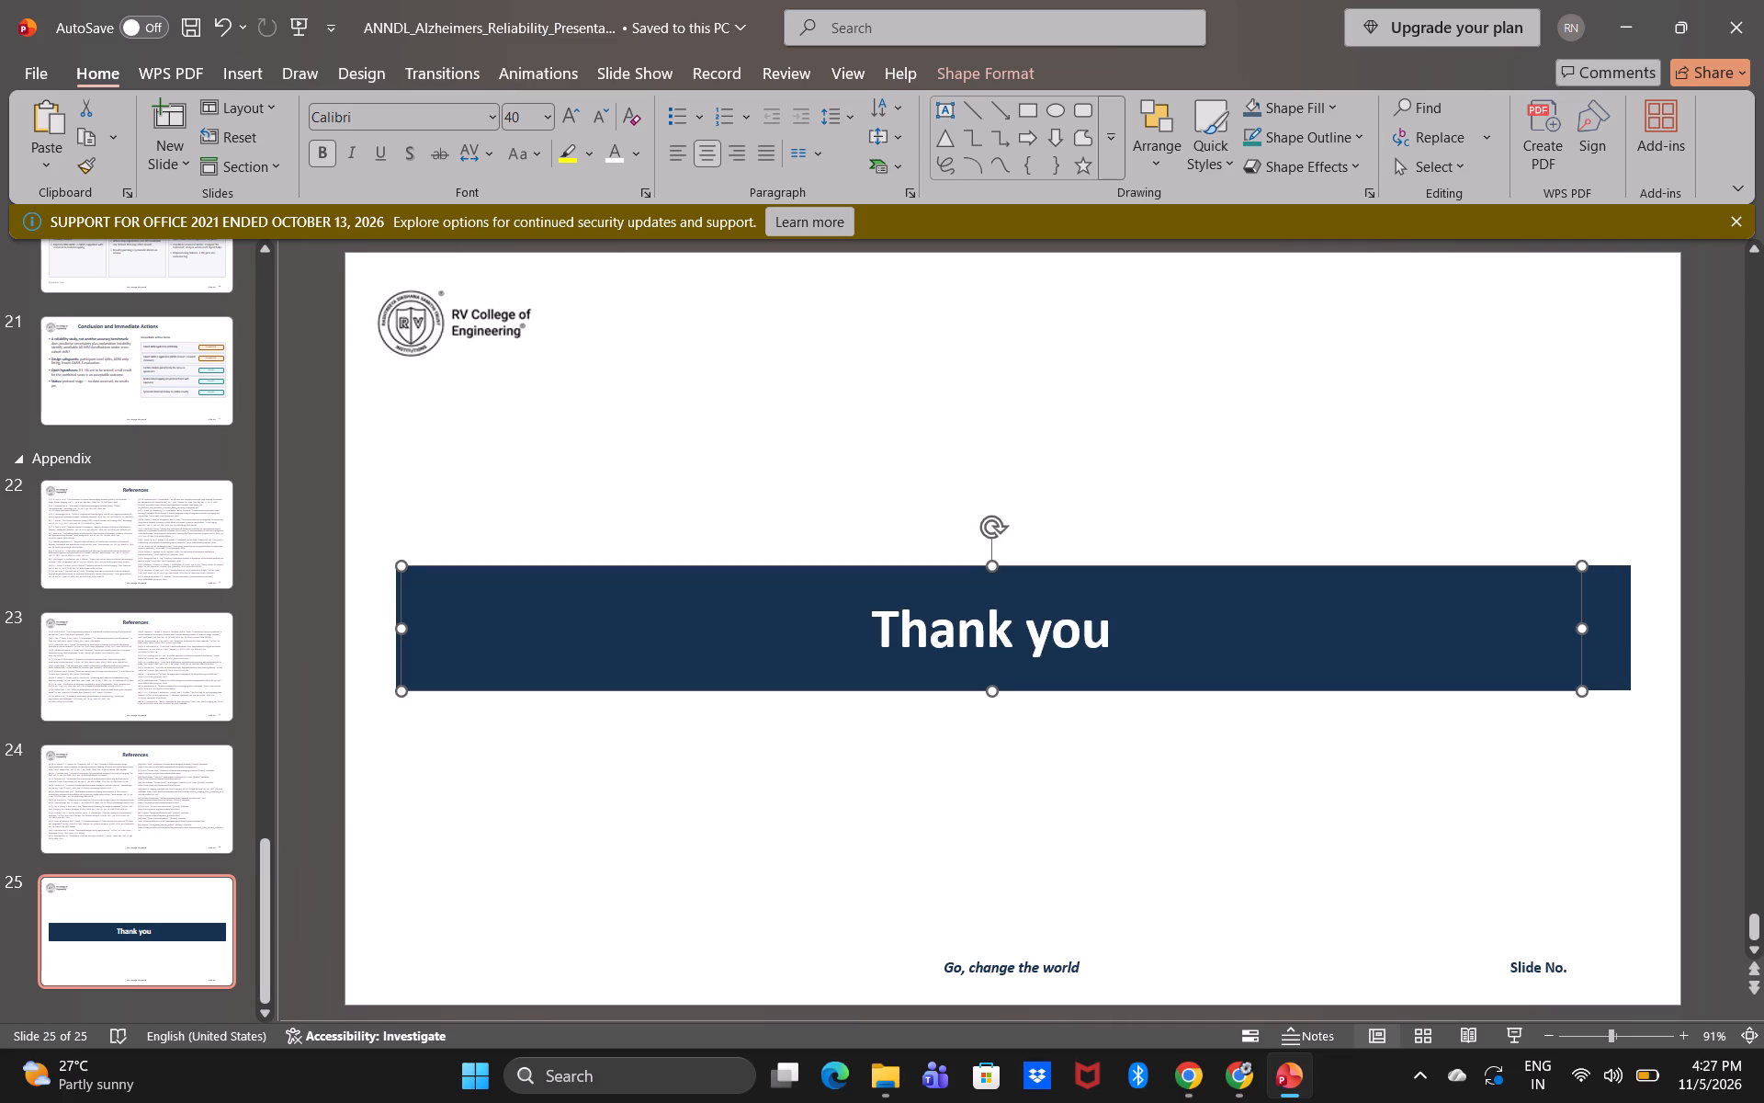
left_click_drag(404, 627, 435, 632)
left_click_drag(435, 632, 447, 636)
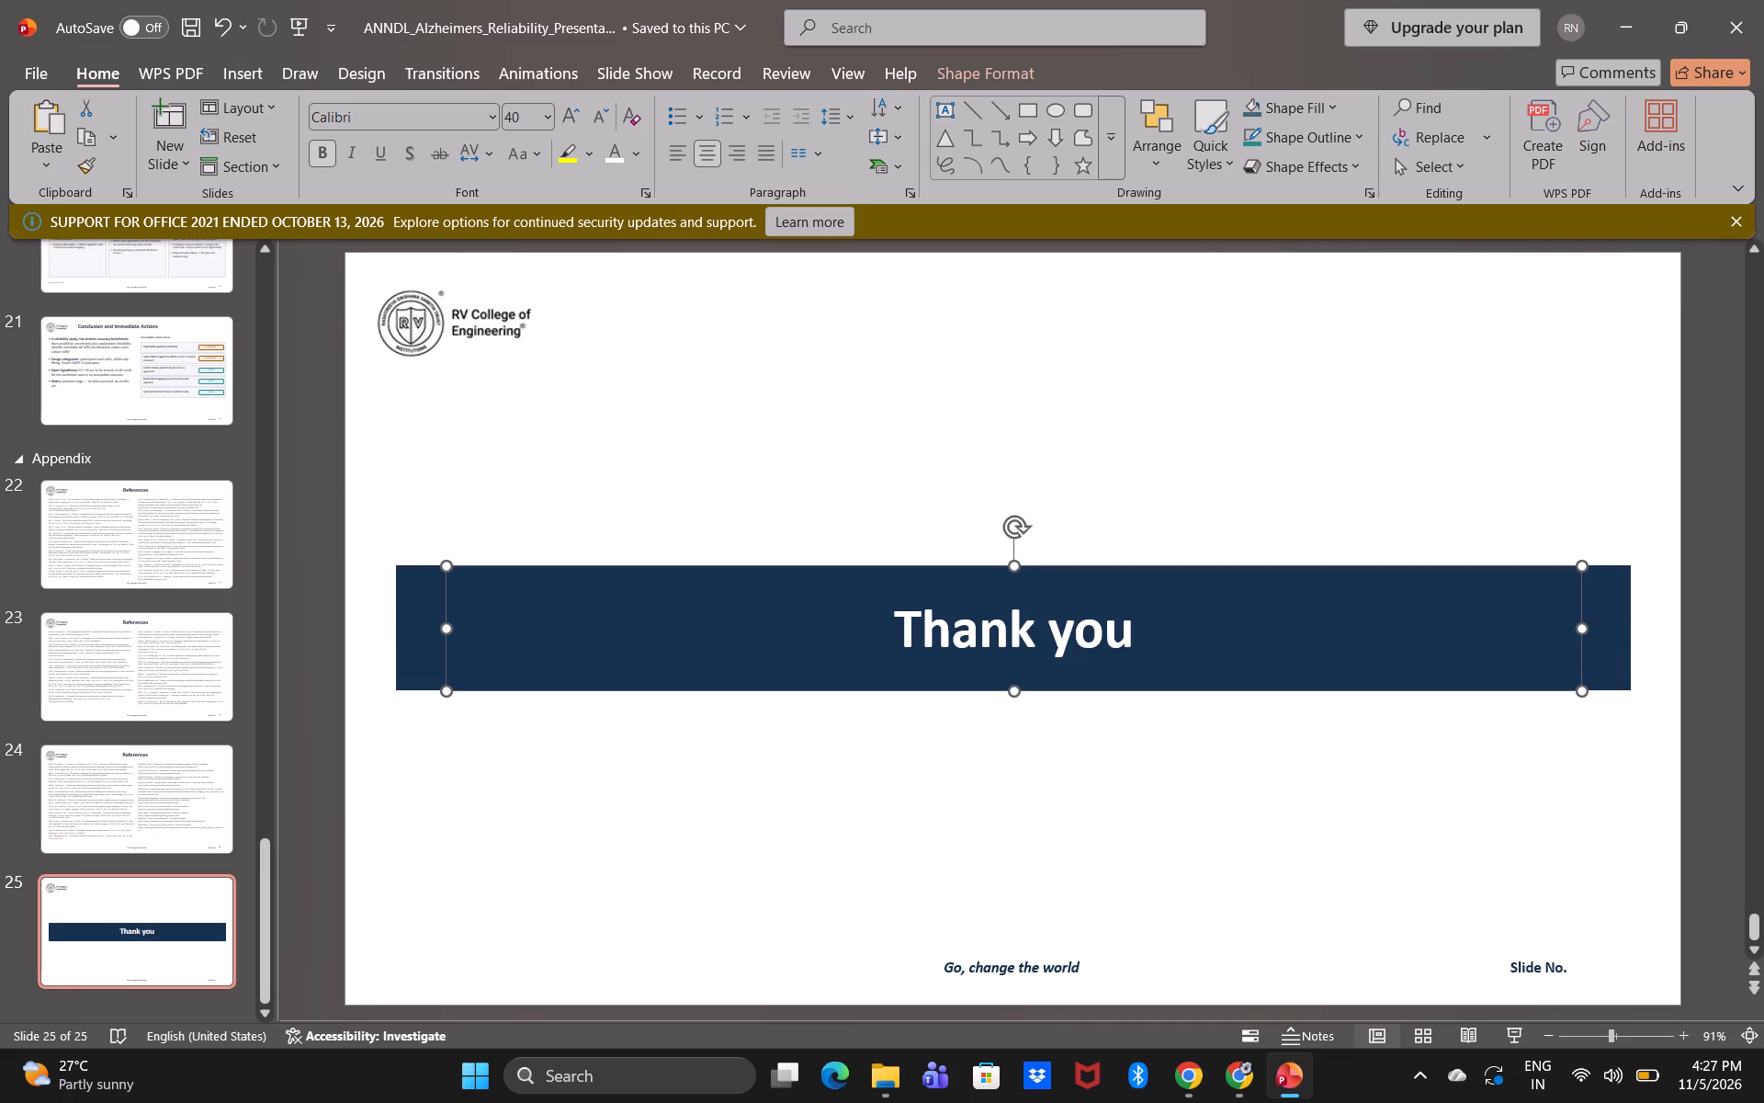
Align the dark blue banner rectangle behind "Thank you" to the vertical middle of slide 25.
left_click(411, 625)
left_click(986, 80)
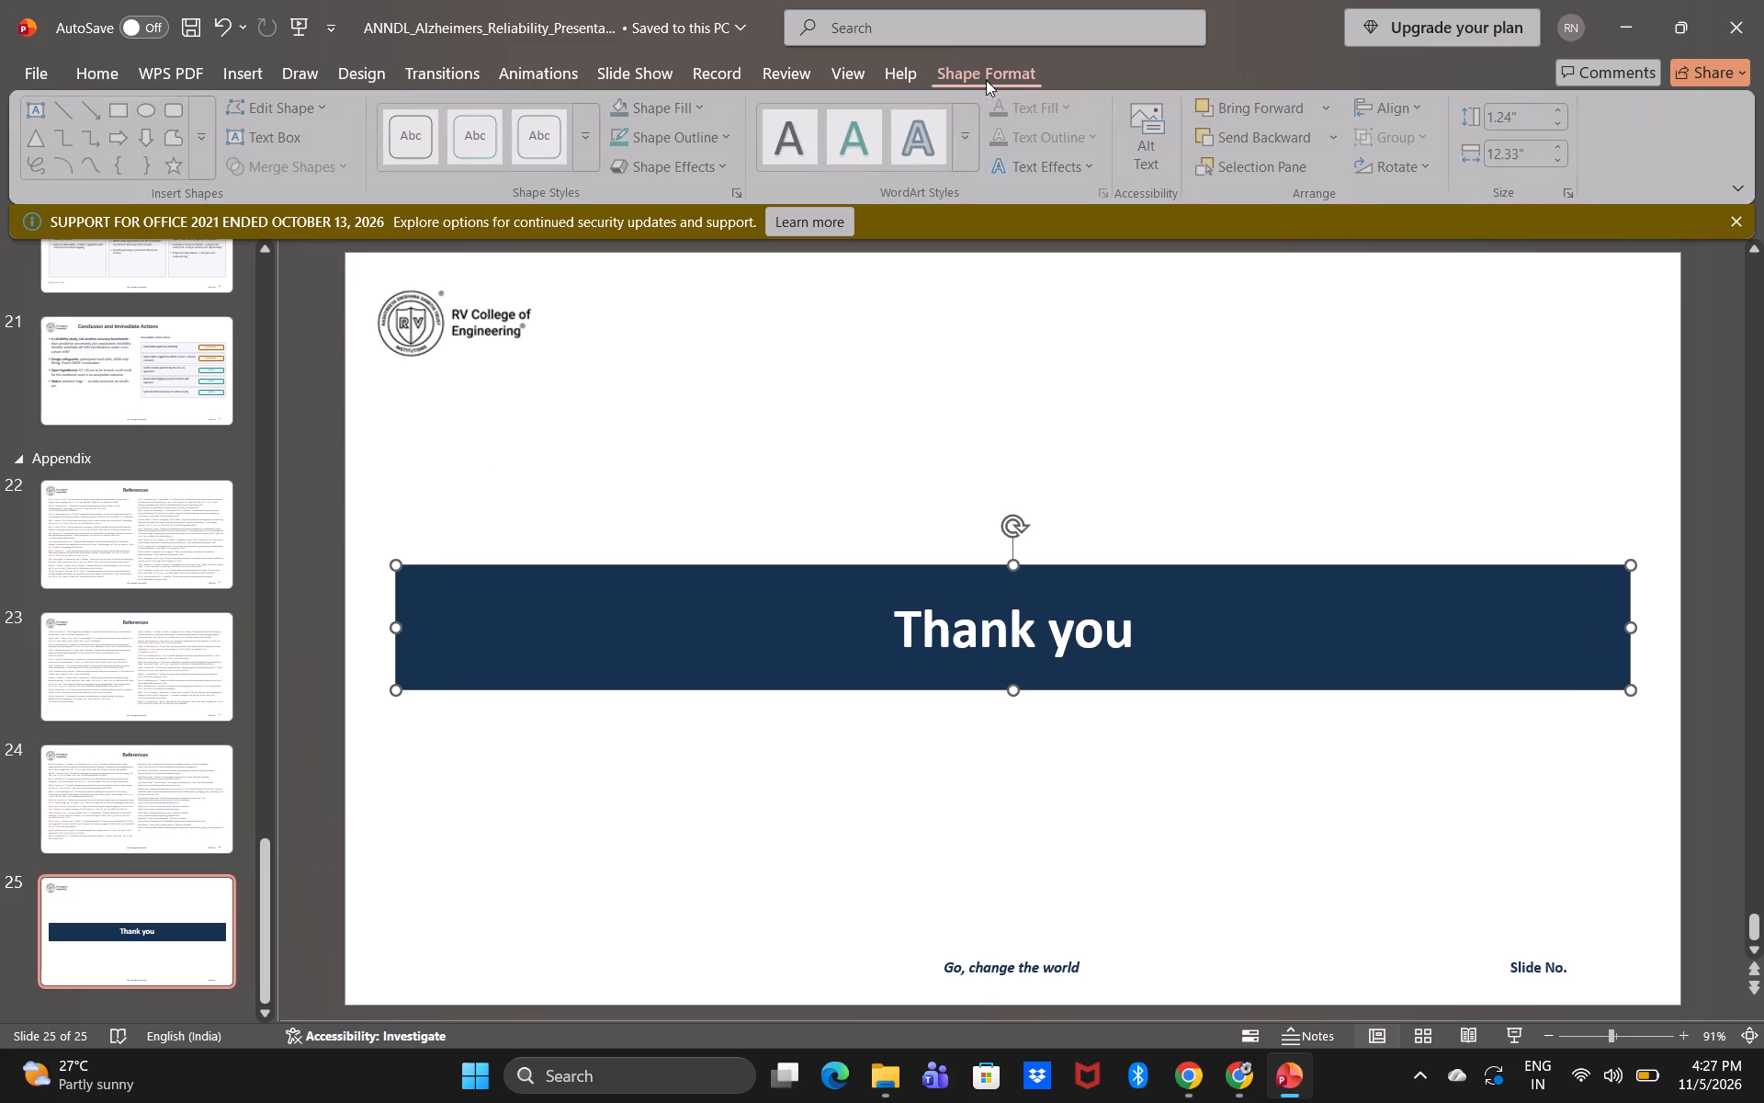
left_click(1211, 115)
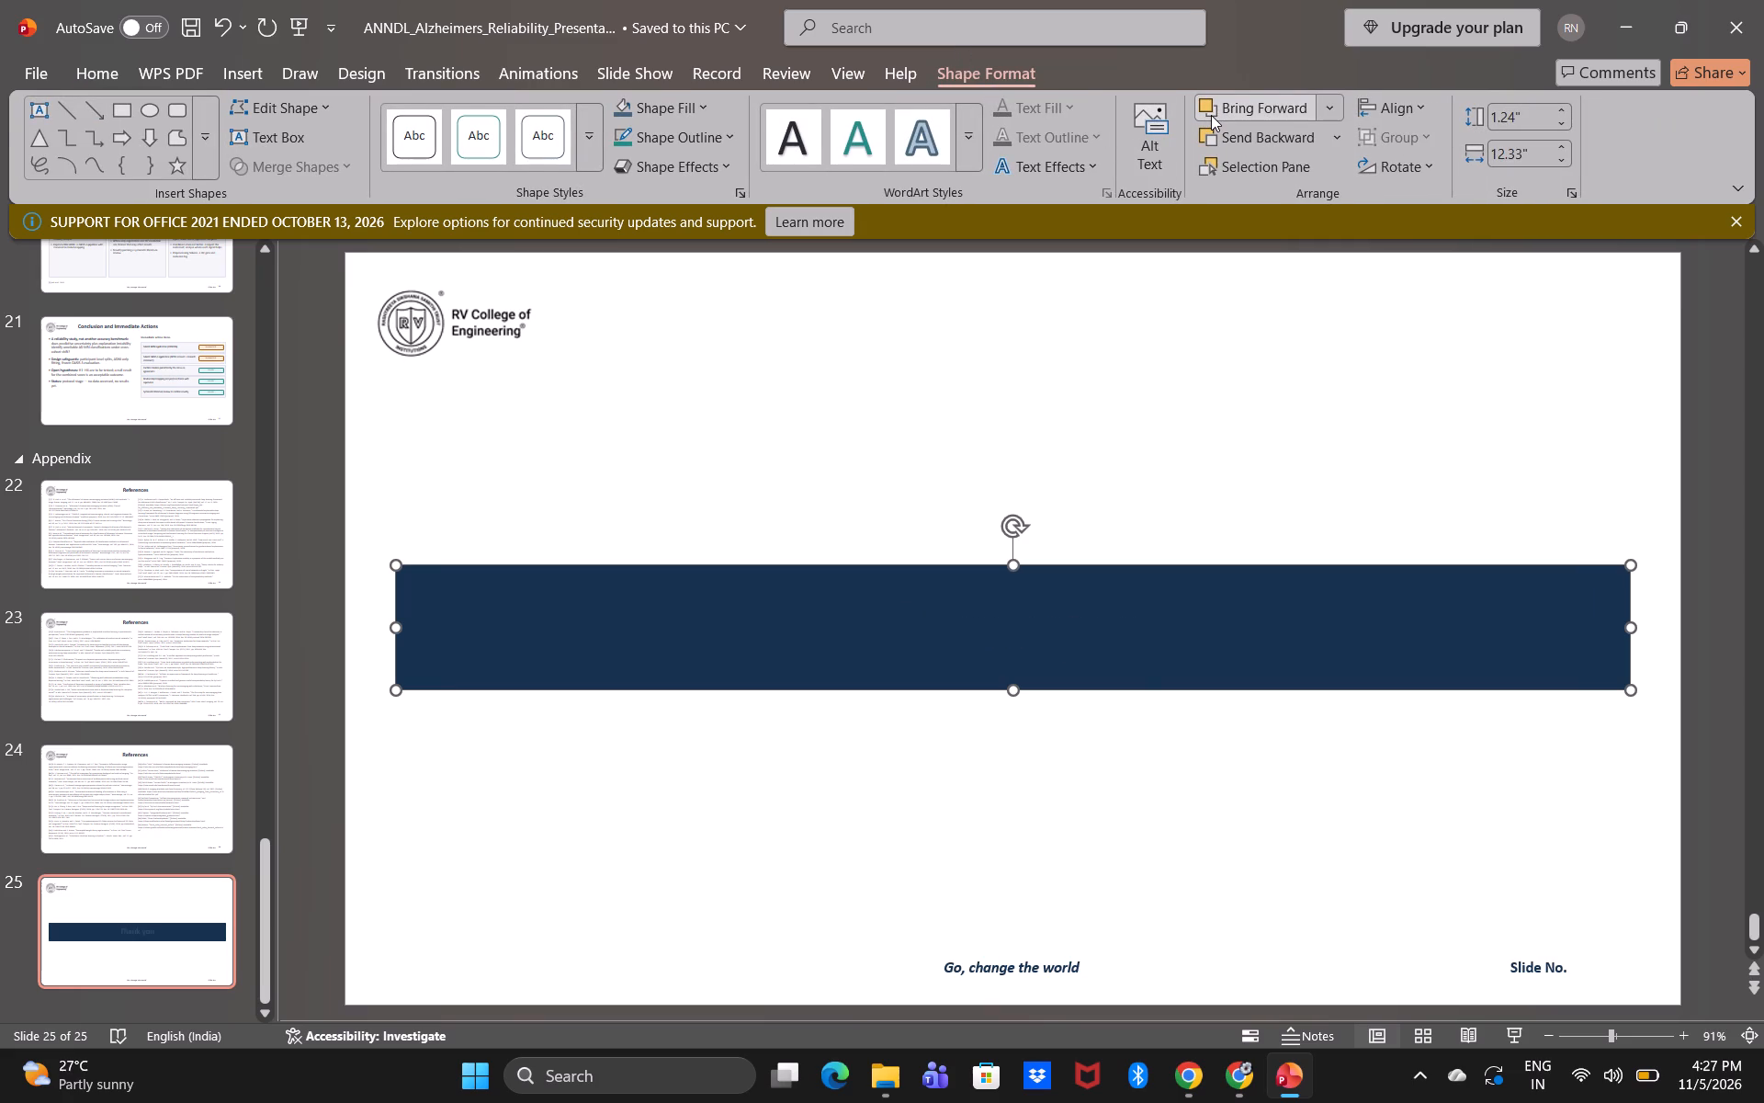
key("ctrl+z")
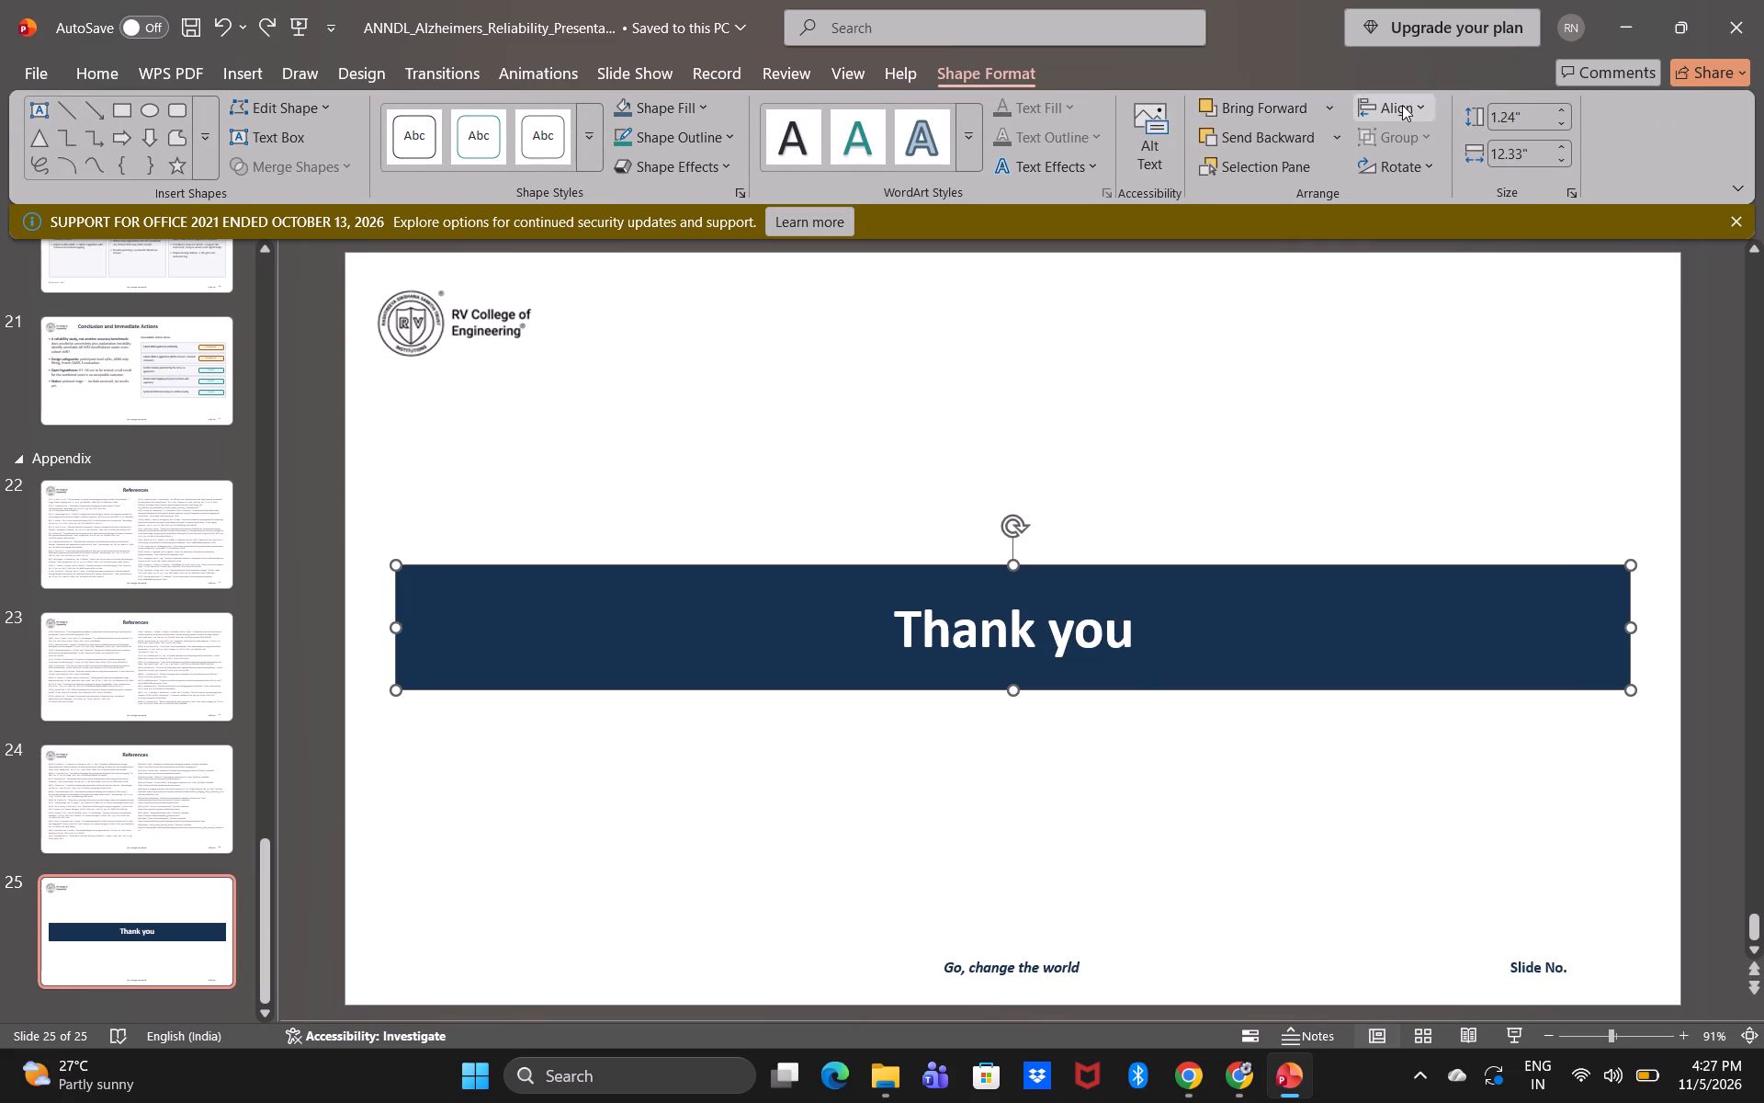
left_click(1398, 105)
left_click(1435, 282)
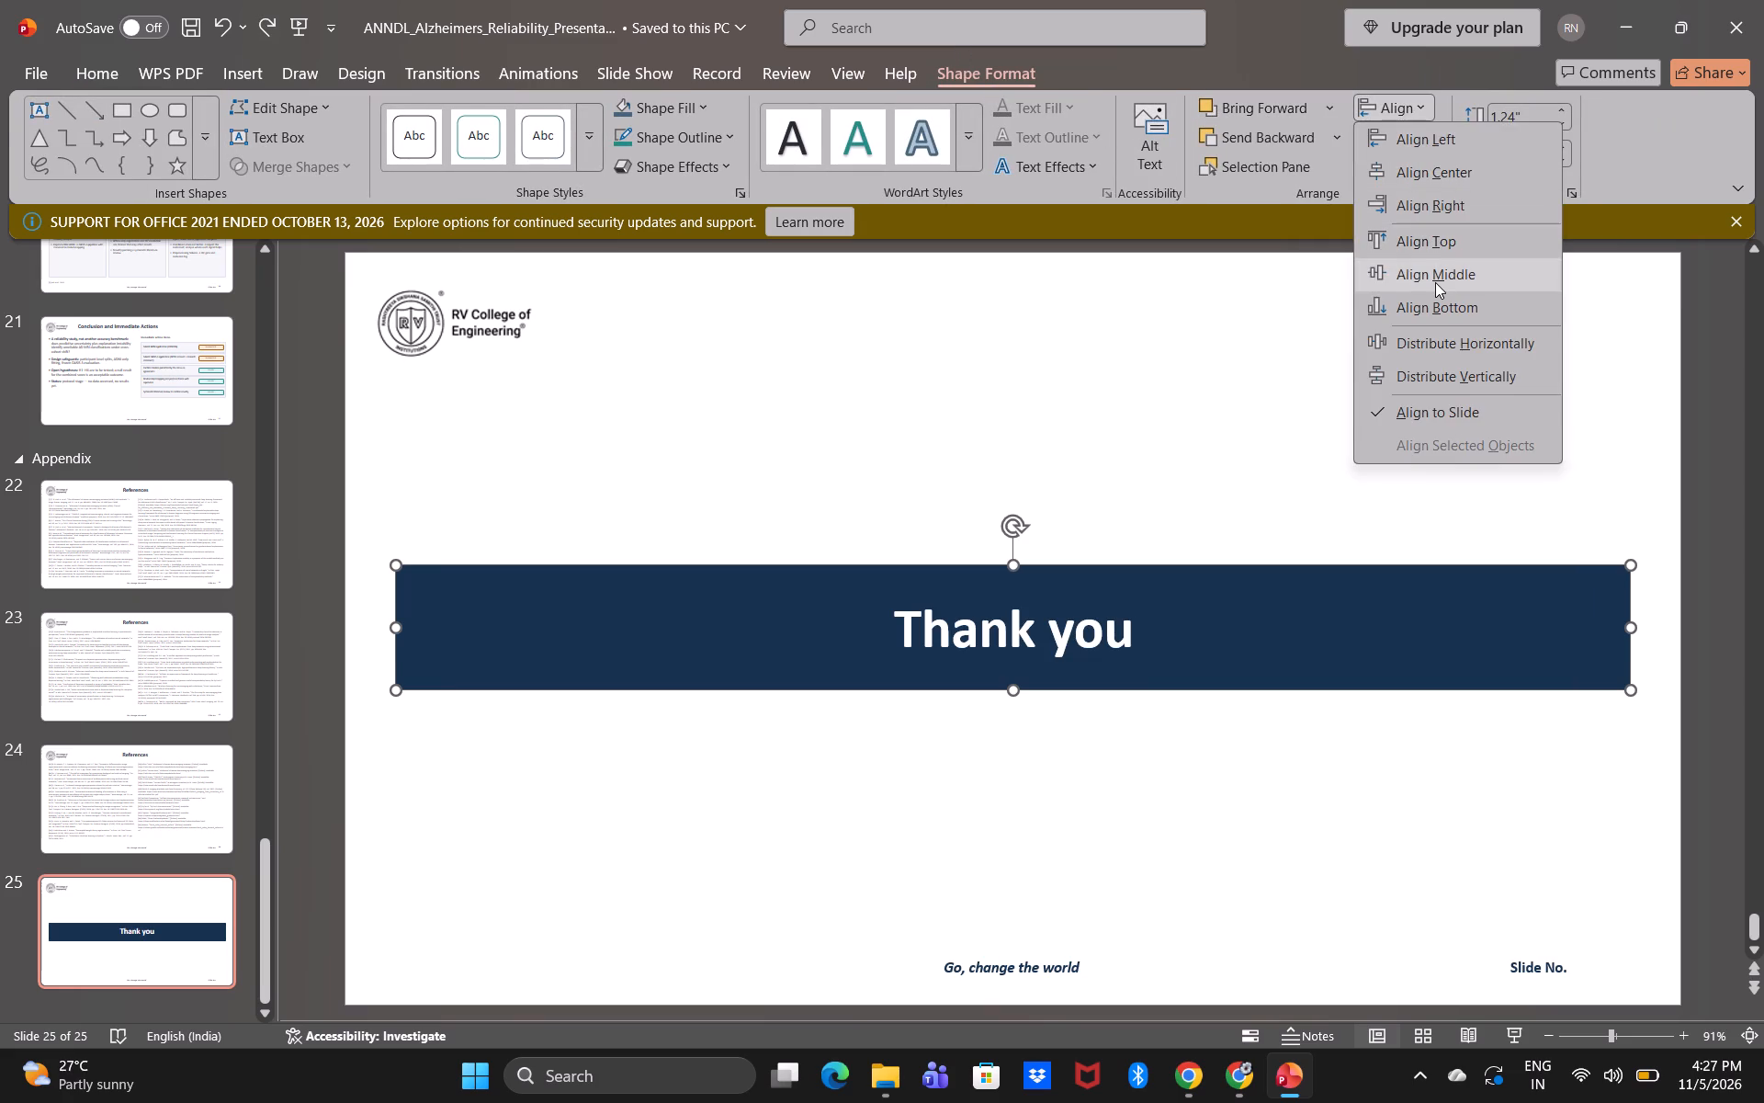
left_click(1310, 360)
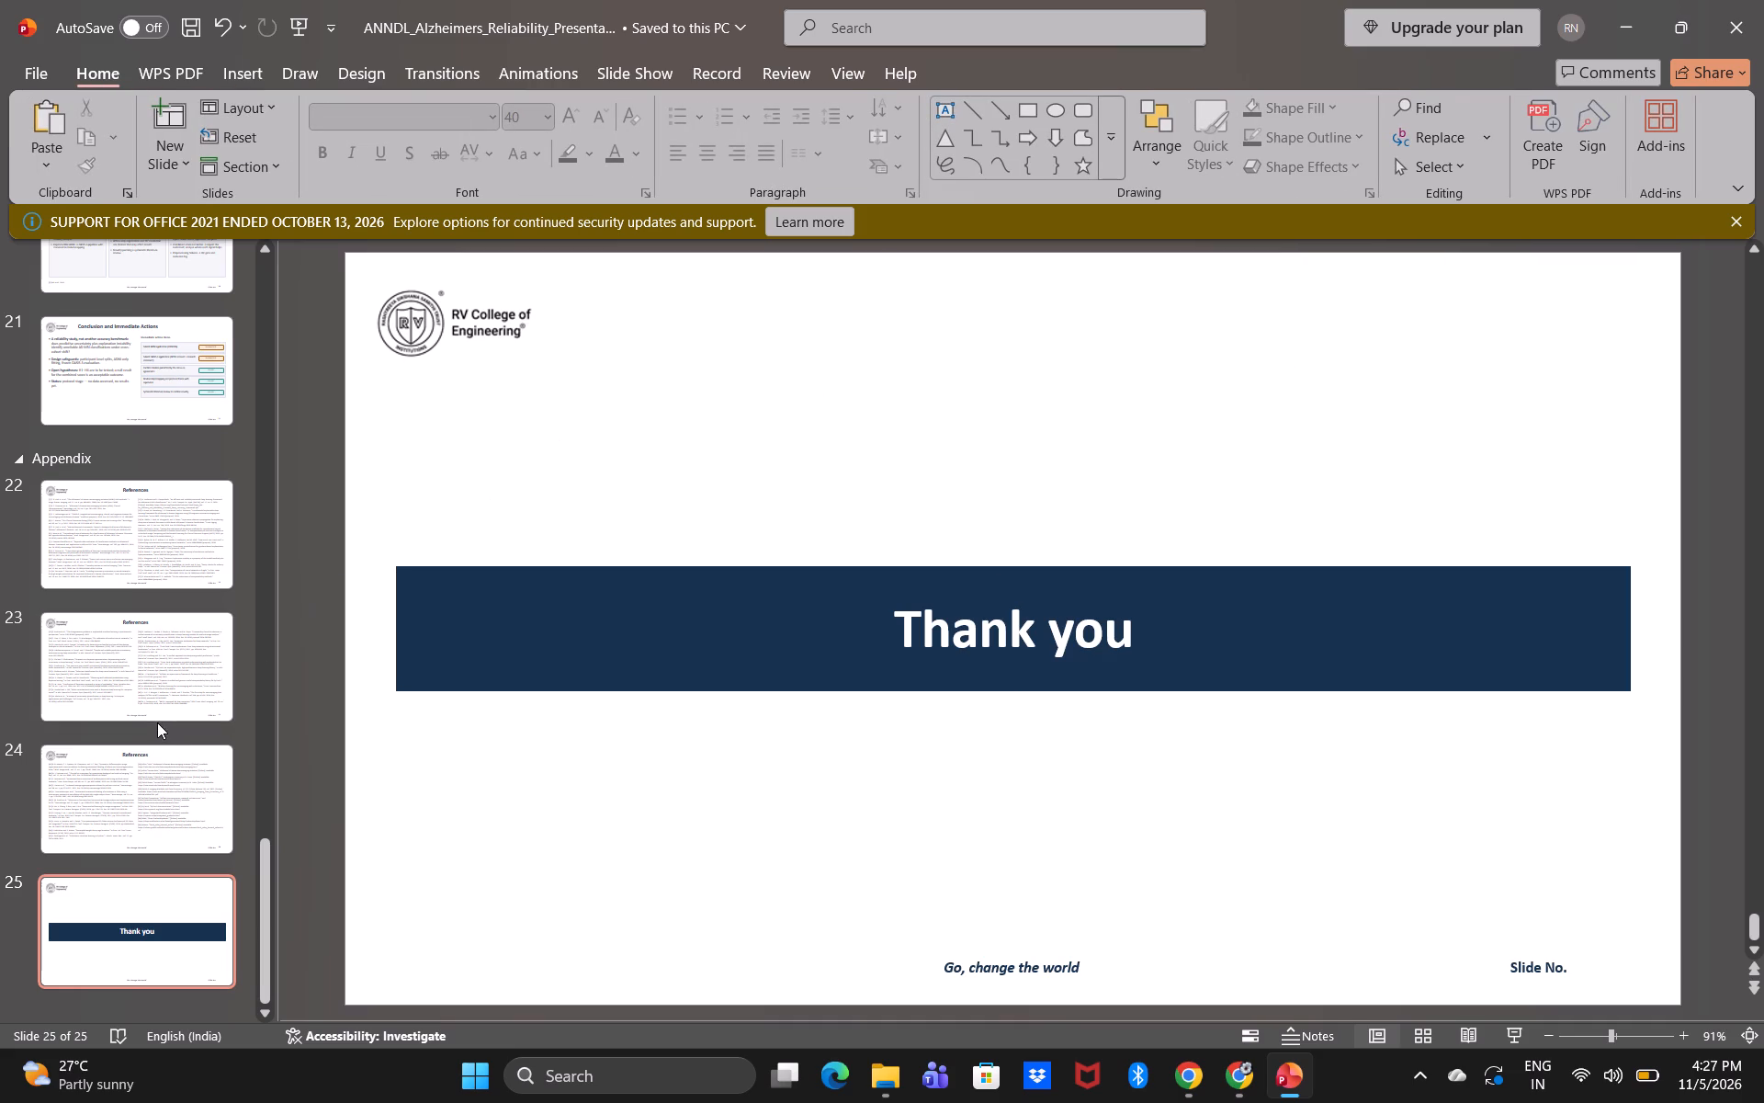
Enlarge the three column headings and their bullet text on slide 20, Contributions, Limitations and Risk Mitigation, to 16 pt.
left_click(164, 797)
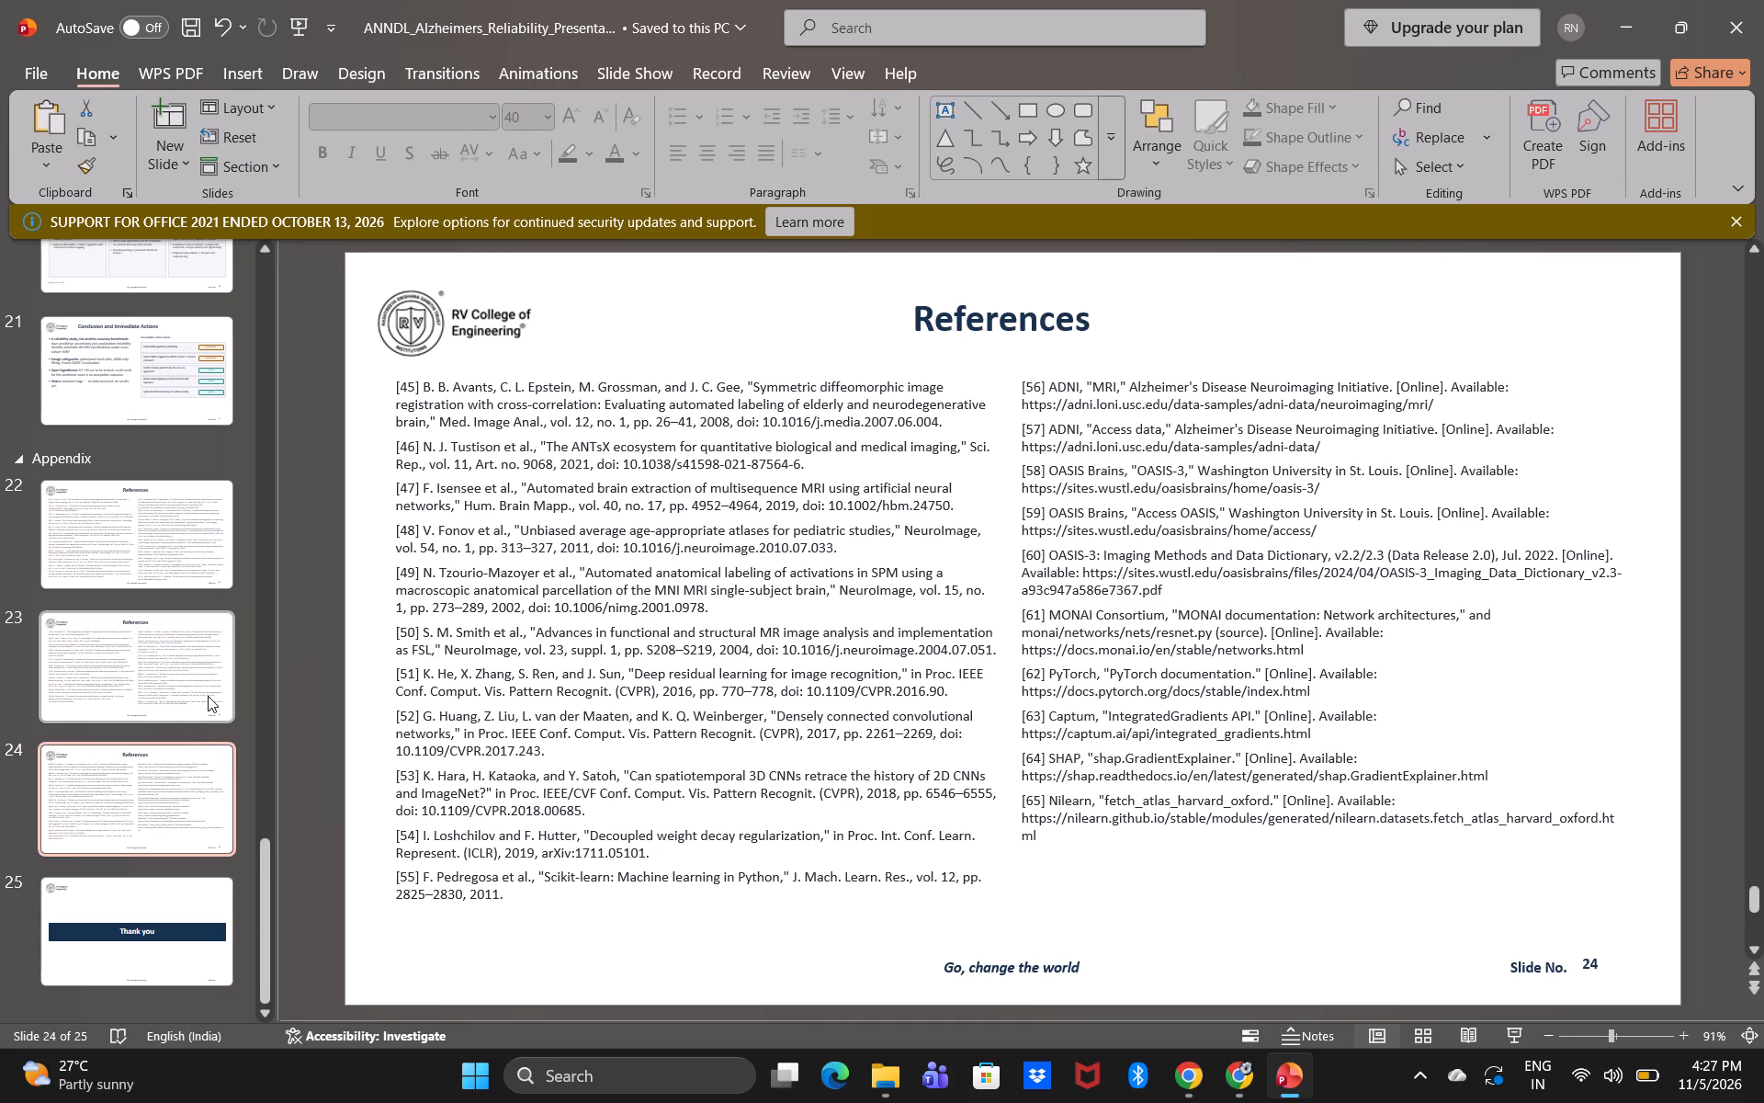
left_click(208, 695)
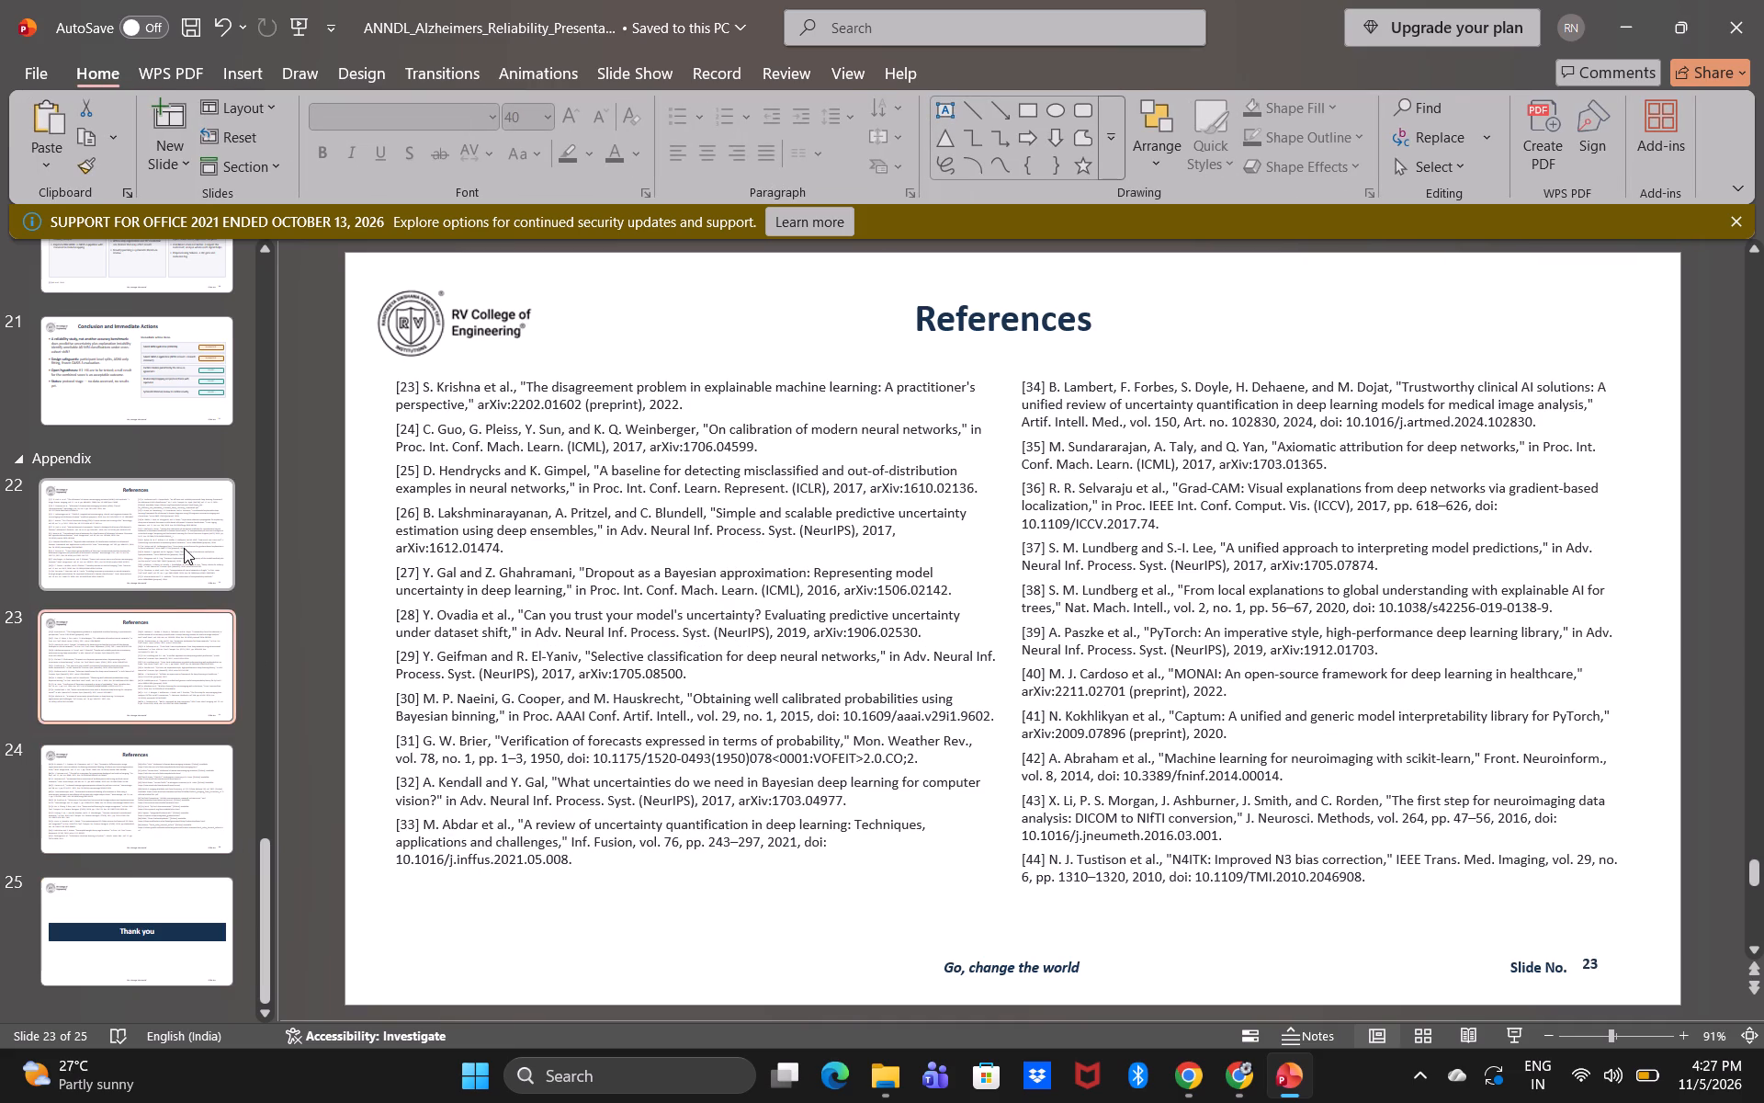
left_click(184, 548)
scroll(184, 548, "up", 1)
left_click(184, 548)
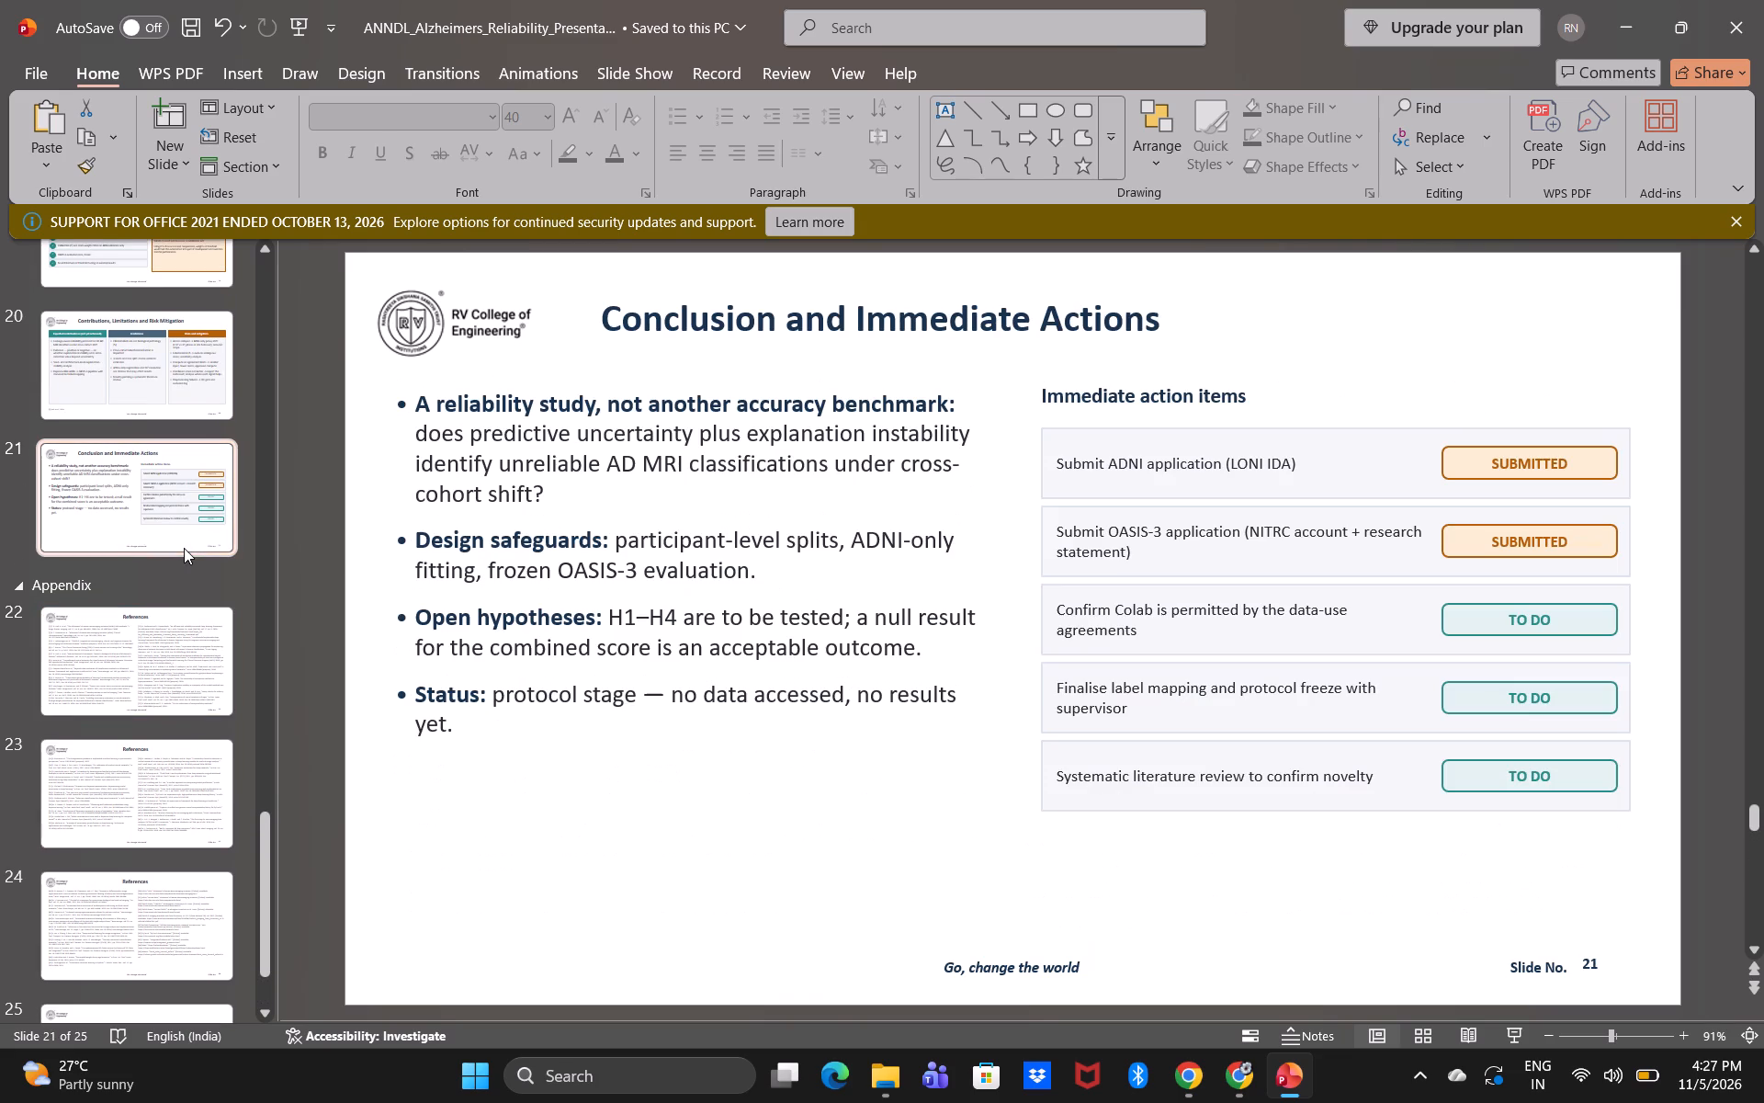
scroll(184, 548, "up", 1)
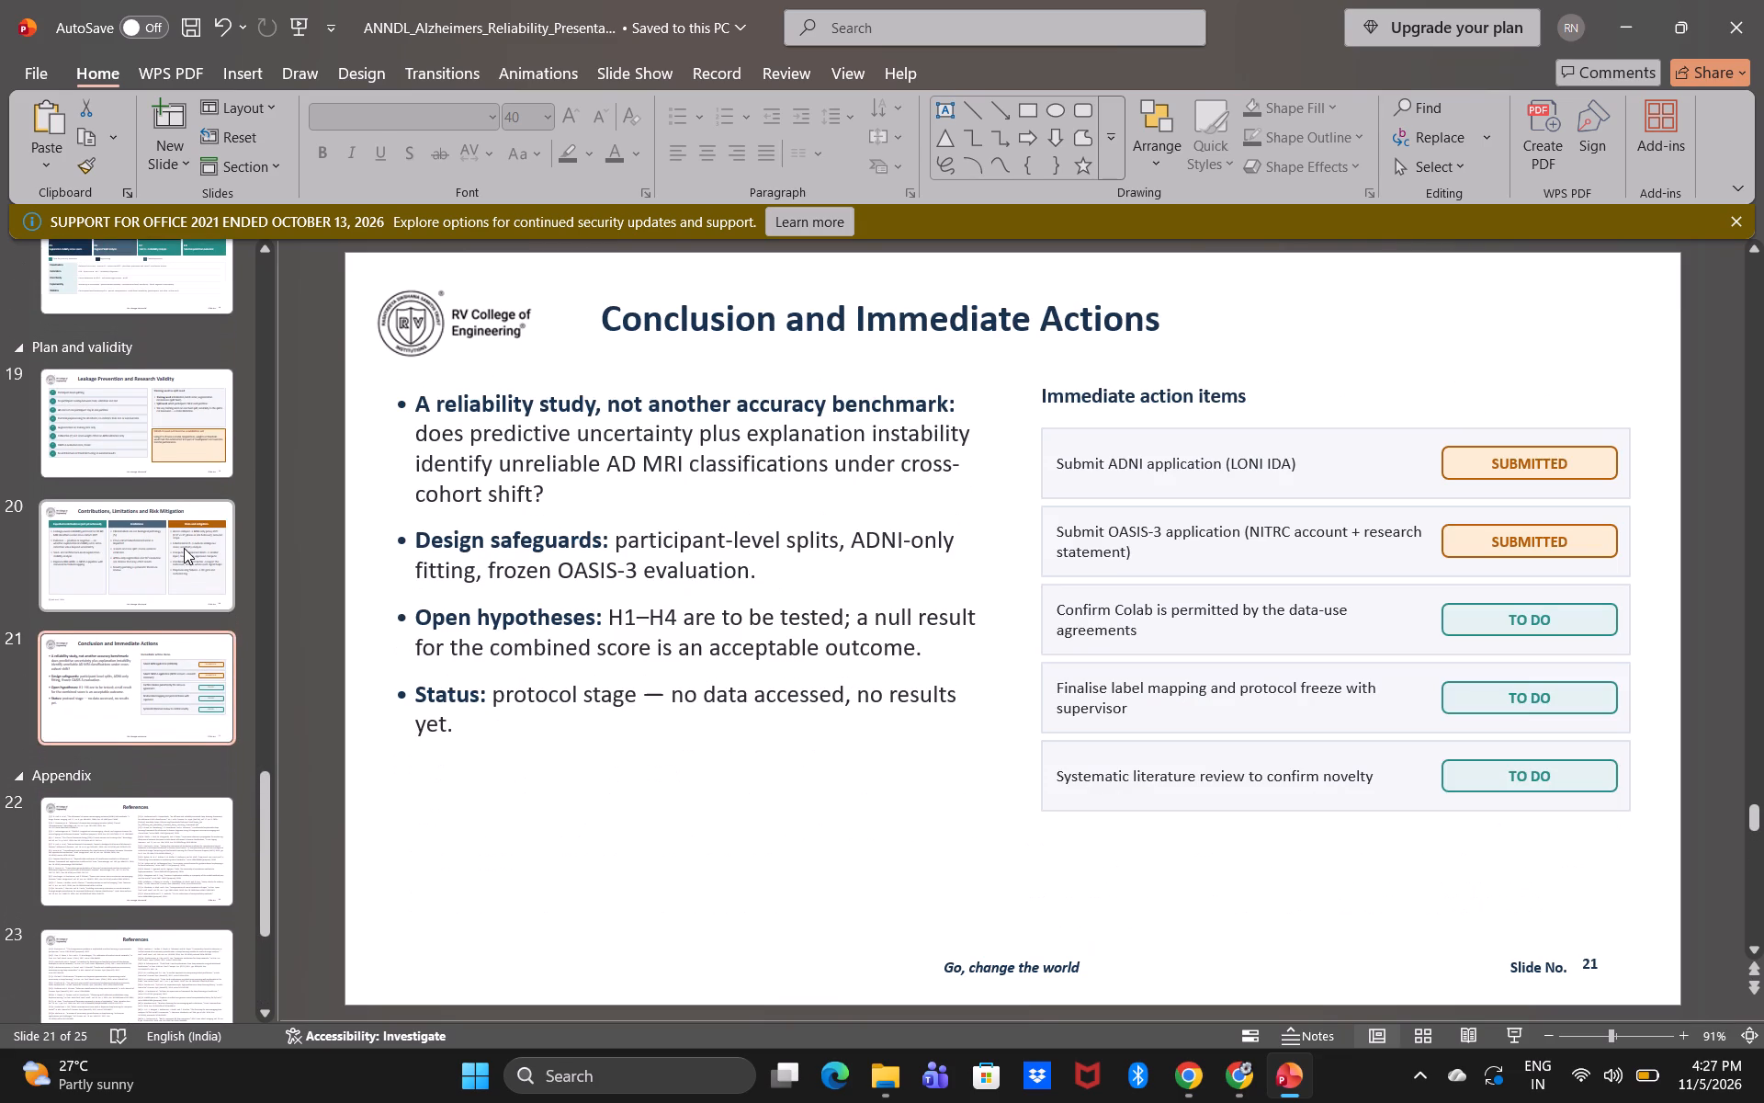
left_click(184, 548)
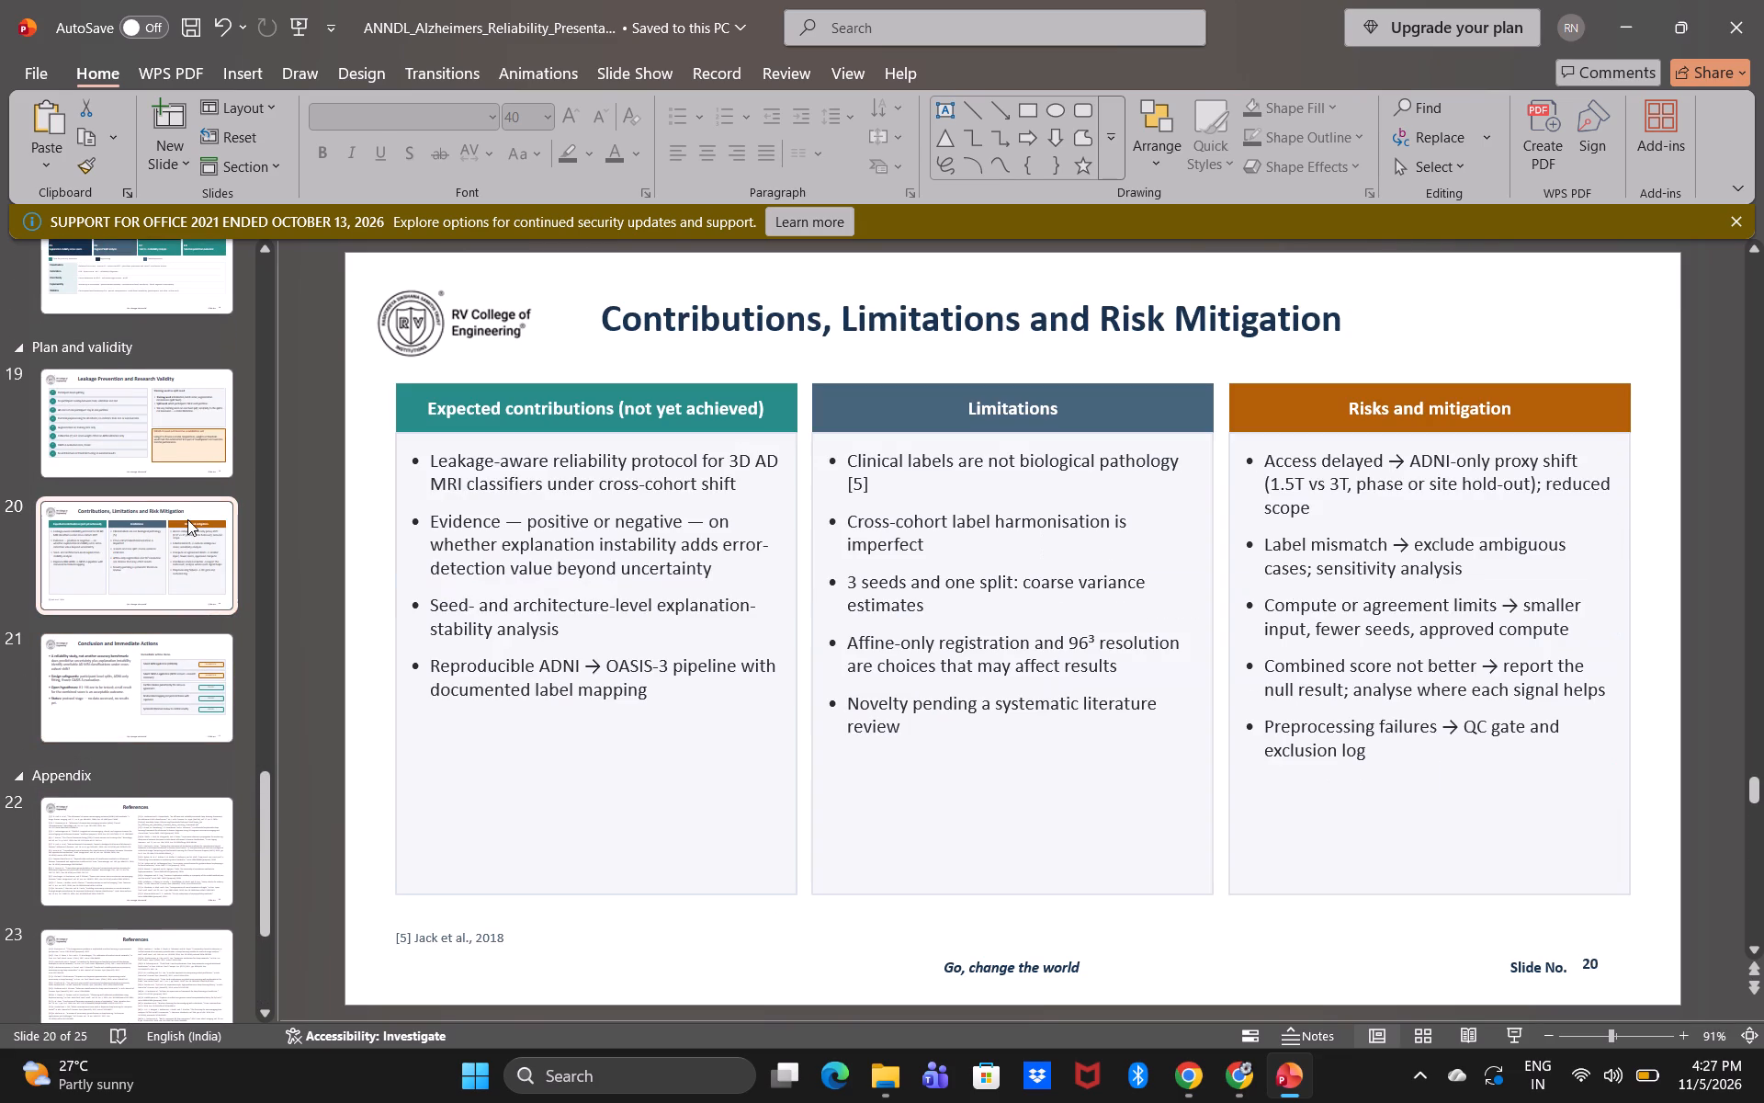
left_click(433, 468)
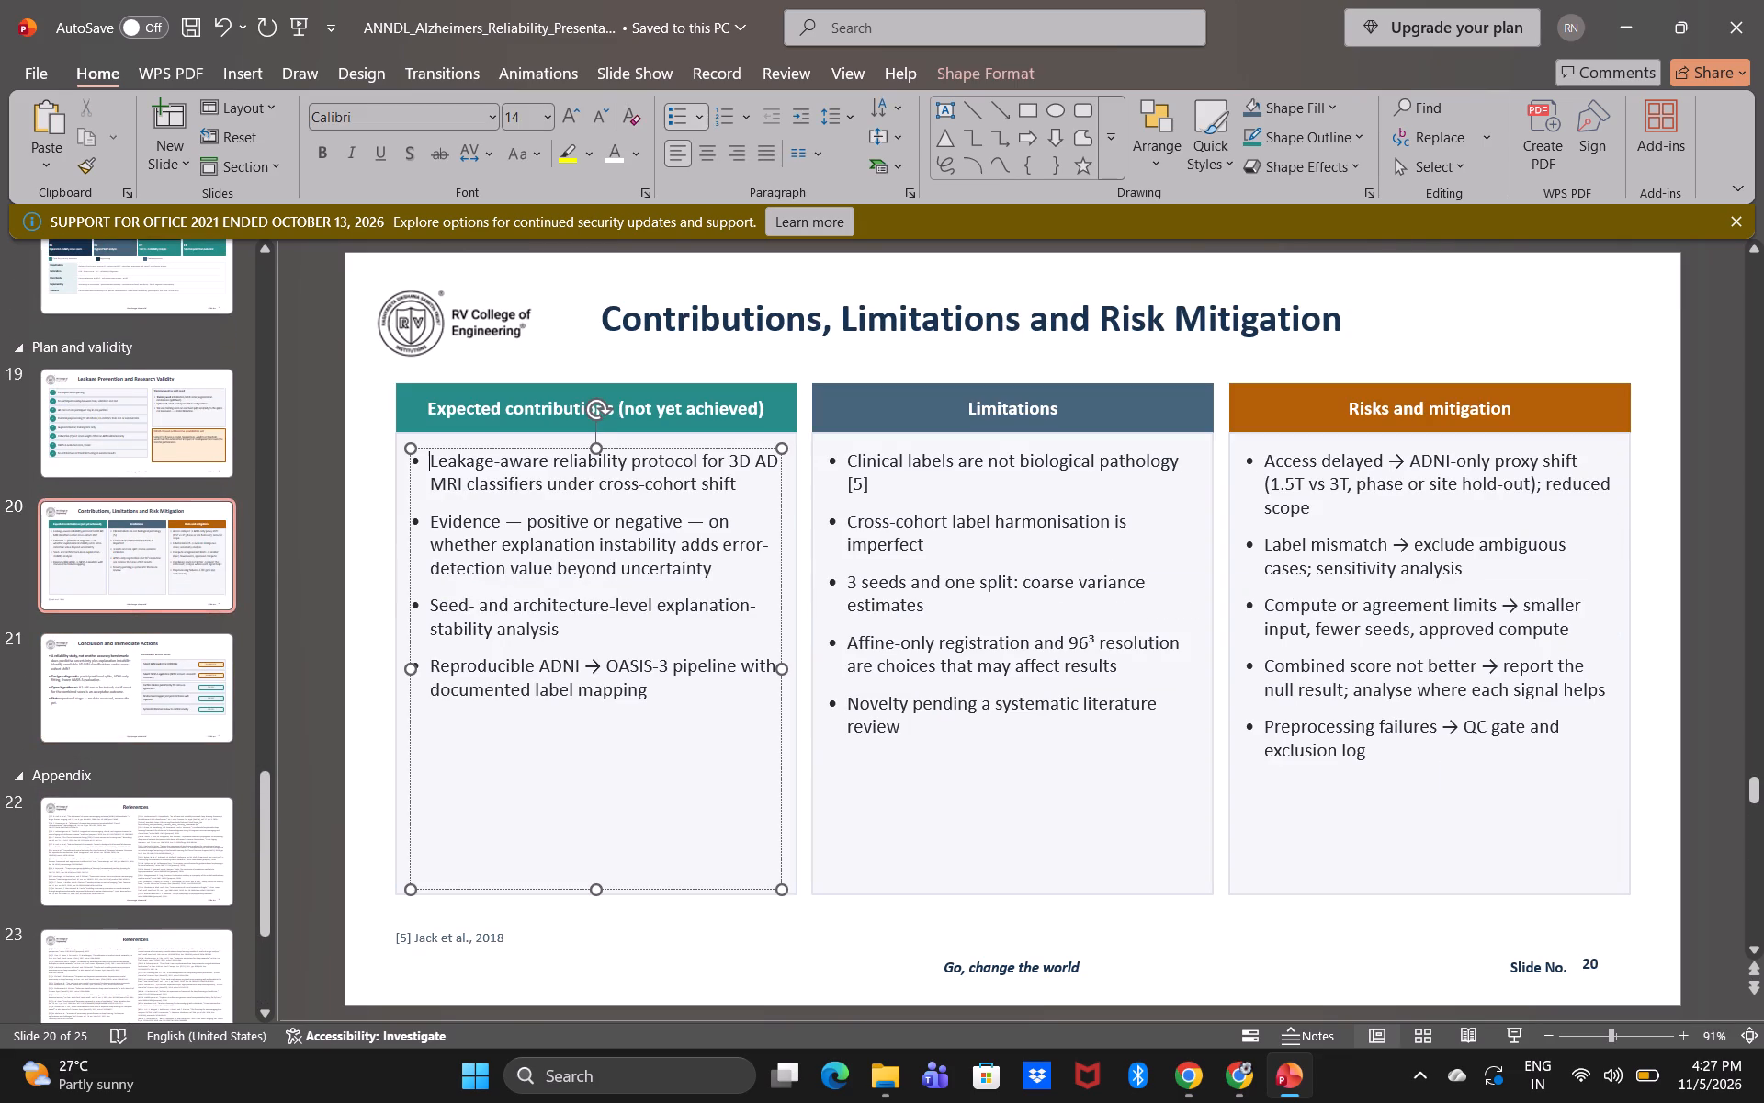
left_click(454, 412)
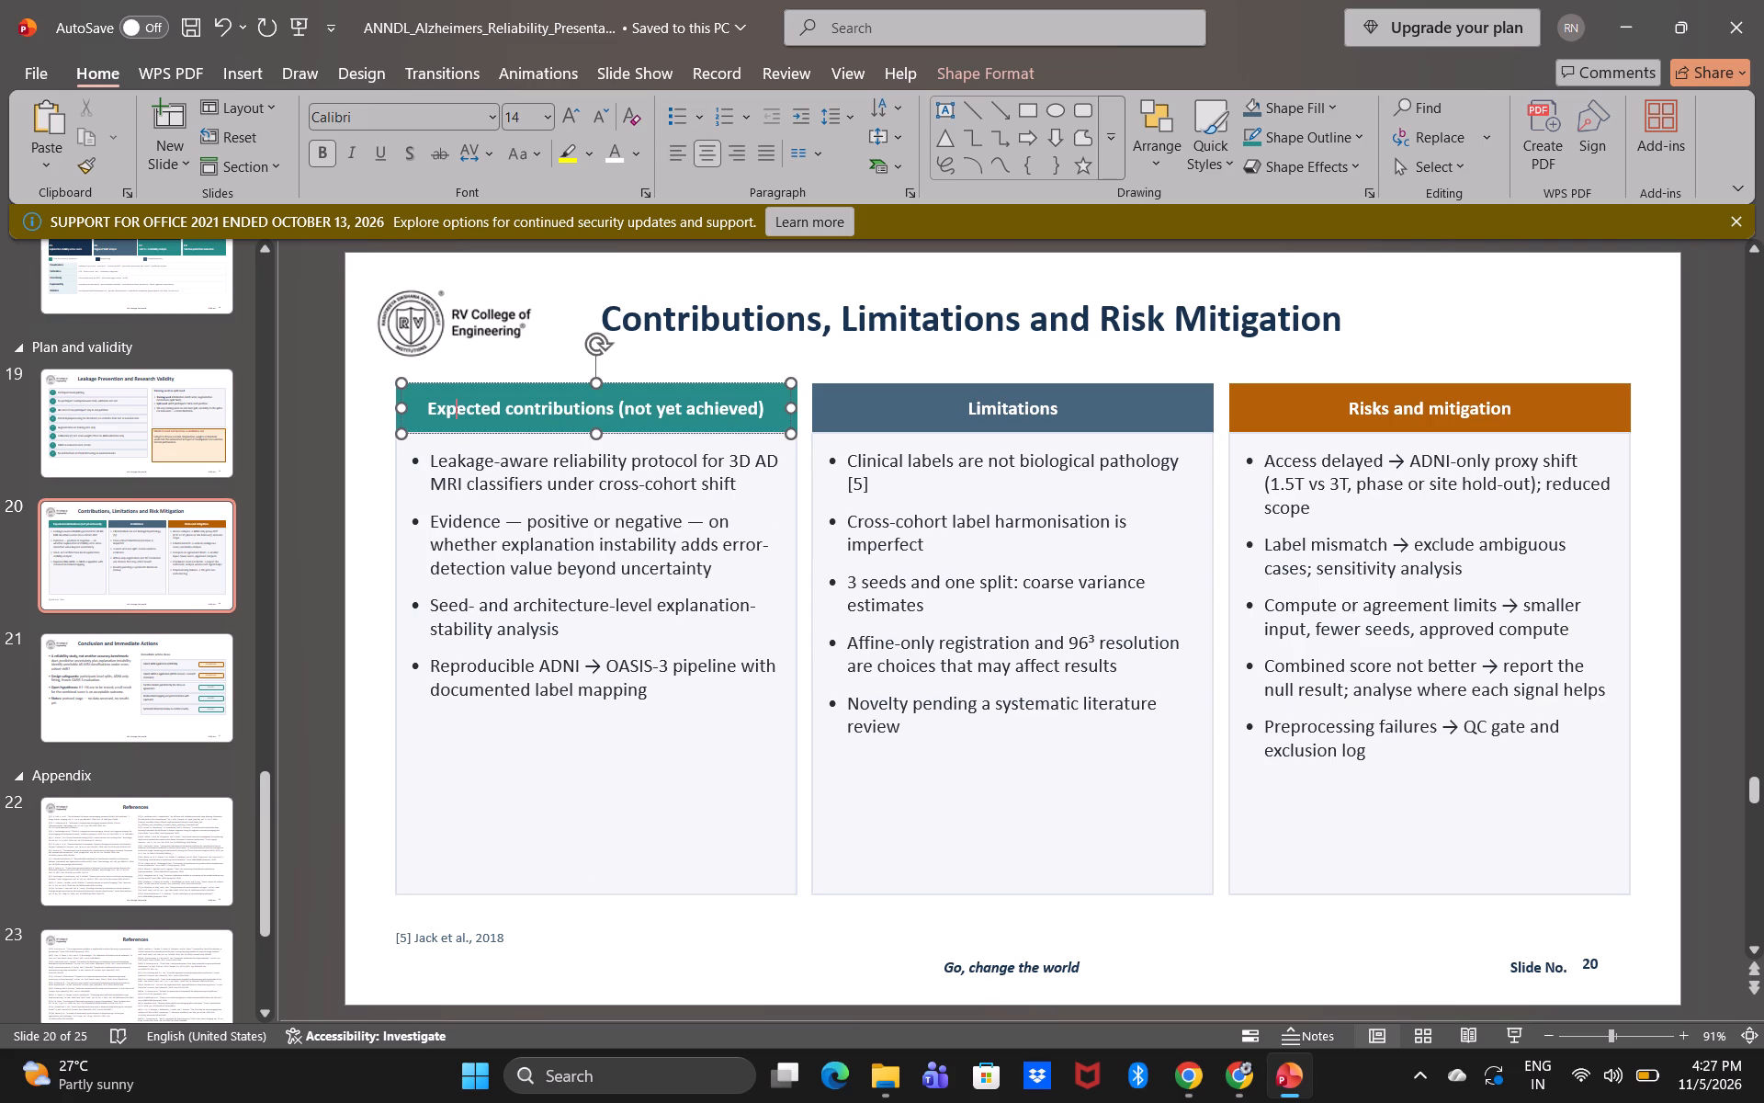
left_click(555, 581, "ctrl")
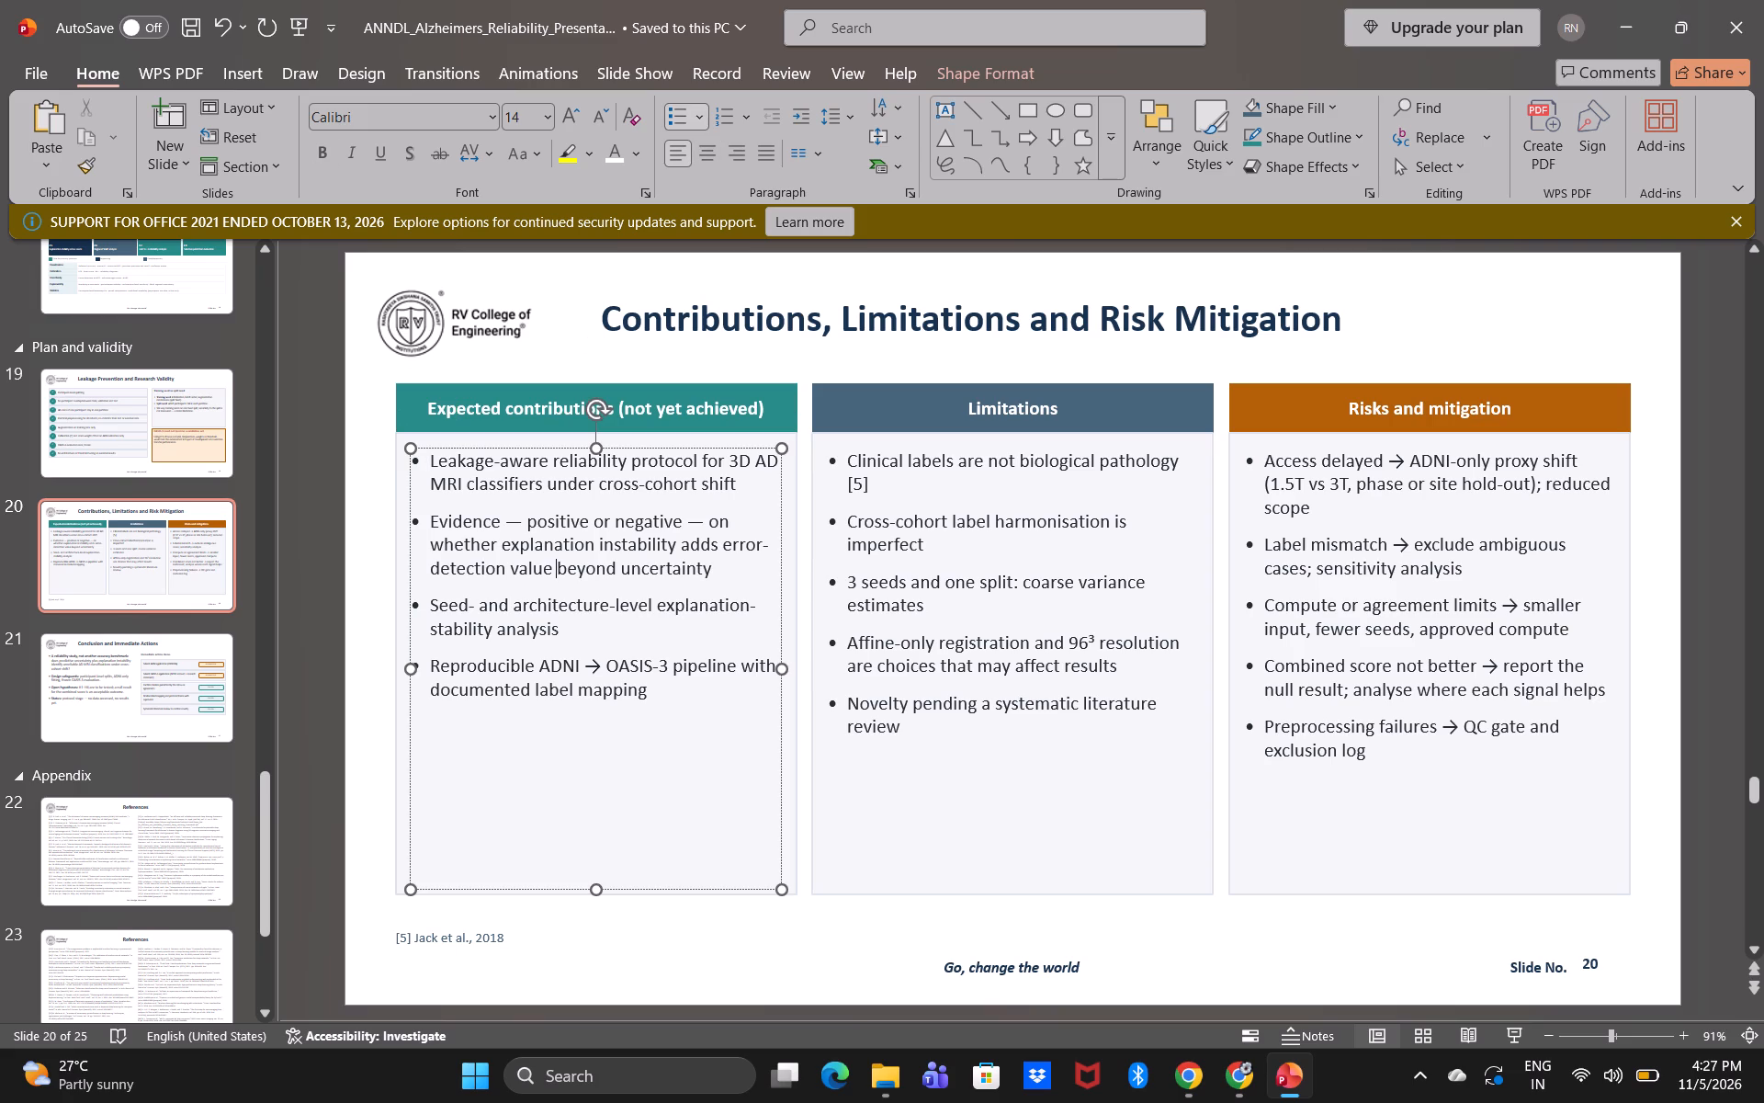
left_click(711, 403, "shift")
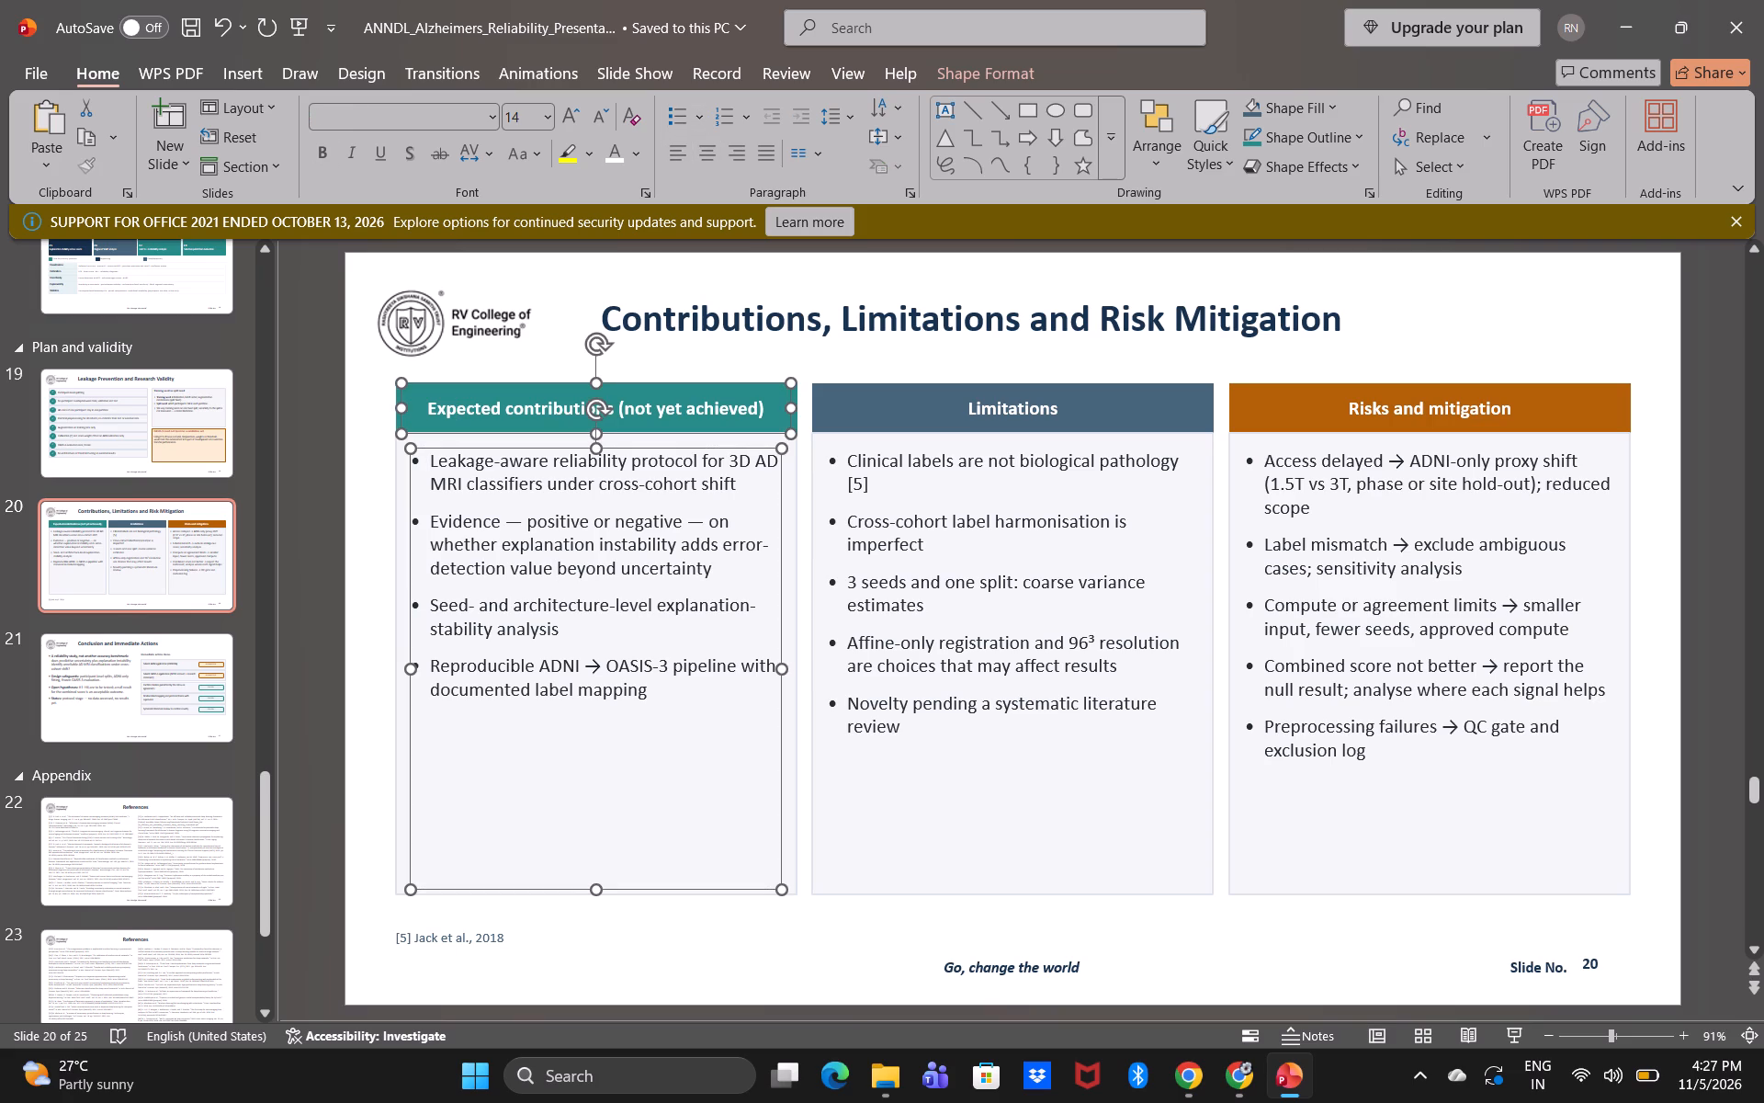
left_click(924, 395, "shift")
left_click(980, 484, "shift")
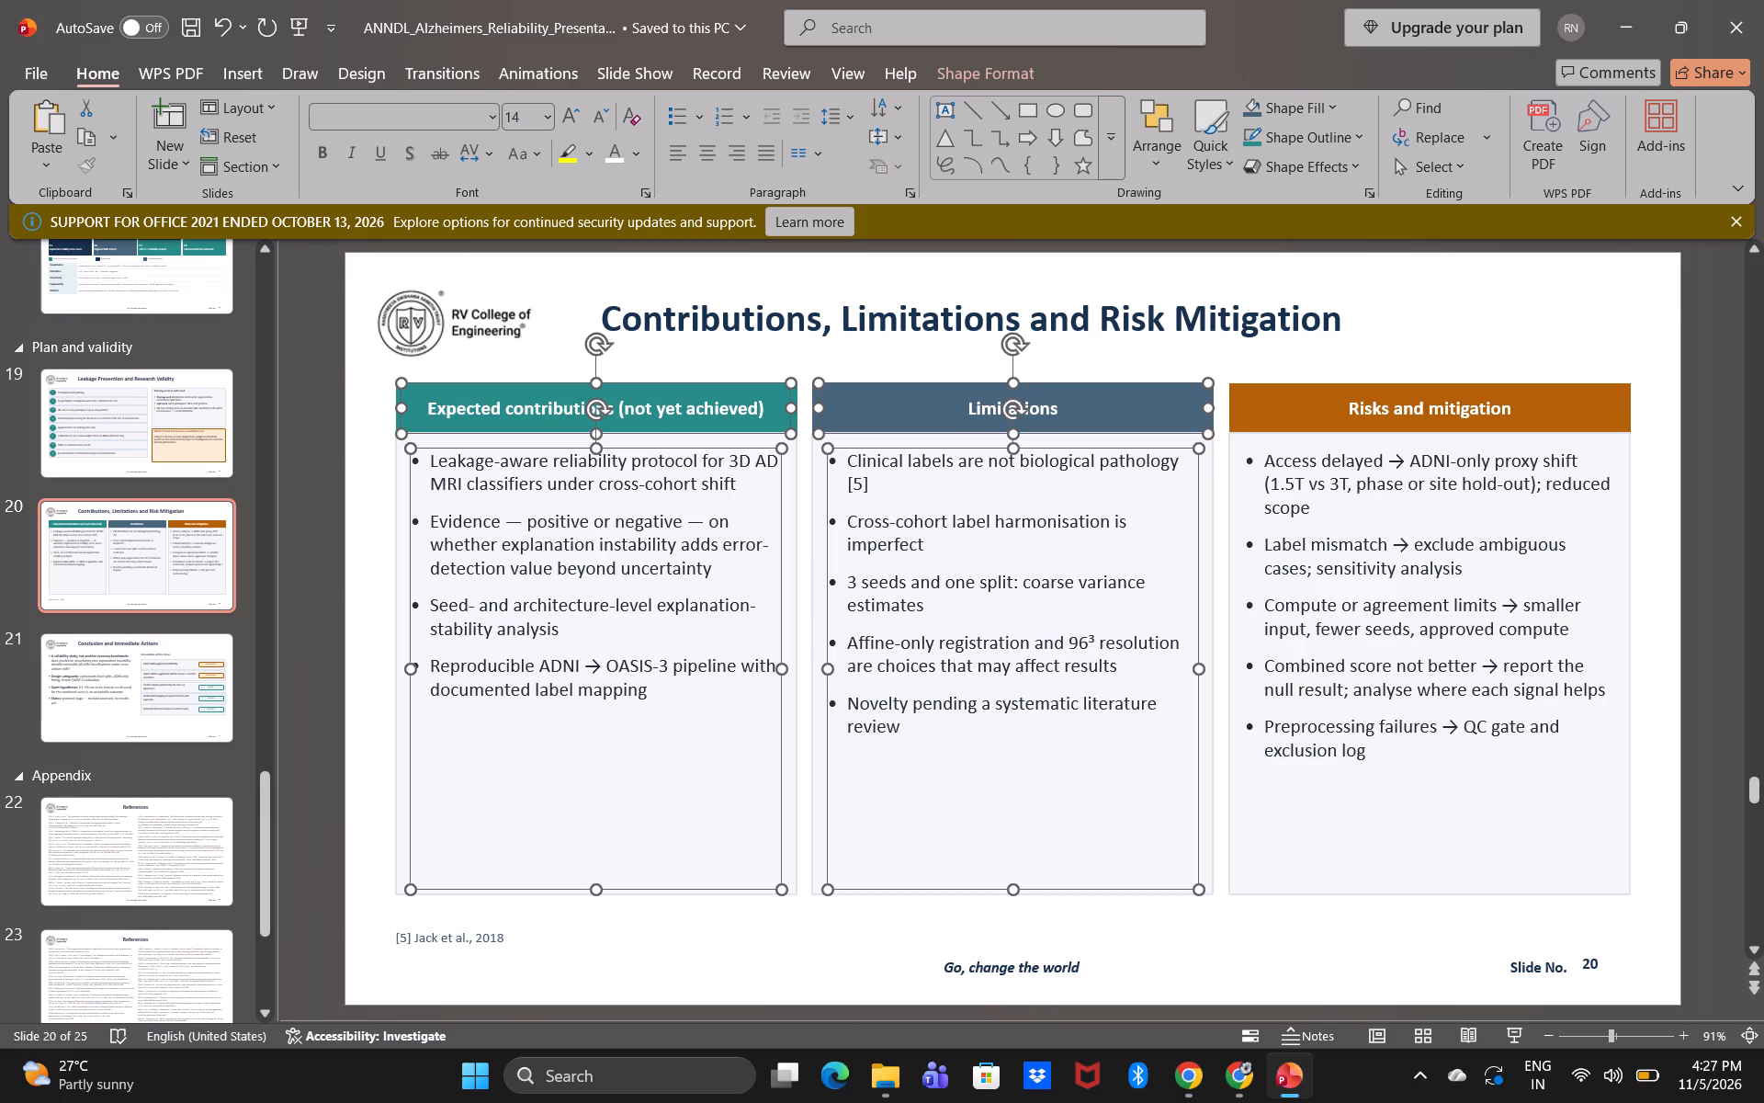
left_click(1300, 400, "shift")
left_click(1342, 506, "shift")
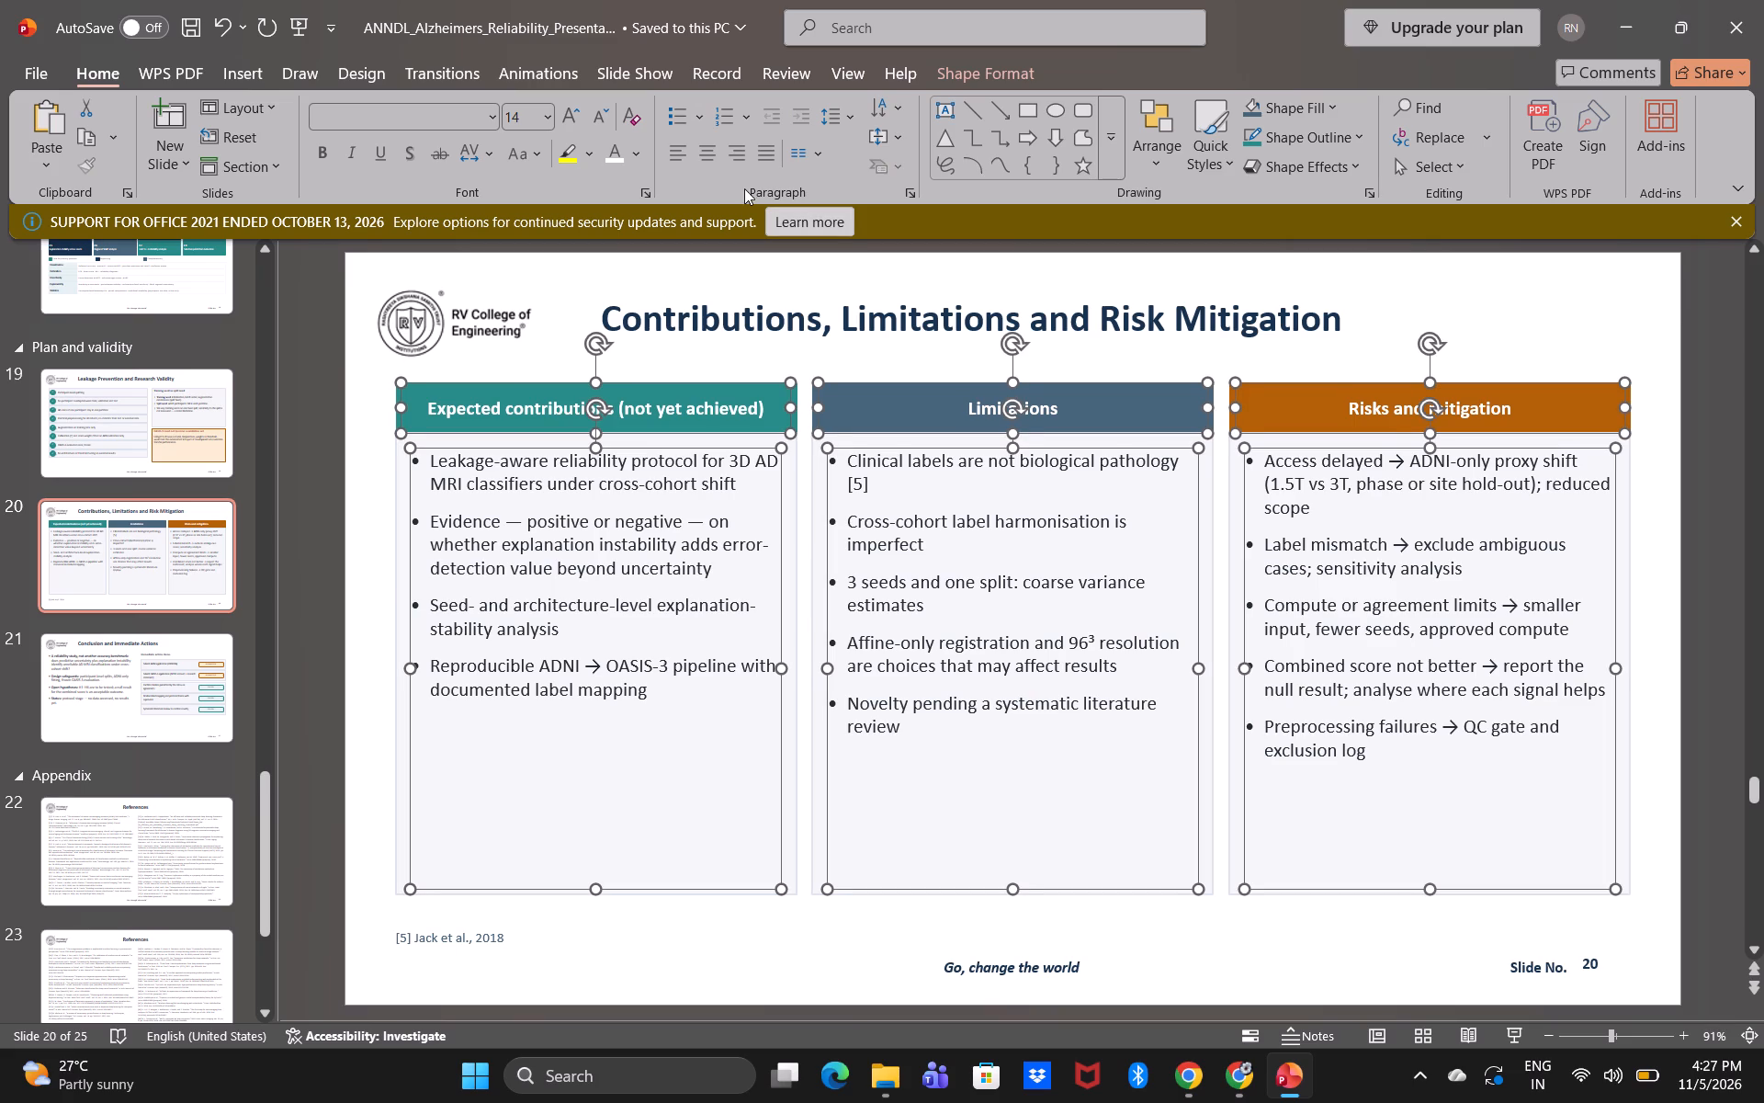
left_click(565, 113)
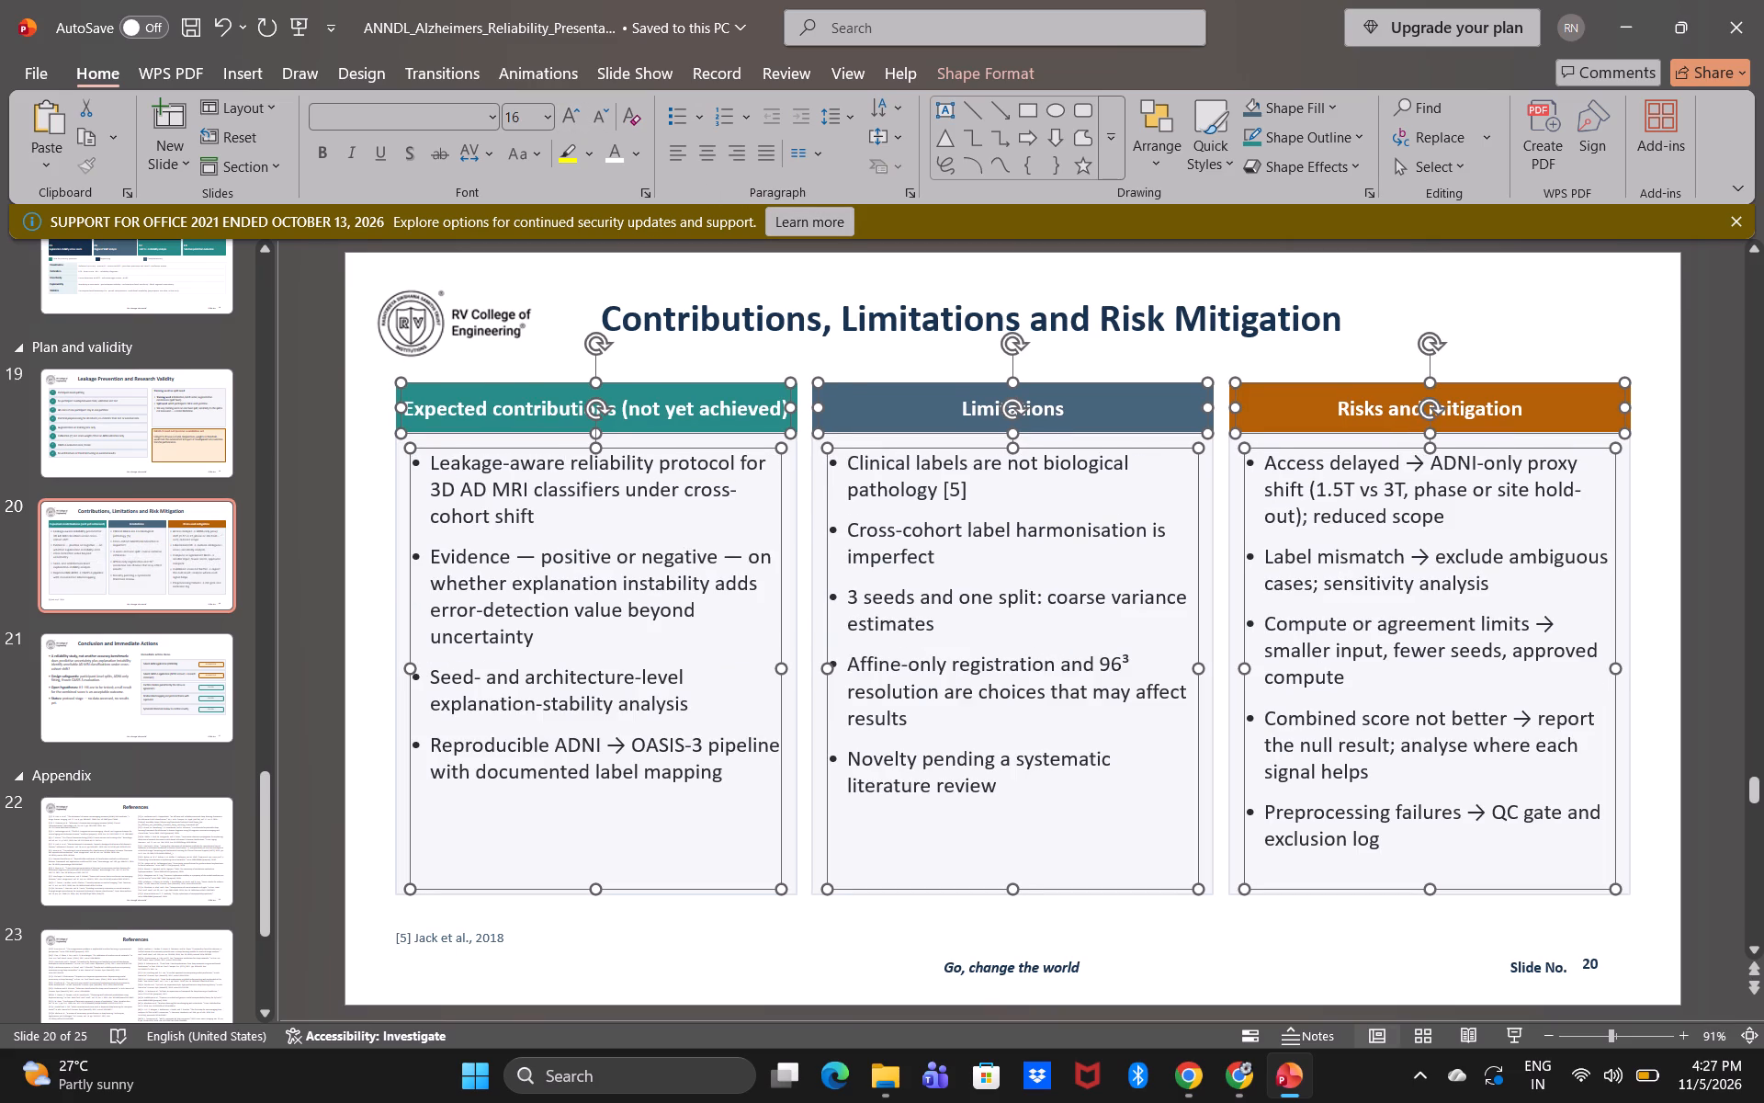
left_click(1704, 481)
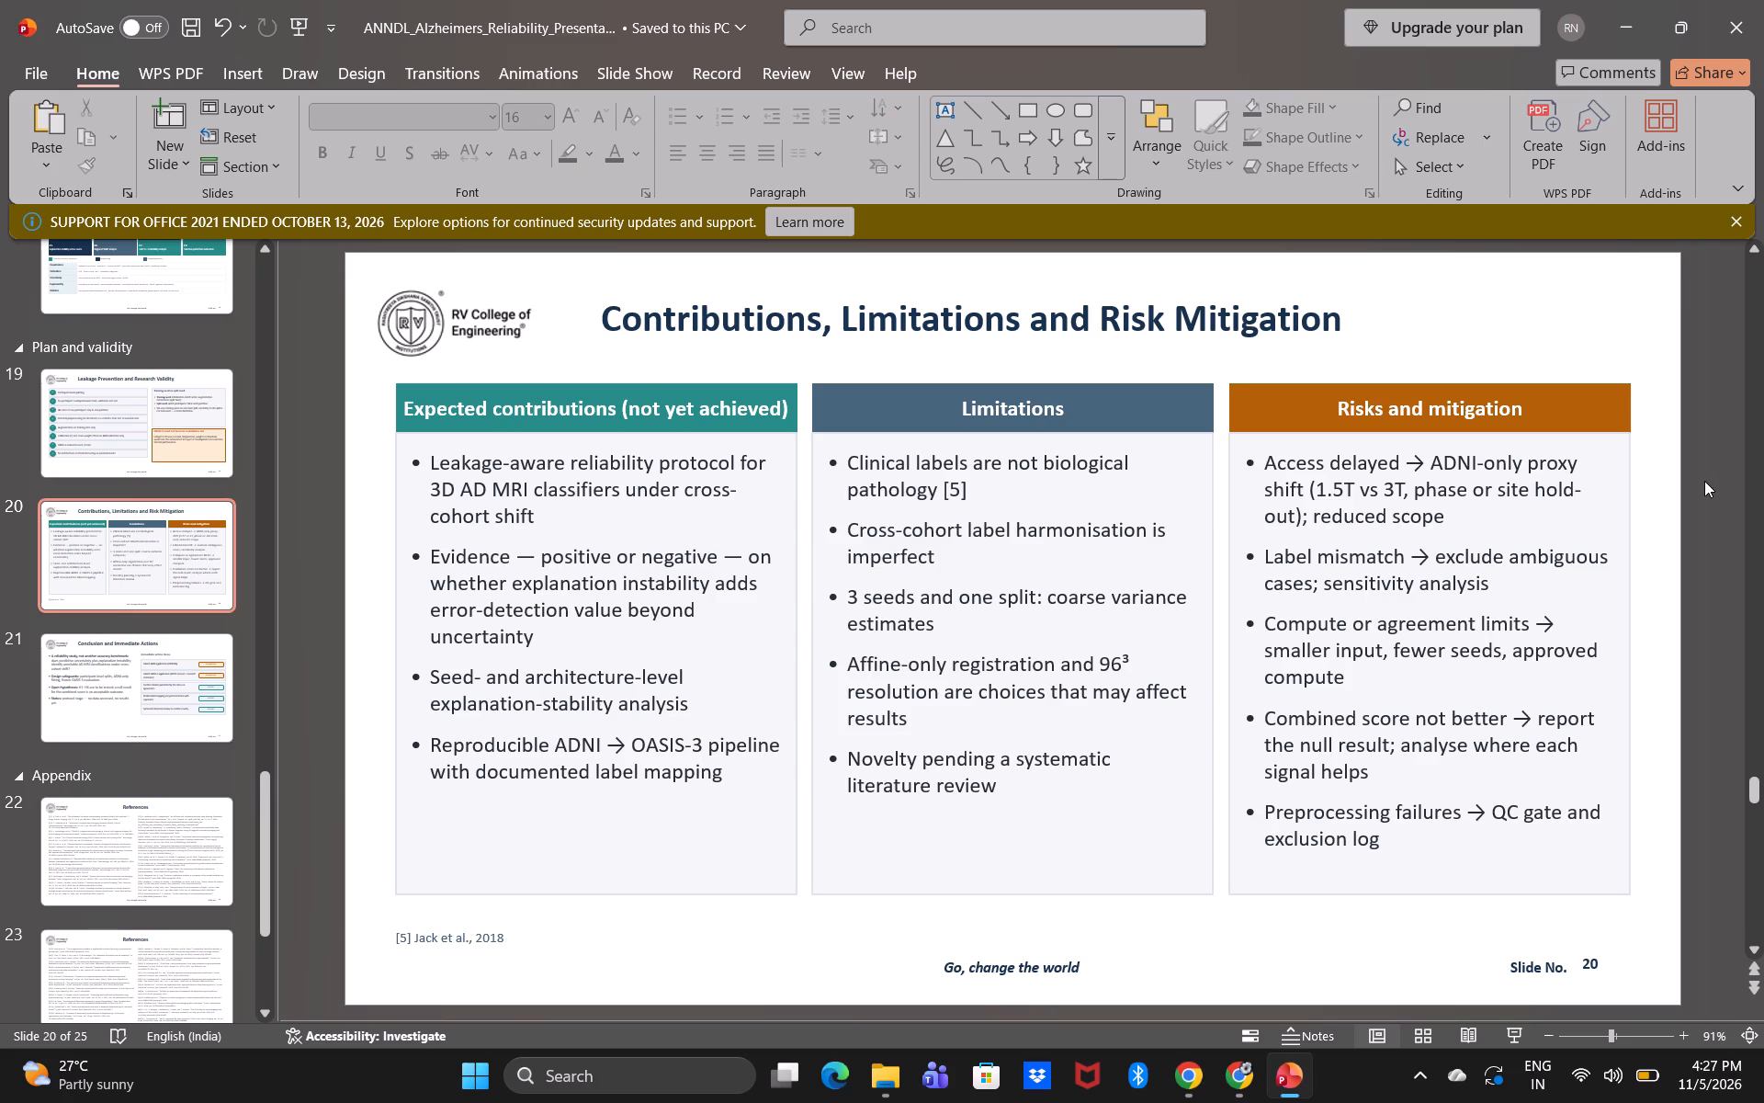
Enlarge the eight checklist items and the headings and body text of both side boxes on slide 19 to at least 16 pt.
left_click(161, 447)
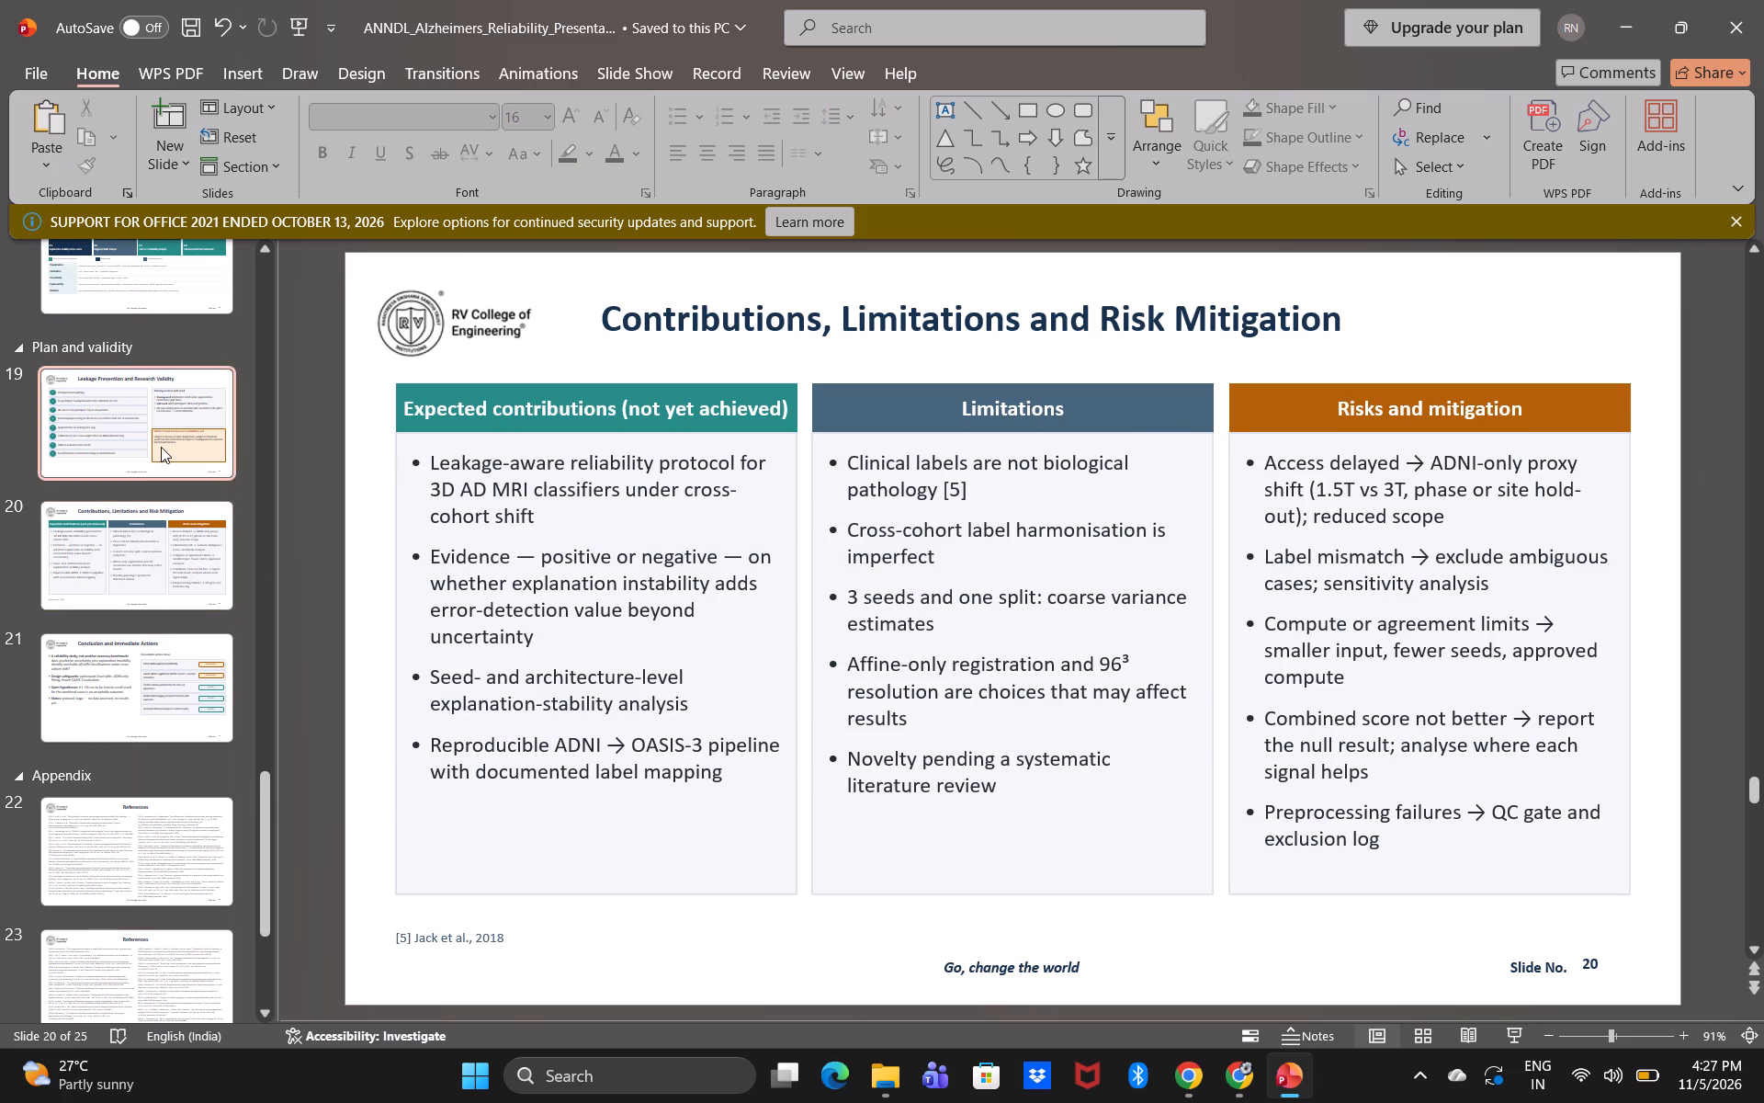
left_click(540, 412)
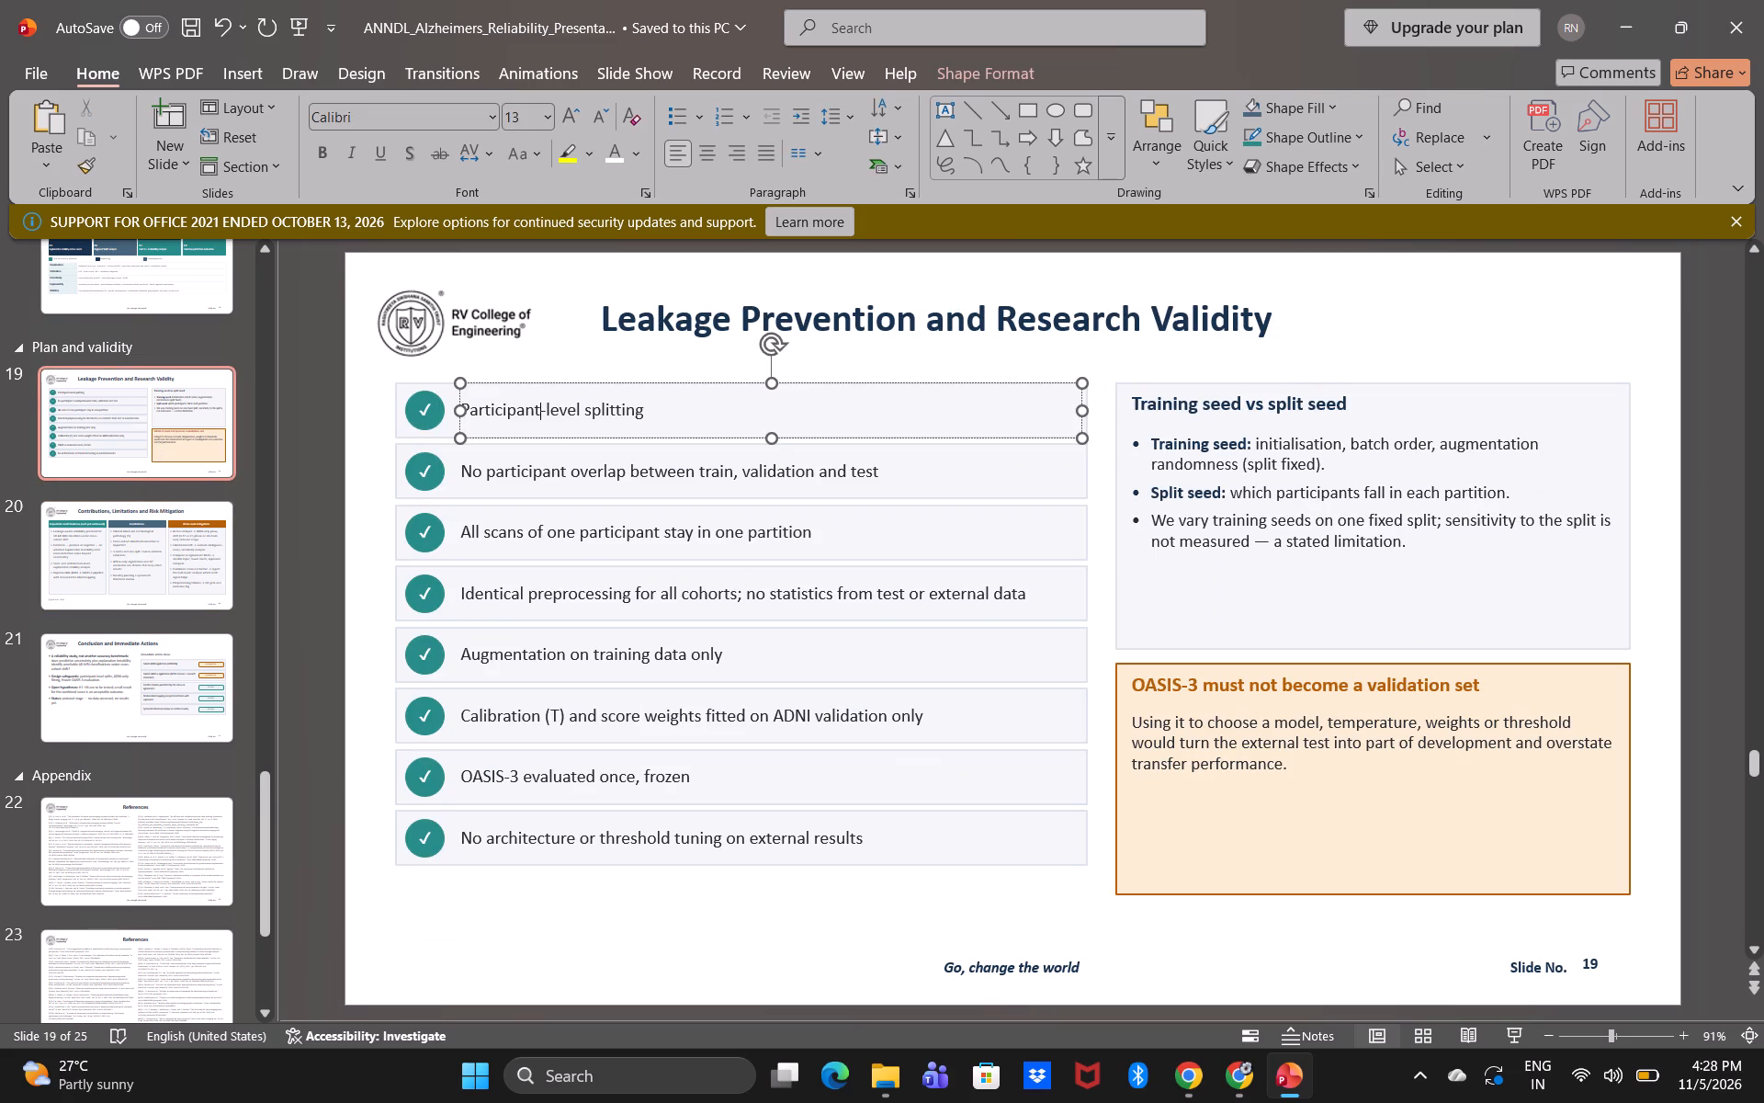
left_click(571, 478, "shift")
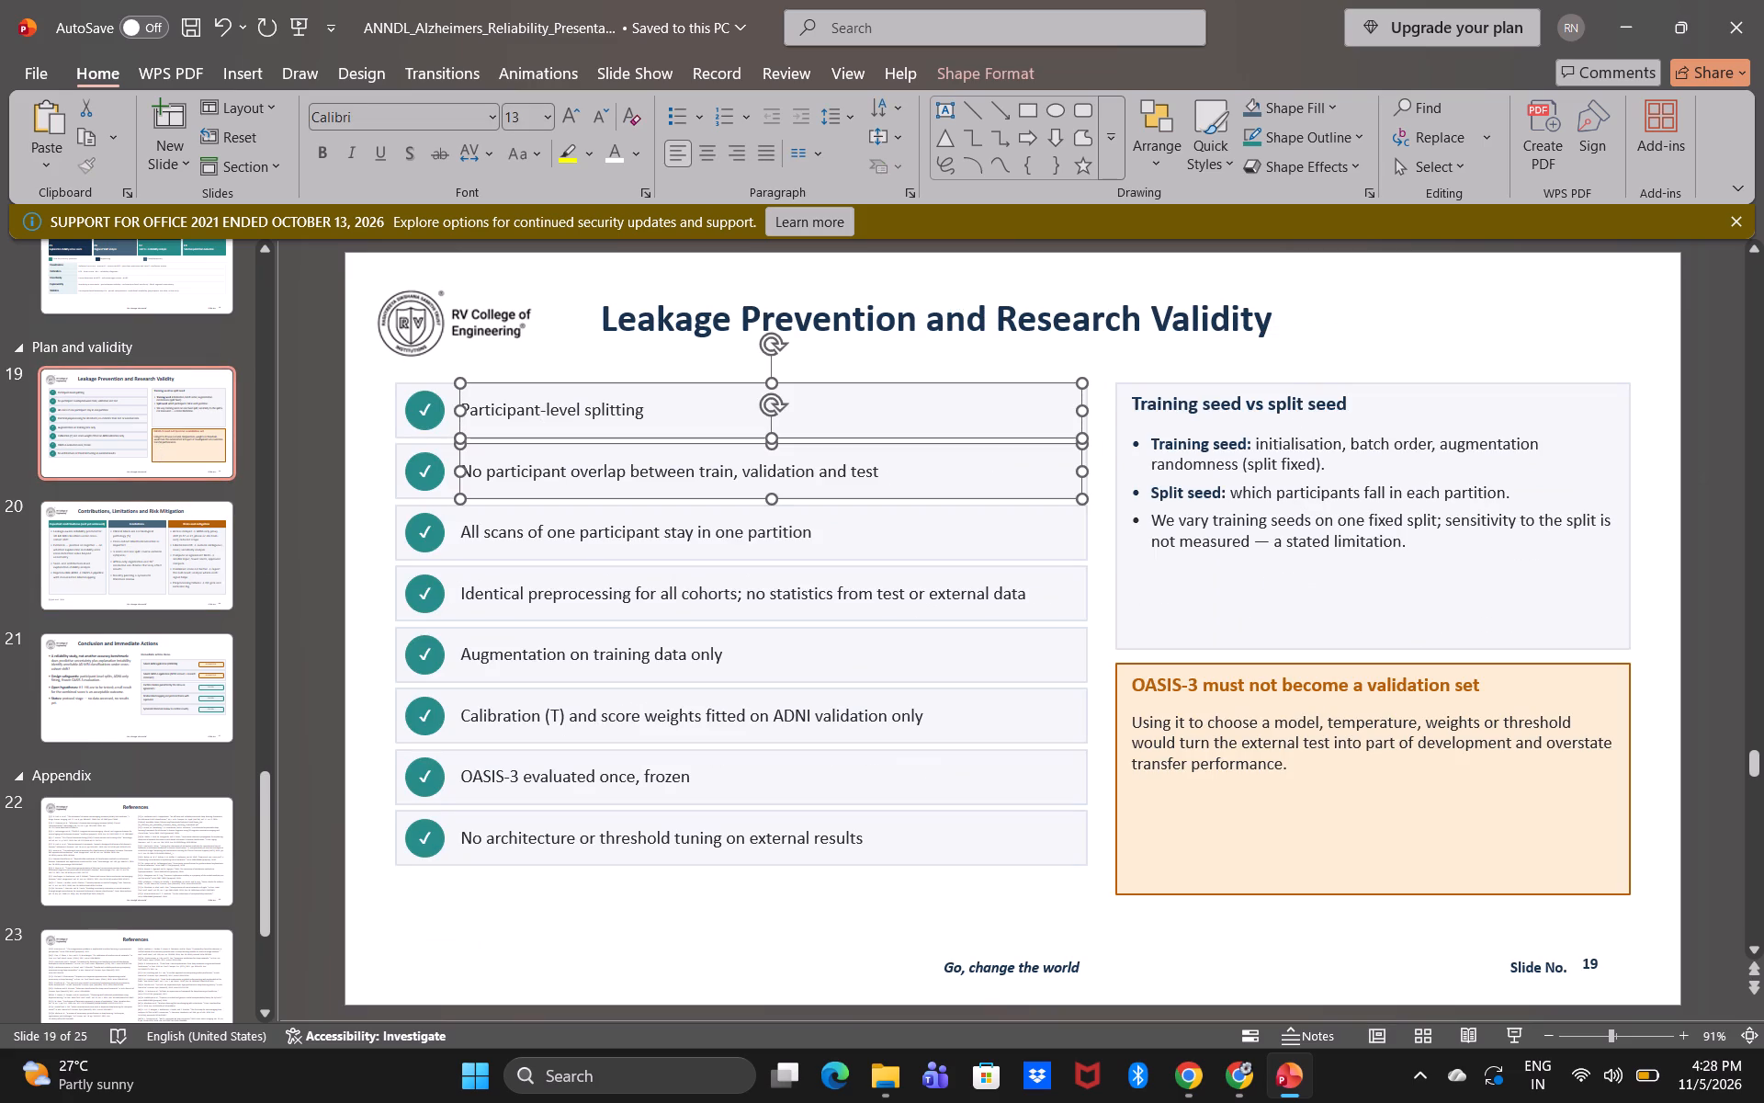
left_click(594, 528, "shift")
left_click(622, 586, "shift")
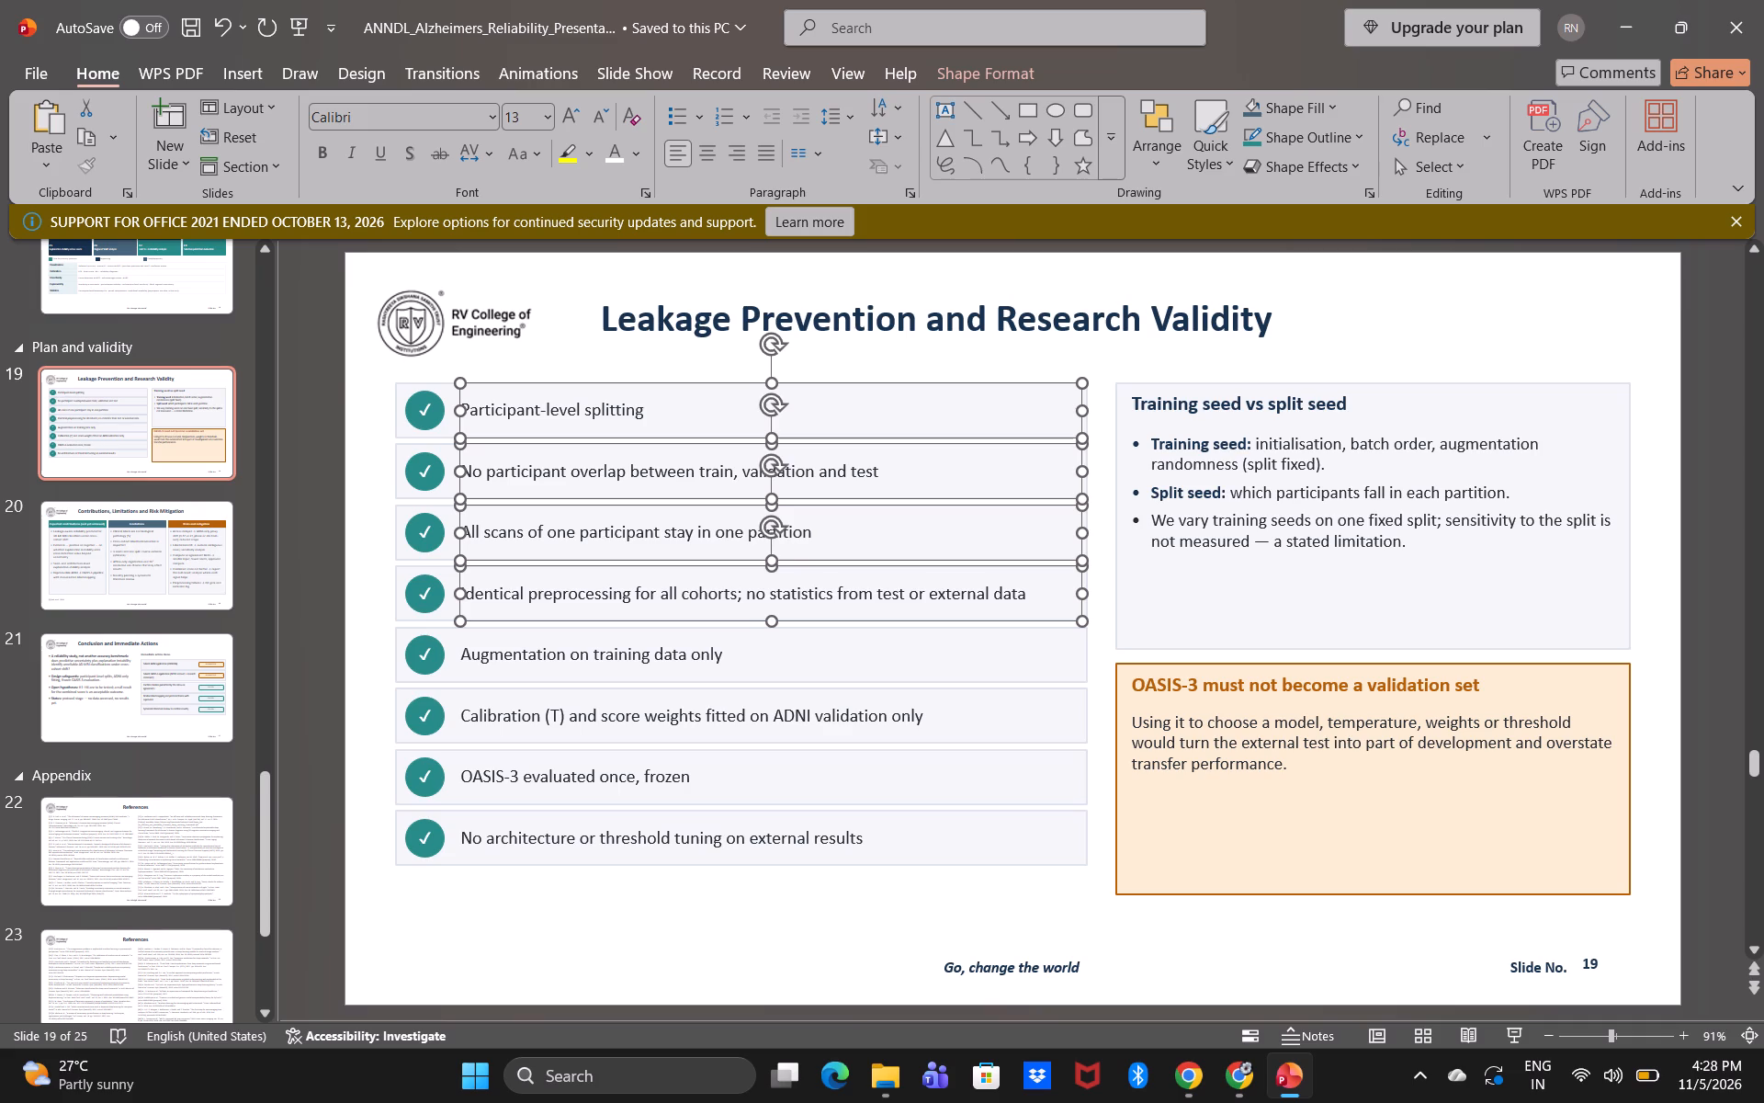
left_click(640, 649, "shift")
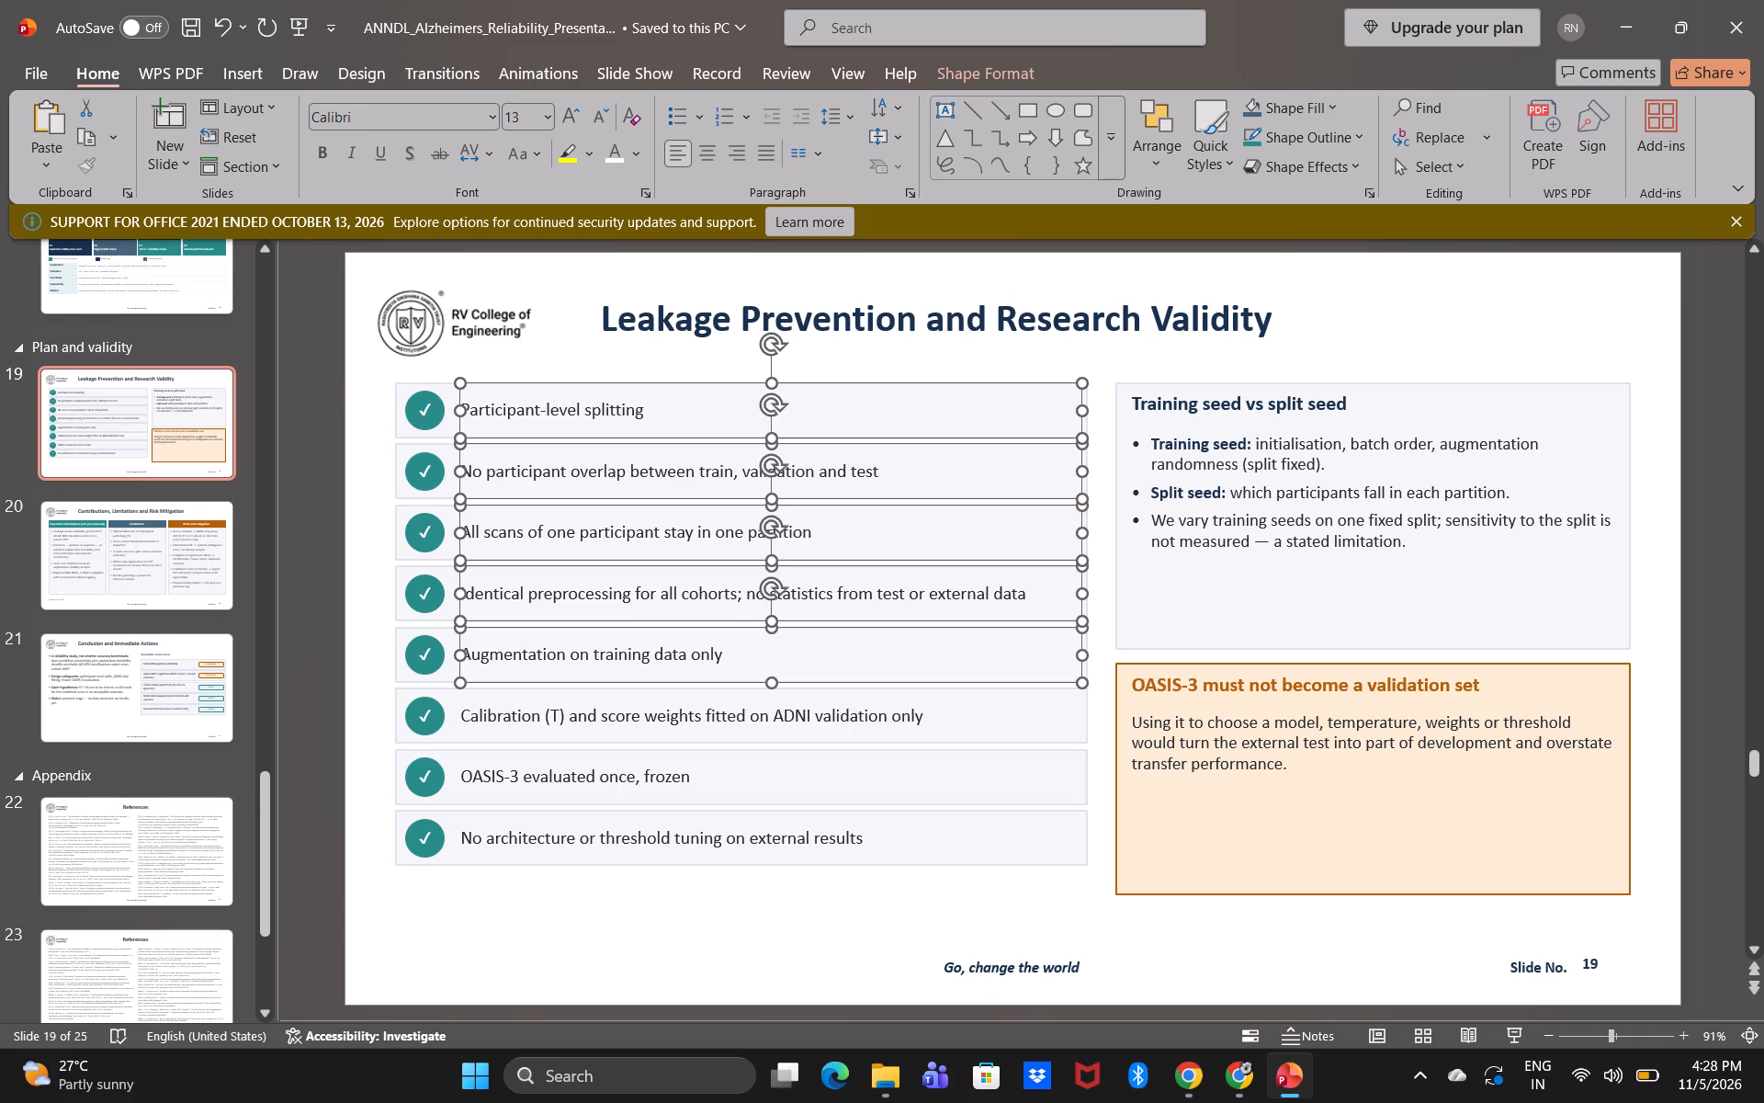
left_click(666, 709, "shift")
left_click(689, 777, "shift")
left_click(722, 836, "shift")
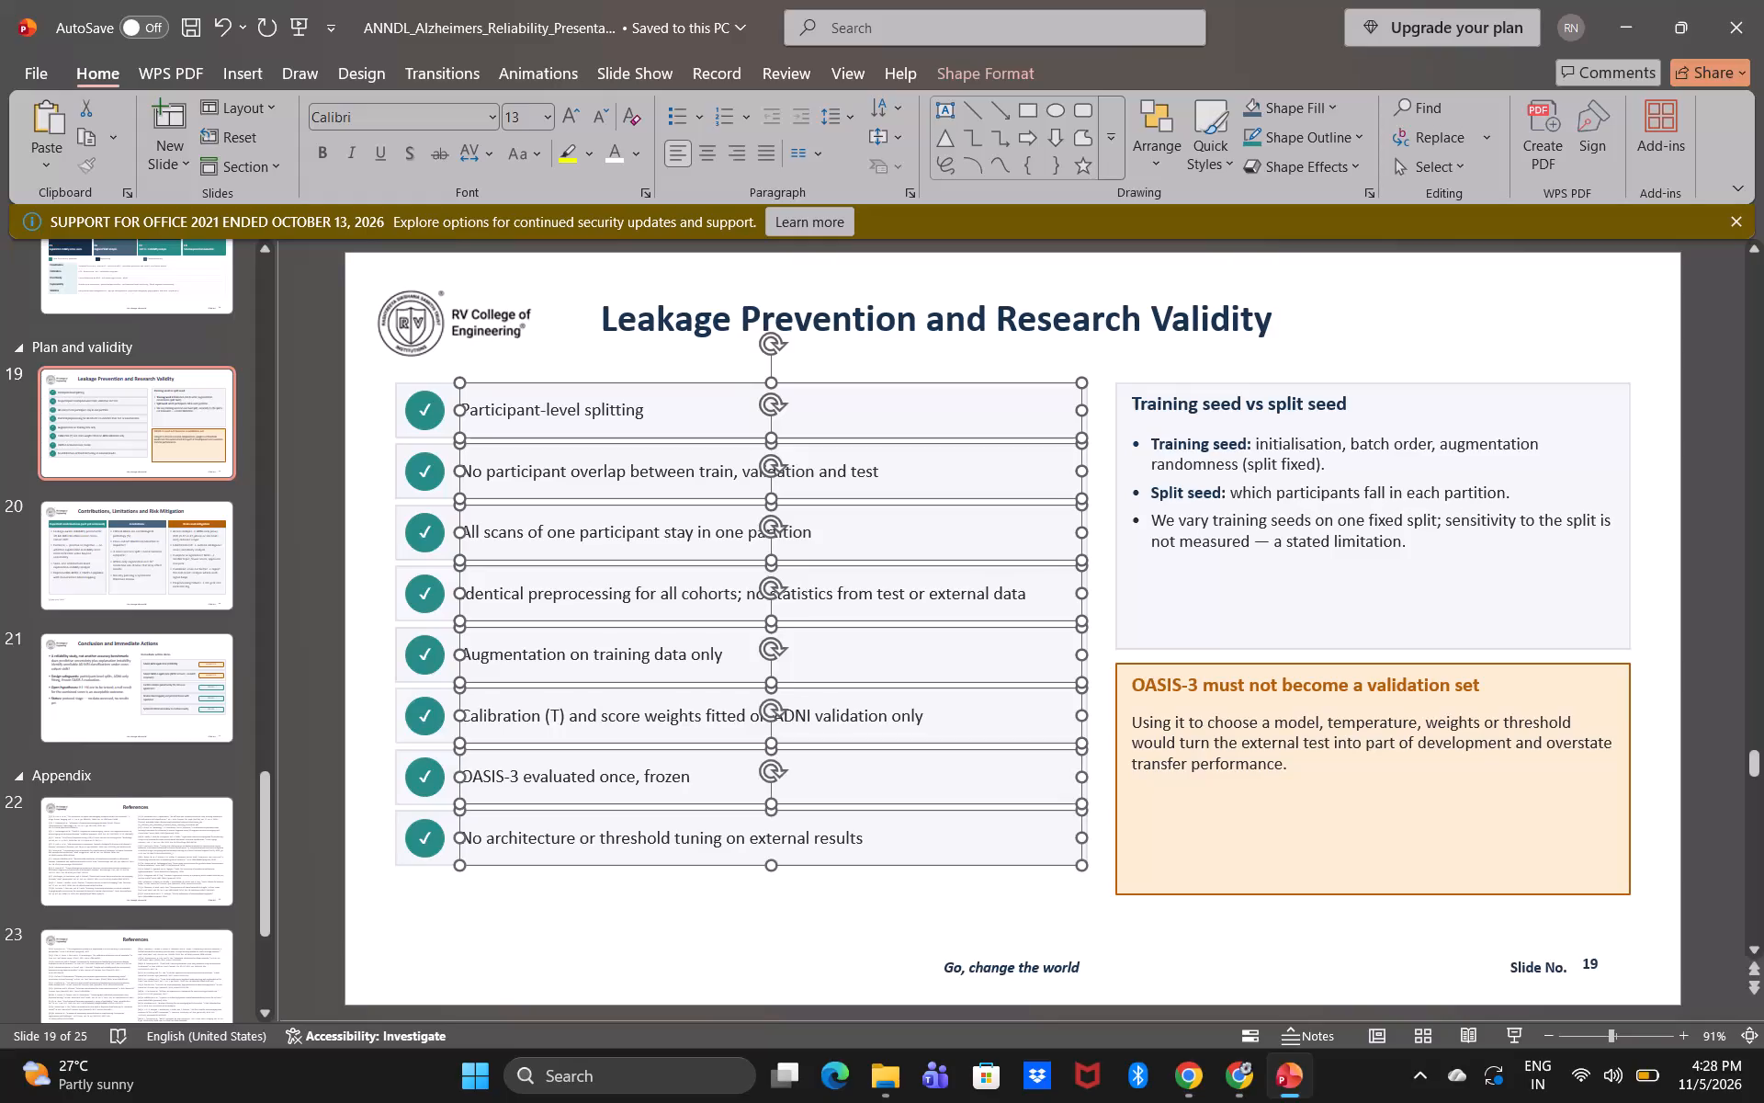
left_click(1179, 591, "shift")
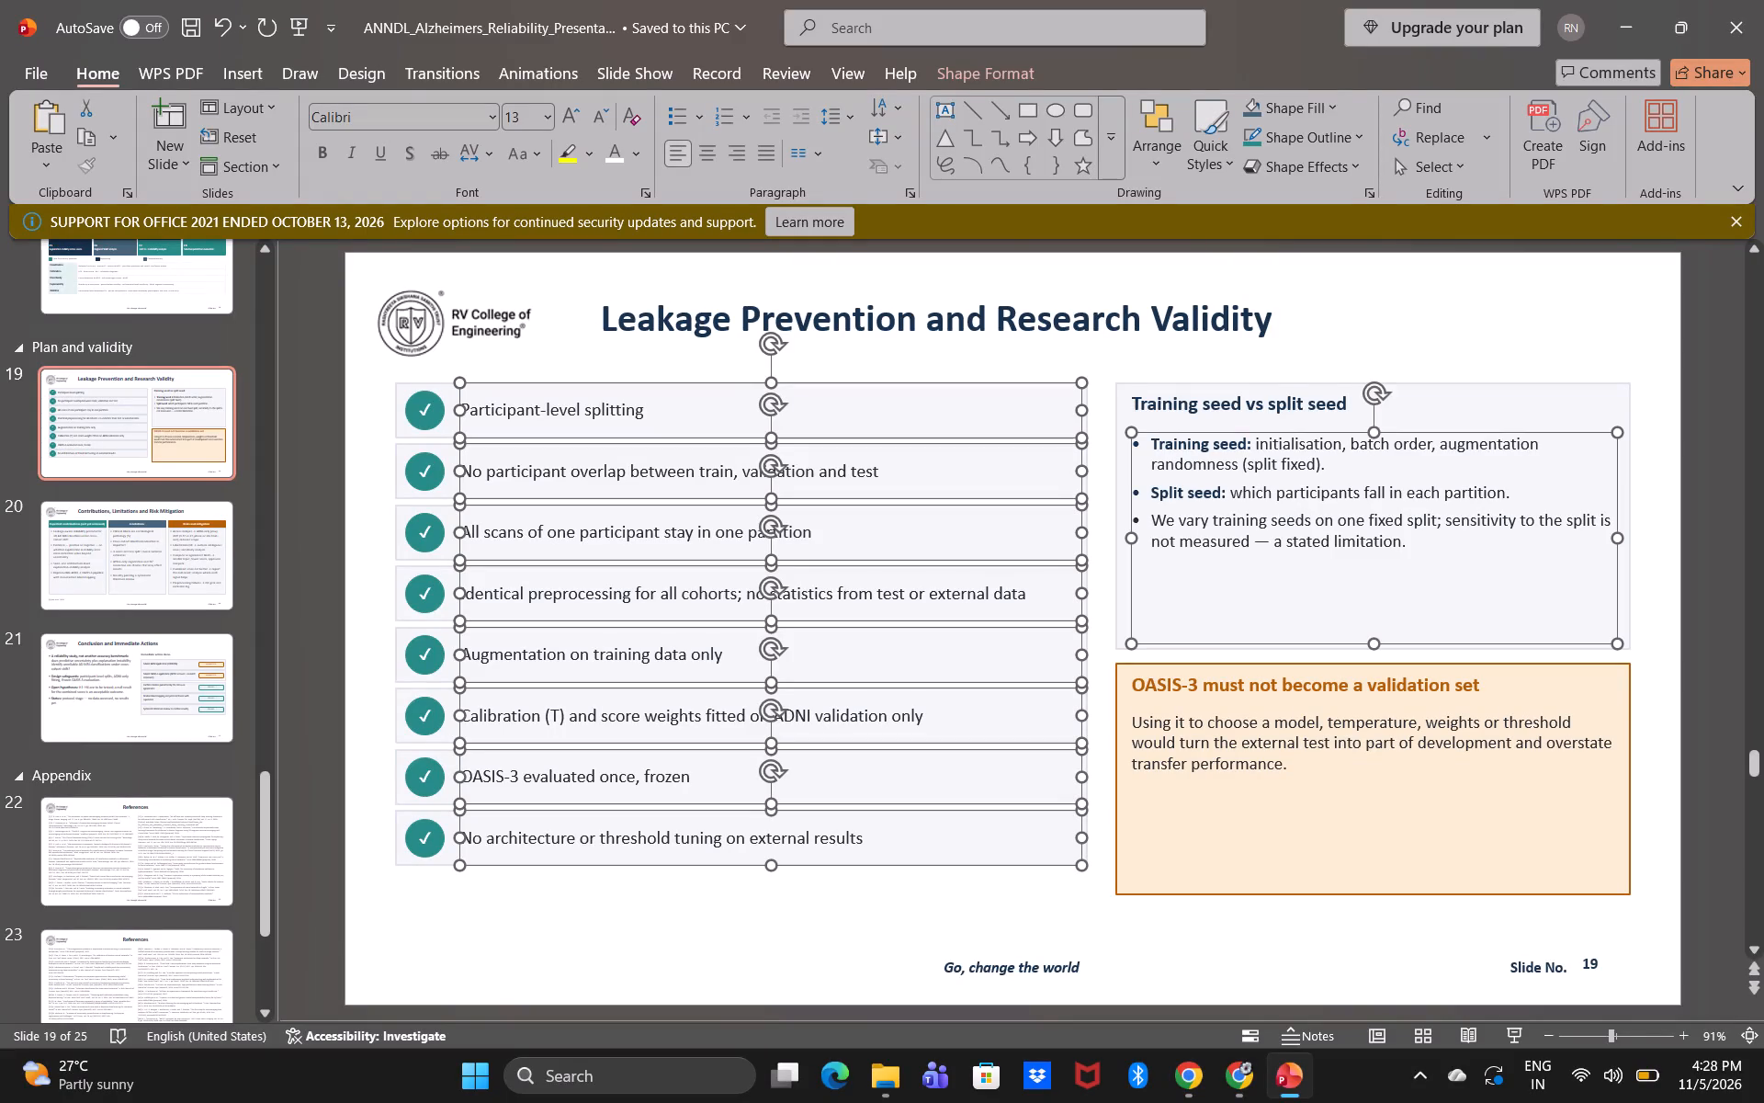
left_click(1244, 413, "shift")
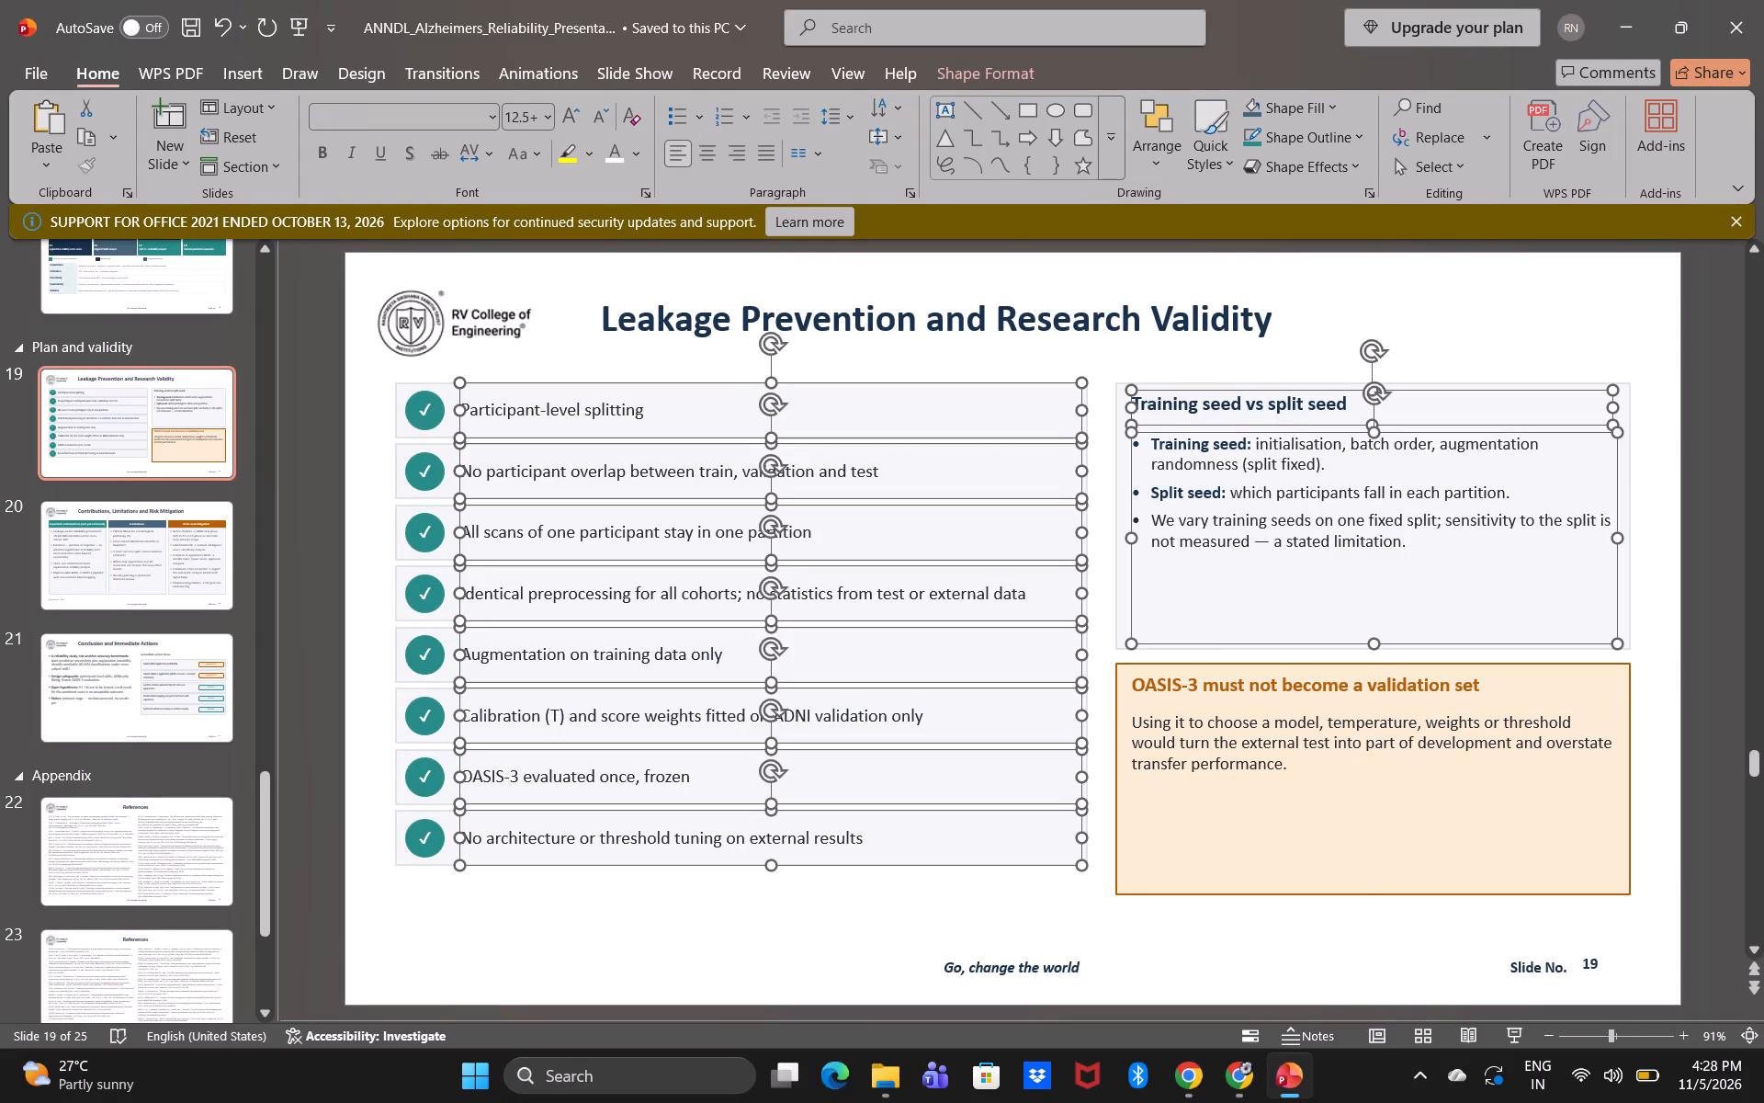
left_click(1263, 730, "shift")
left_click(1297, 687, "shift")
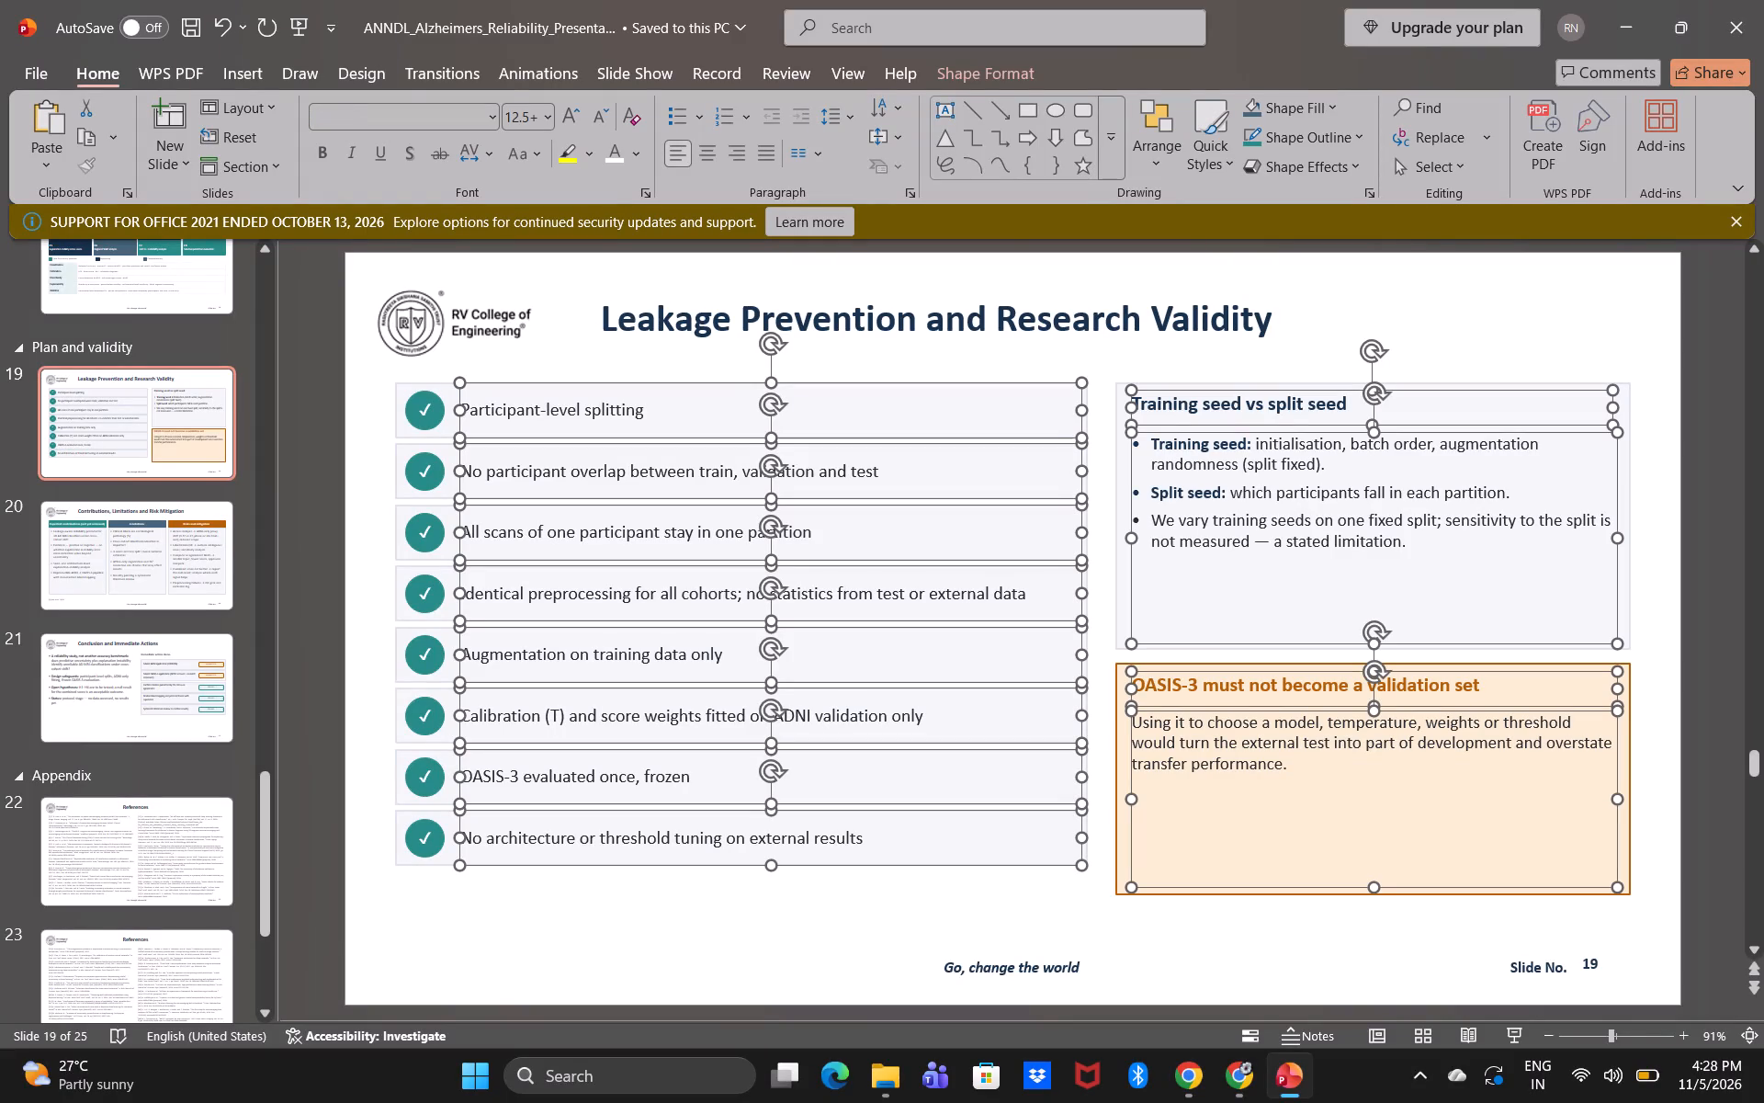
left_click(568, 109)
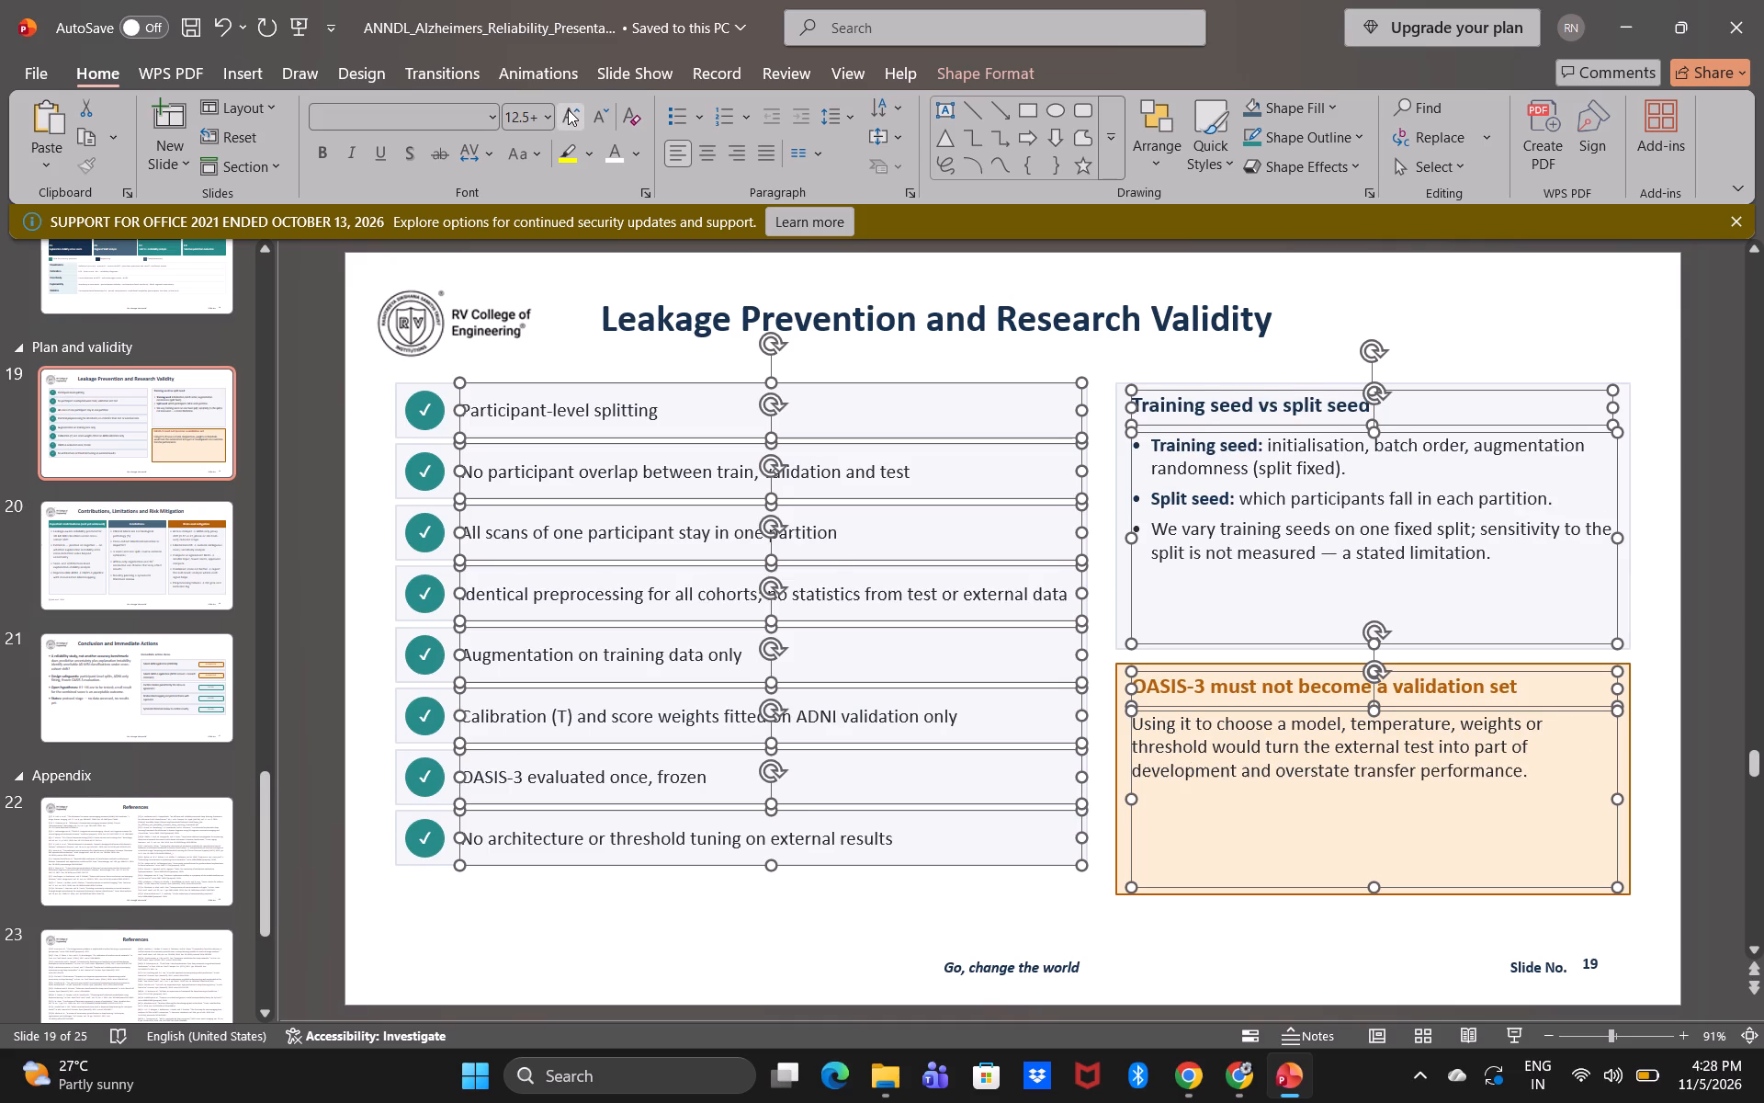
left_click(568, 109)
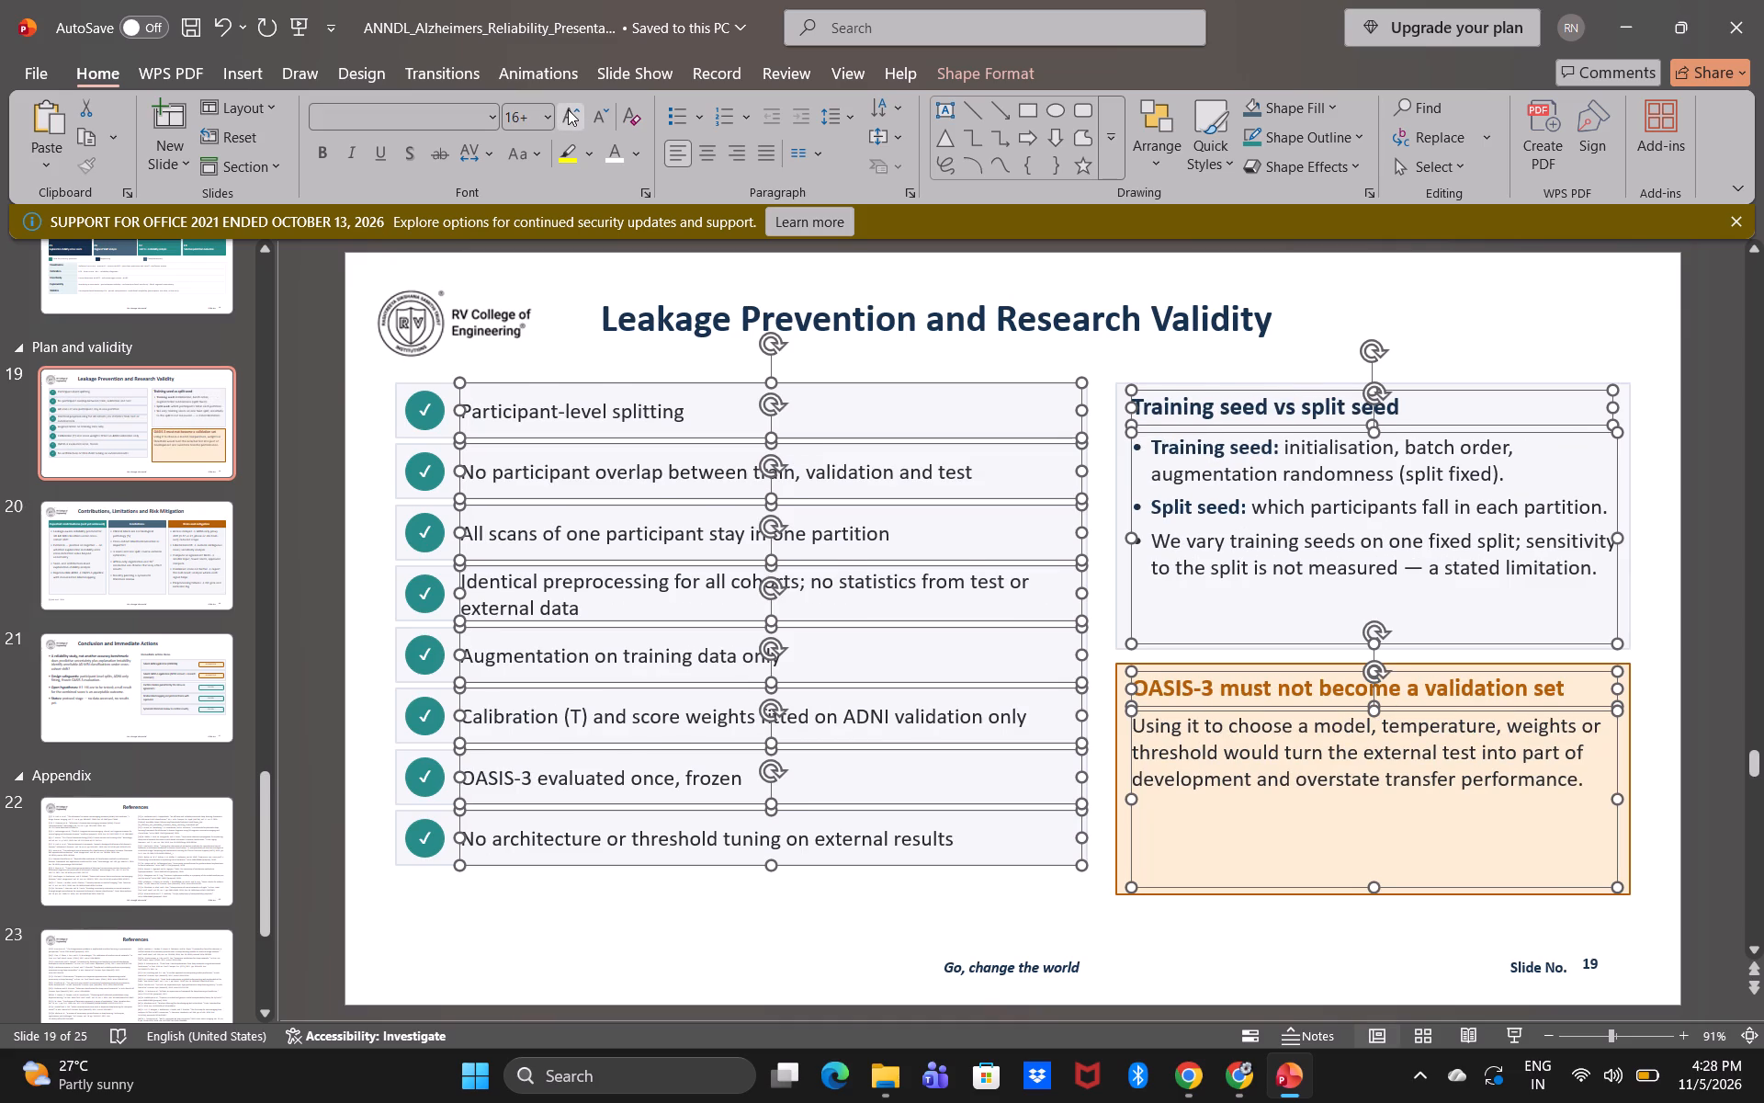
left_click(339, 526)
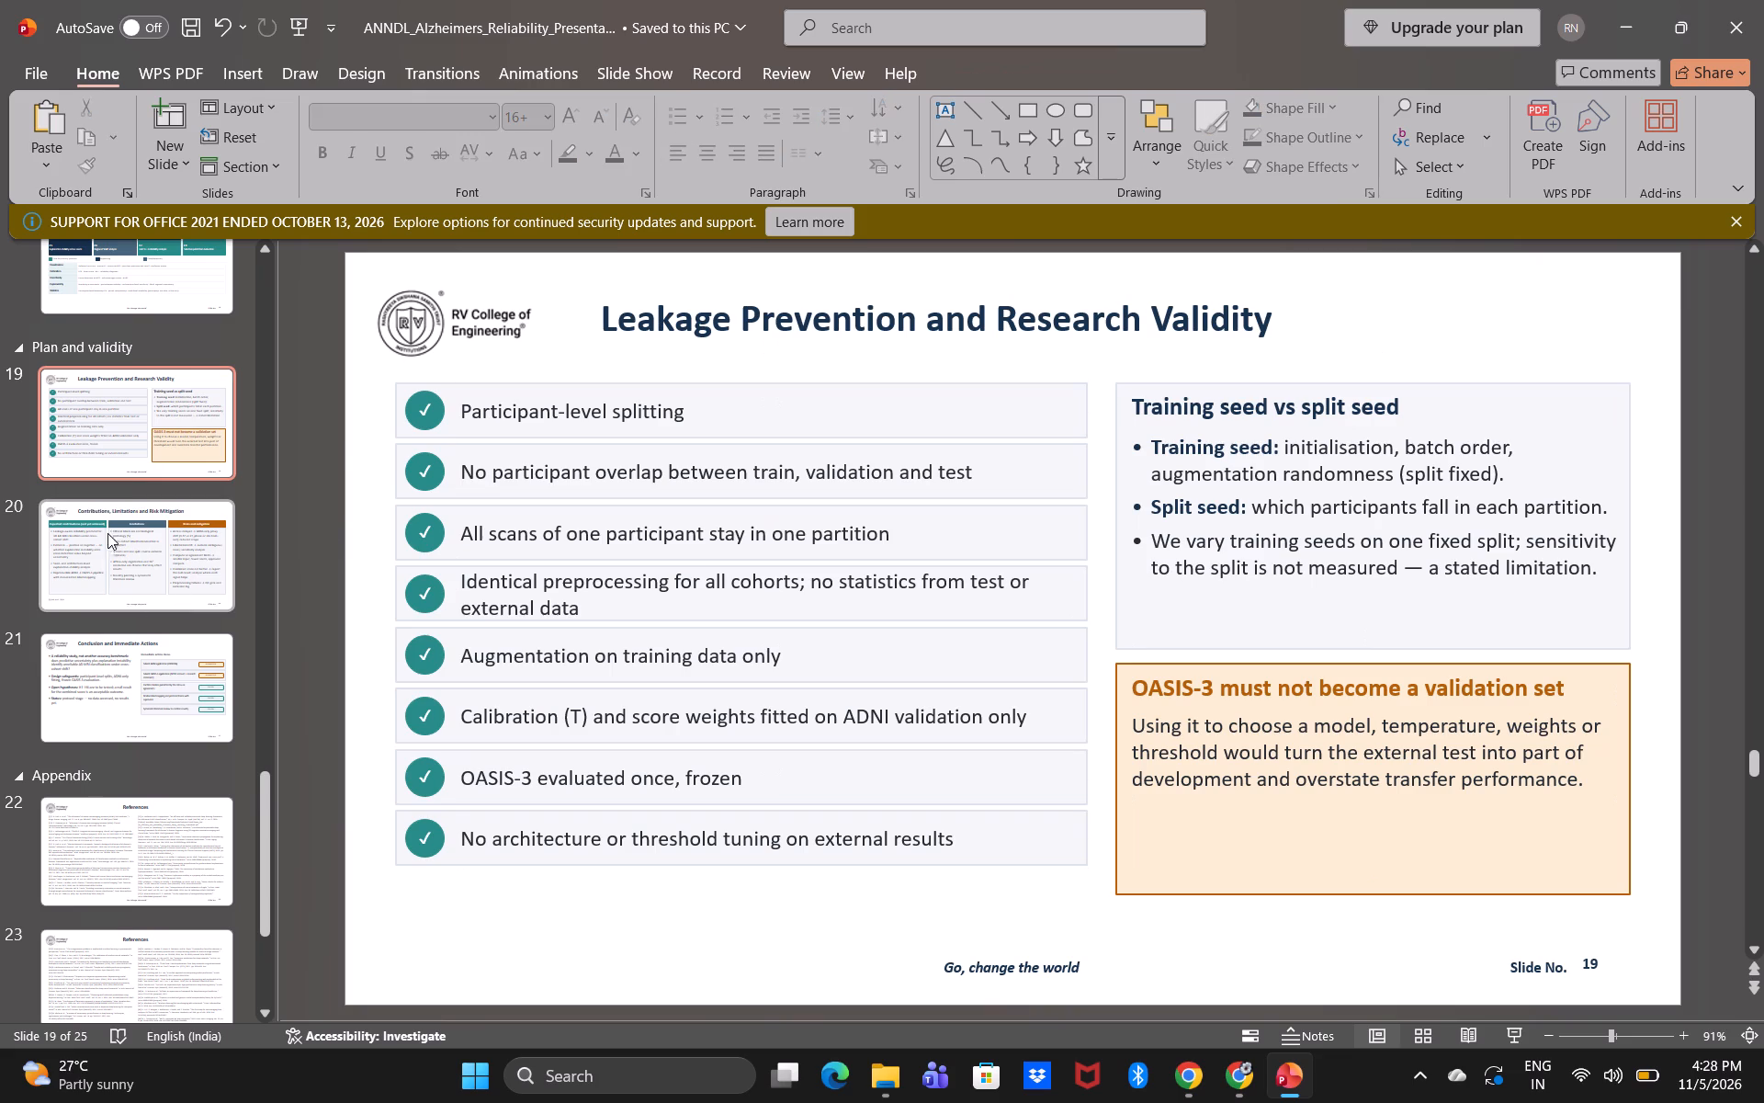
On slide 18, select tiles E1–E8, the colour legend and the metrics table together and increase the font size by one step.
left_click(168, 277)
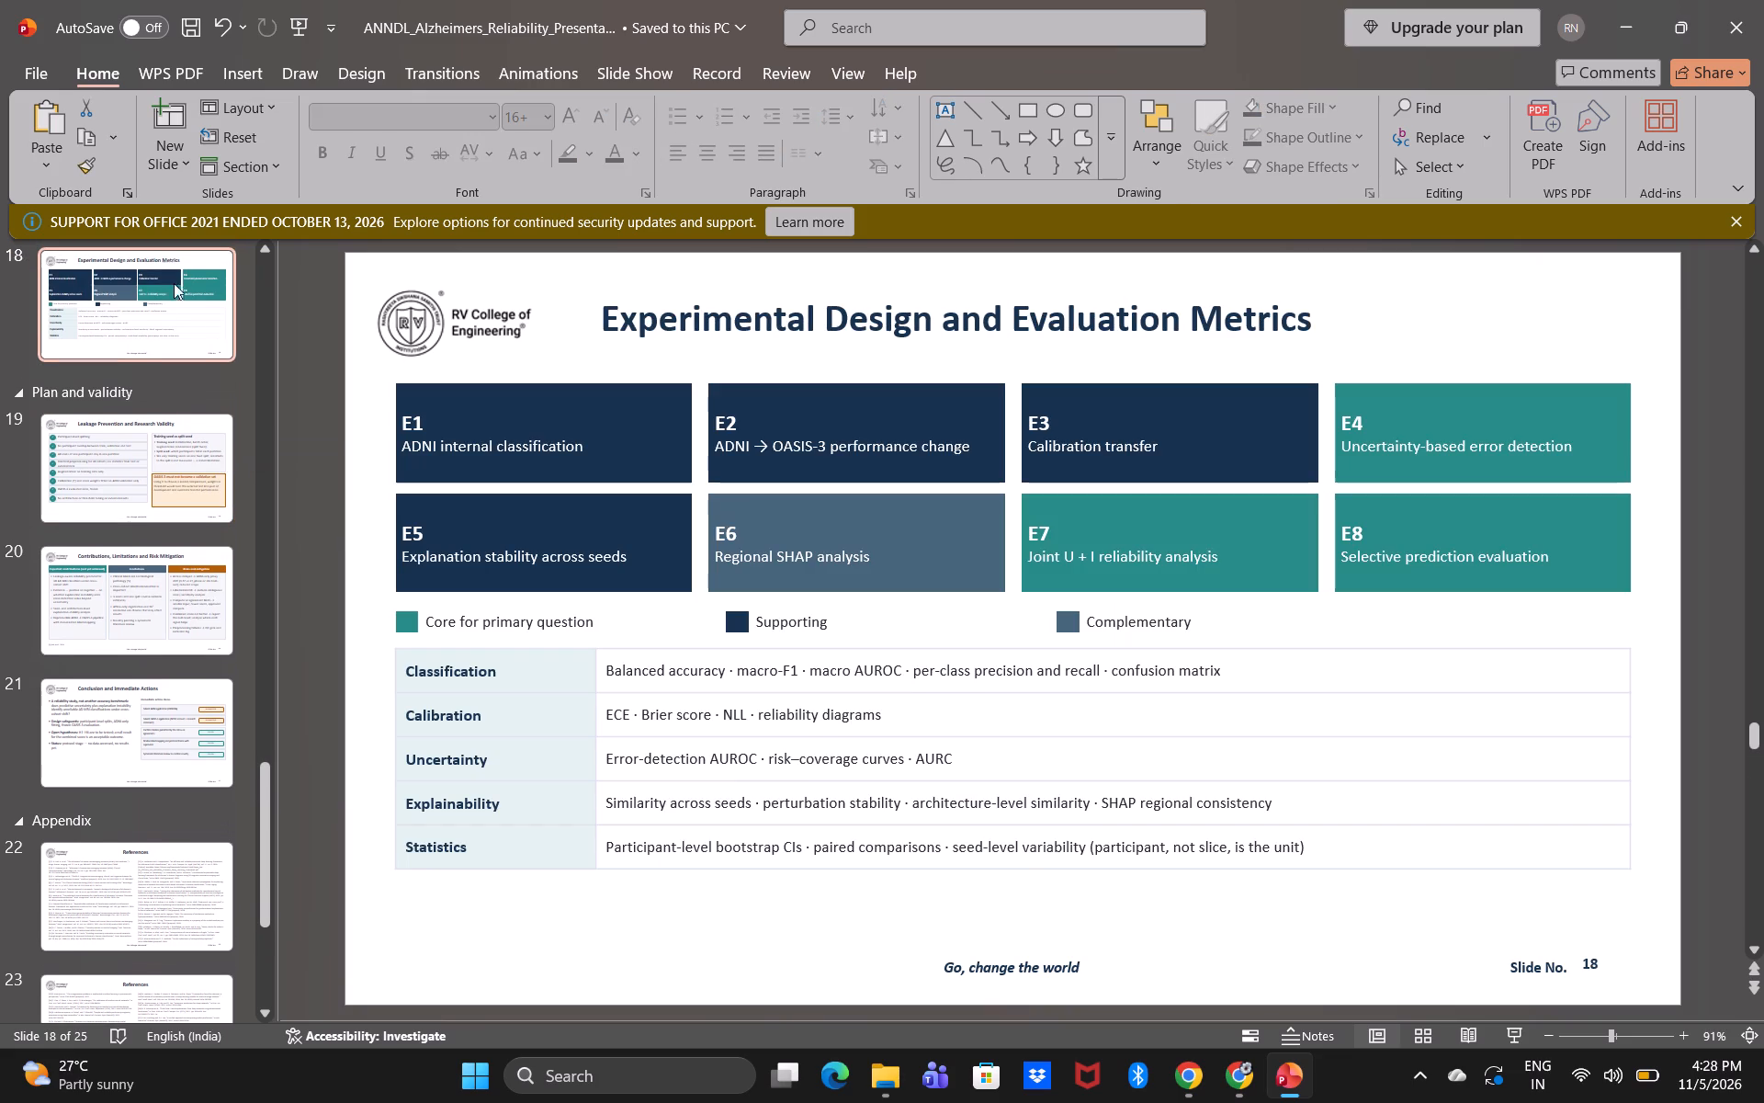
left_click(540, 438)
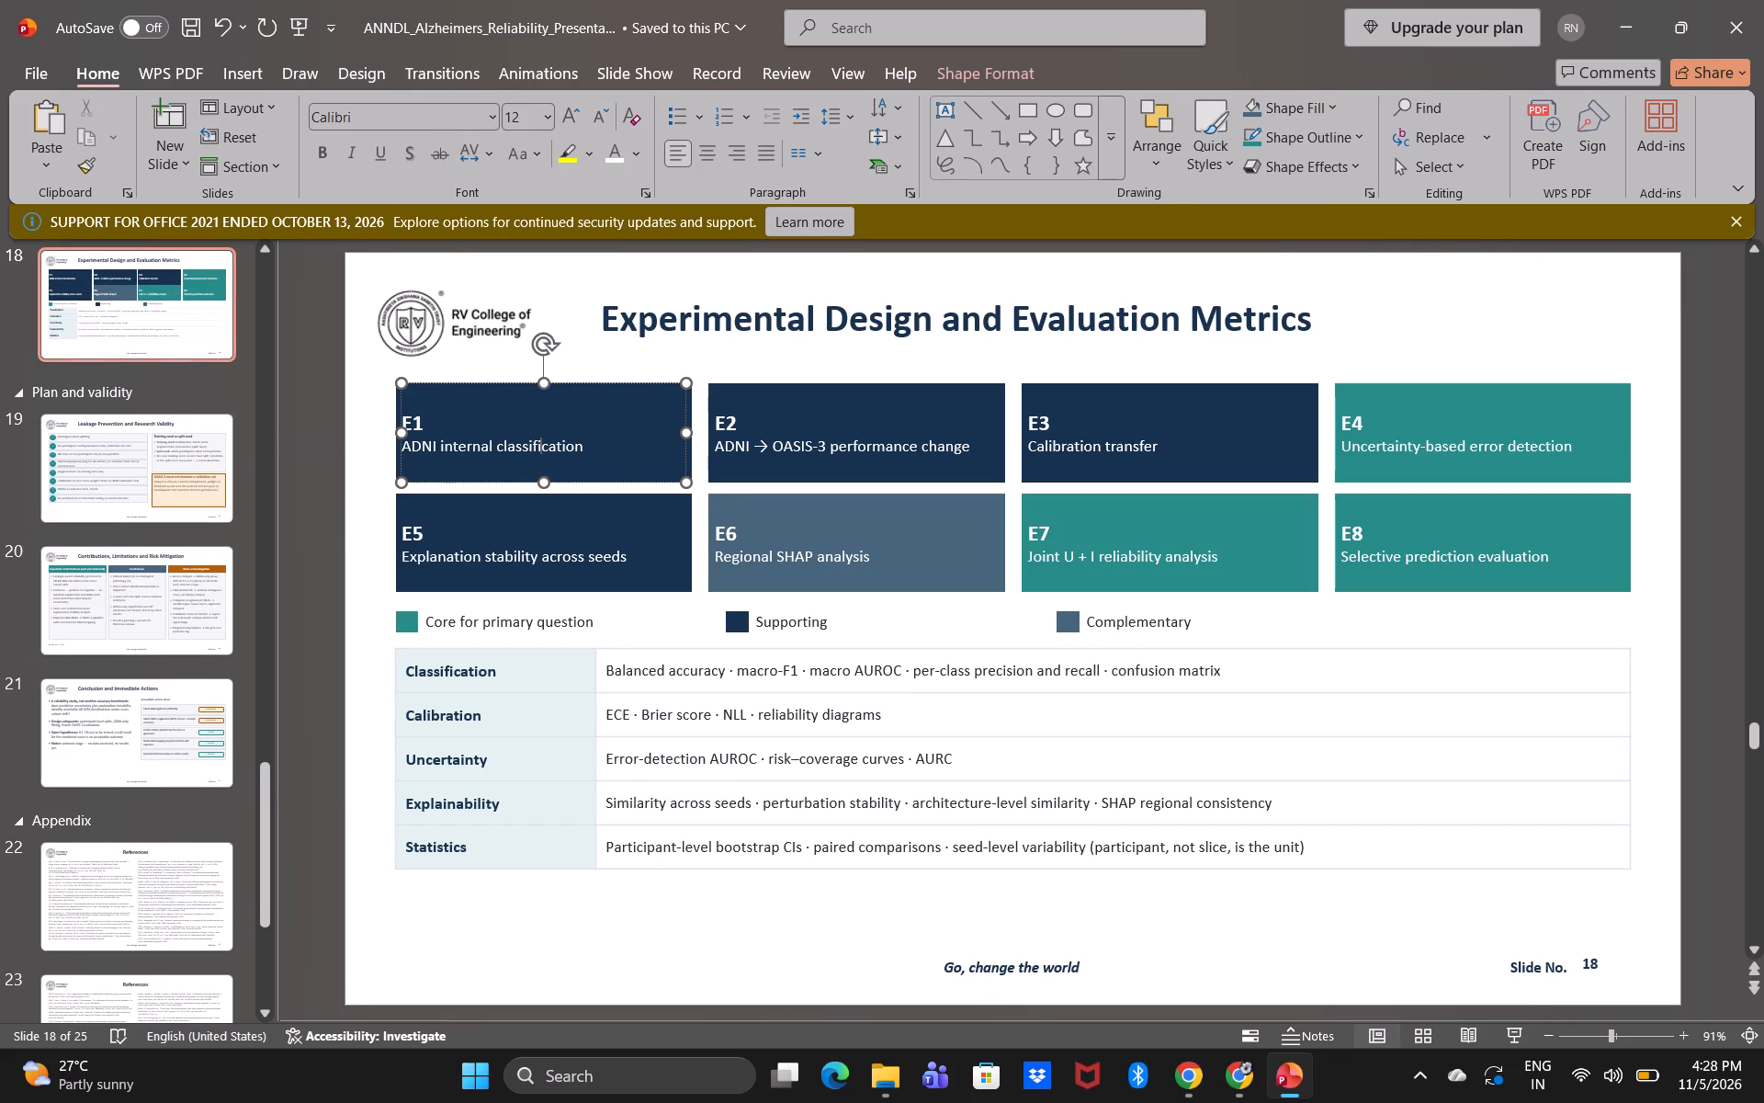
key("ctrl+a")
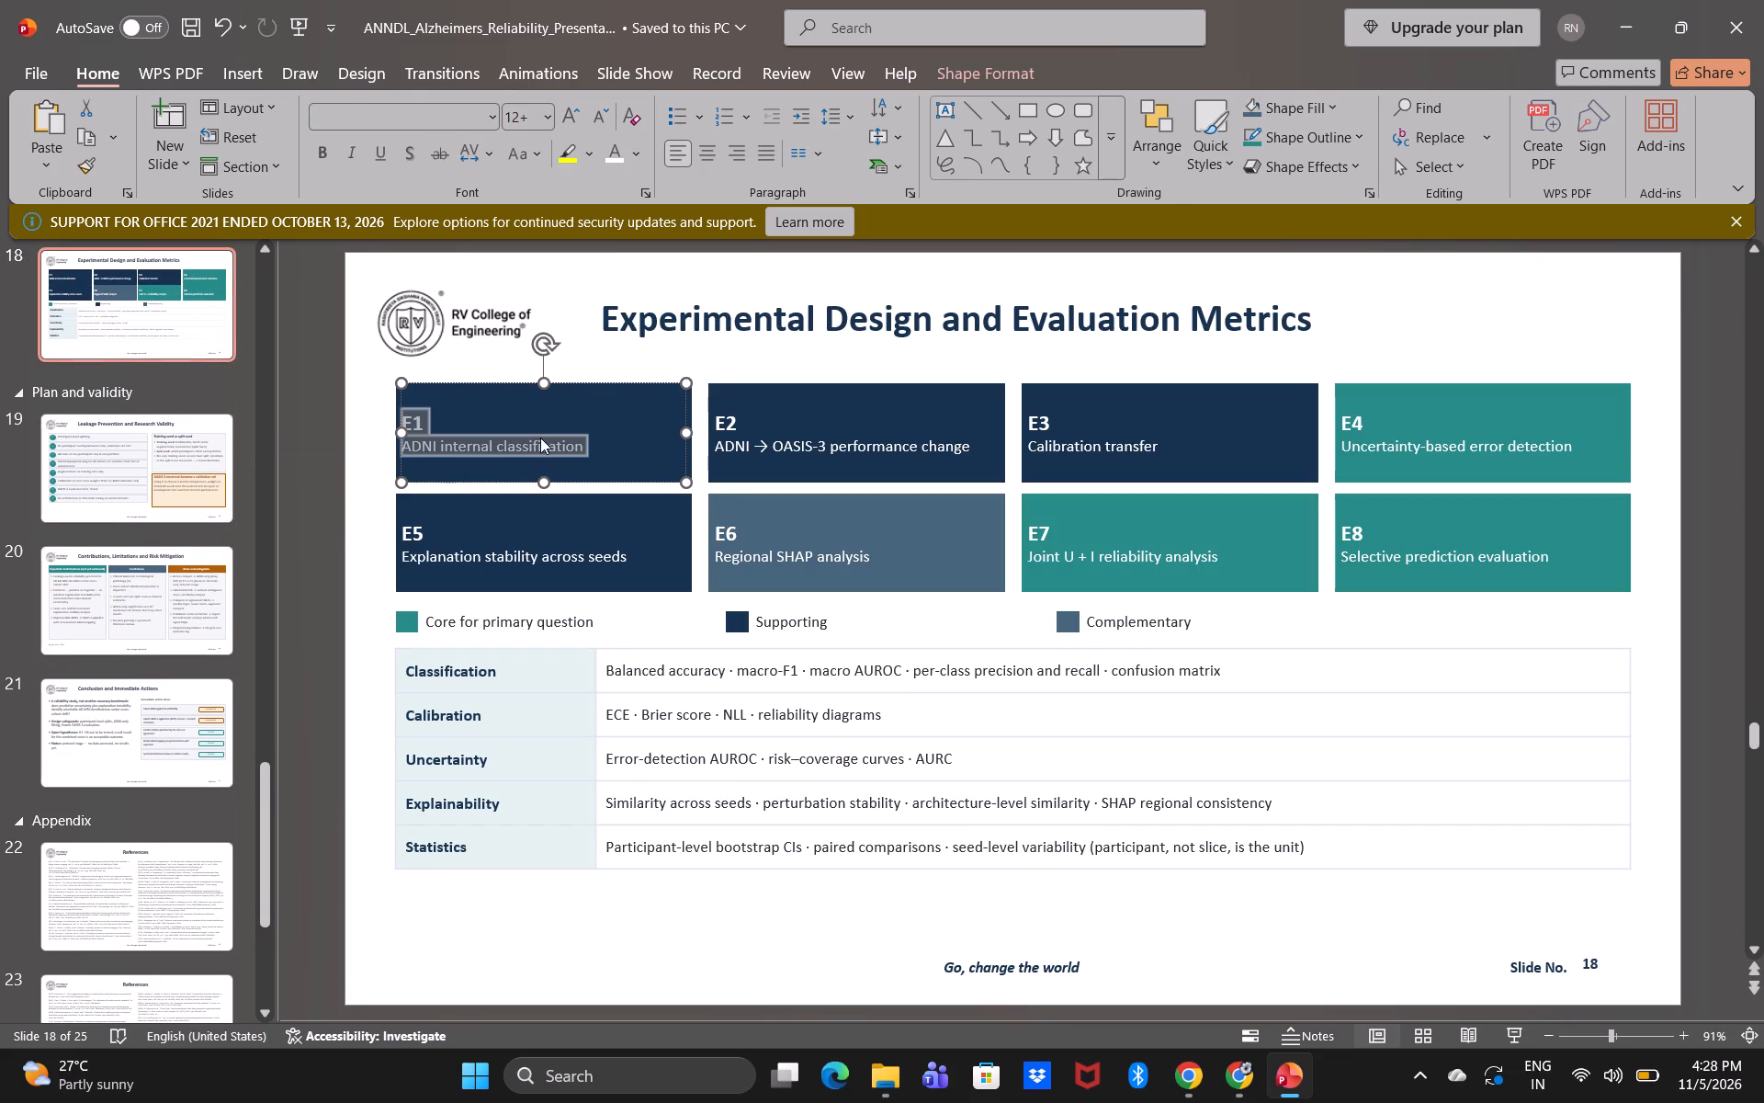
left_click(336, 512)
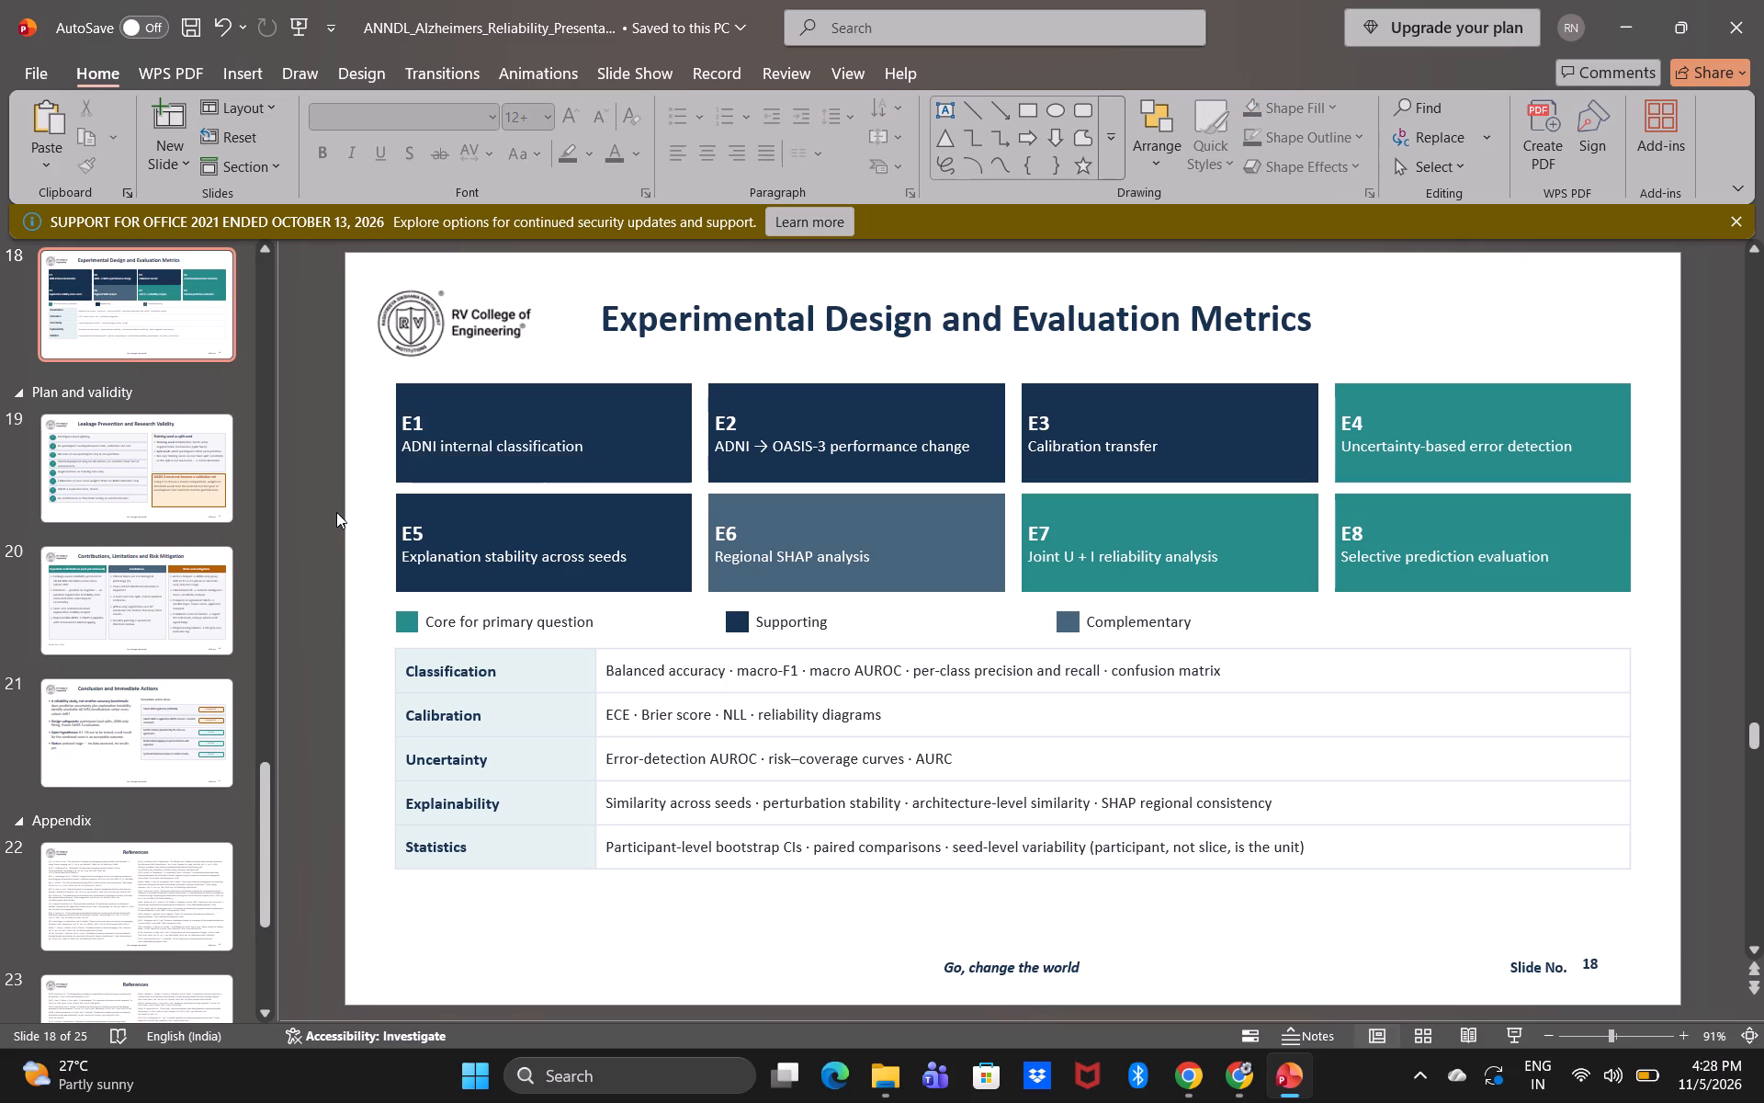
left_click_drag(348, 944, 844, 672)
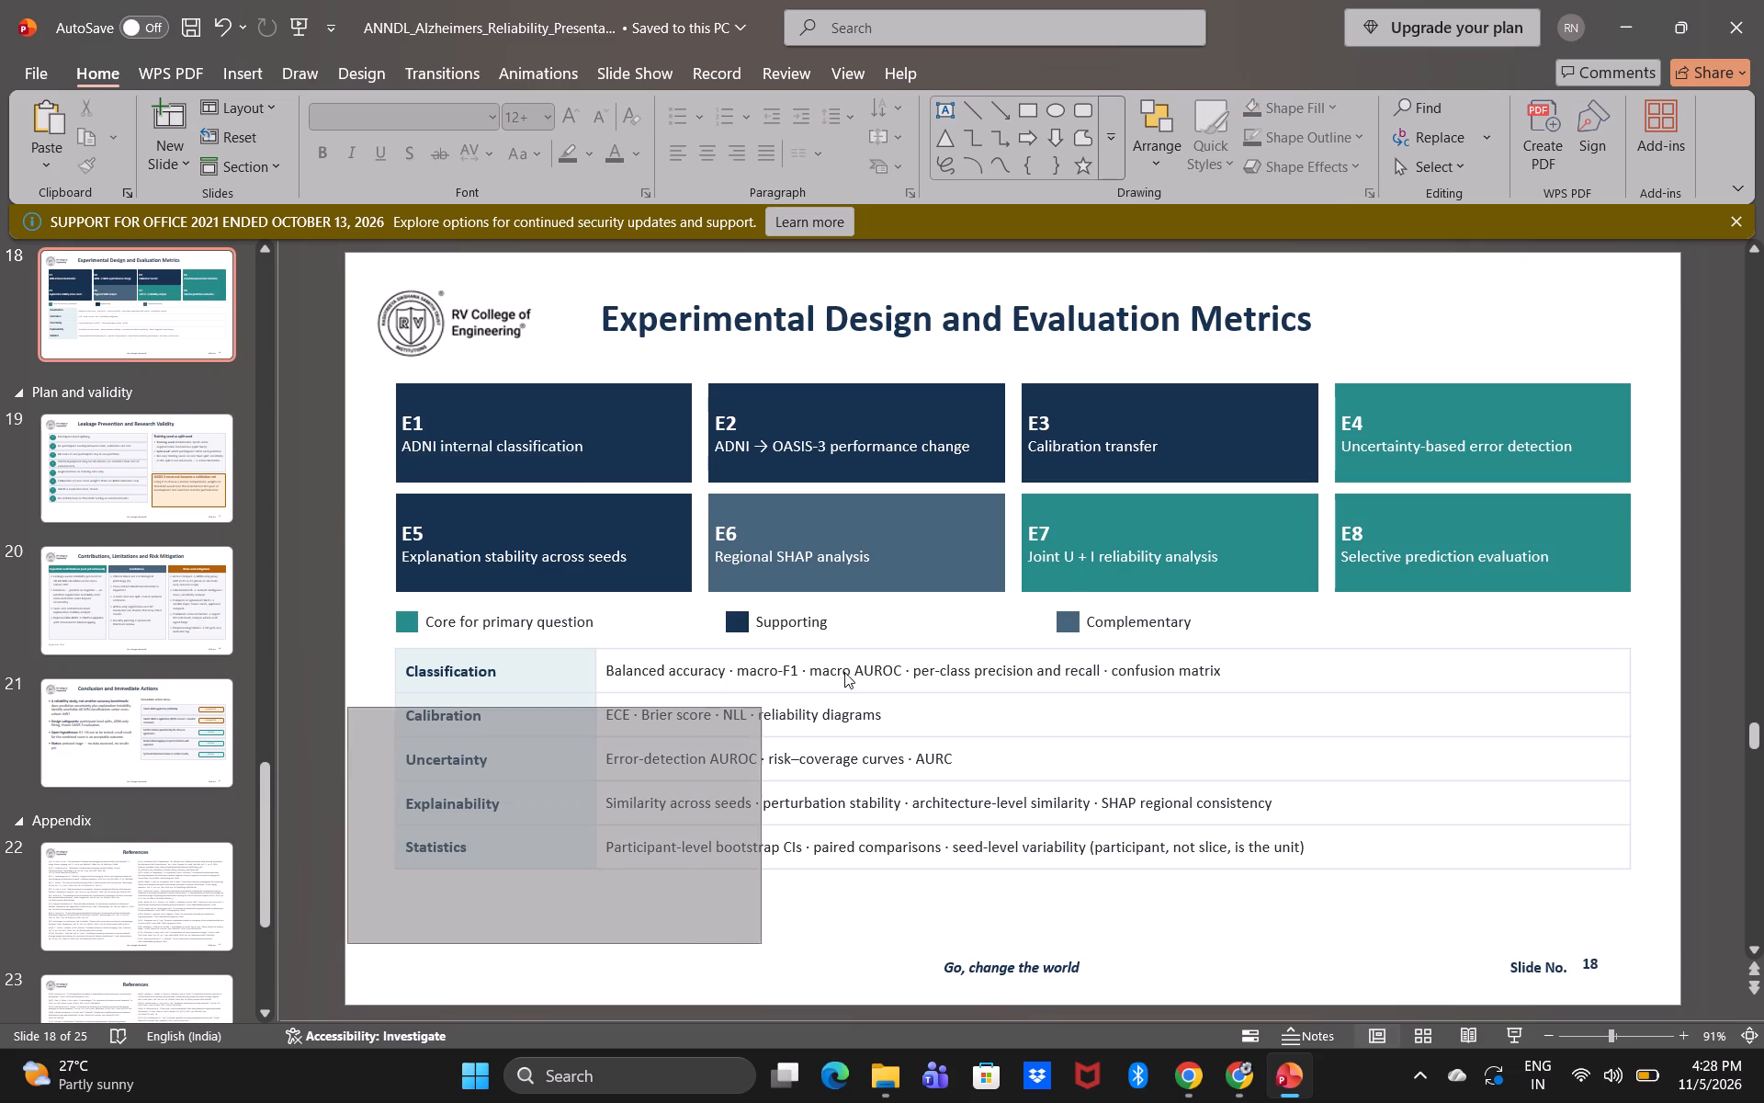
left_click_drag(844, 672, 1453, 462)
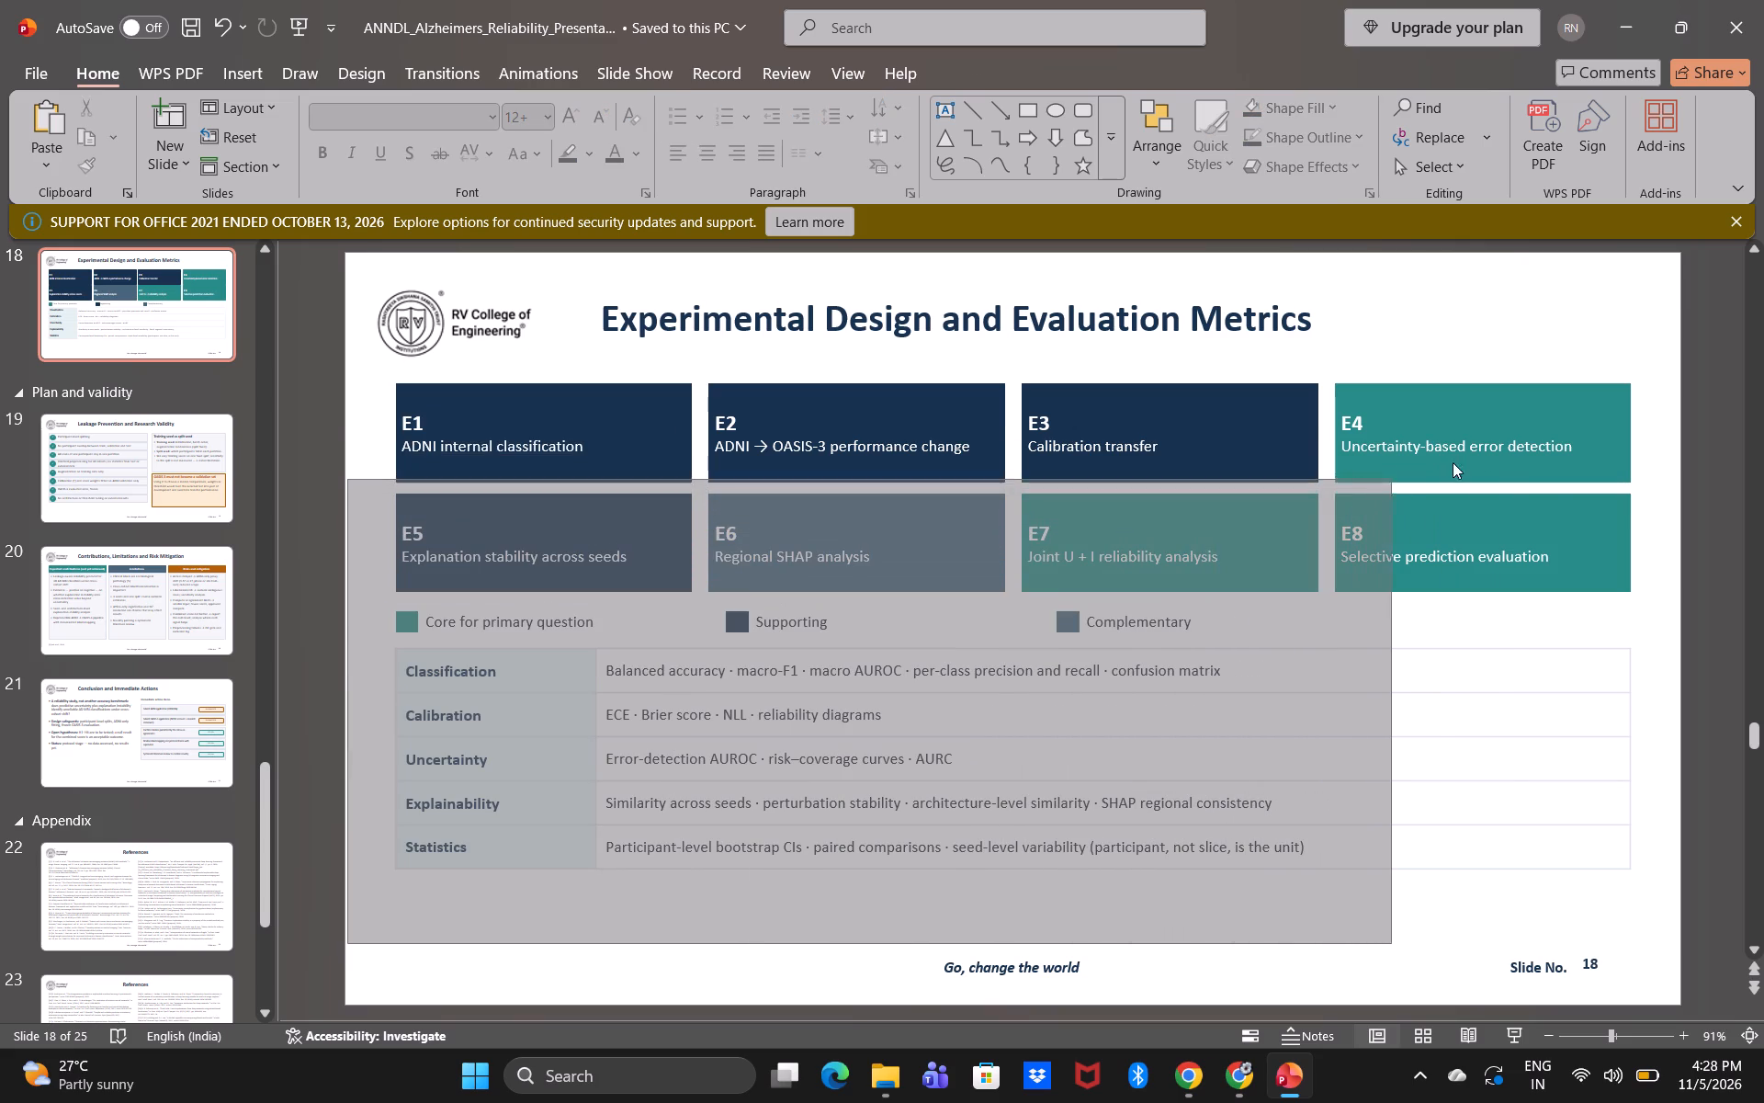
left_click_drag(1453, 462, 1763, 363)
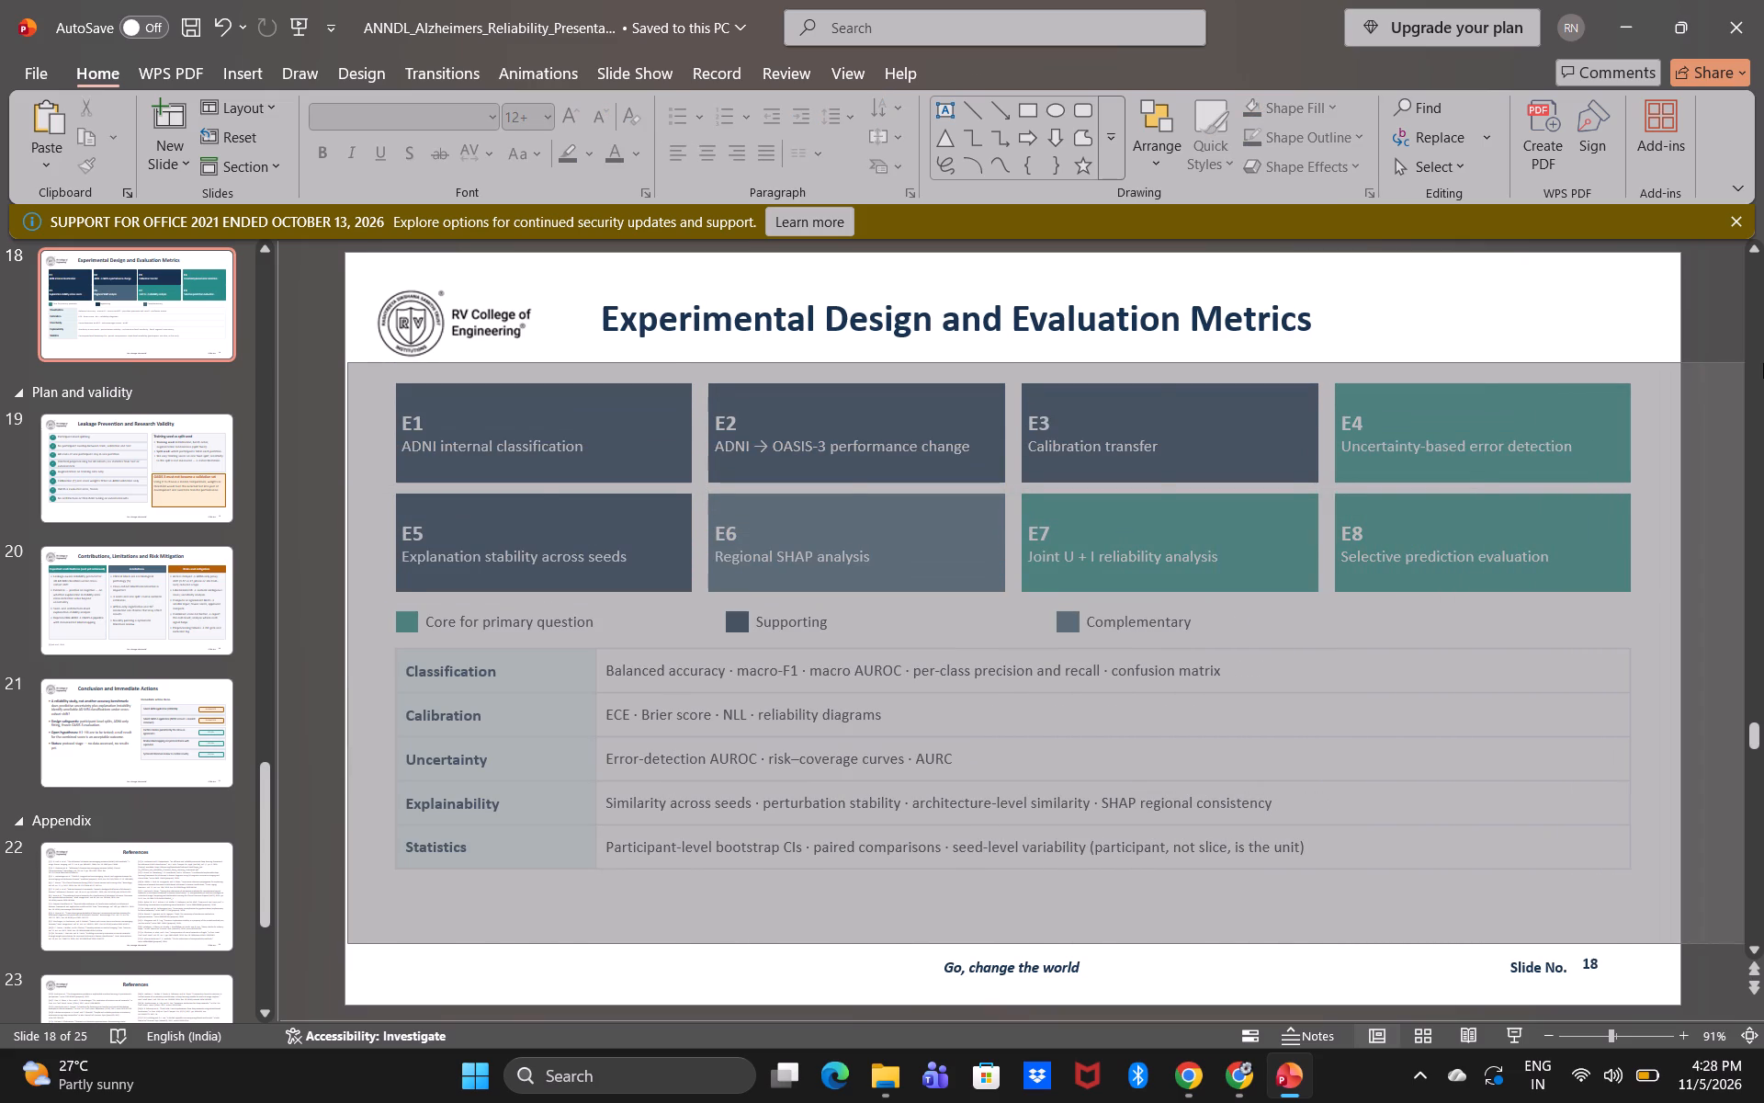
left_click(578, 118)
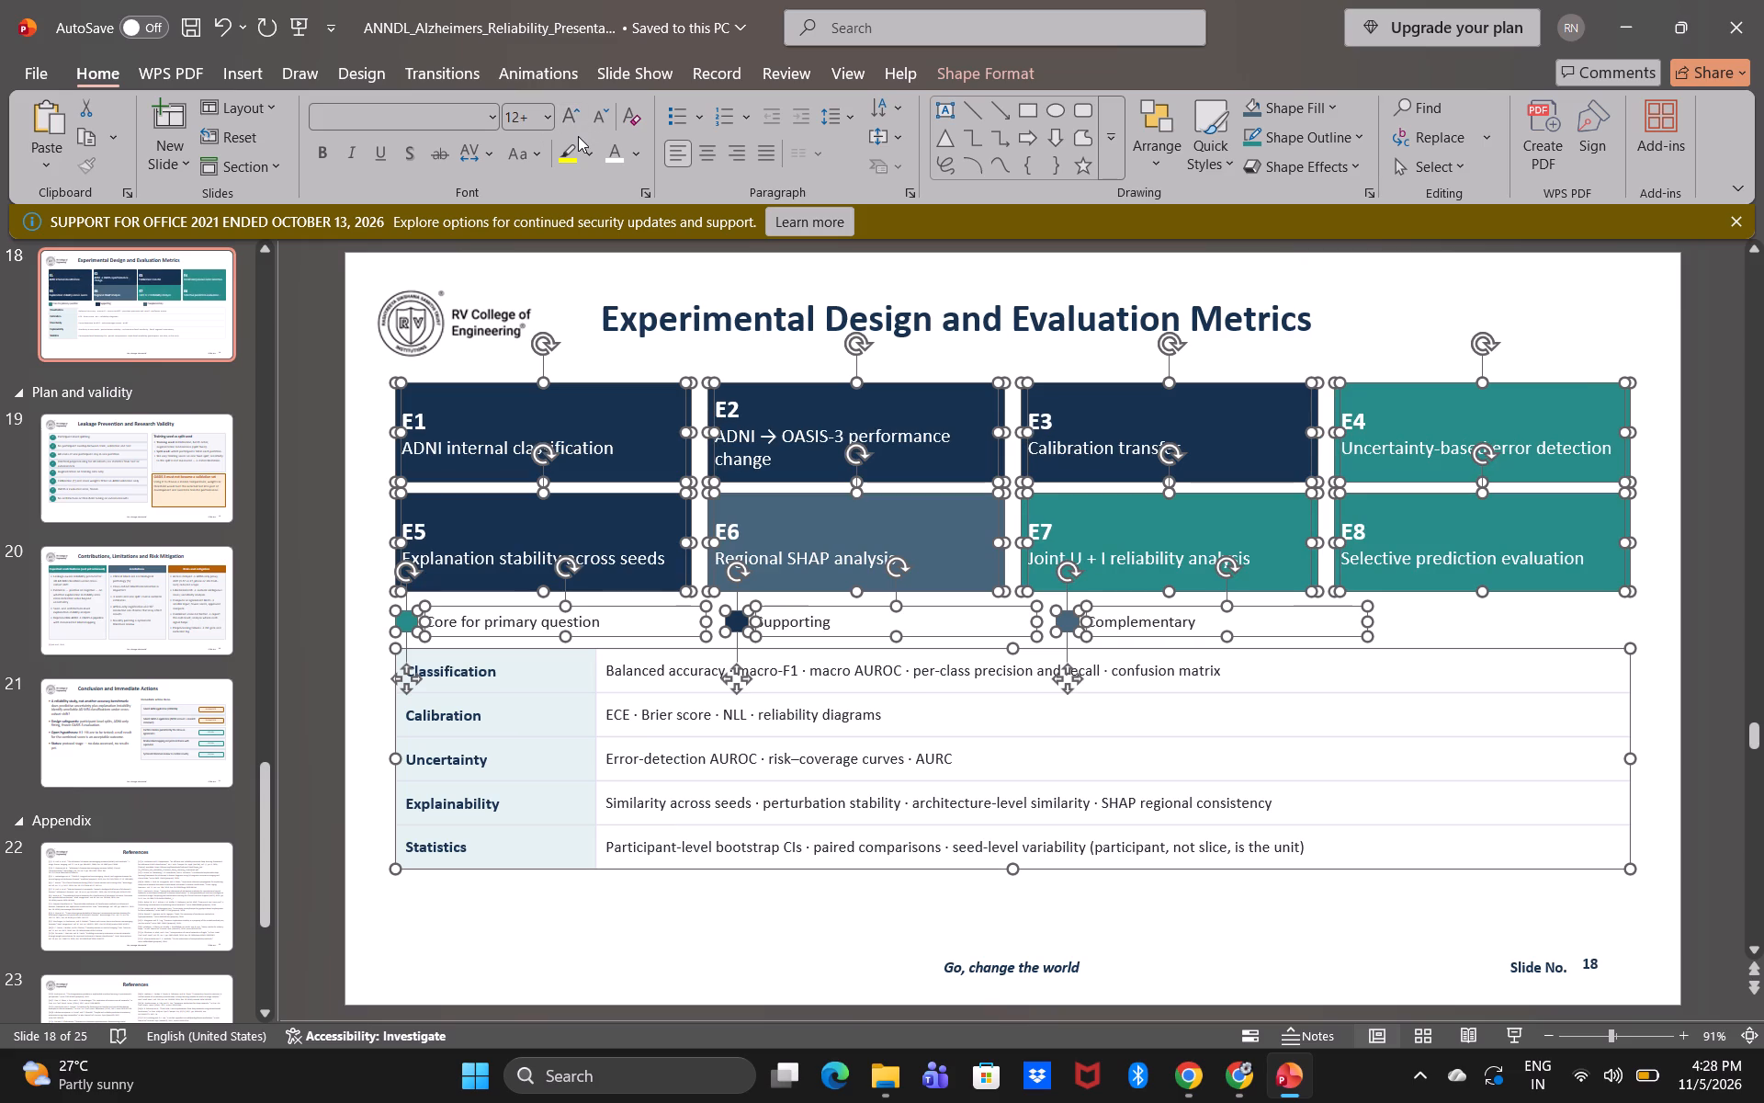
left_click(578, 136)
left_click(375, 608)
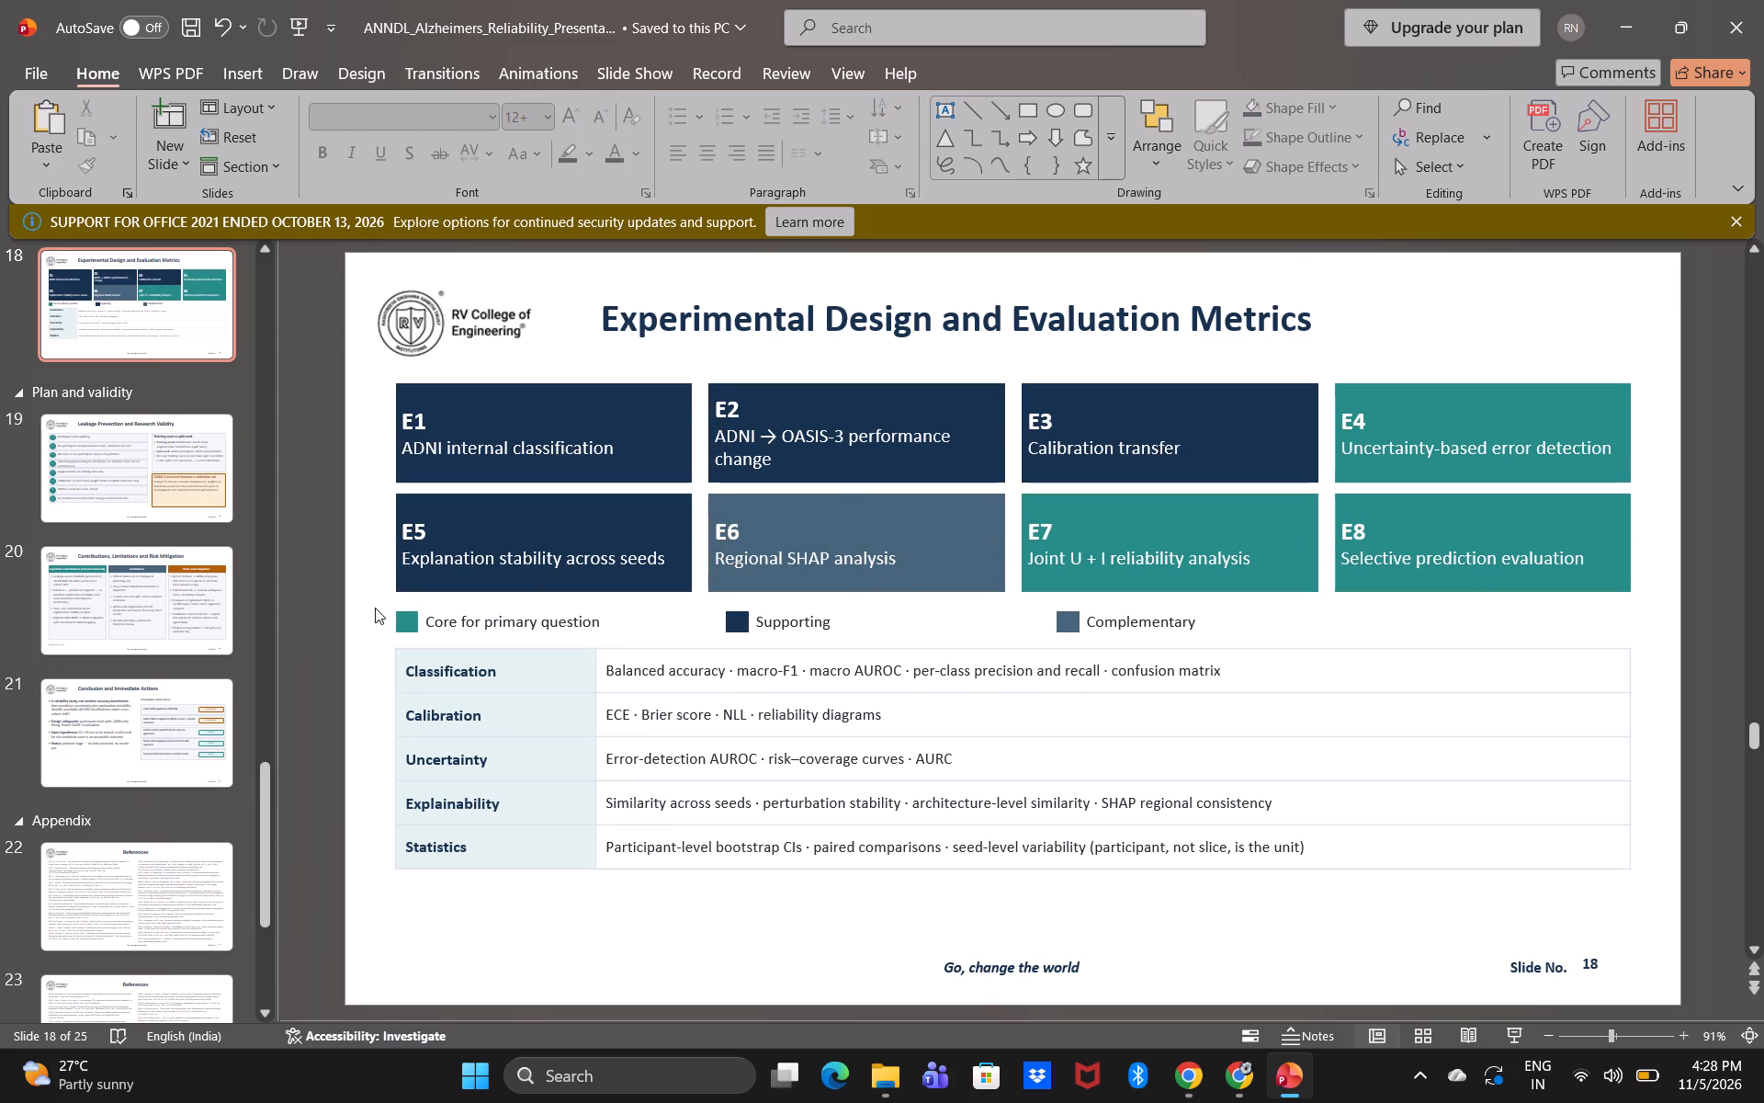
Enlarge the text in all rows of the metrics table on slide 18 by two font-size steps, to at least 14 pt.
left_click(484, 684, "ctrl")
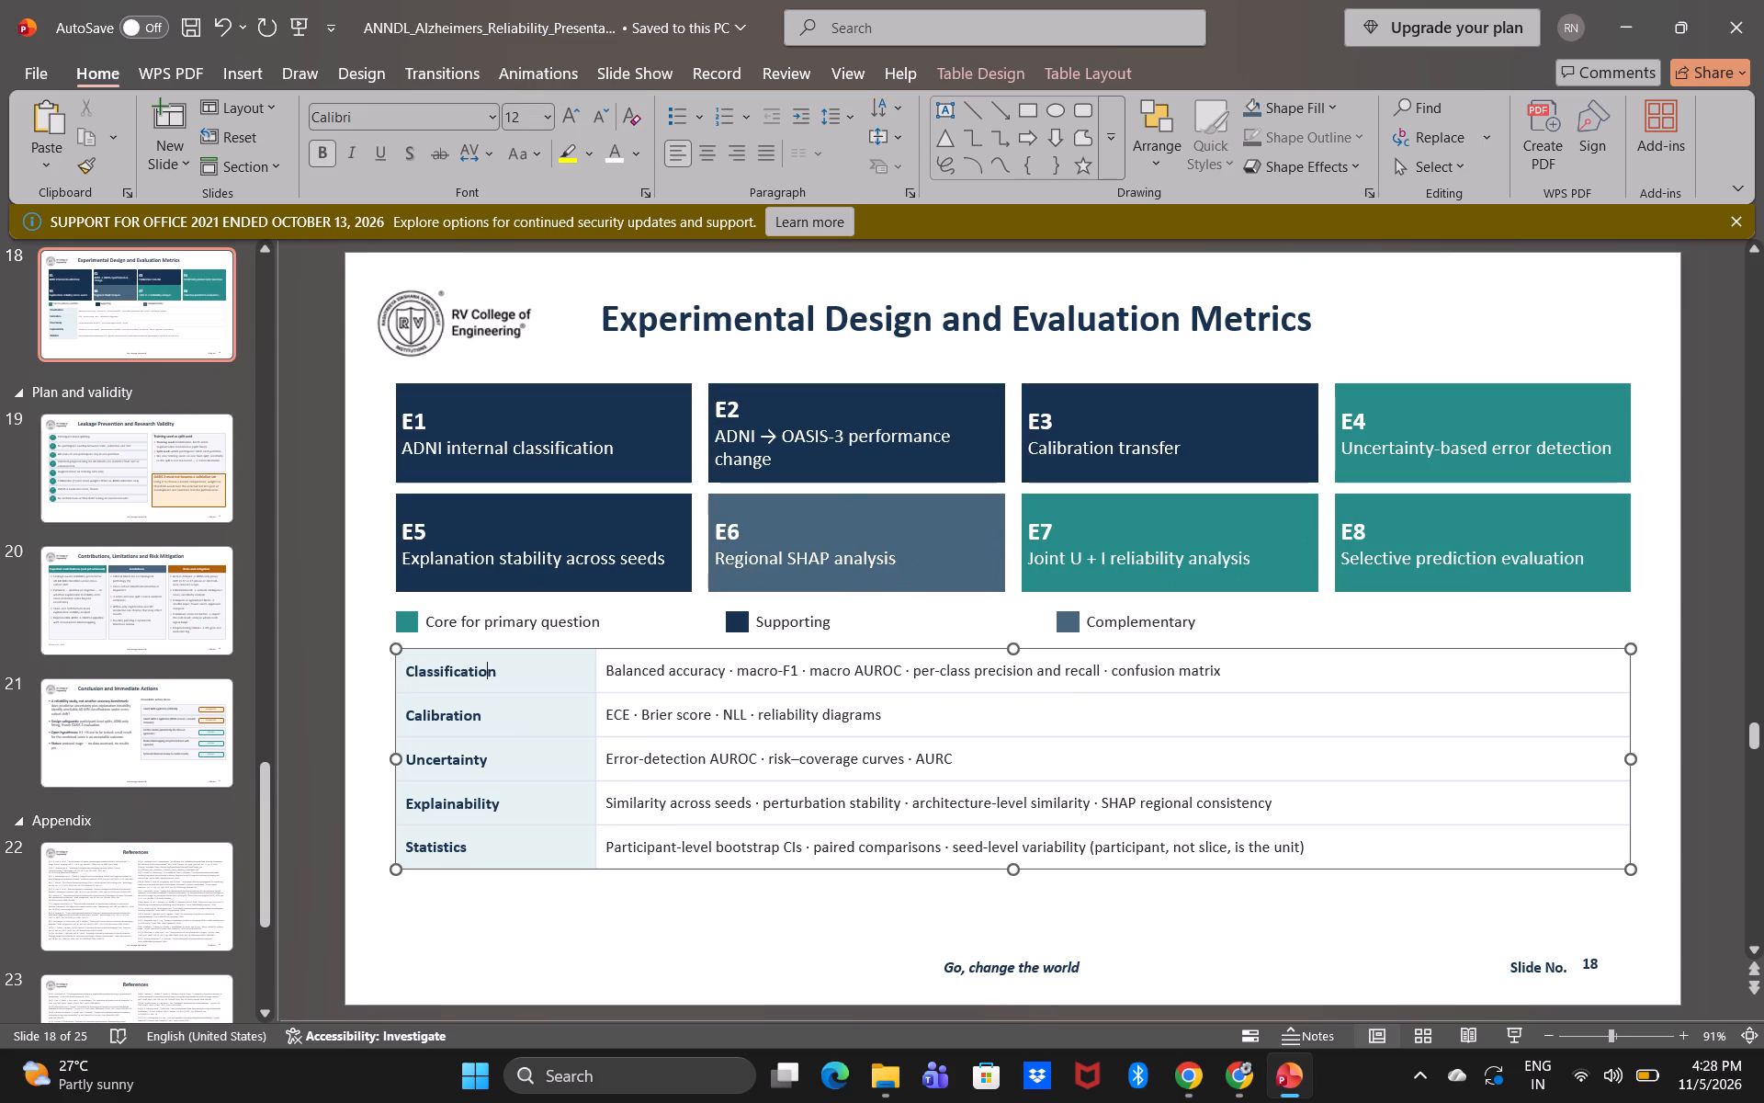
left_click(679, 679, "ctrl")
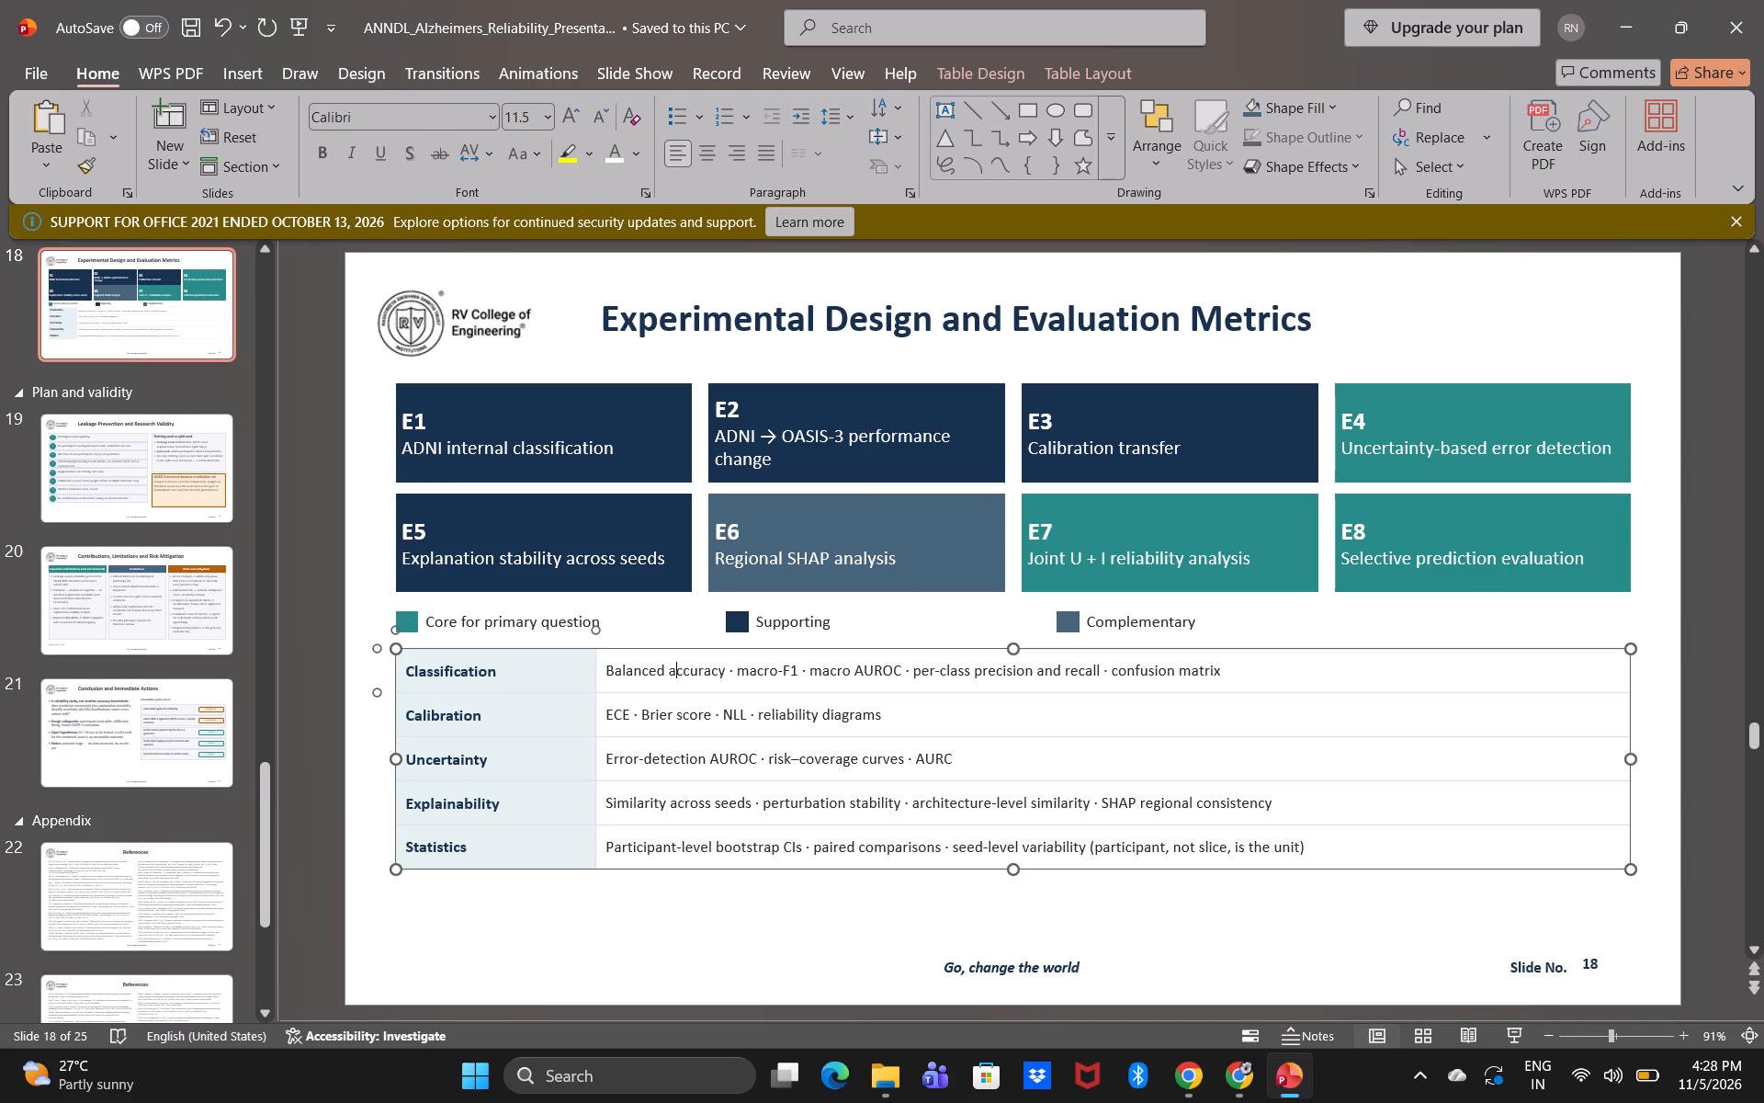
left_click_drag(465, 677, 786, 836)
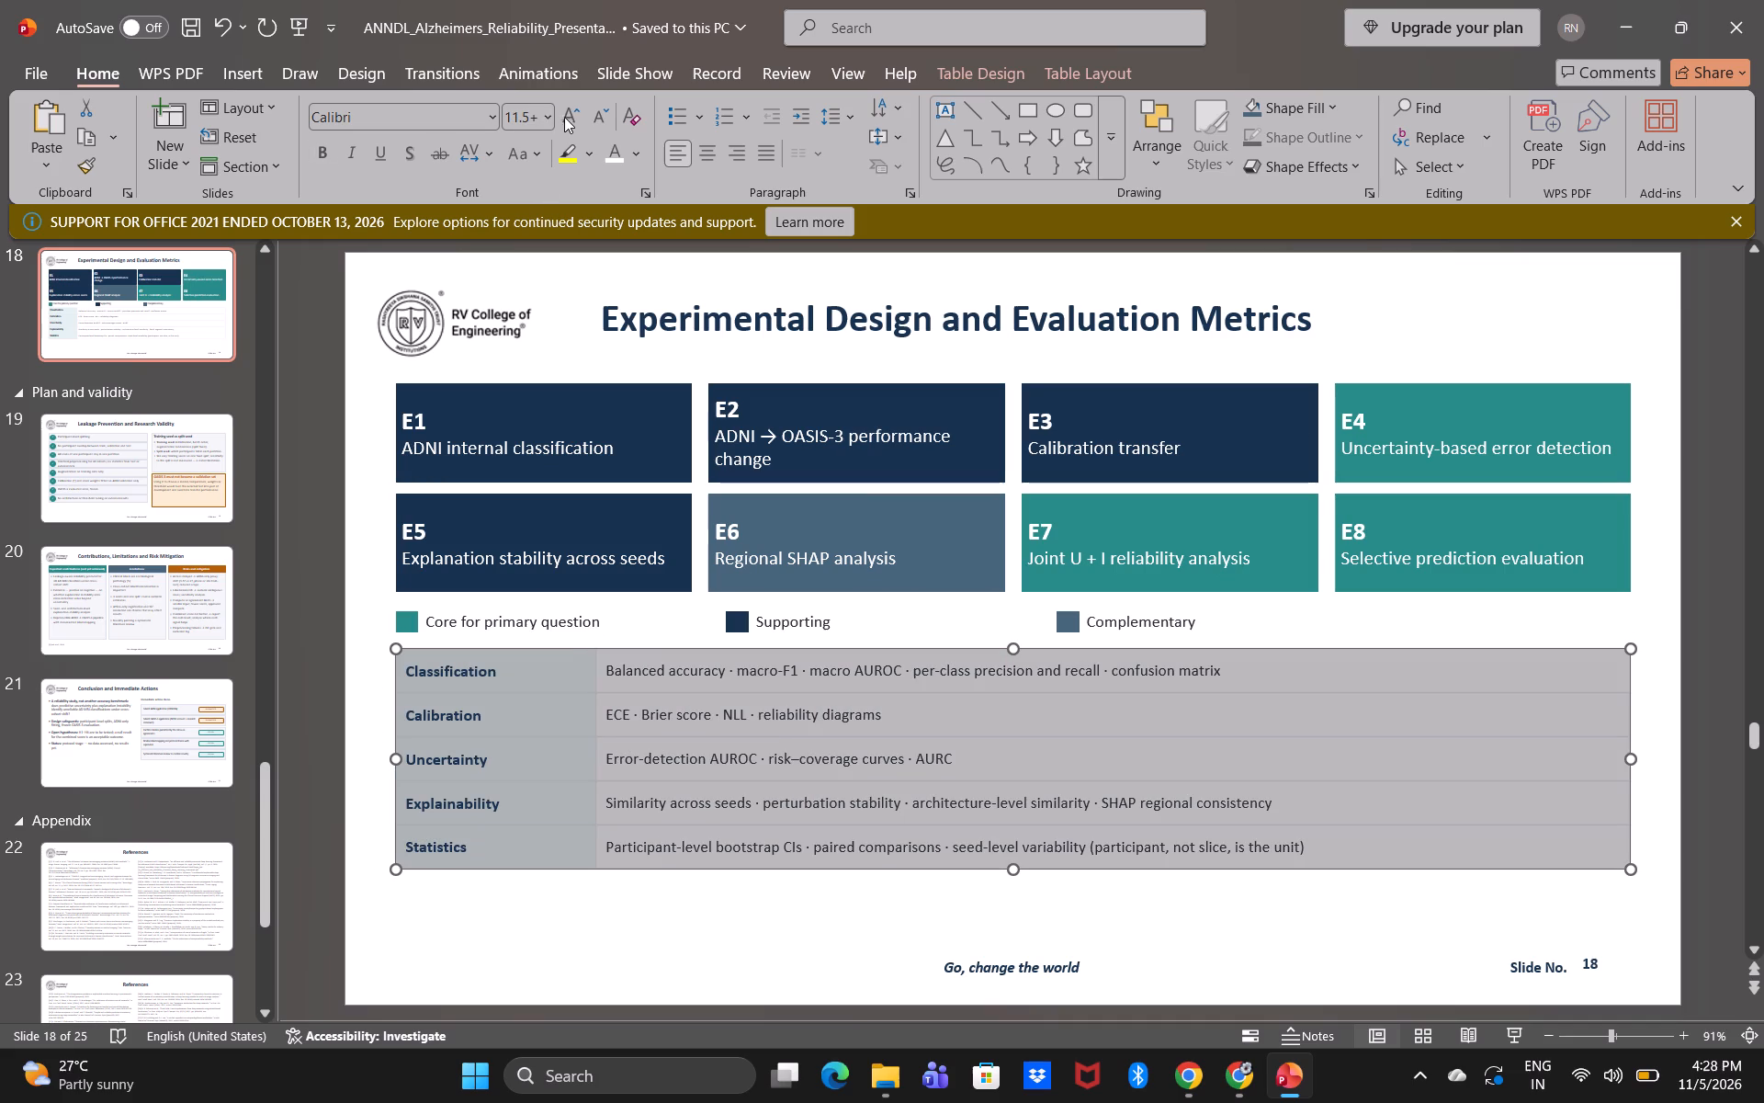
left_click(566, 117)
left_click(566, 117)
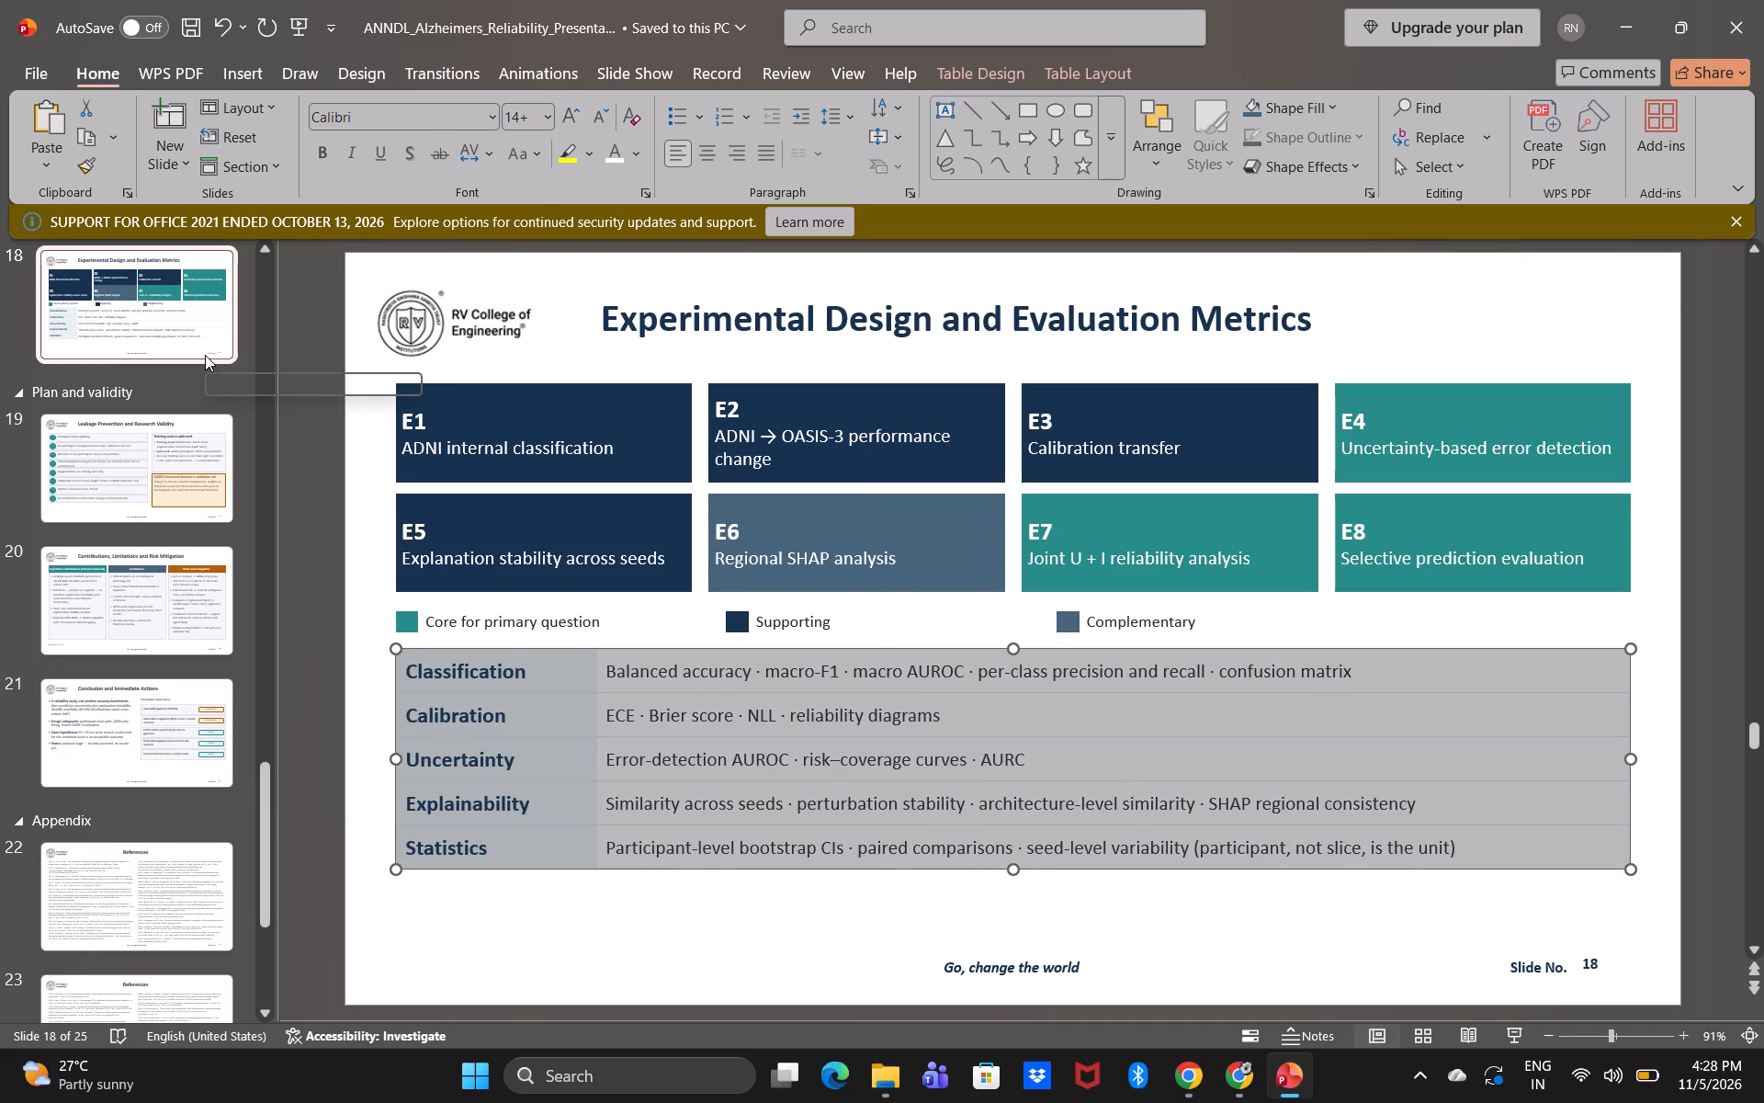
On slide 17, select all the flow boxes, Approach A–C cards and evaluation box and increase their font size two steps, to at least 12 pt.
scroll(205, 355, "up", 2)
left_click(189, 417)
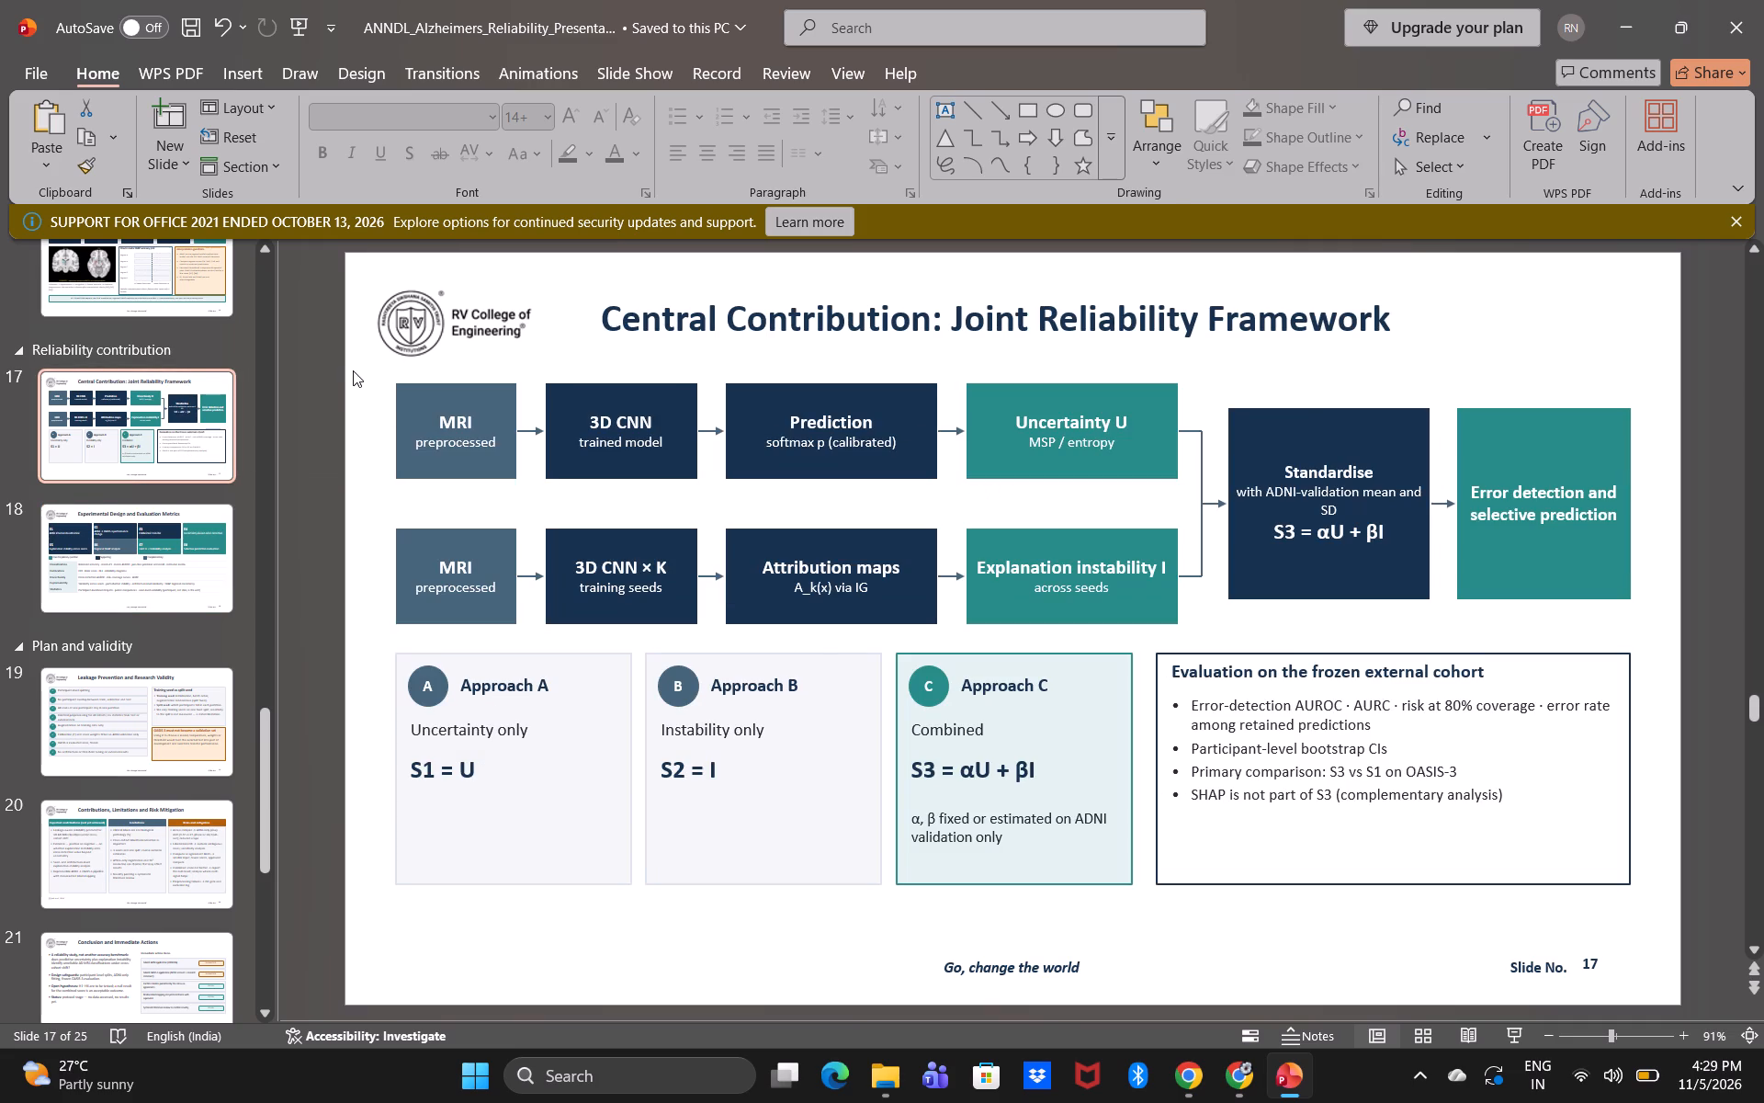
left_click_drag(354, 371, 1758, 1102)
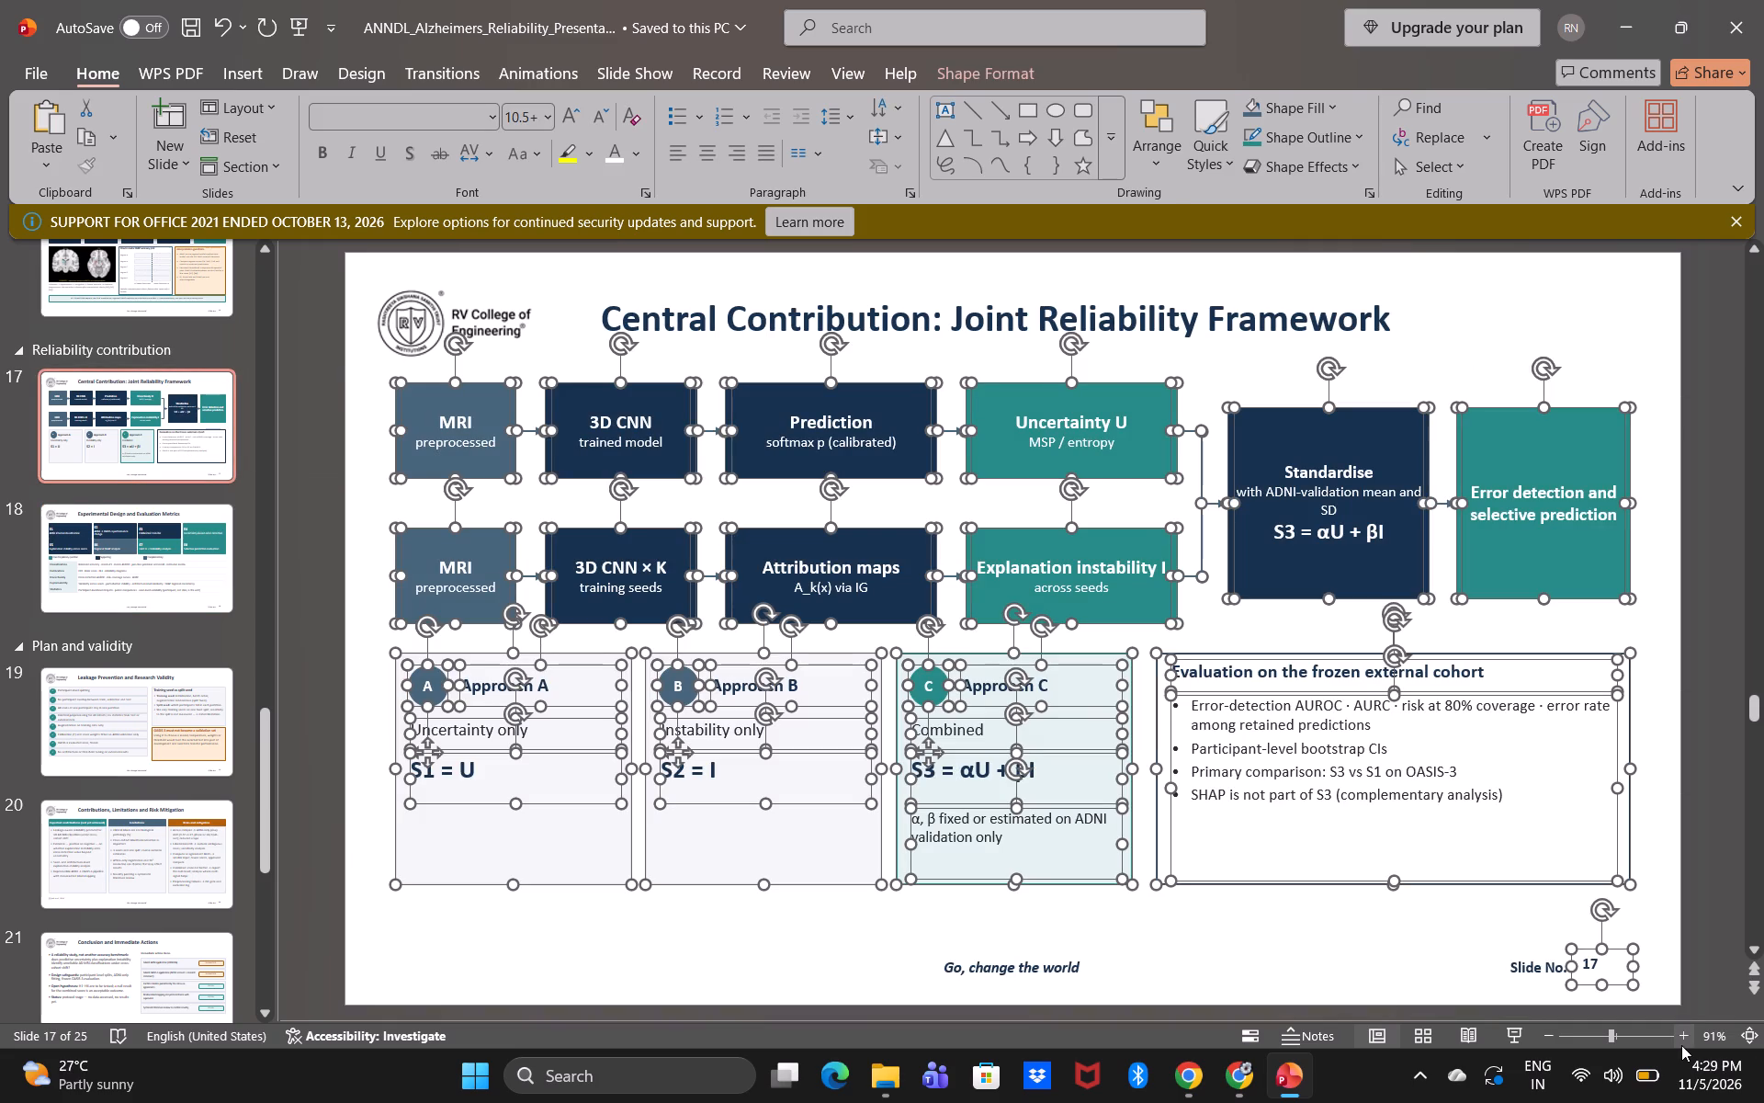
left_click(1423, 919)
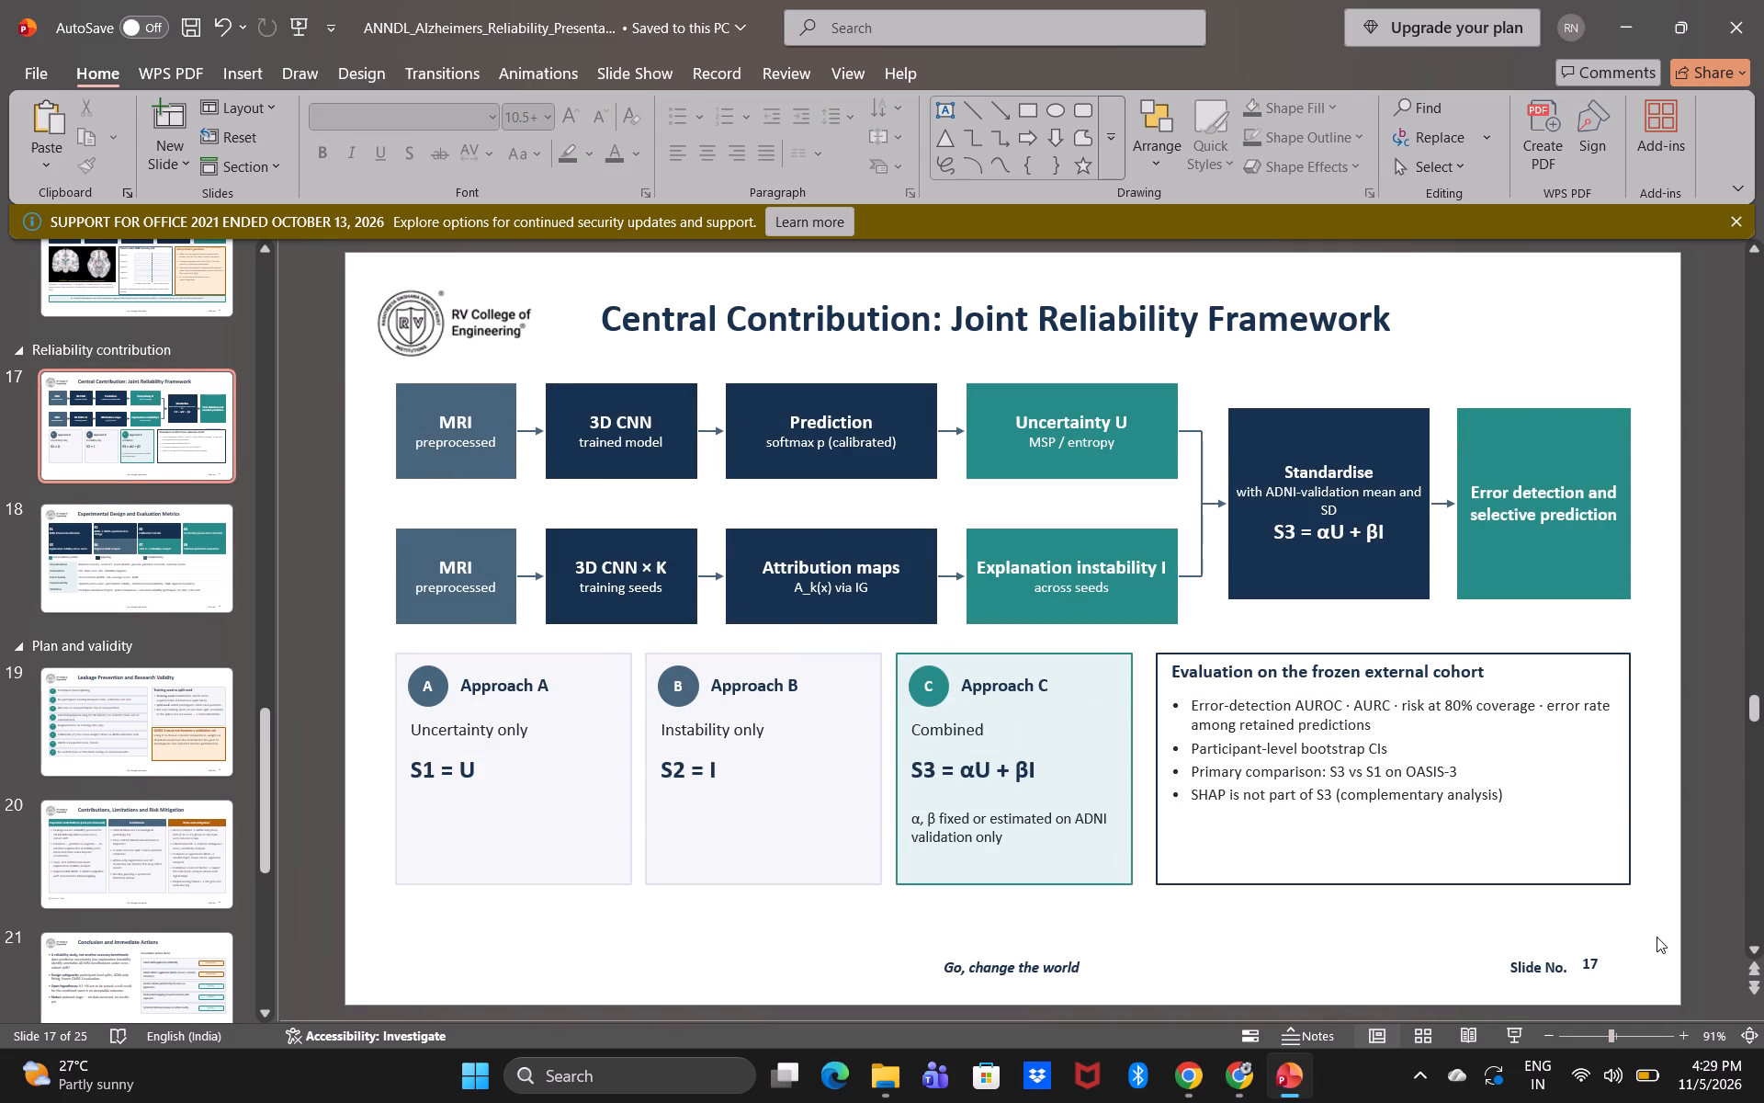
left_click_drag(1677, 938, 641, 481)
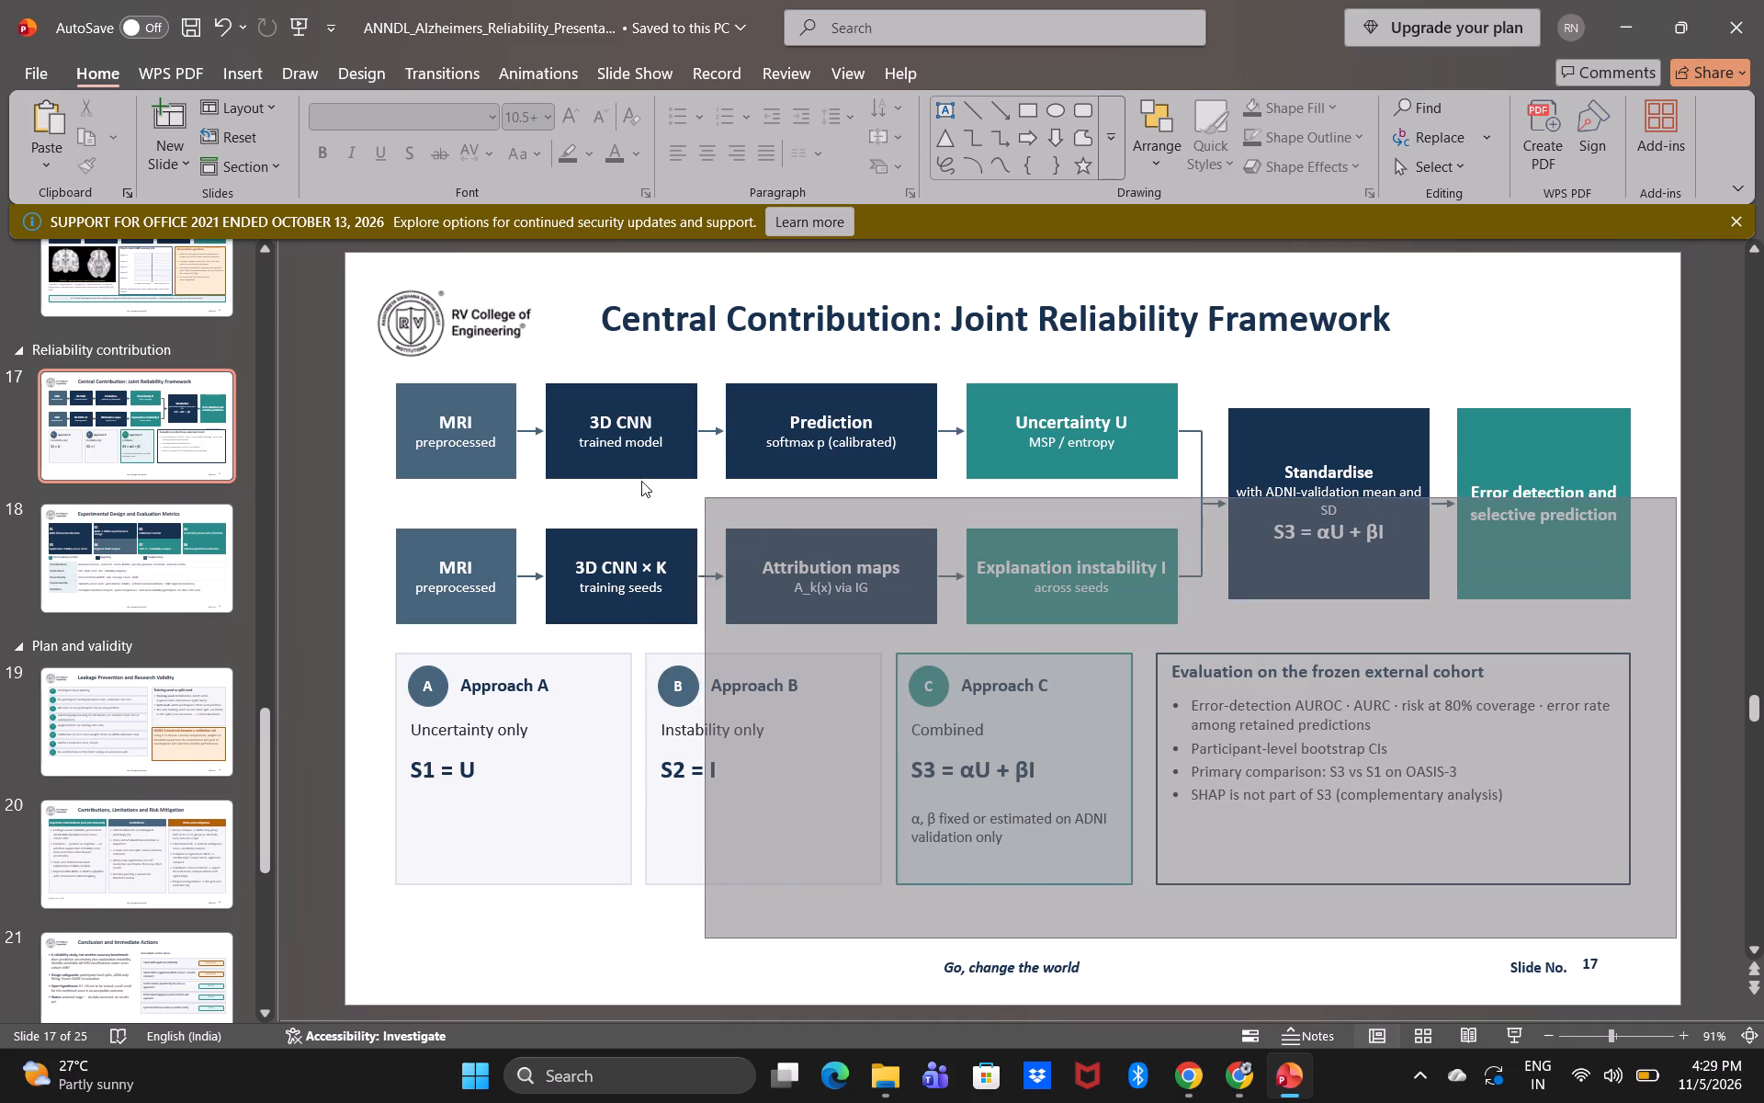
left_click_drag(641, 481, 330, 352)
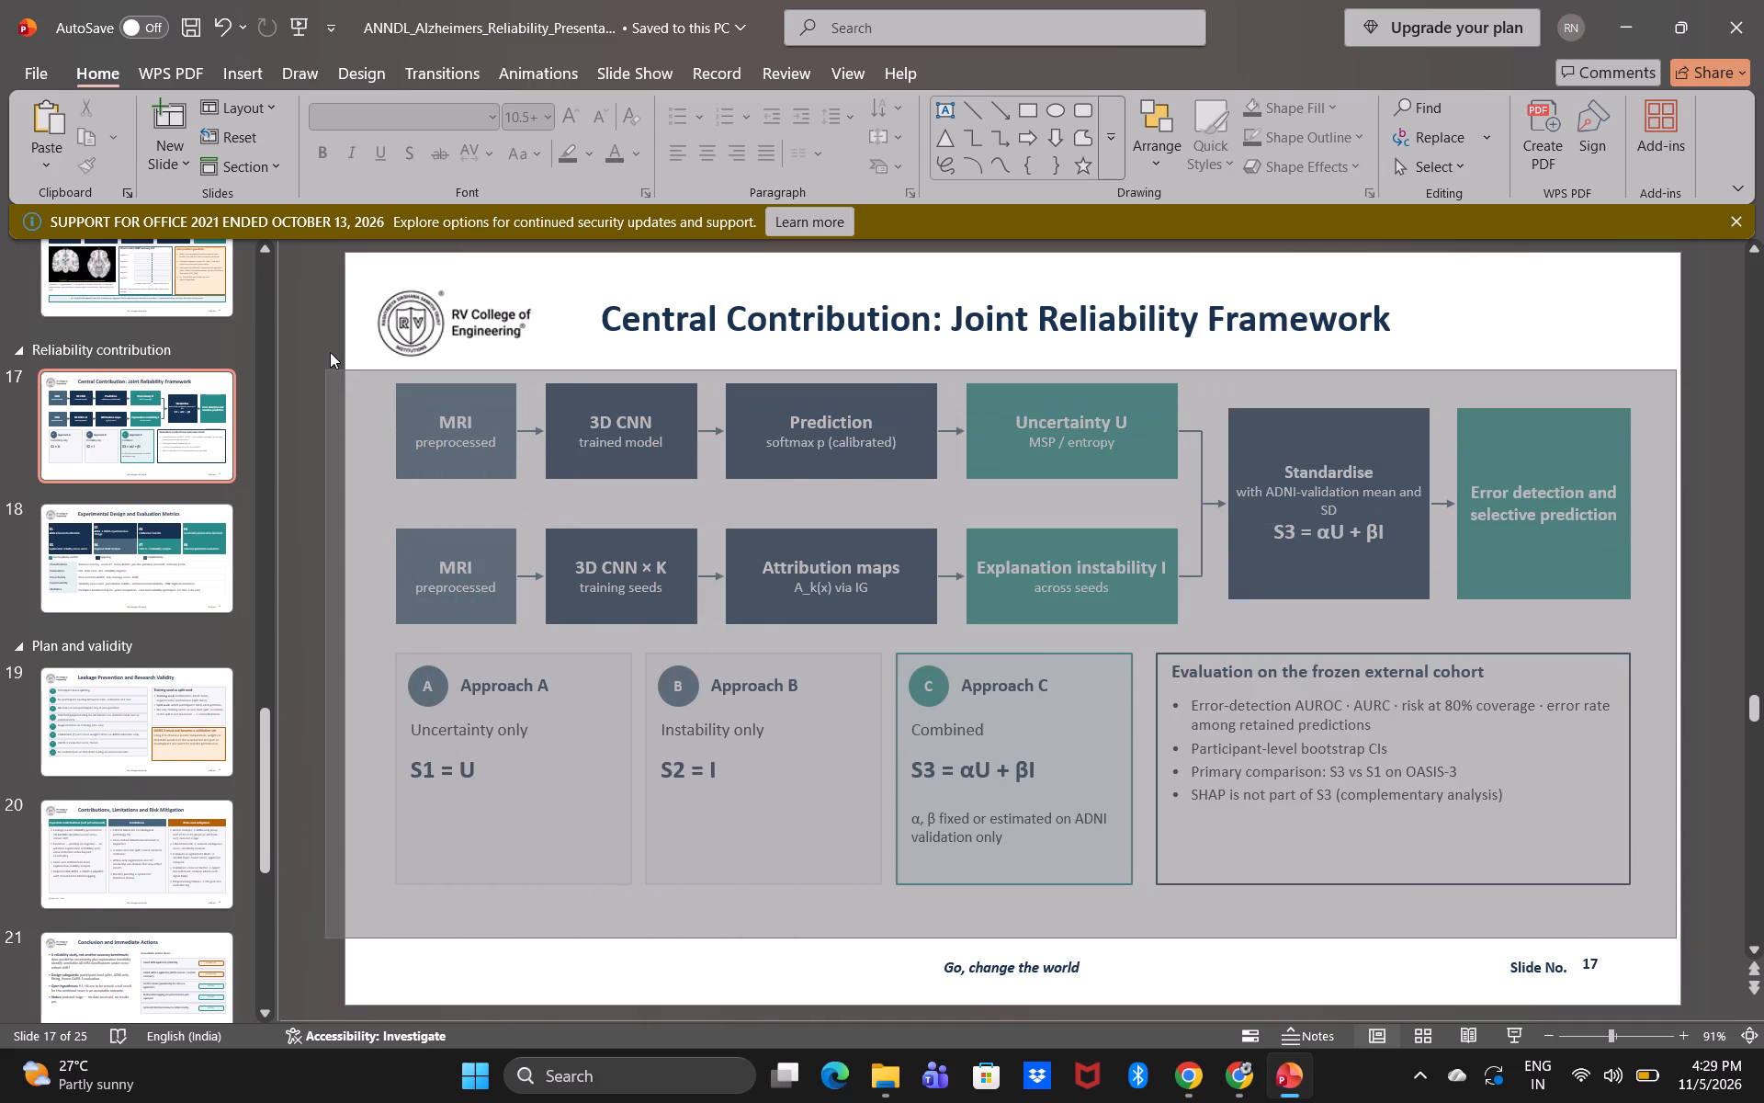
left_click_drag(330, 352, 365, 358)
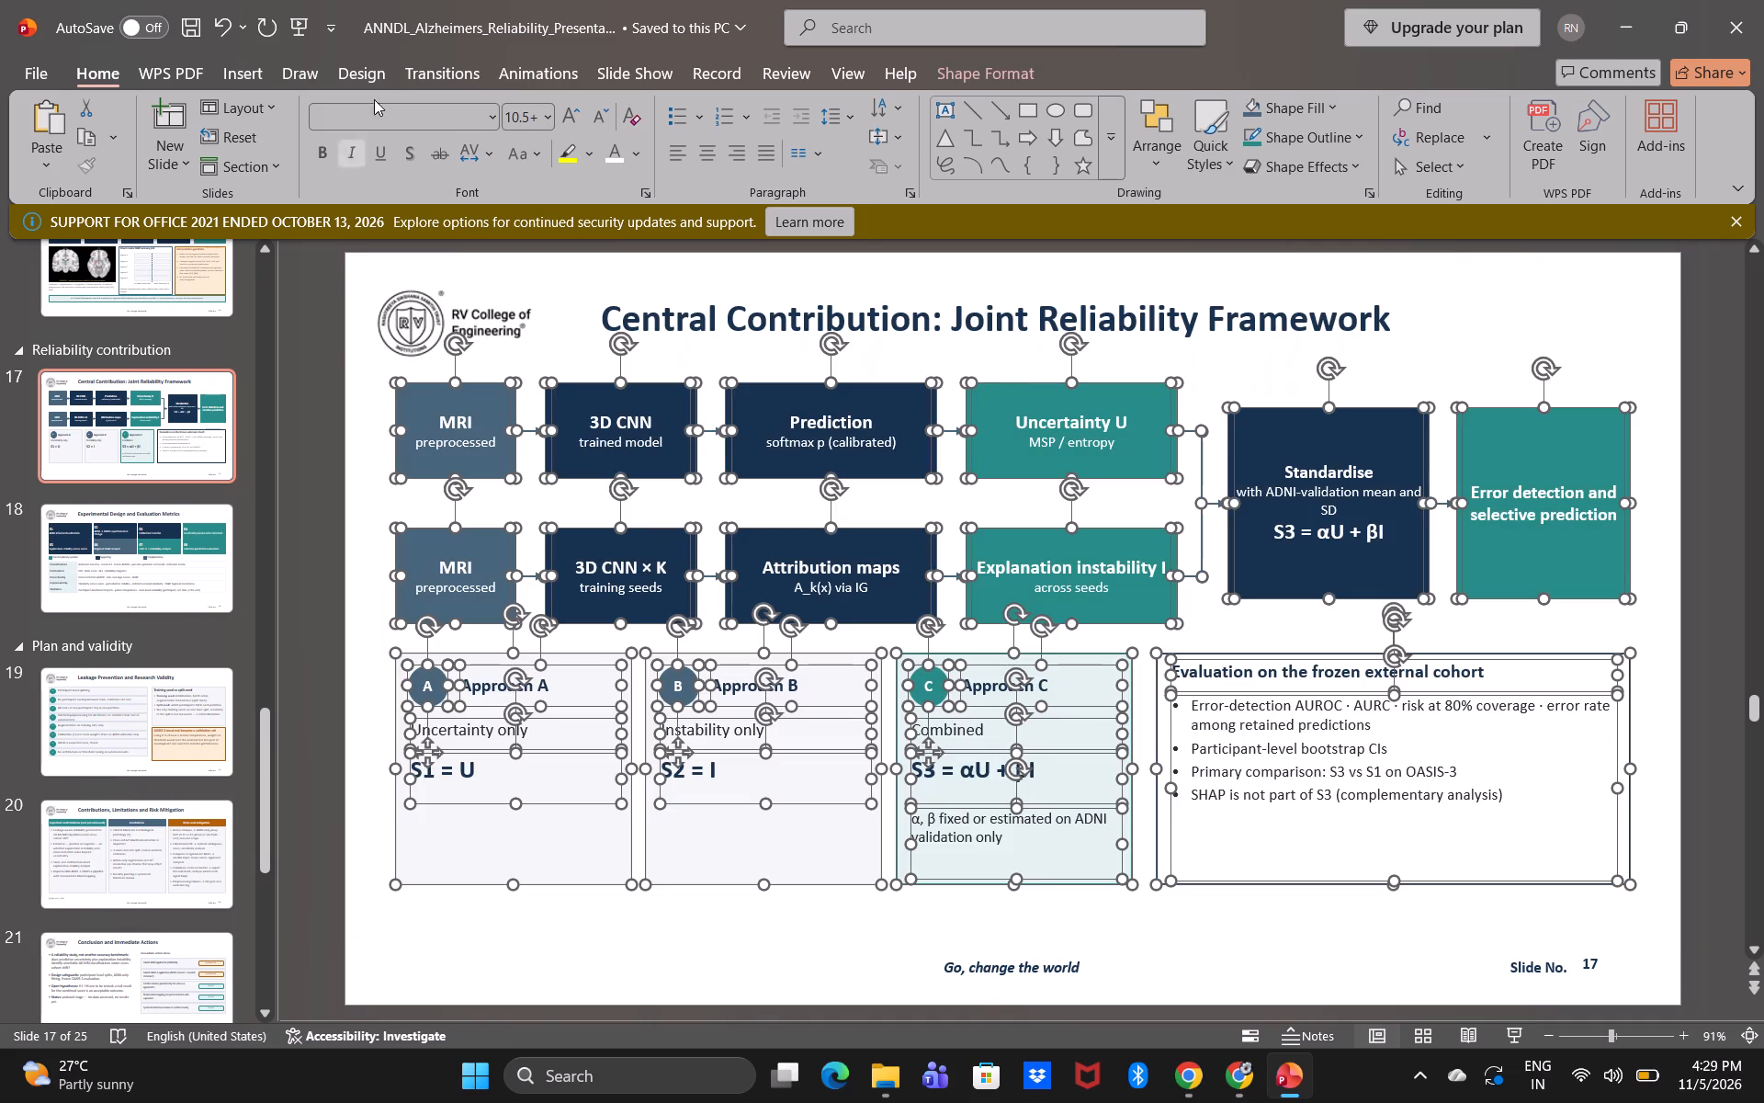
left_click(571, 118)
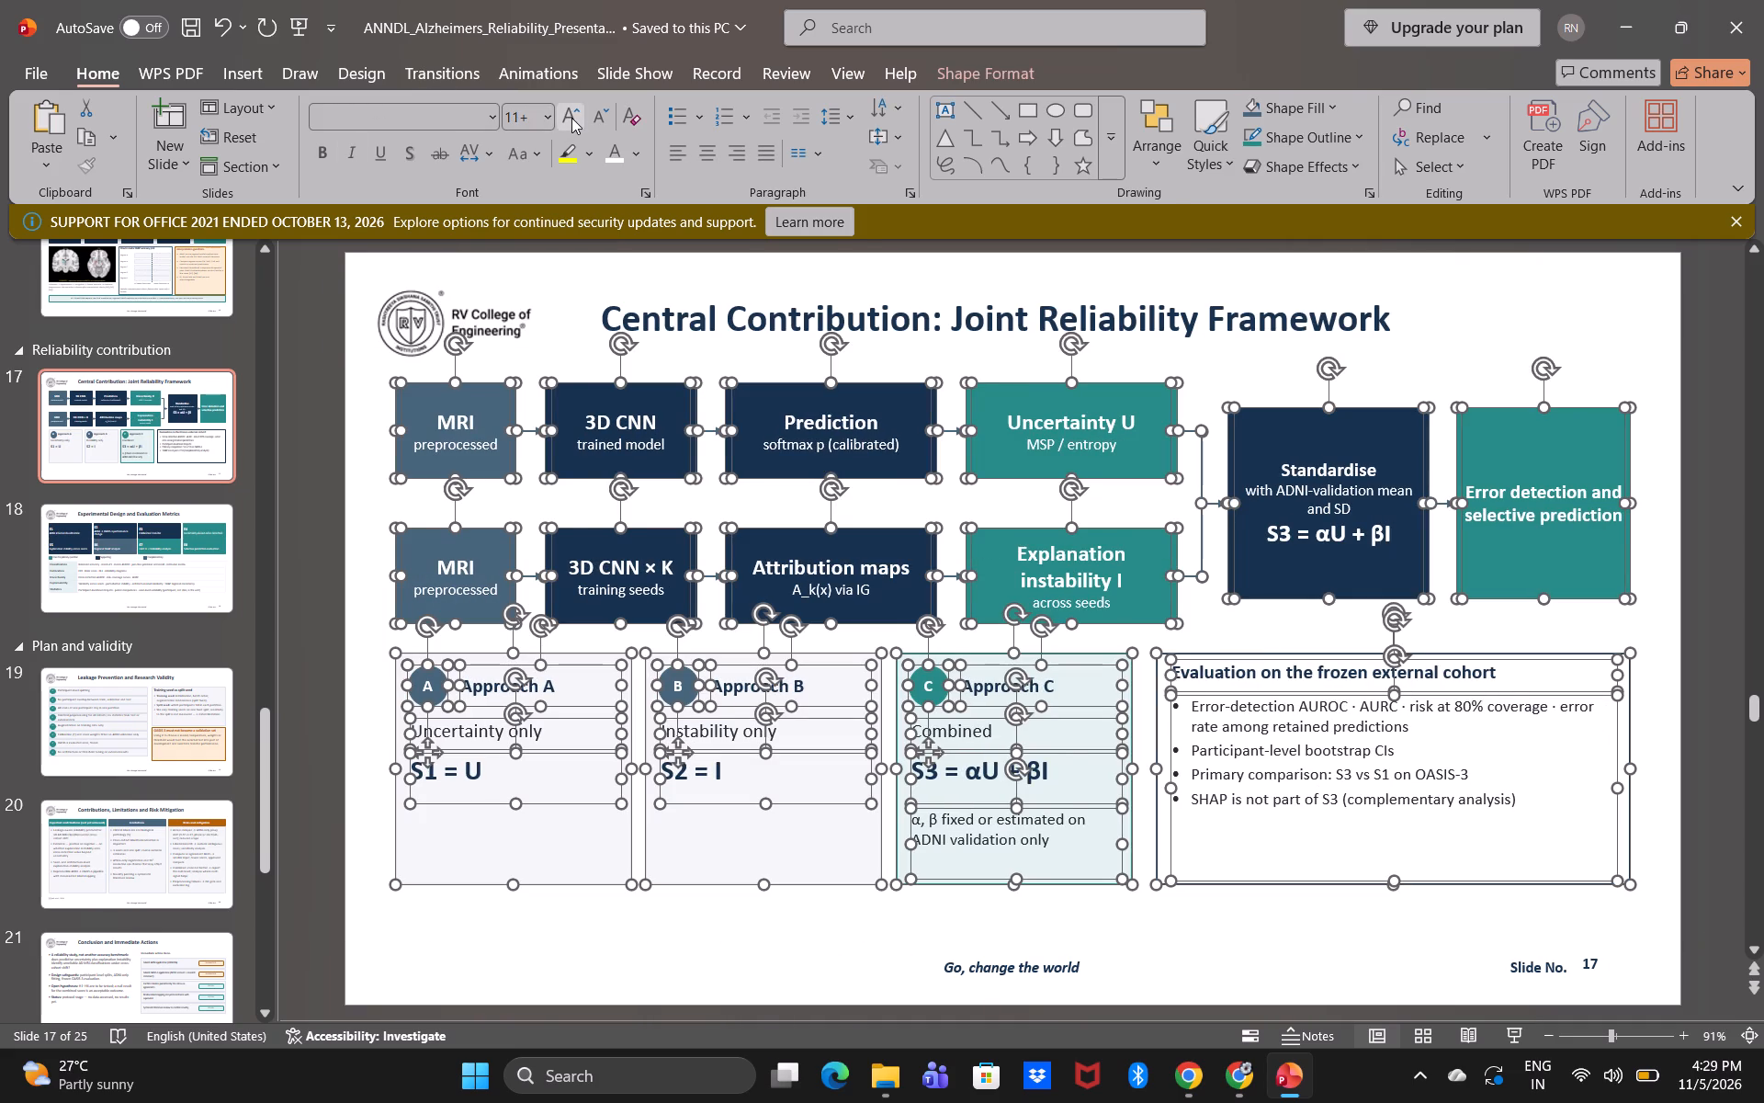
left_click(571, 118)
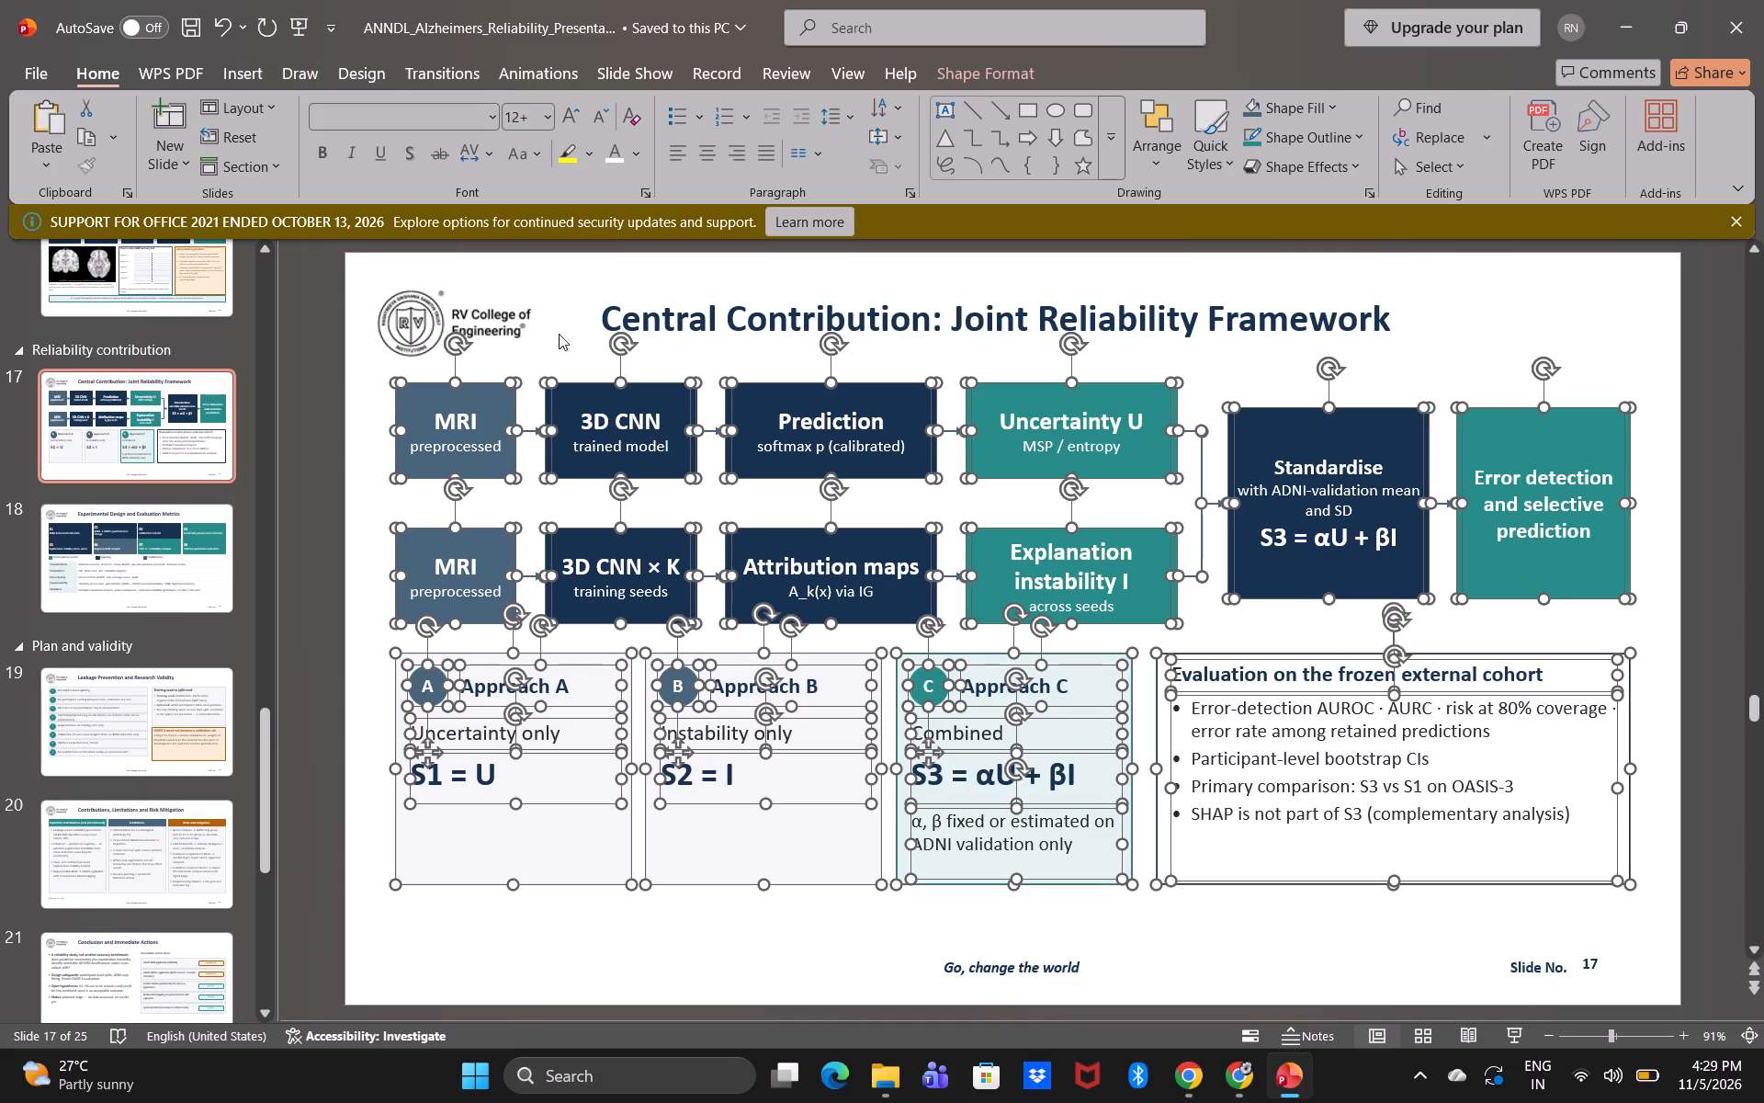
left_click(324, 469)
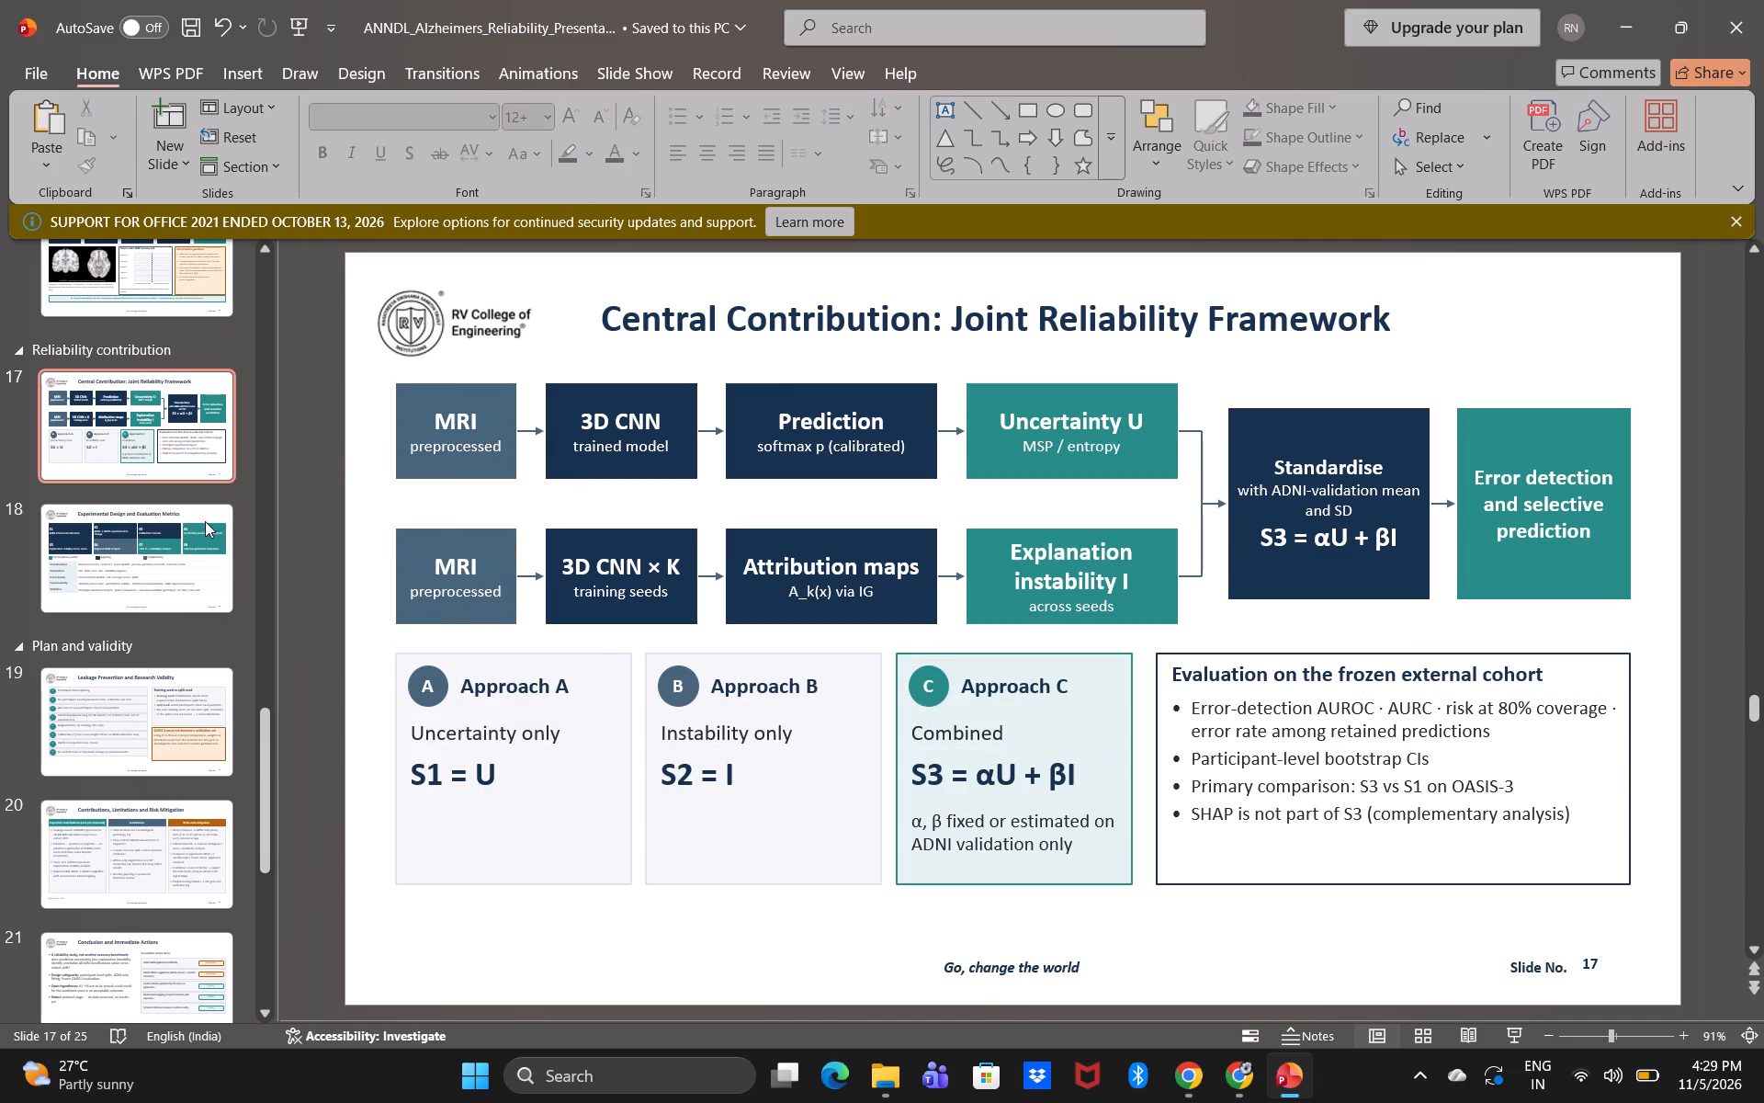
On slide 16, select everything below the title and increase the font size by two steps, to at least 10.5 pt.
scroll(191, 449, "up", 1)
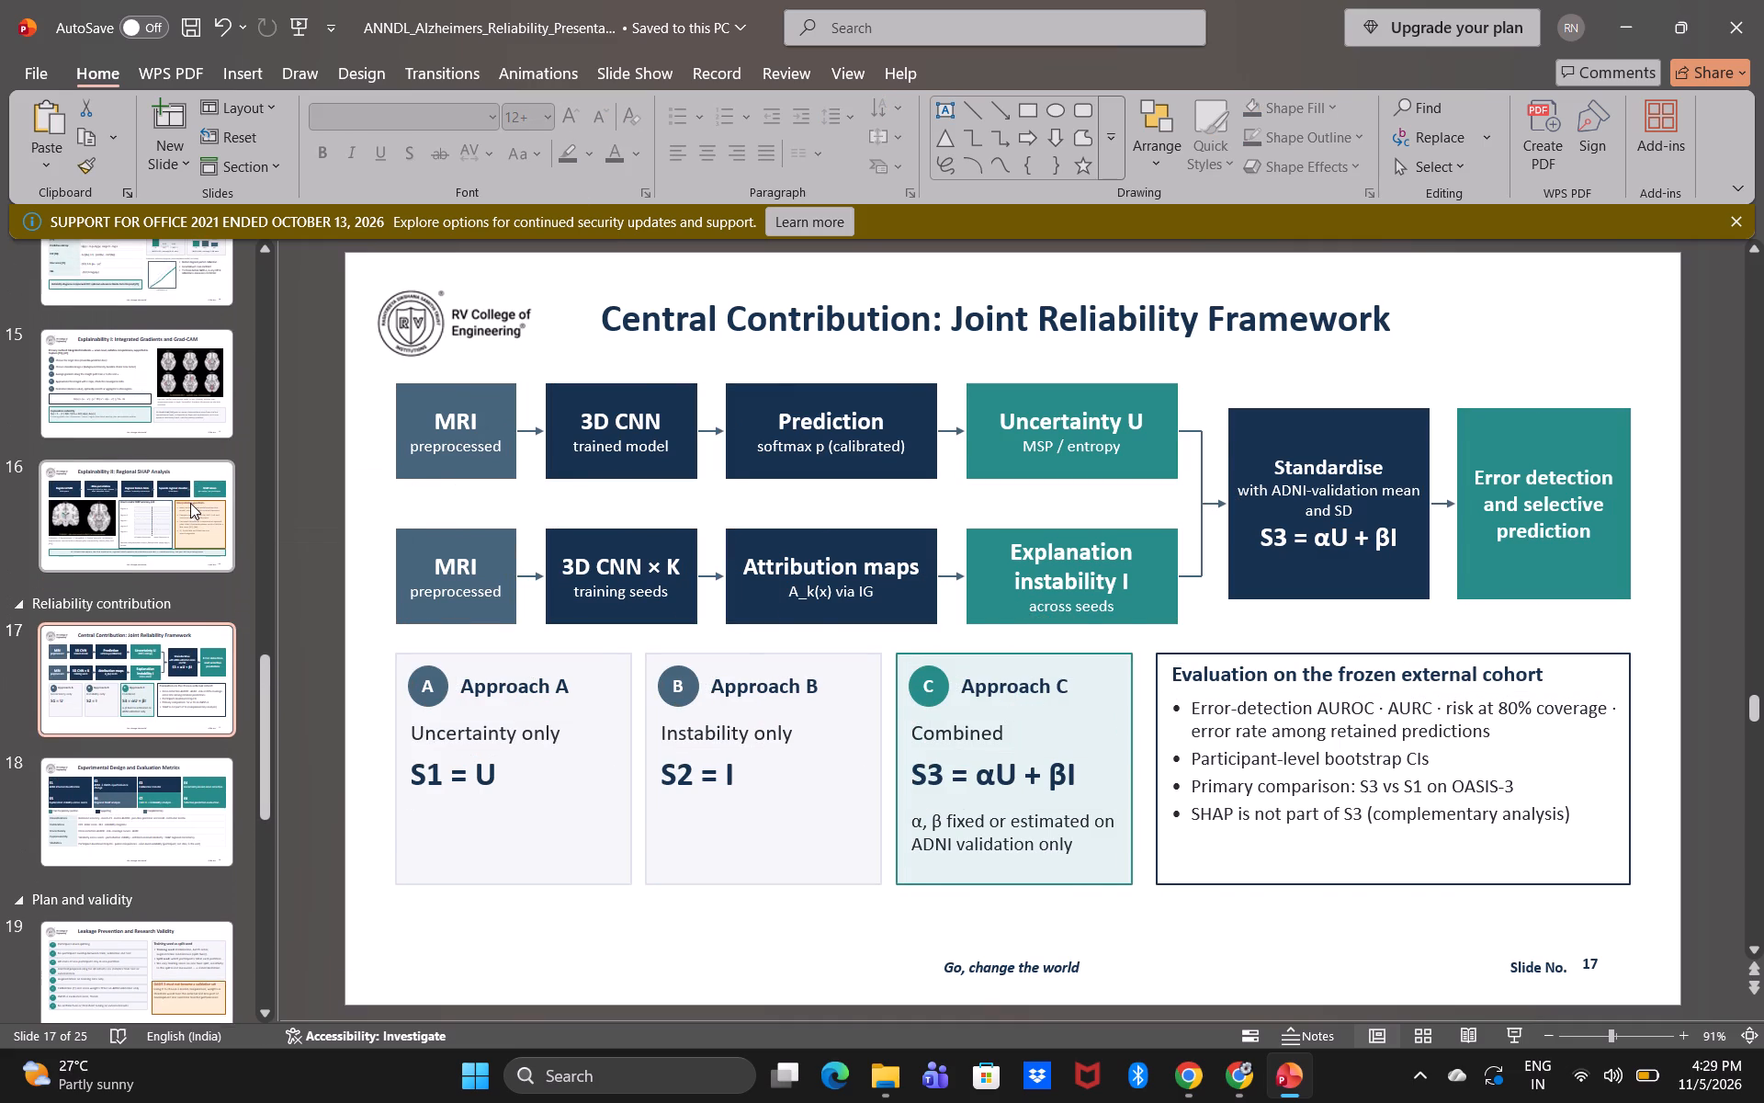
left_click(190, 503)
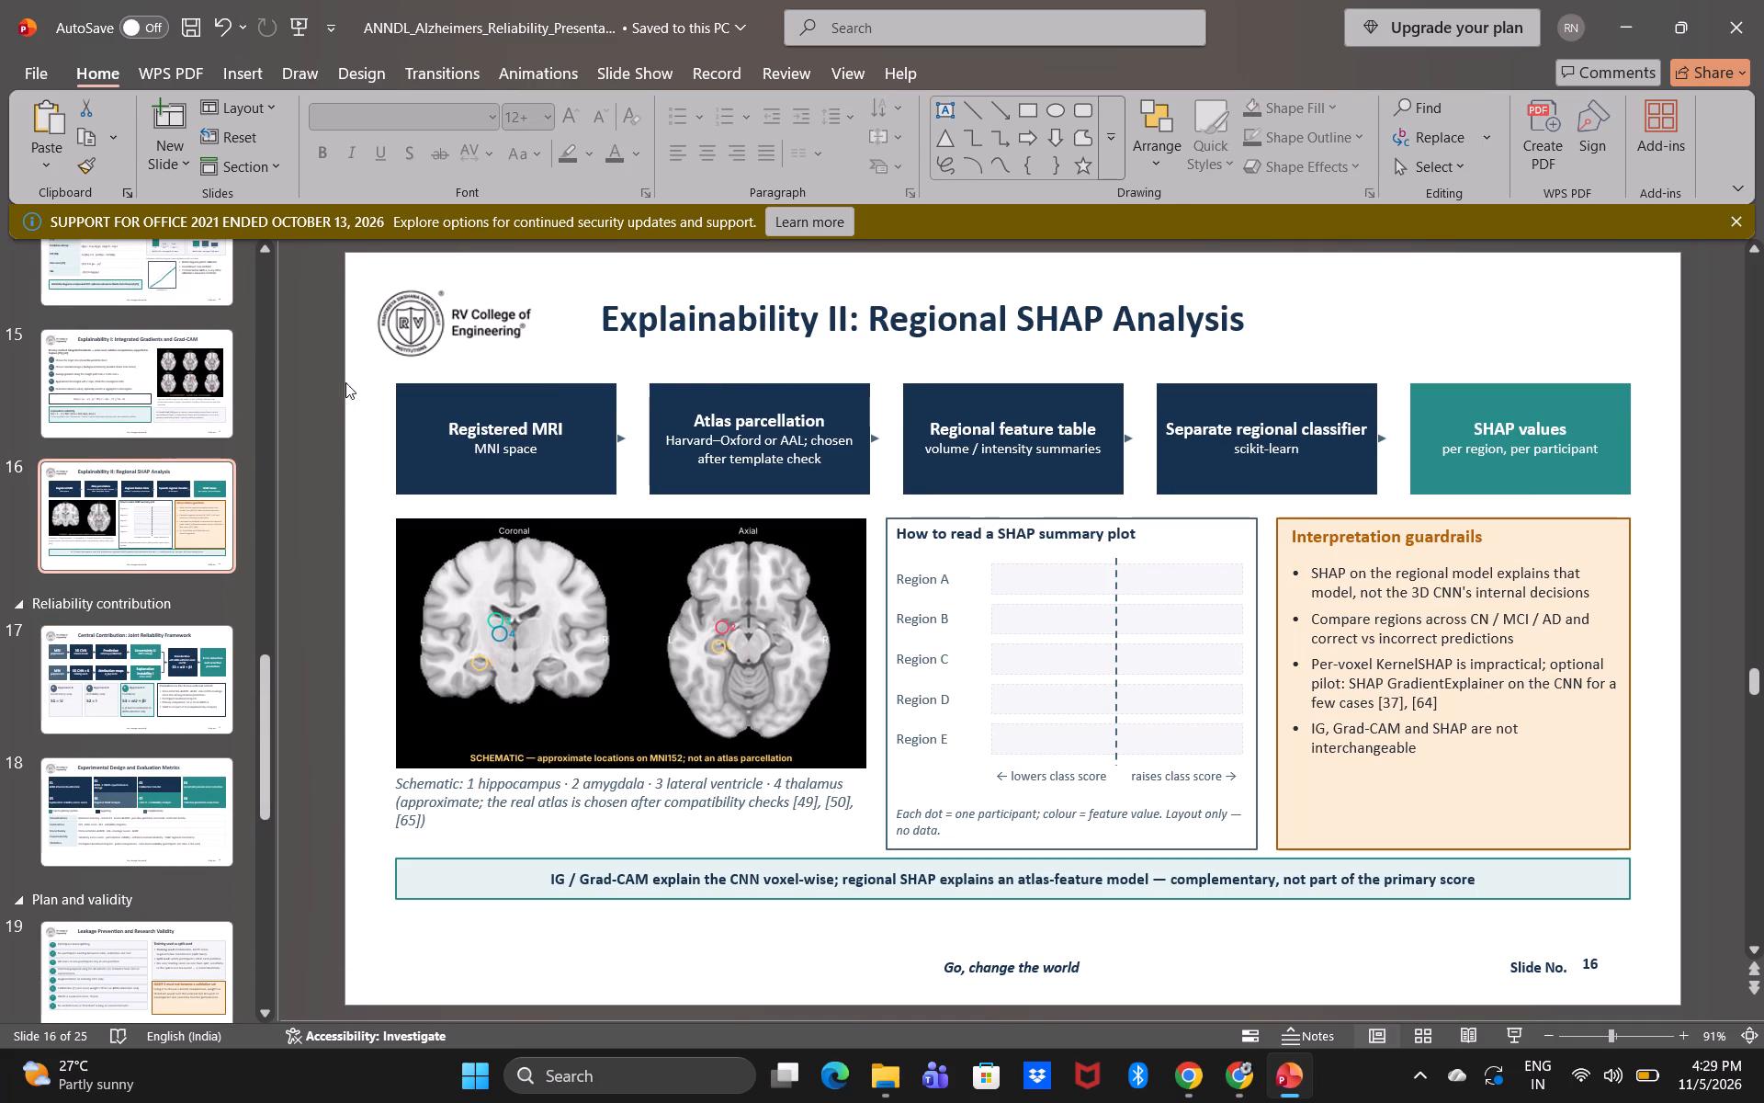
left_click_drag(360, 376, 1708, 922)
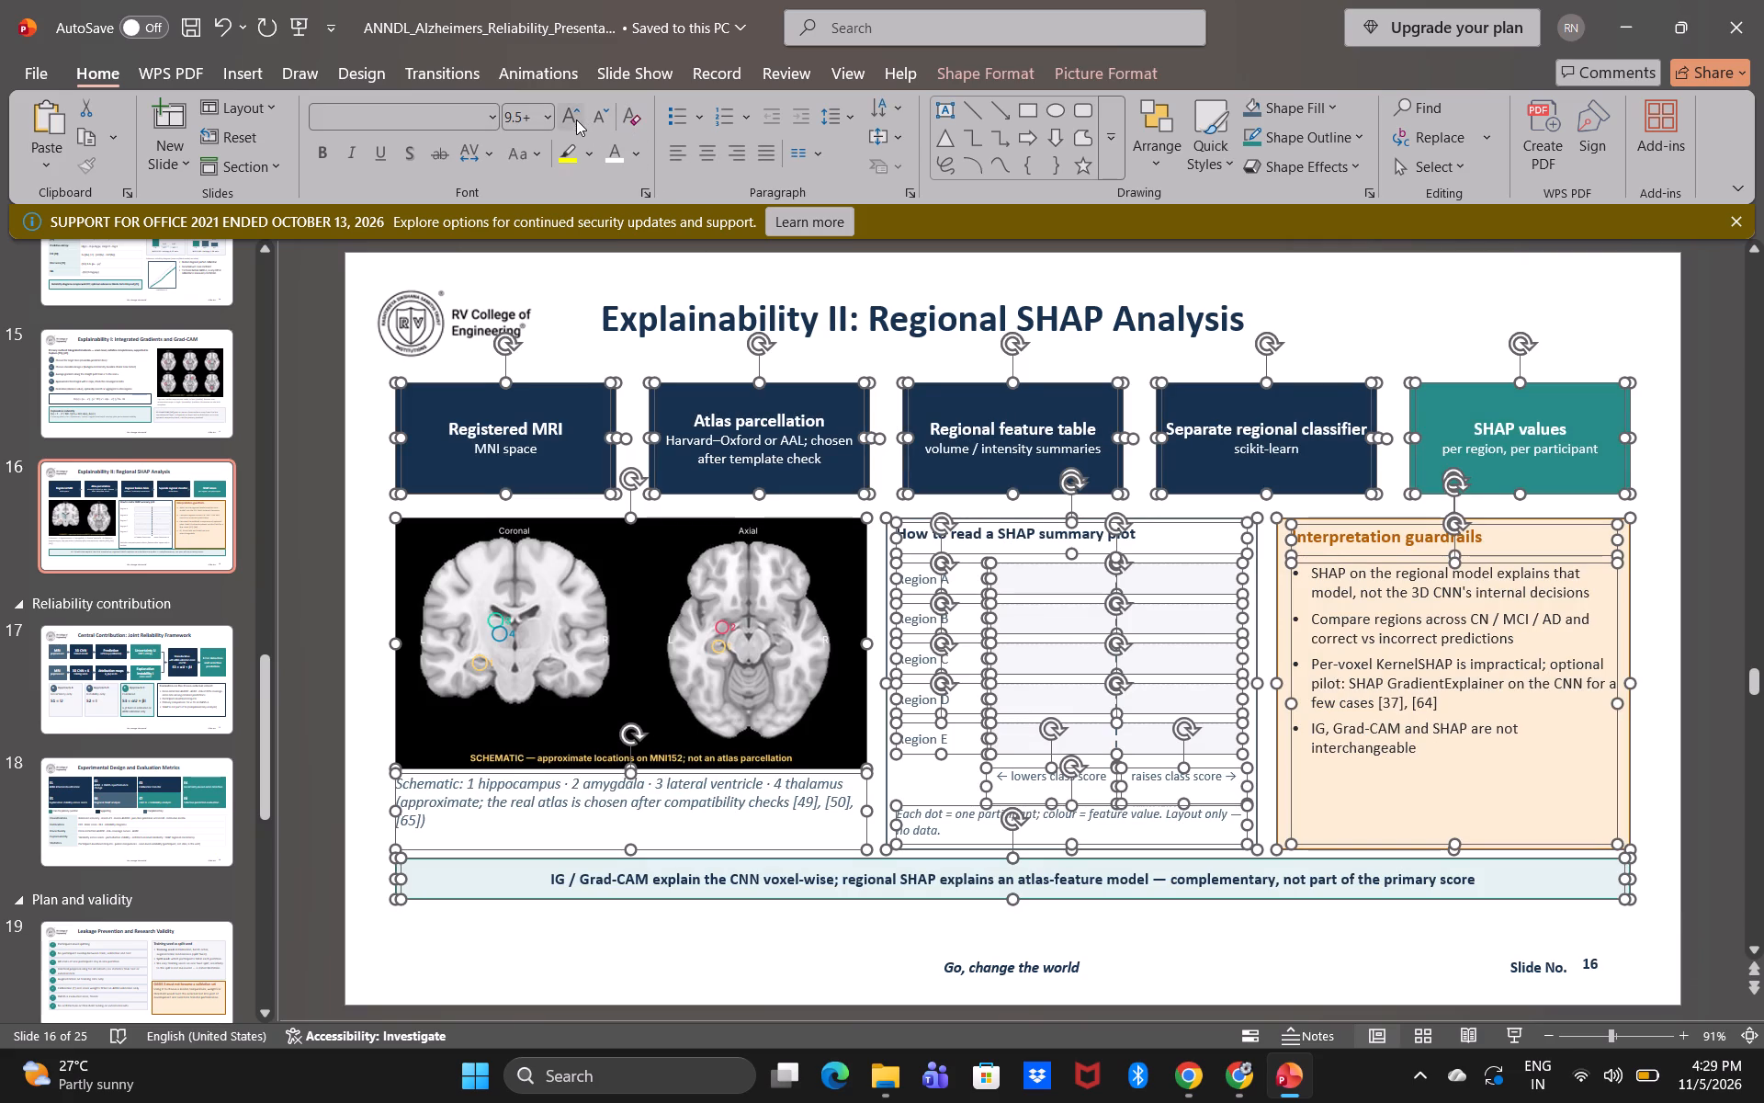
left_click(576, 119)
left_click(576, 119)
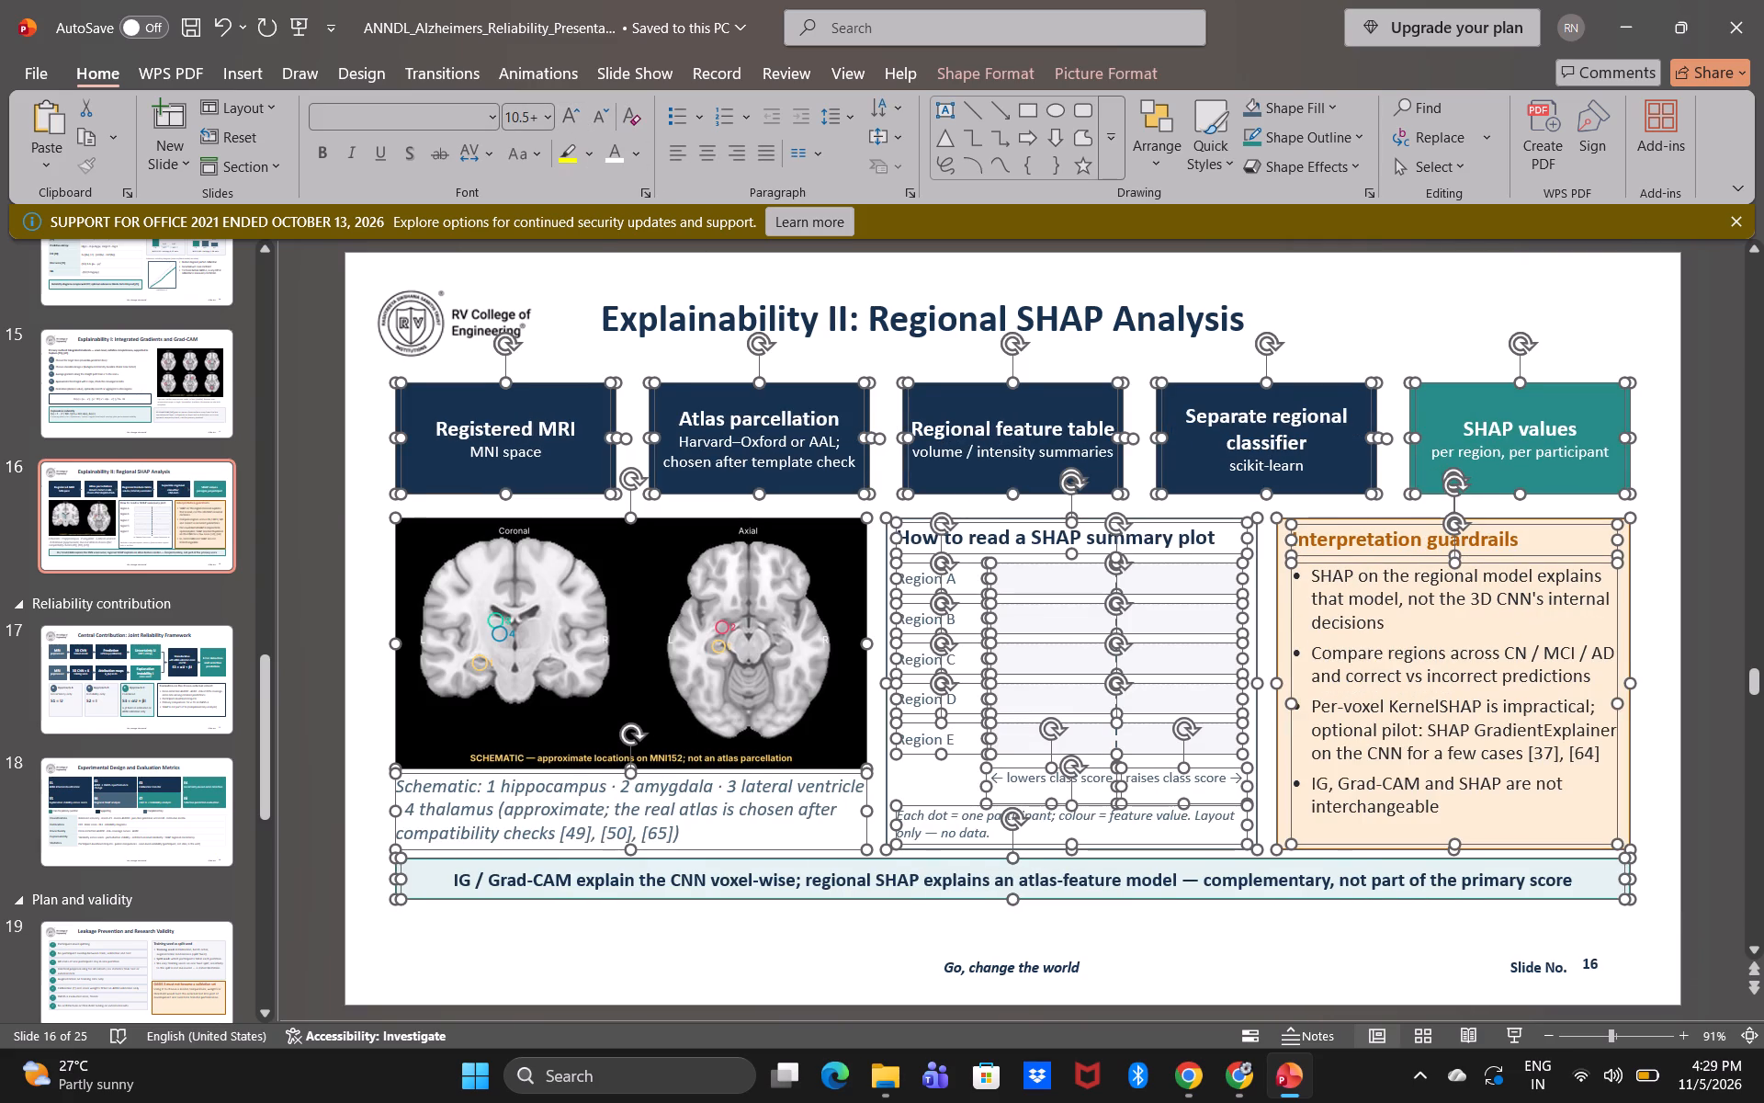
left_click(318, 513)
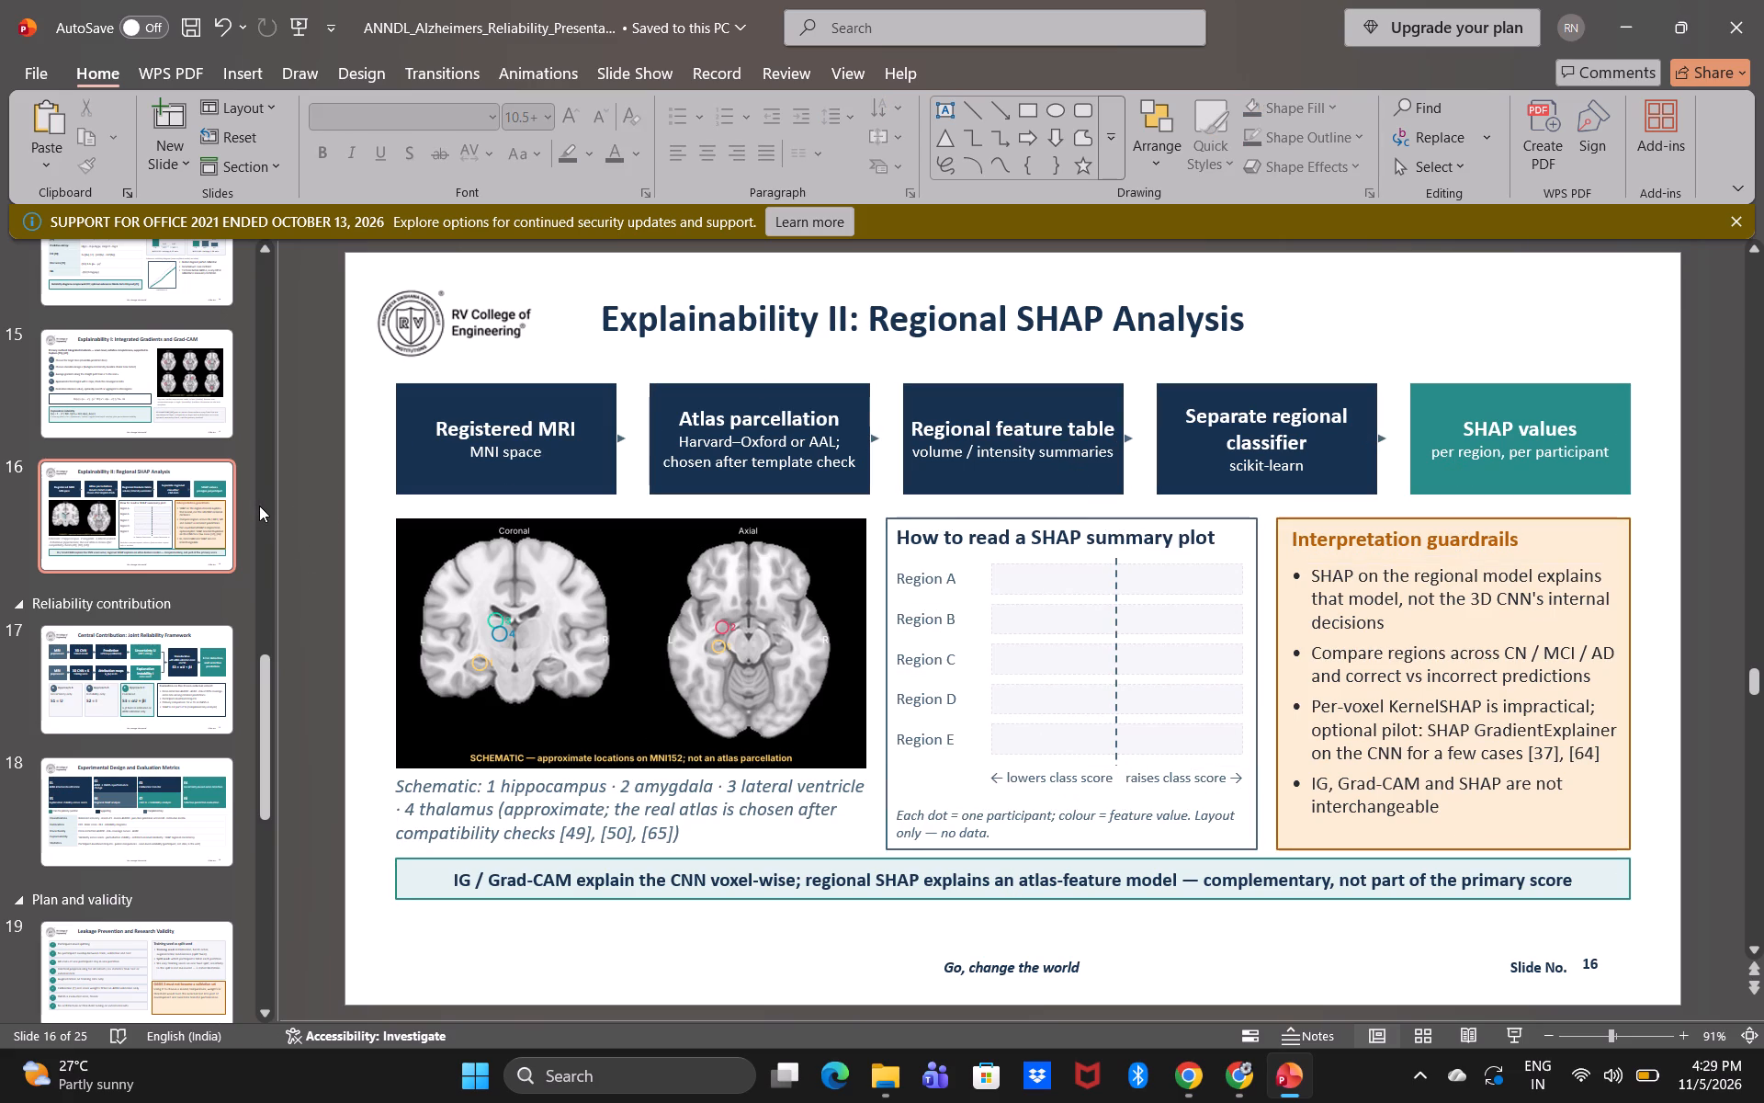
On slide 15, select everything below the title and enlarge the text by a net one font-size step, to at least 10.5 pt.
left_click(165, 384)
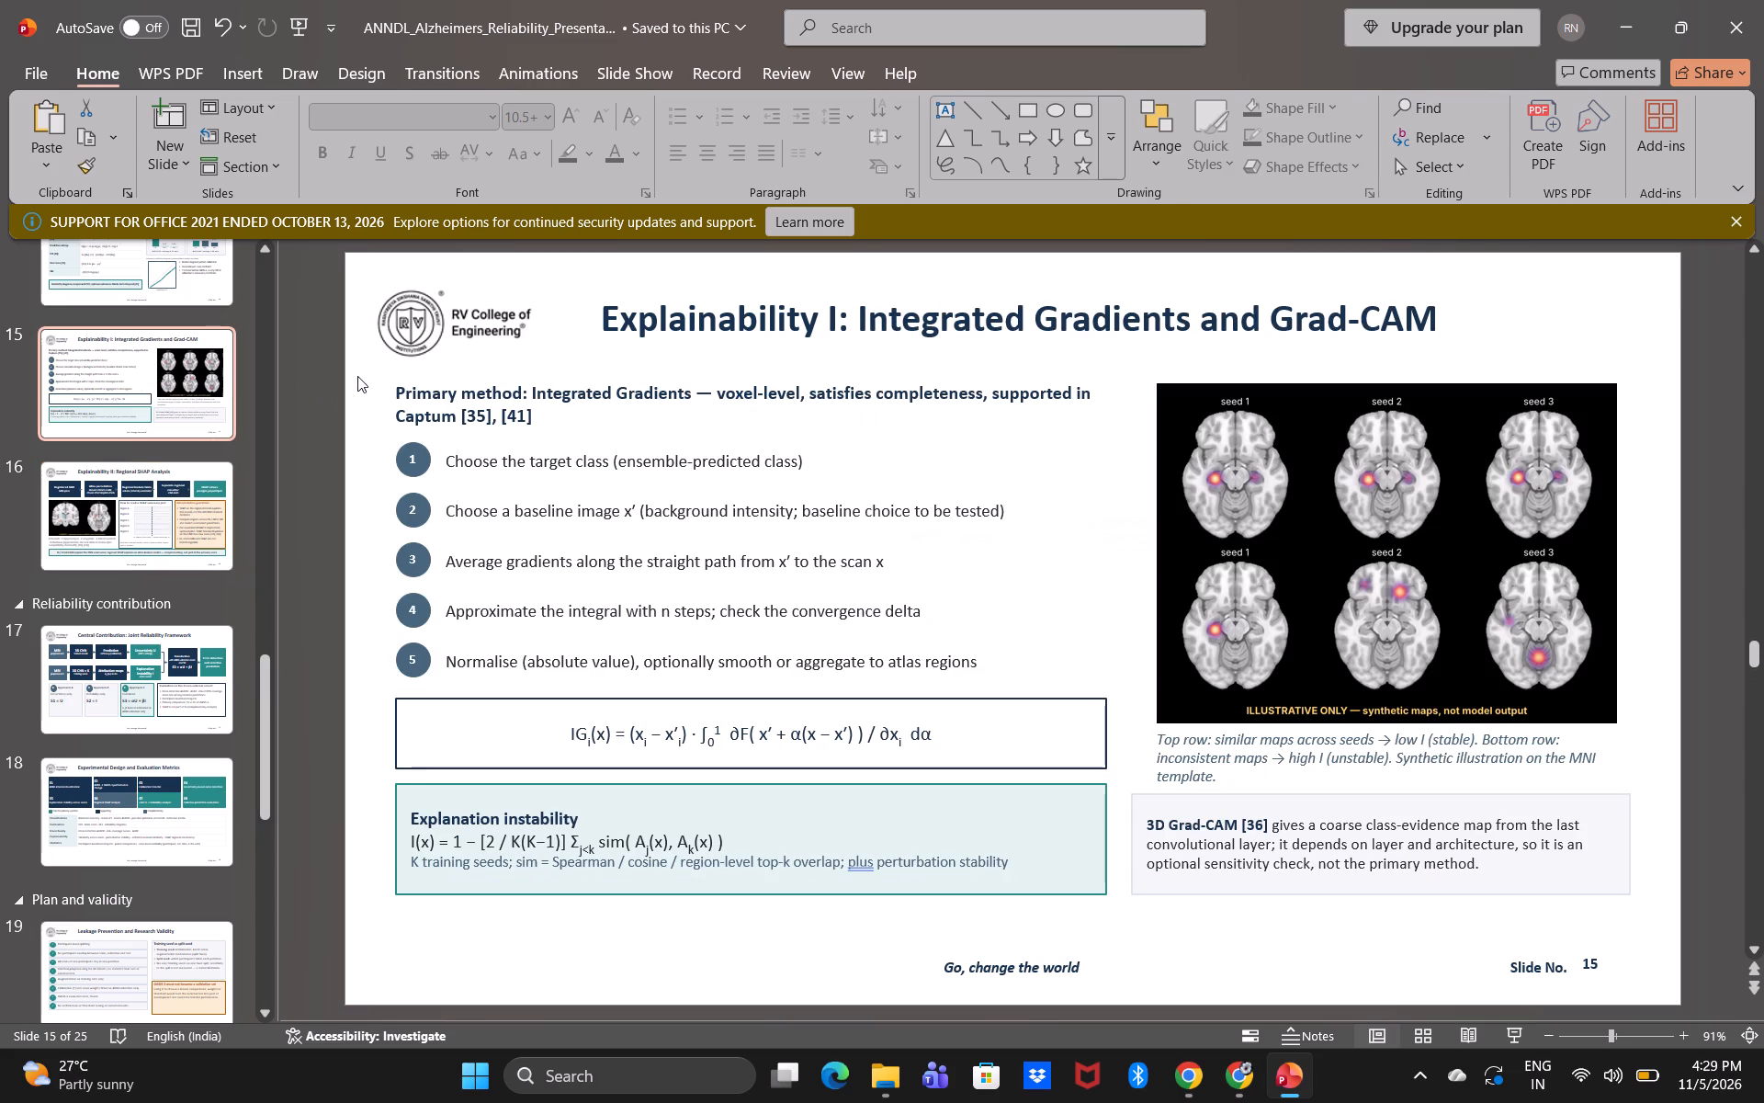
left_click_drag(338, 353, 1200, 823)
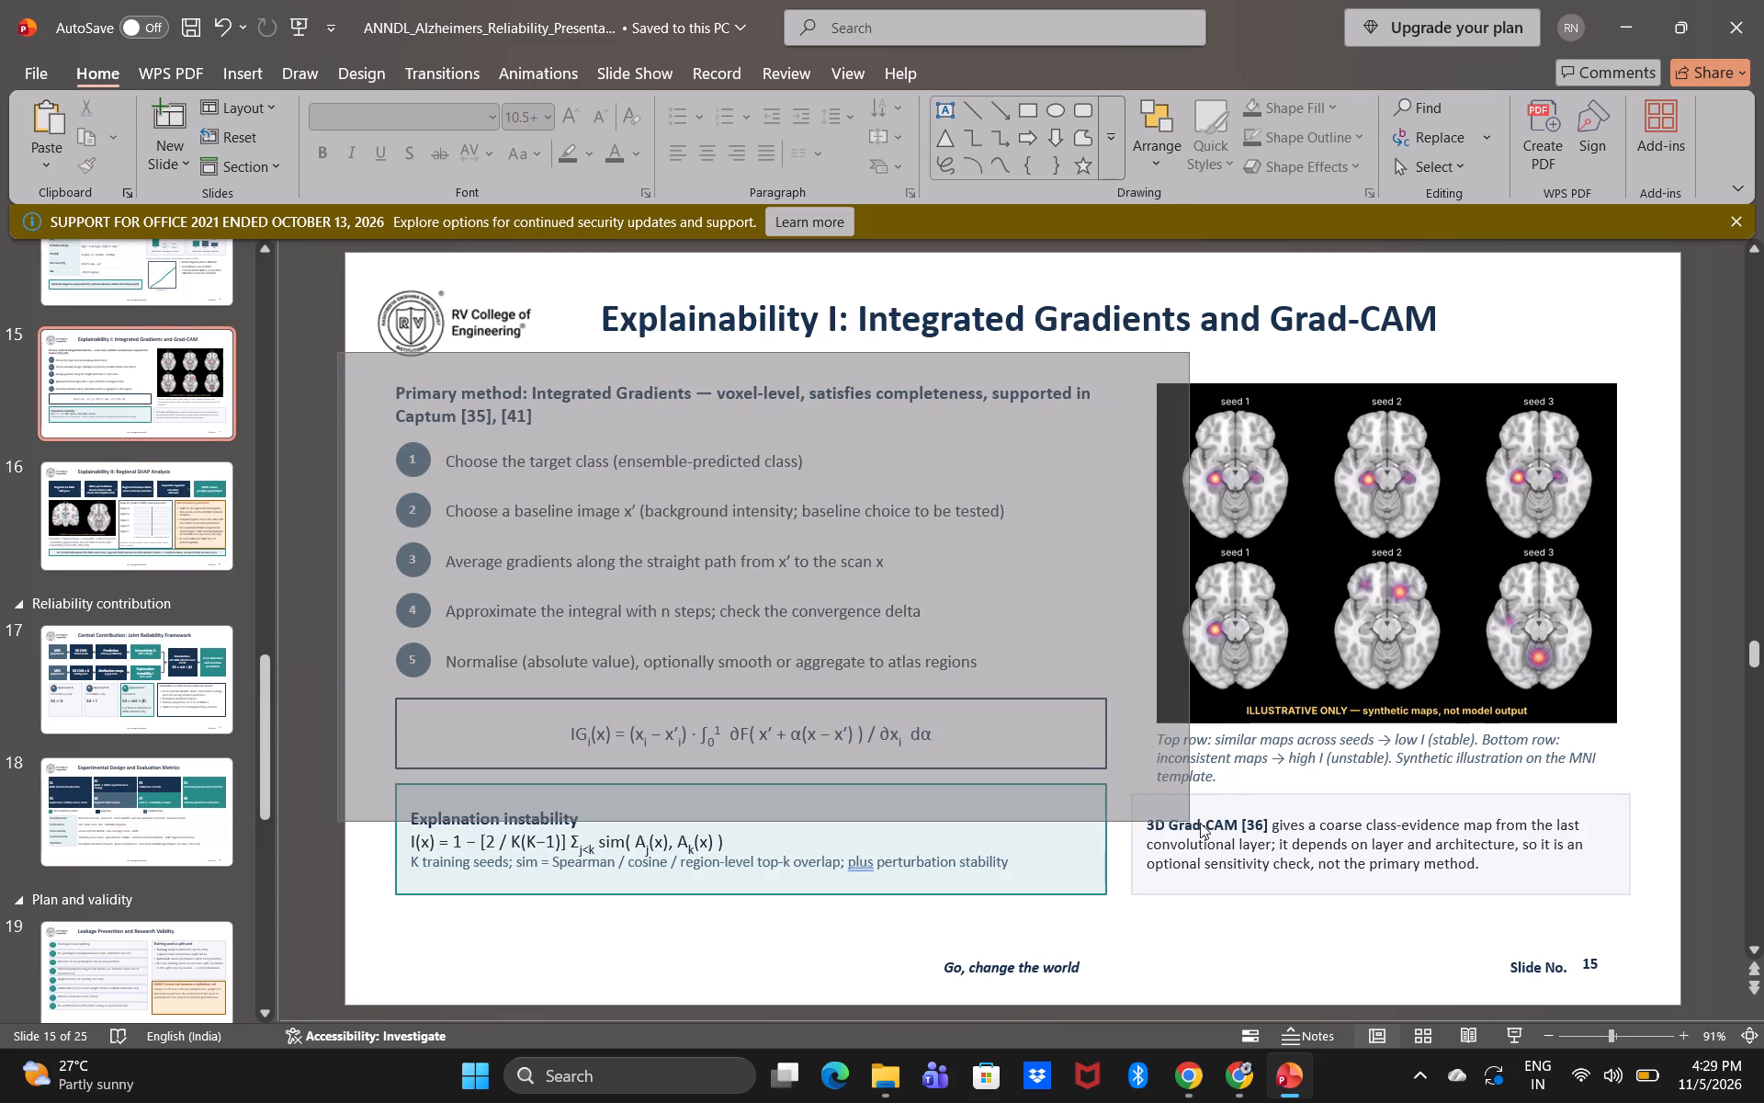
left_click_drag(1200, 823, 1618, 914)
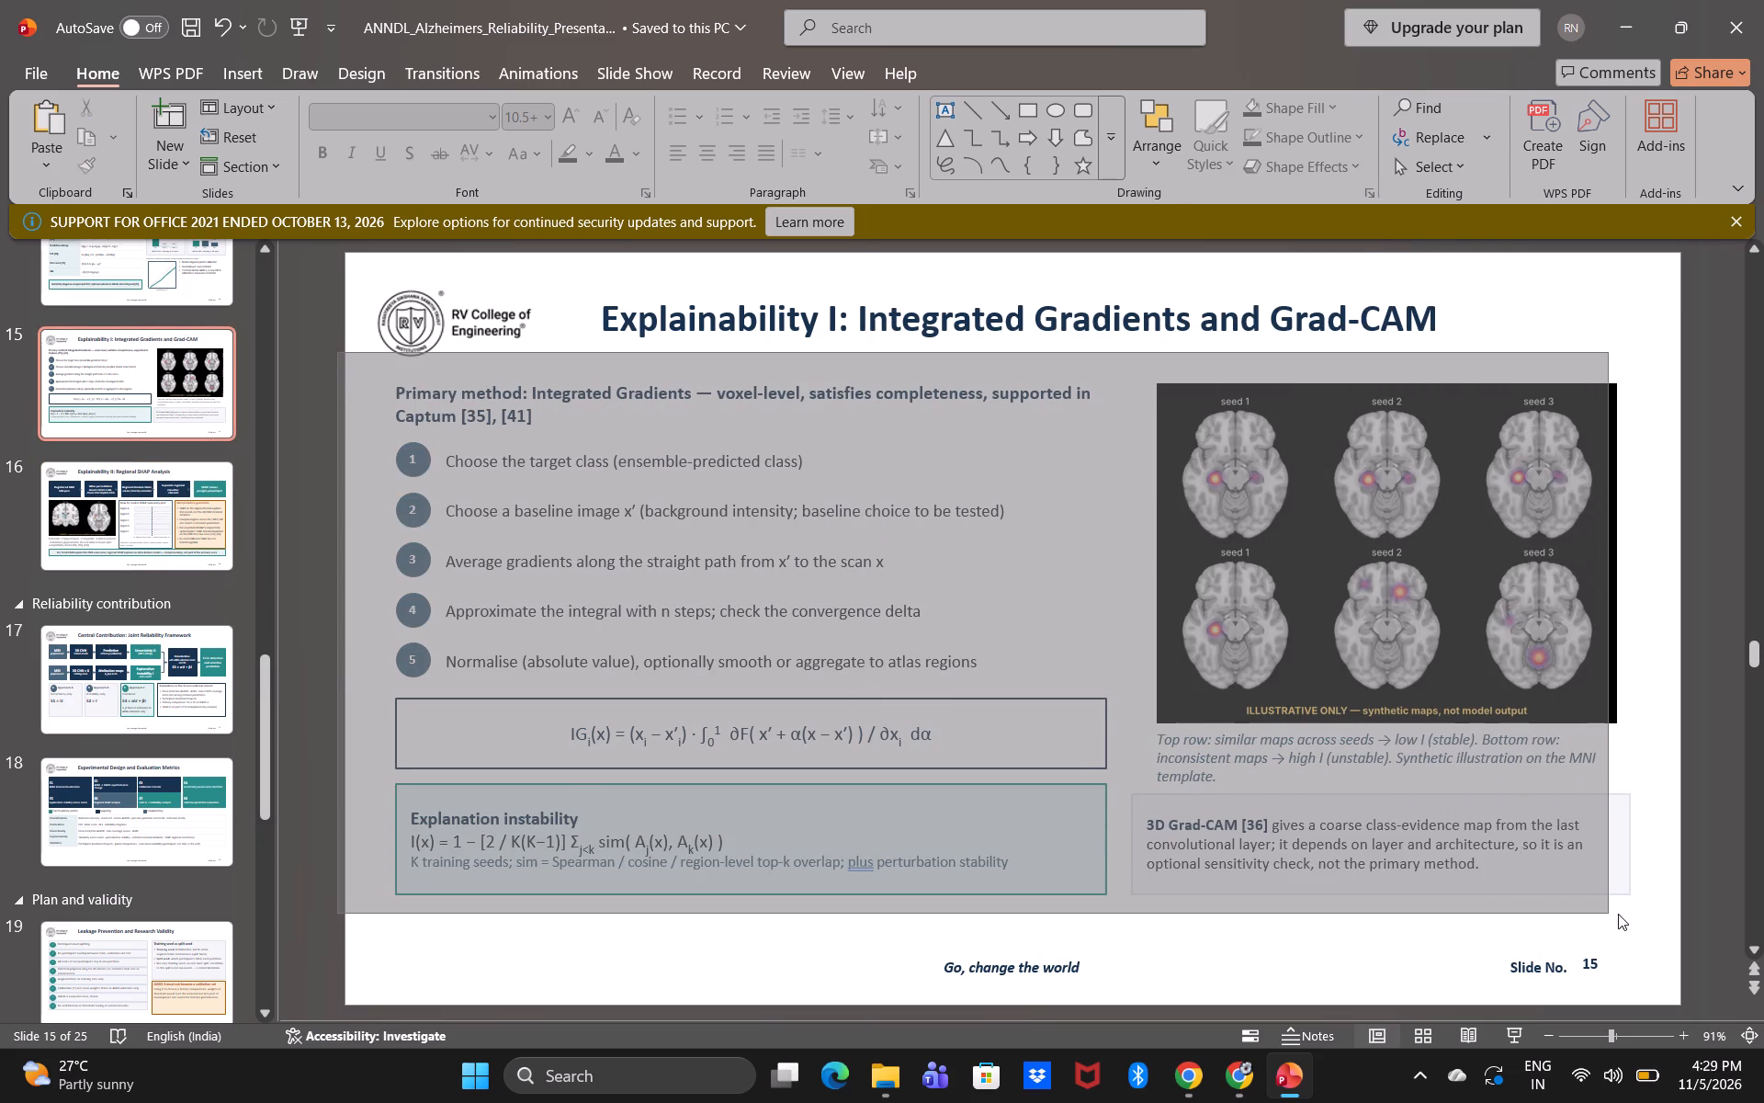
left_click_drag(1618, 914, 1711, 914)
left_click(559, 111)
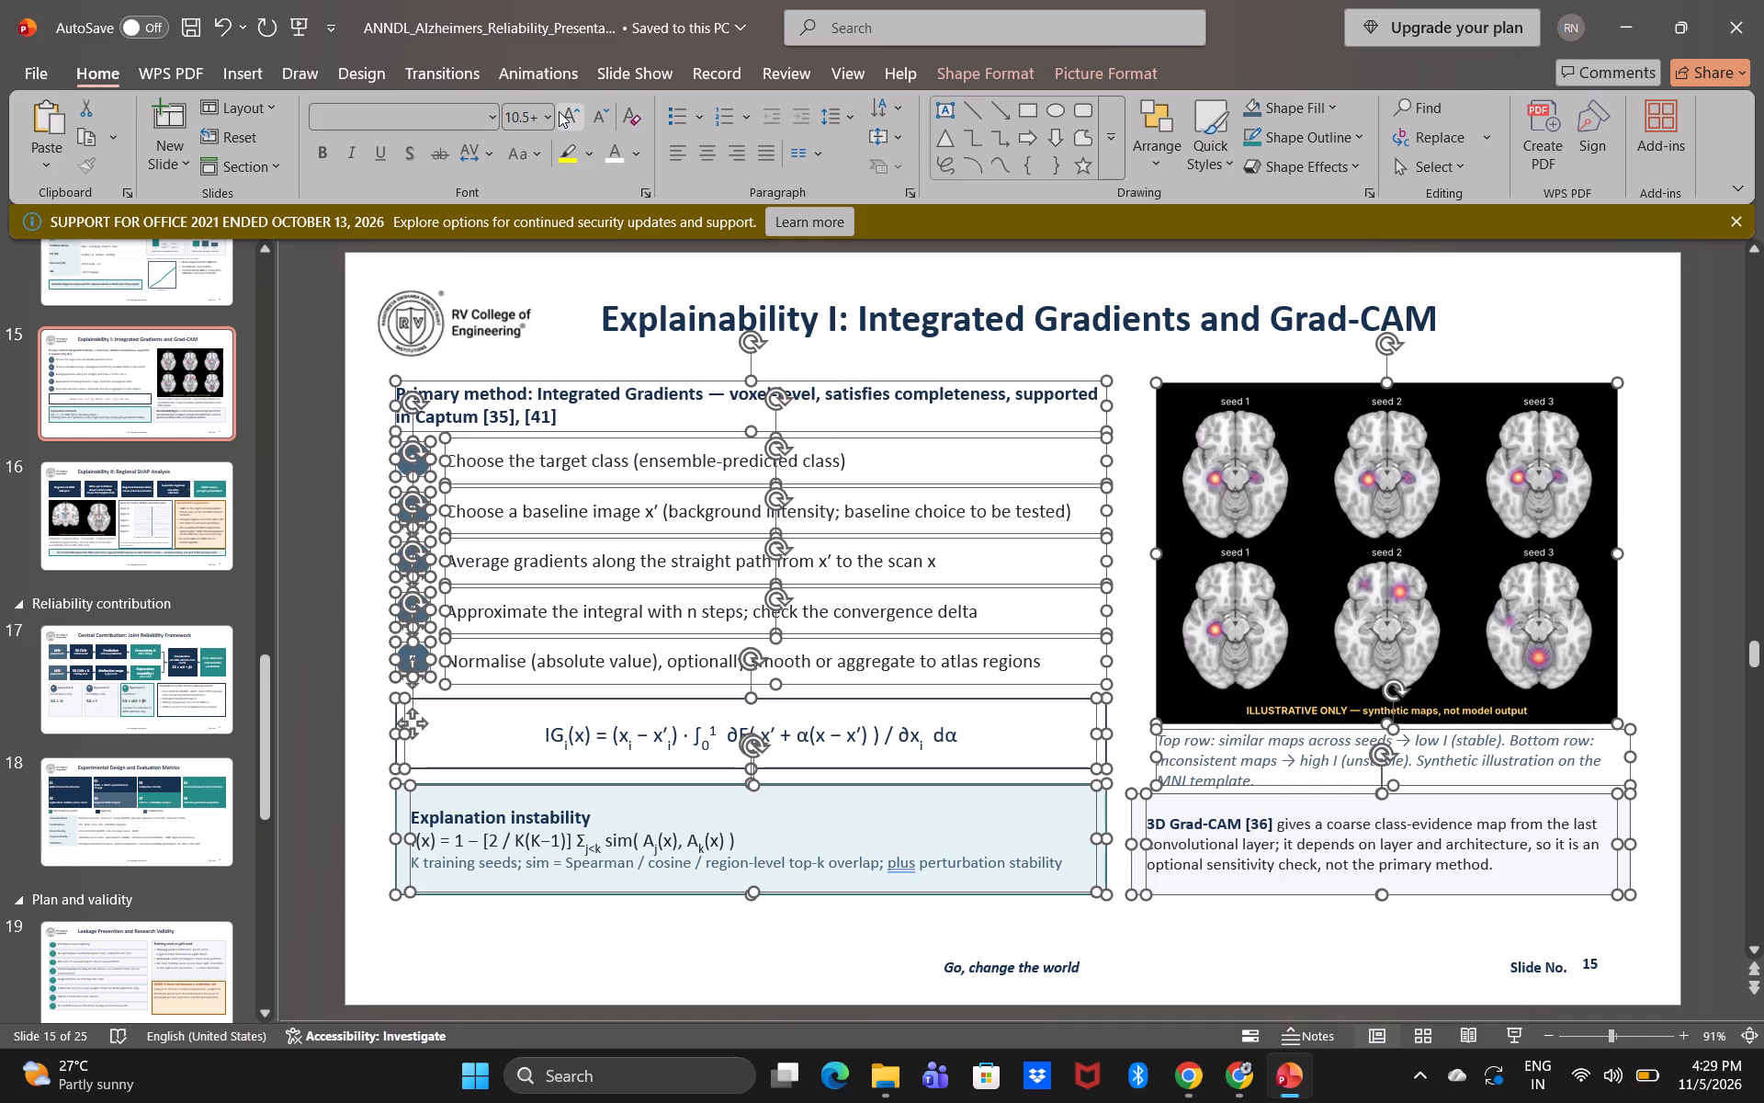
left_click(559, 111)
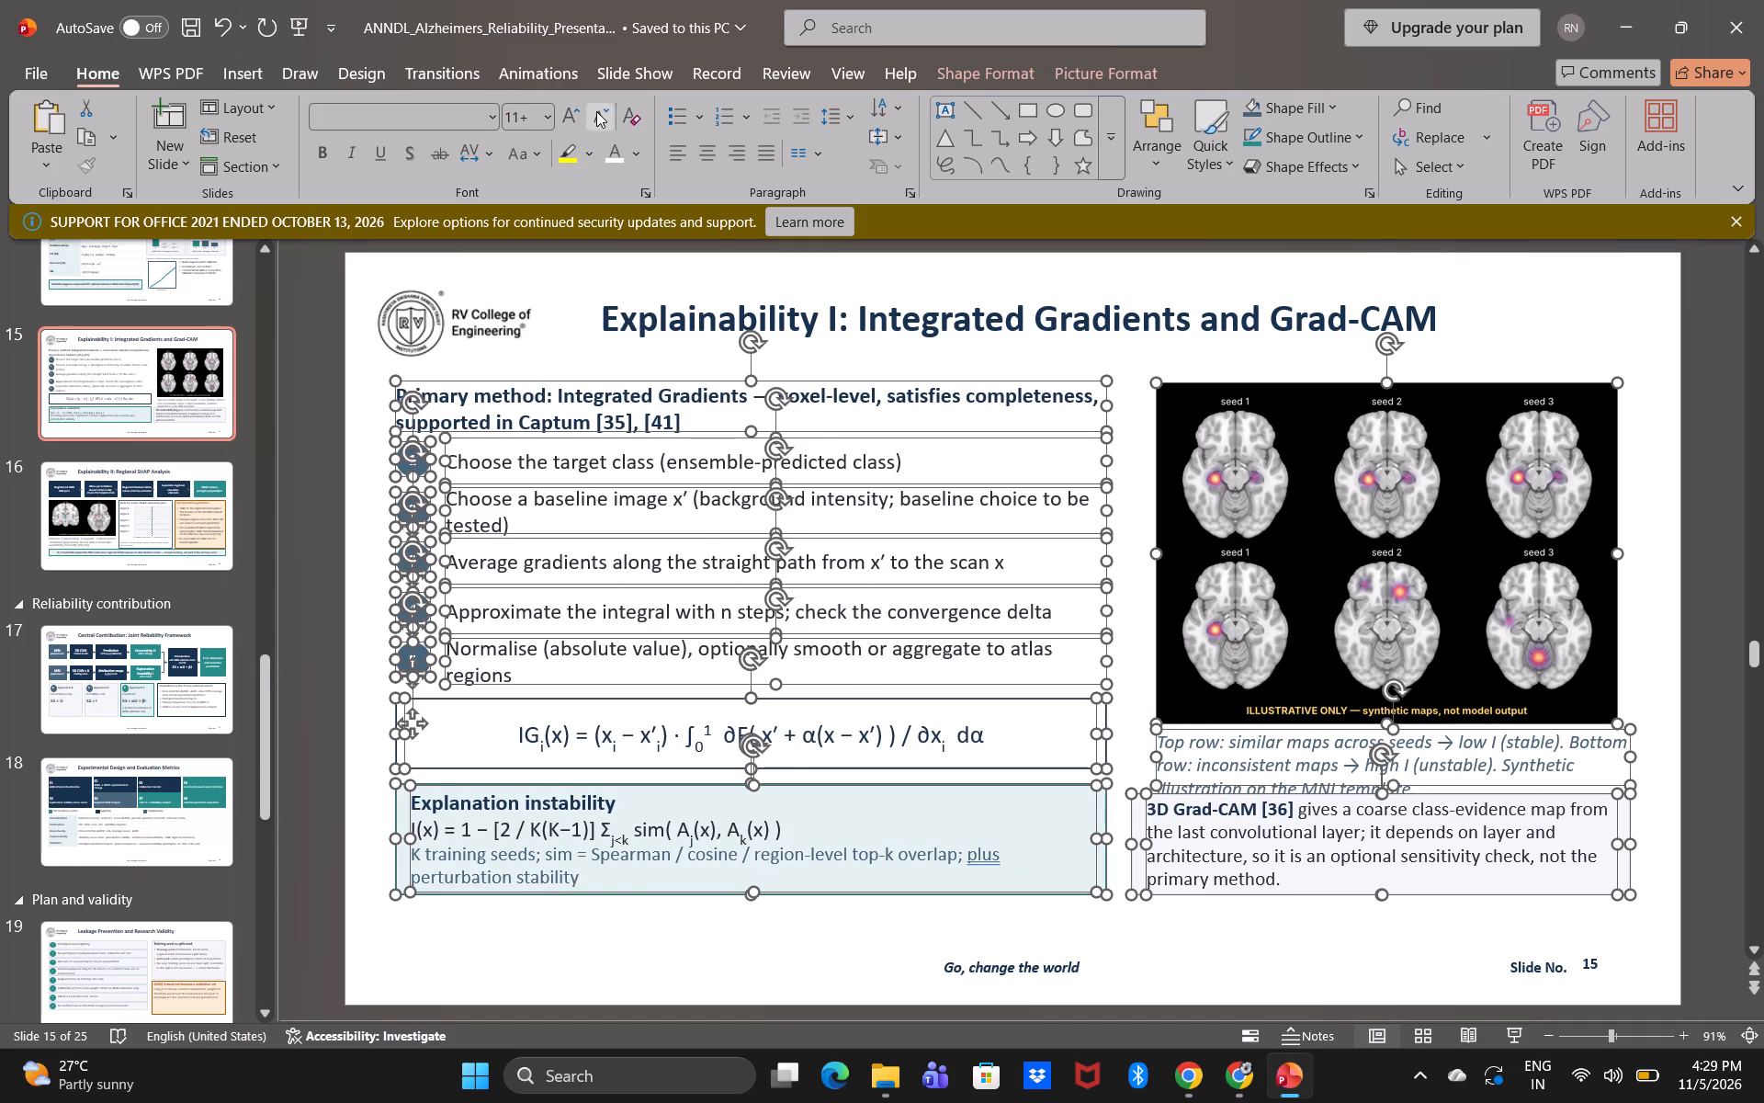
left_click(596, 111)
On slide 14, select all content below the title and increase the font size by two steps, to at least 10.5 pt.
scroll(215, 376, "up", 1)
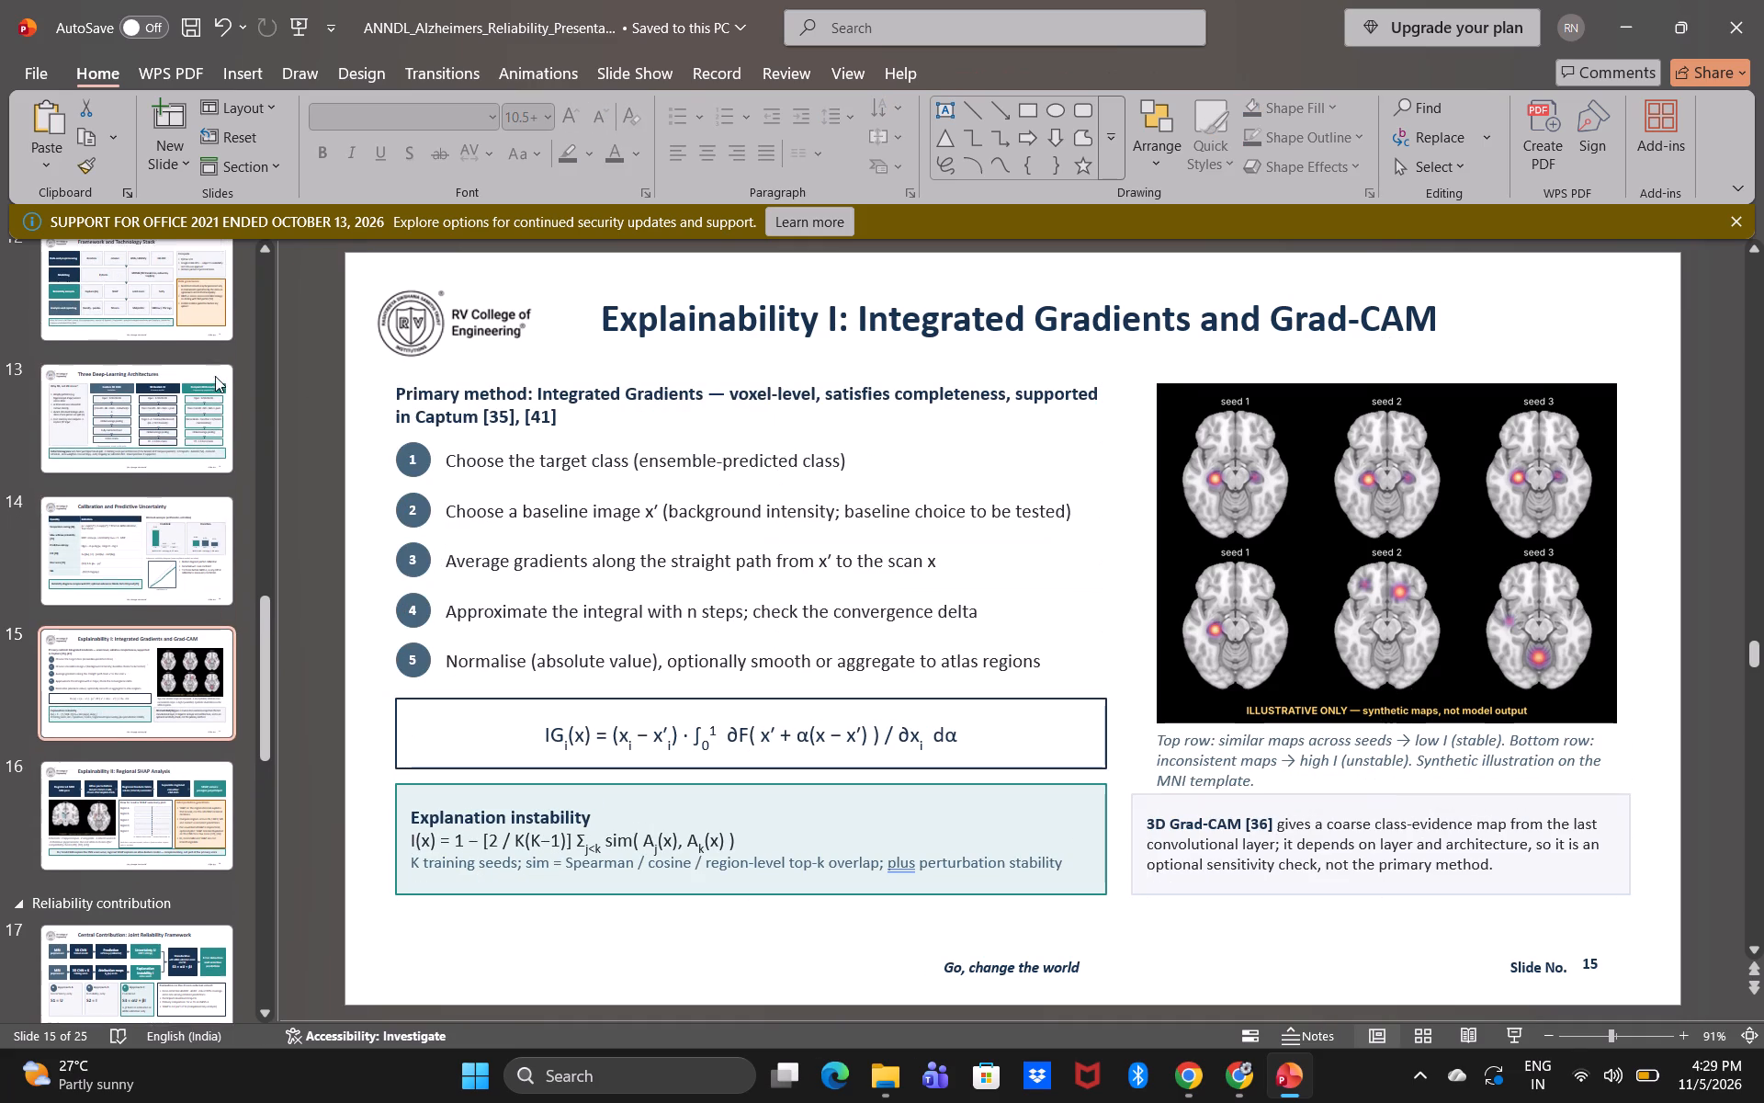
left_click(209, 564)
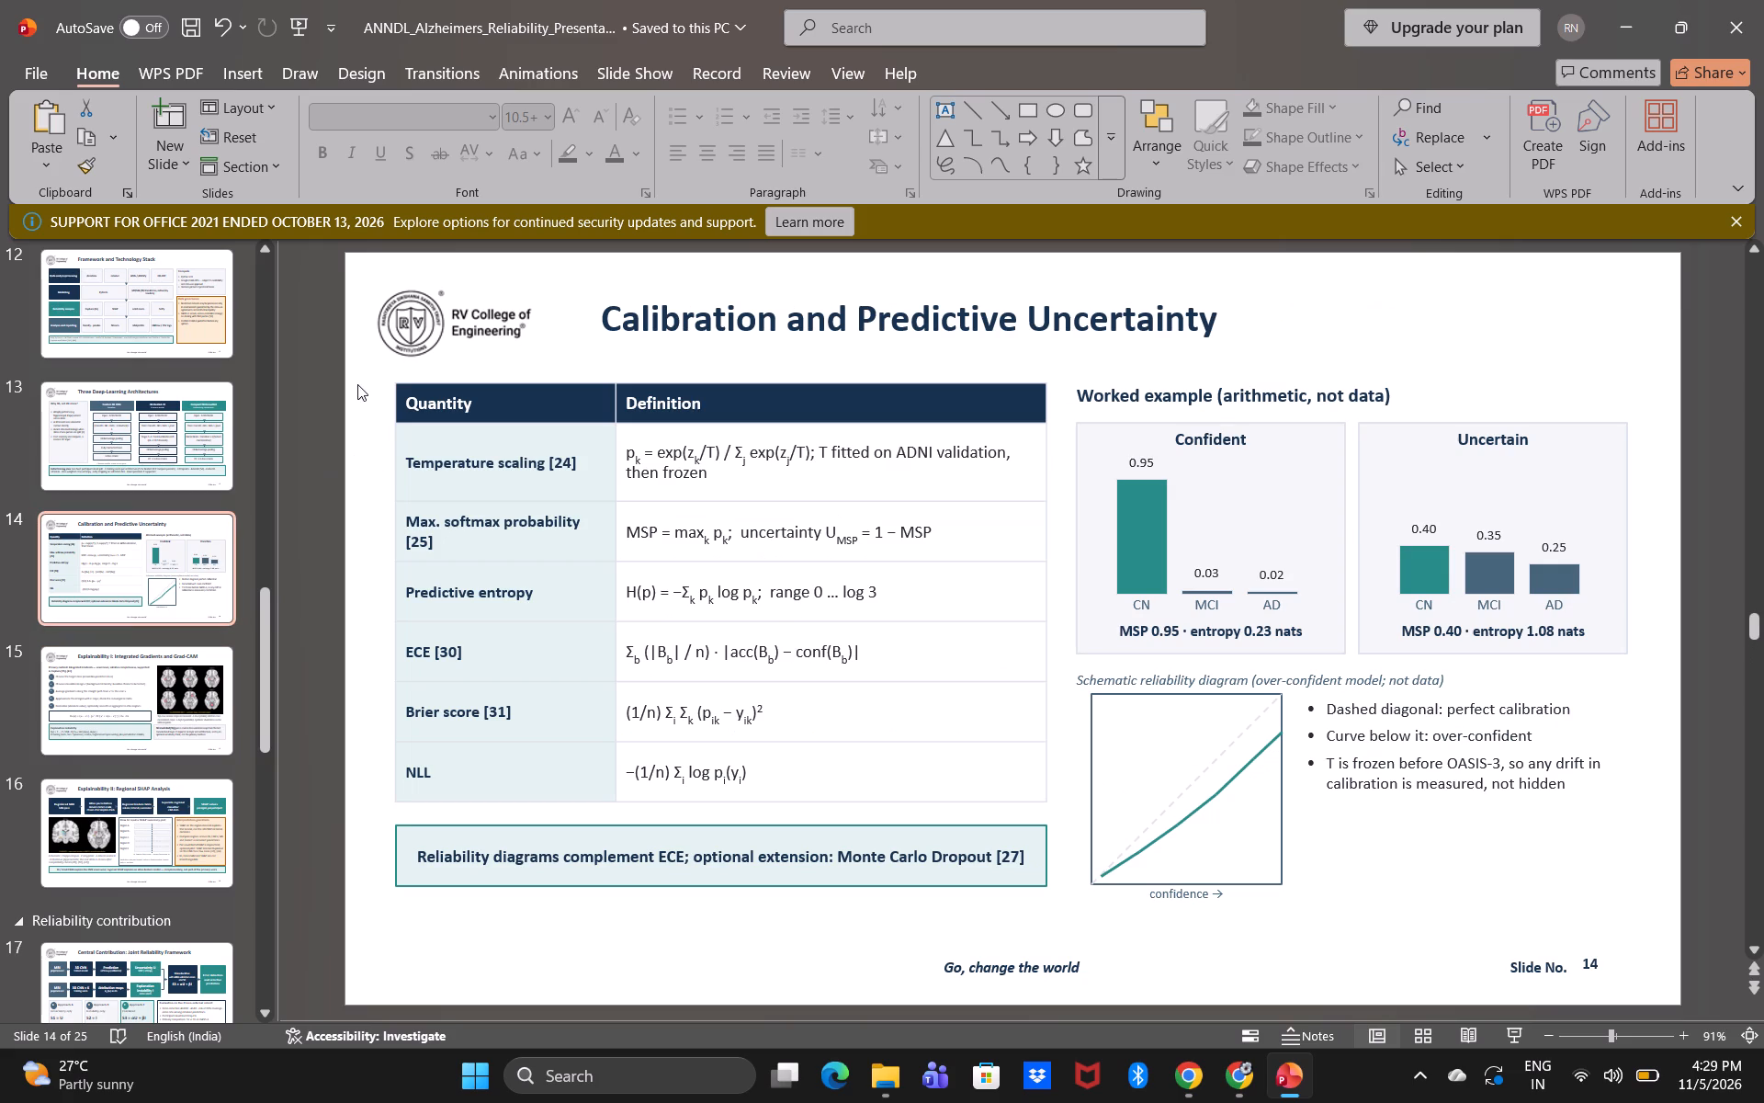
left_click_drag(353, 359, 812, 736)
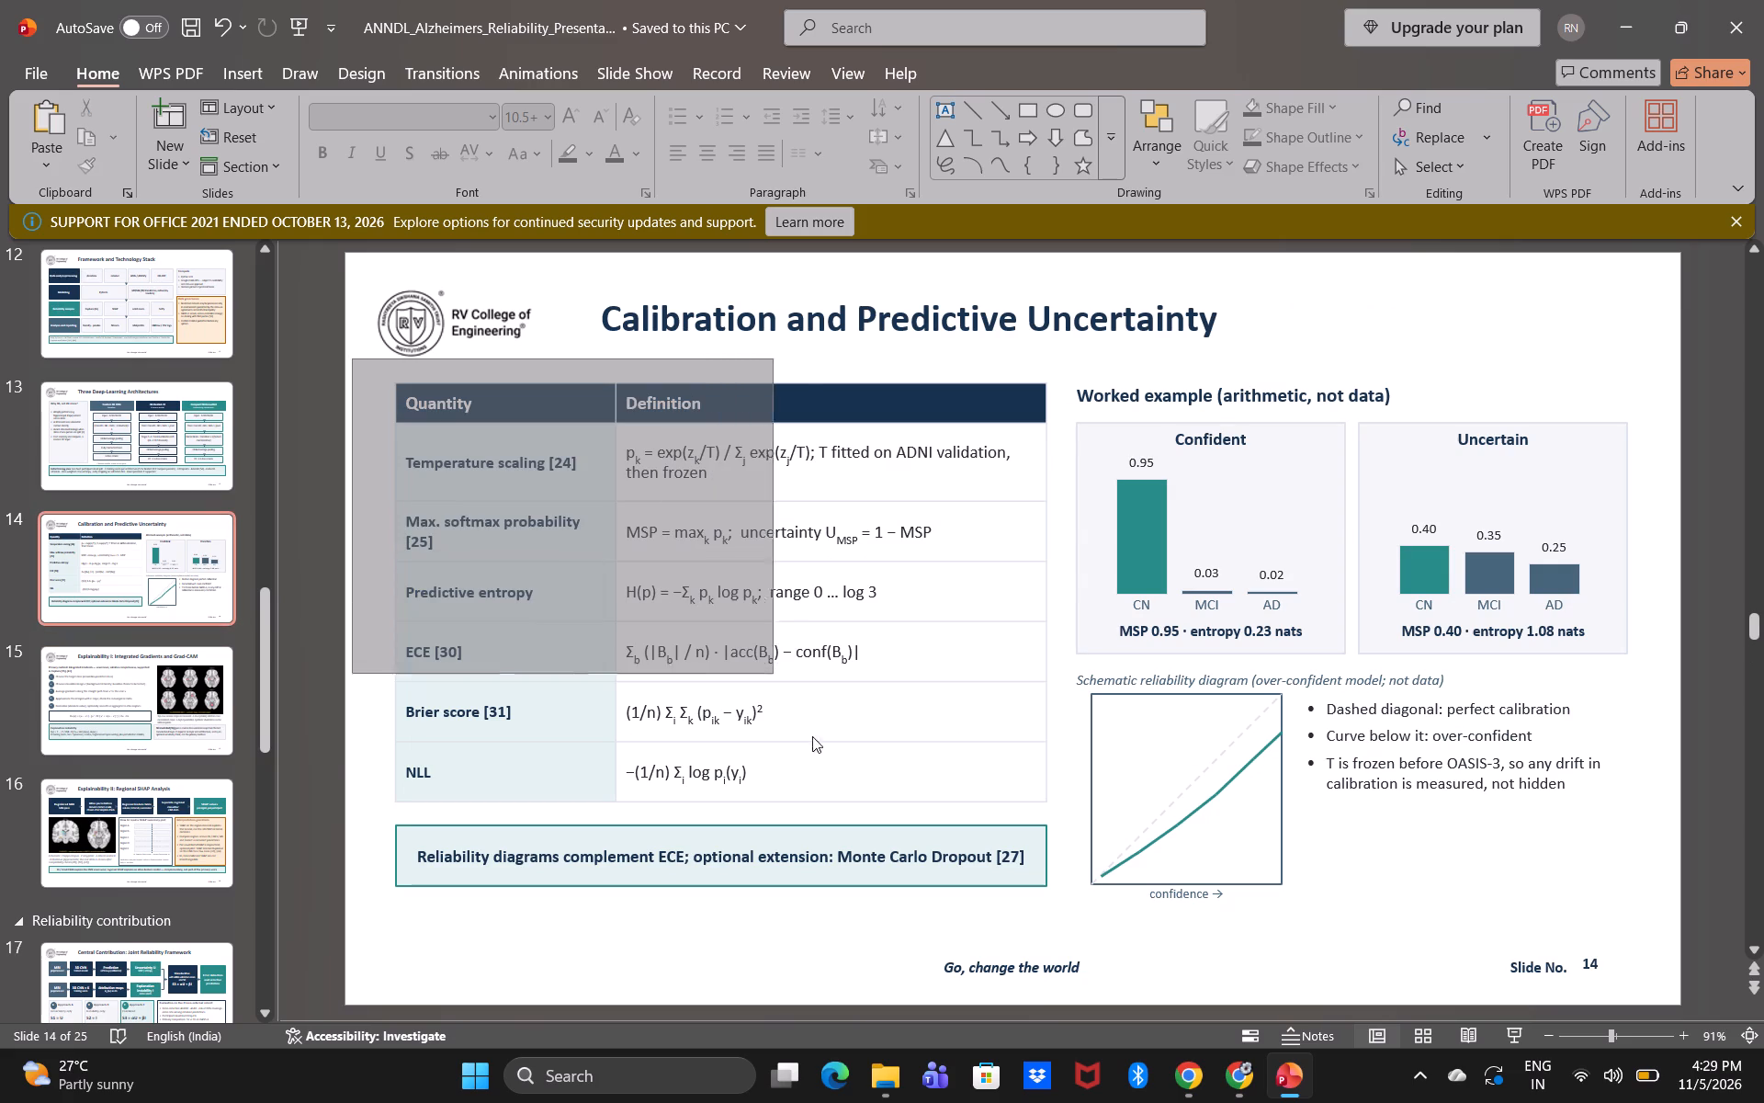
left_click_drag(812, 736, 1054, 869)
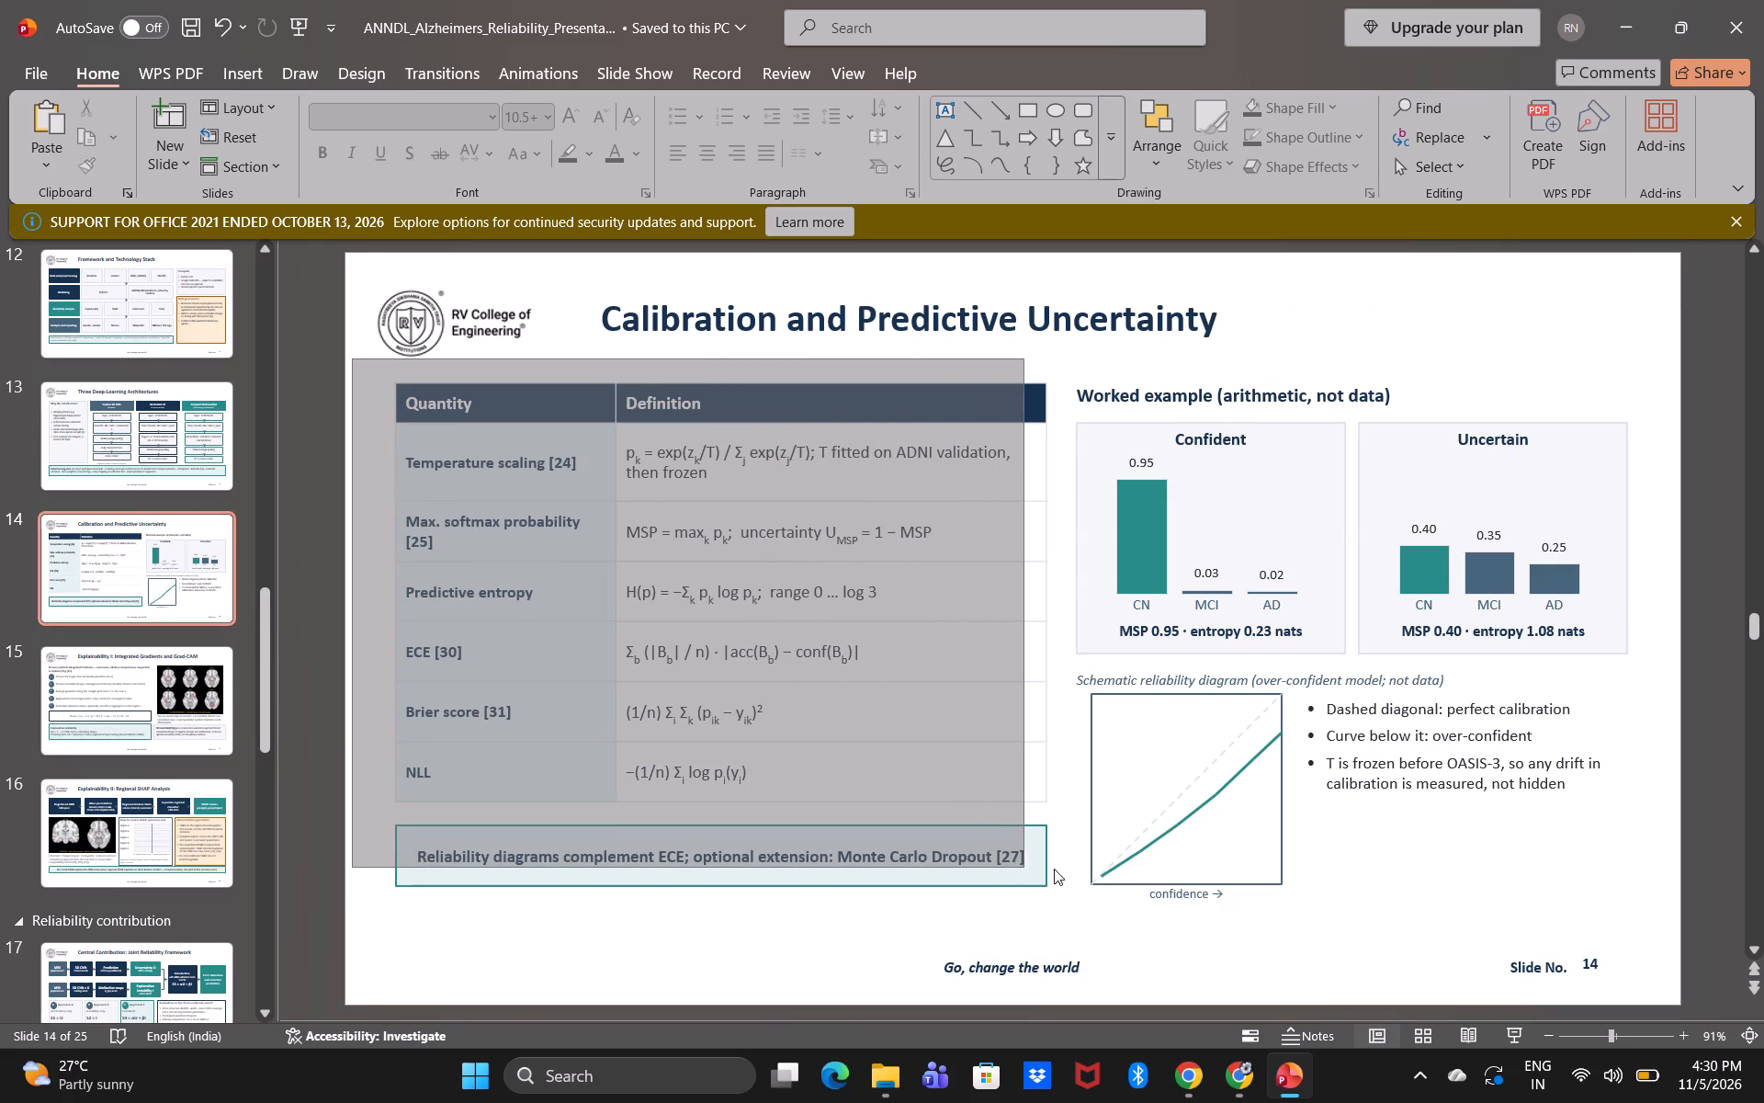
left_click_drag(1054, 869, 1509, 885)
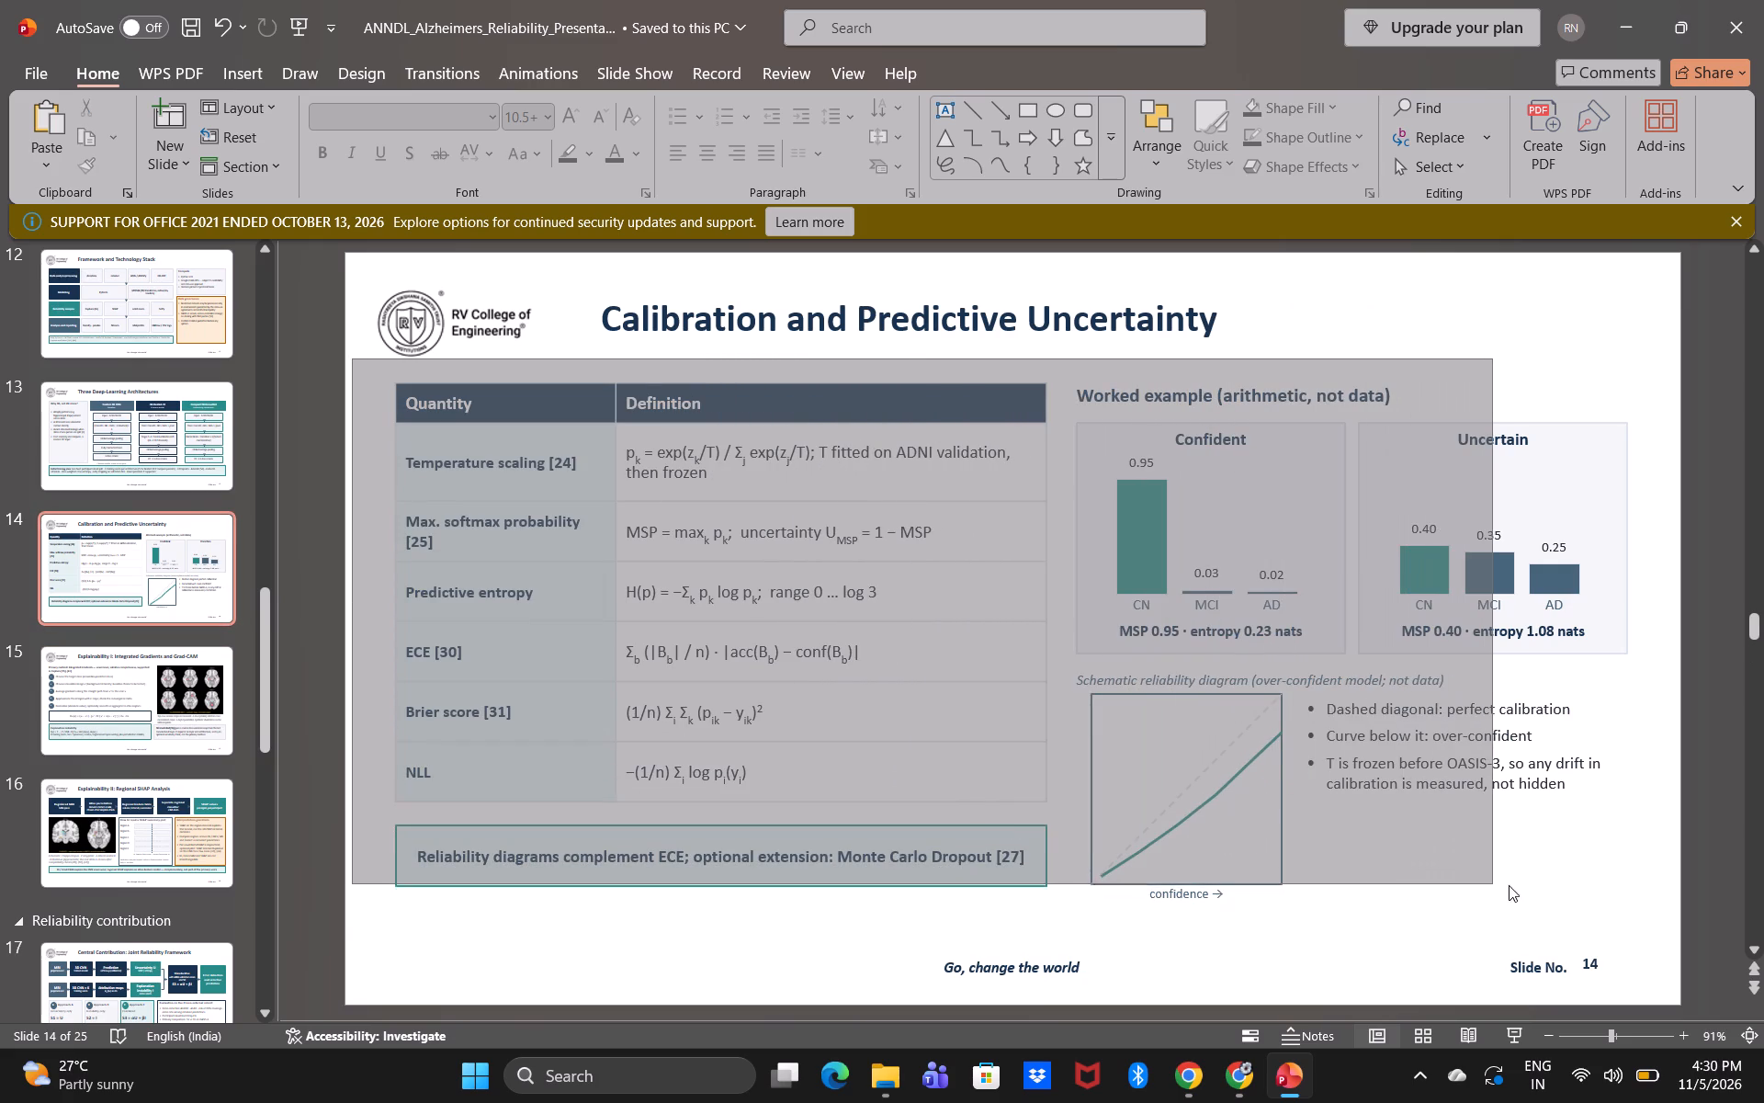
left_click_drag(1509, 885, 1717, 909)
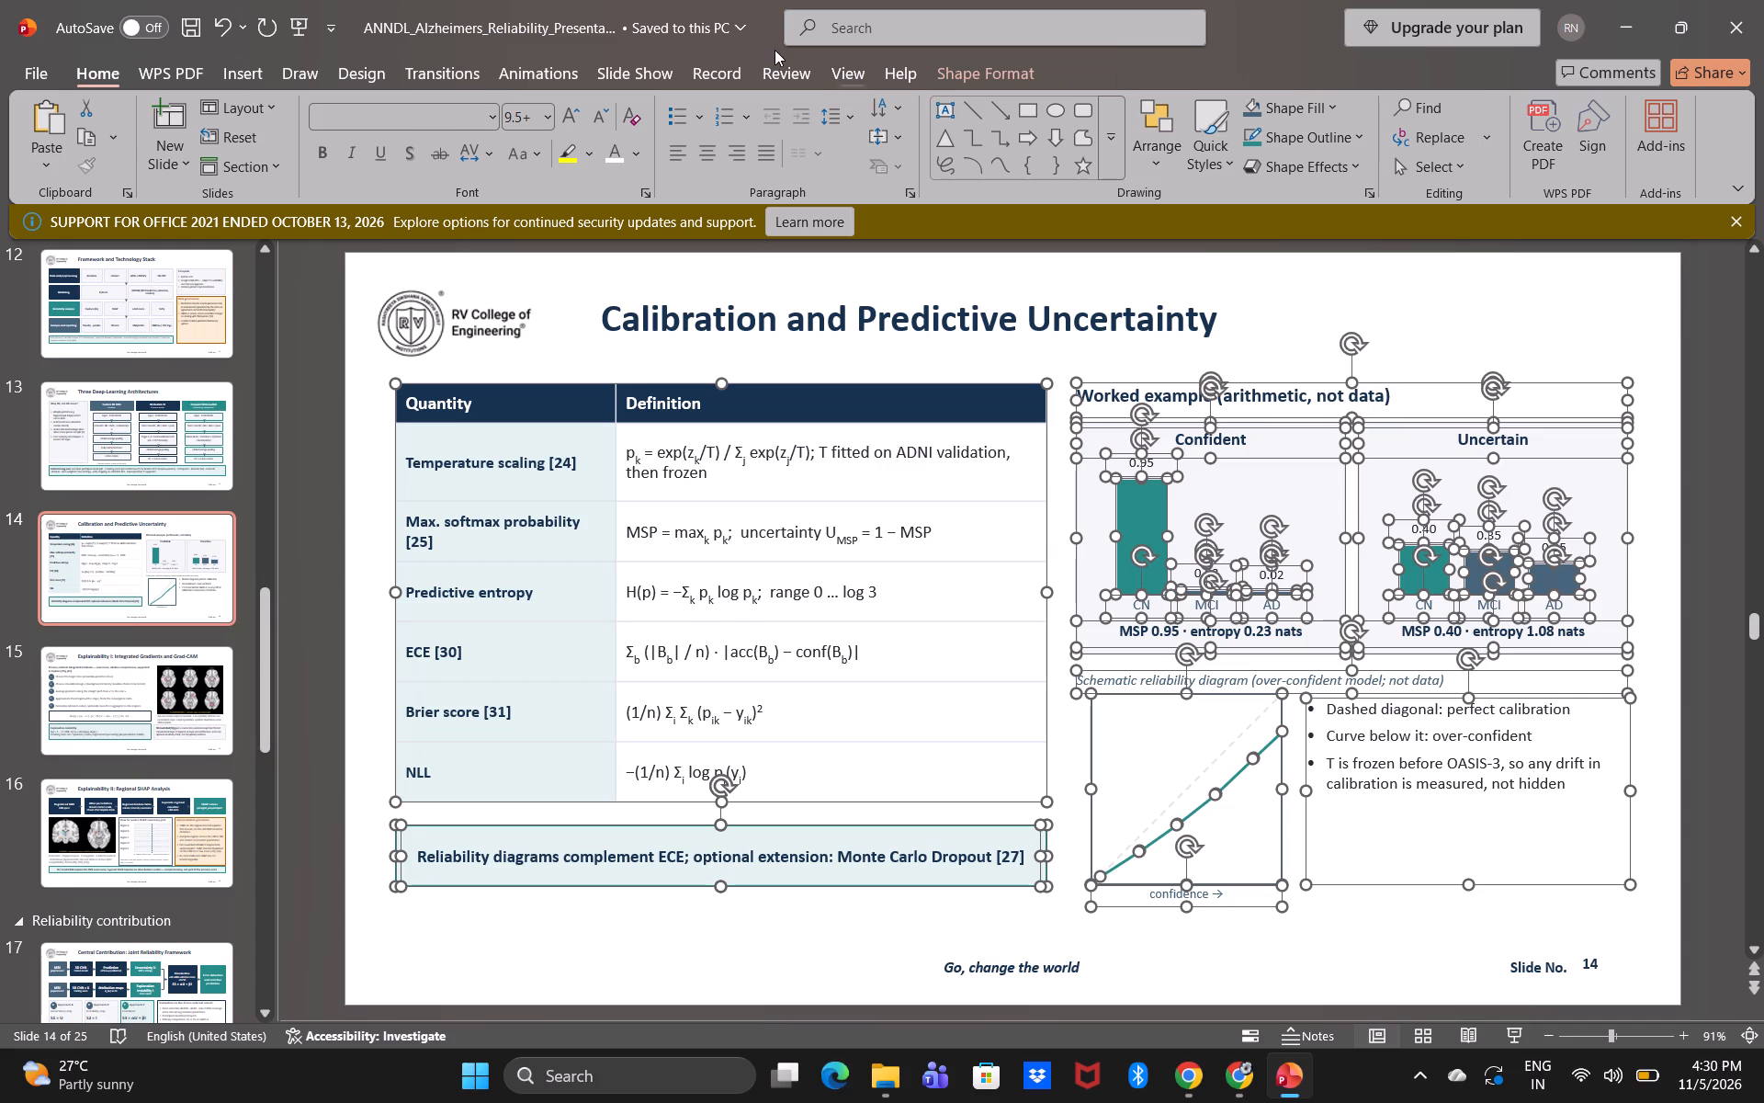
left_click(565, 112)
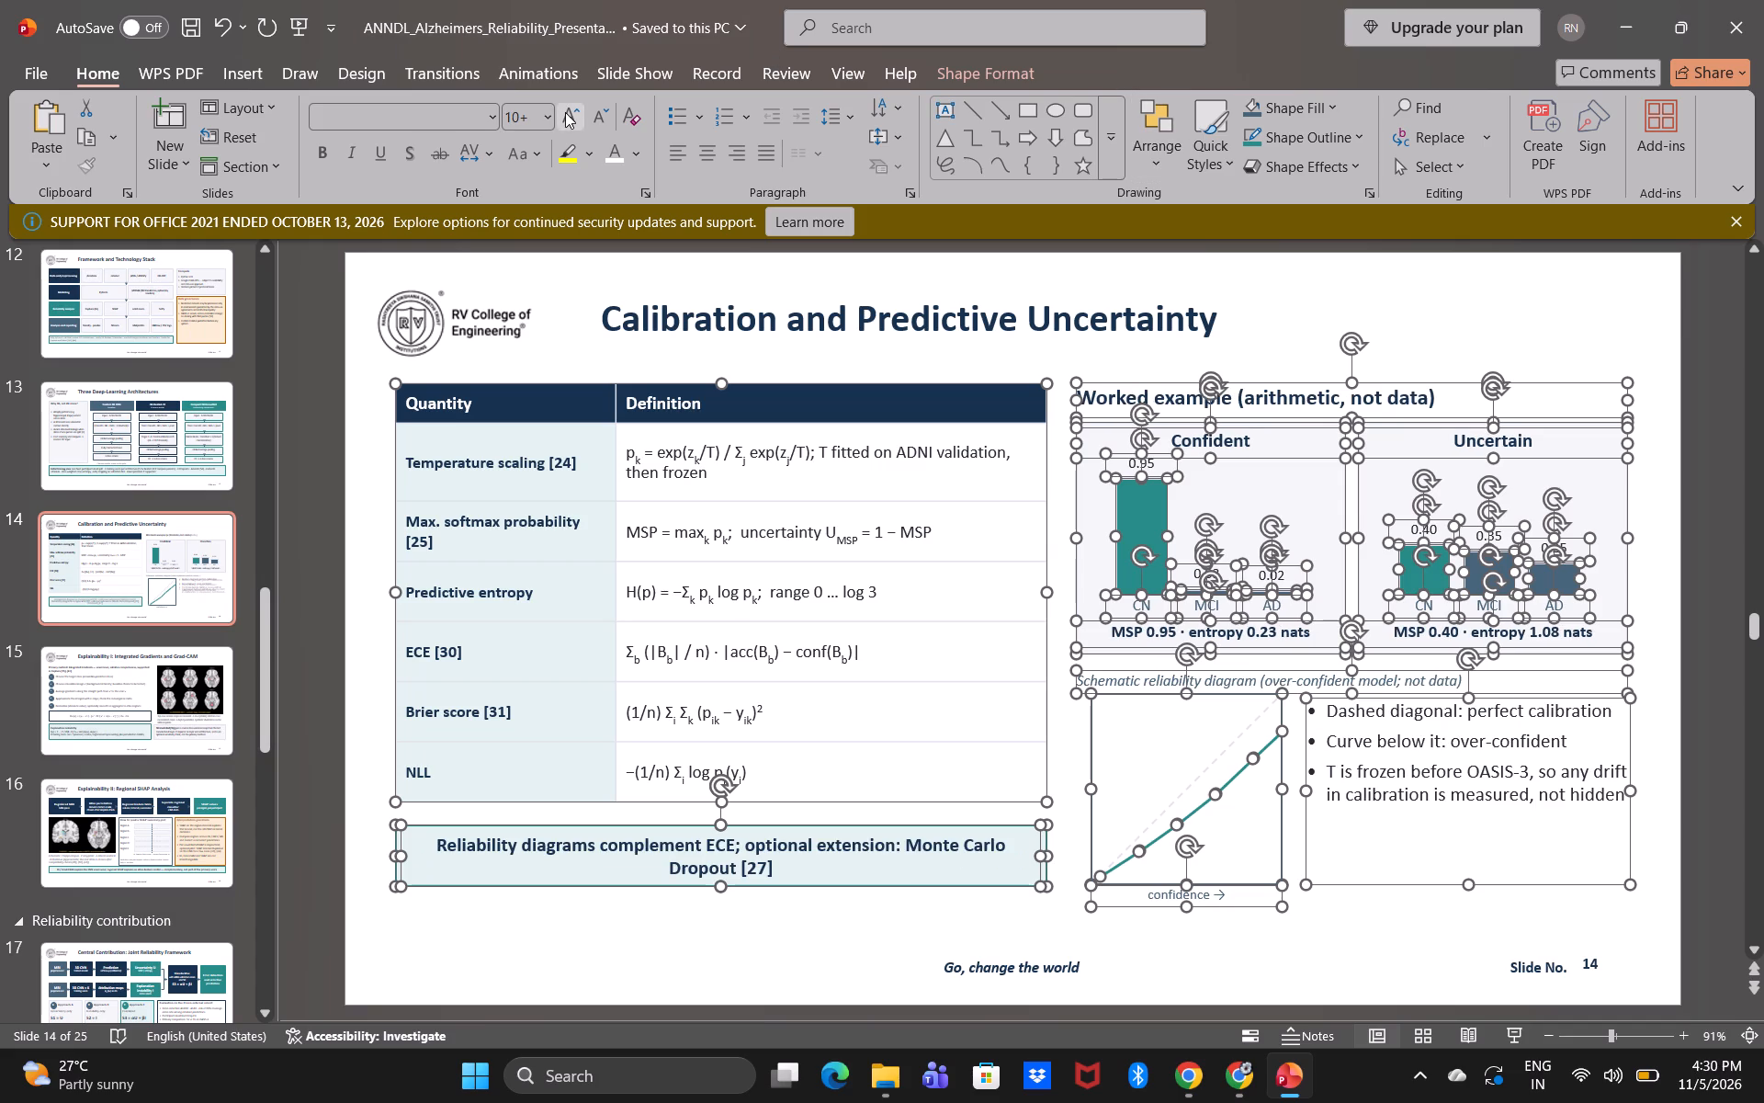
left_click(565, 112)
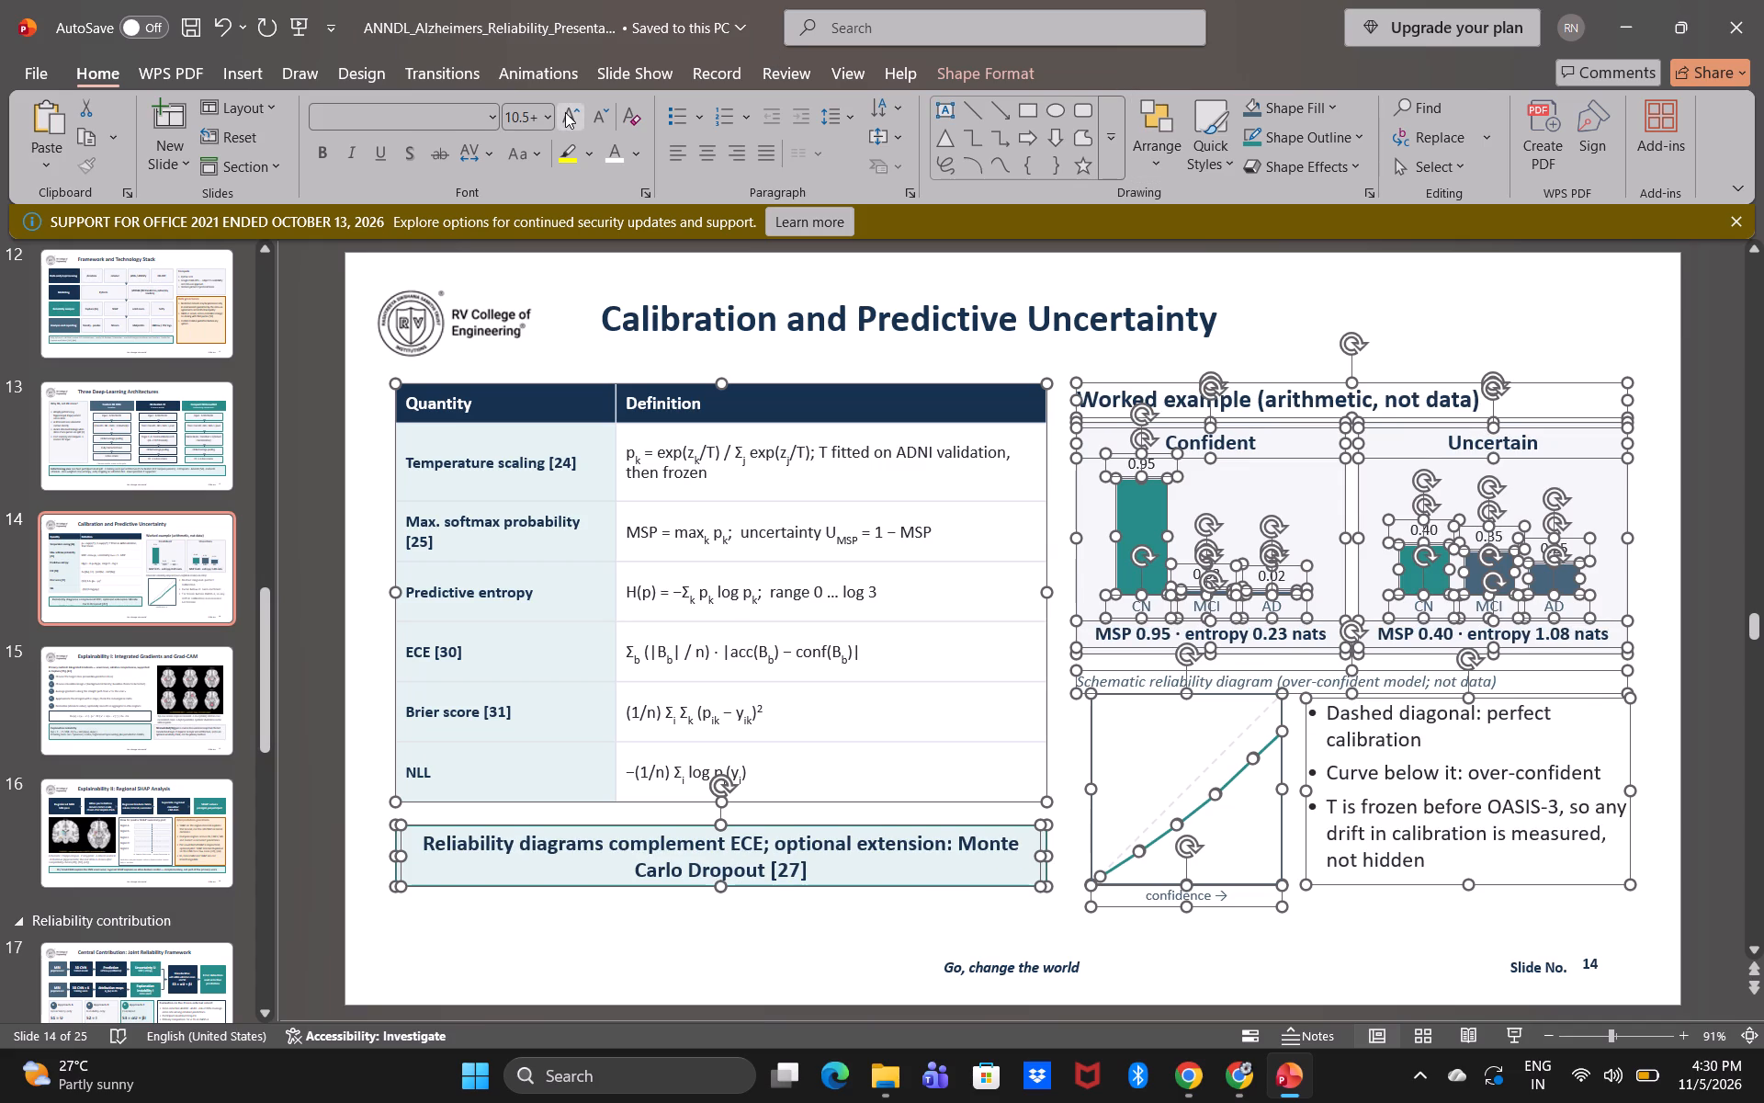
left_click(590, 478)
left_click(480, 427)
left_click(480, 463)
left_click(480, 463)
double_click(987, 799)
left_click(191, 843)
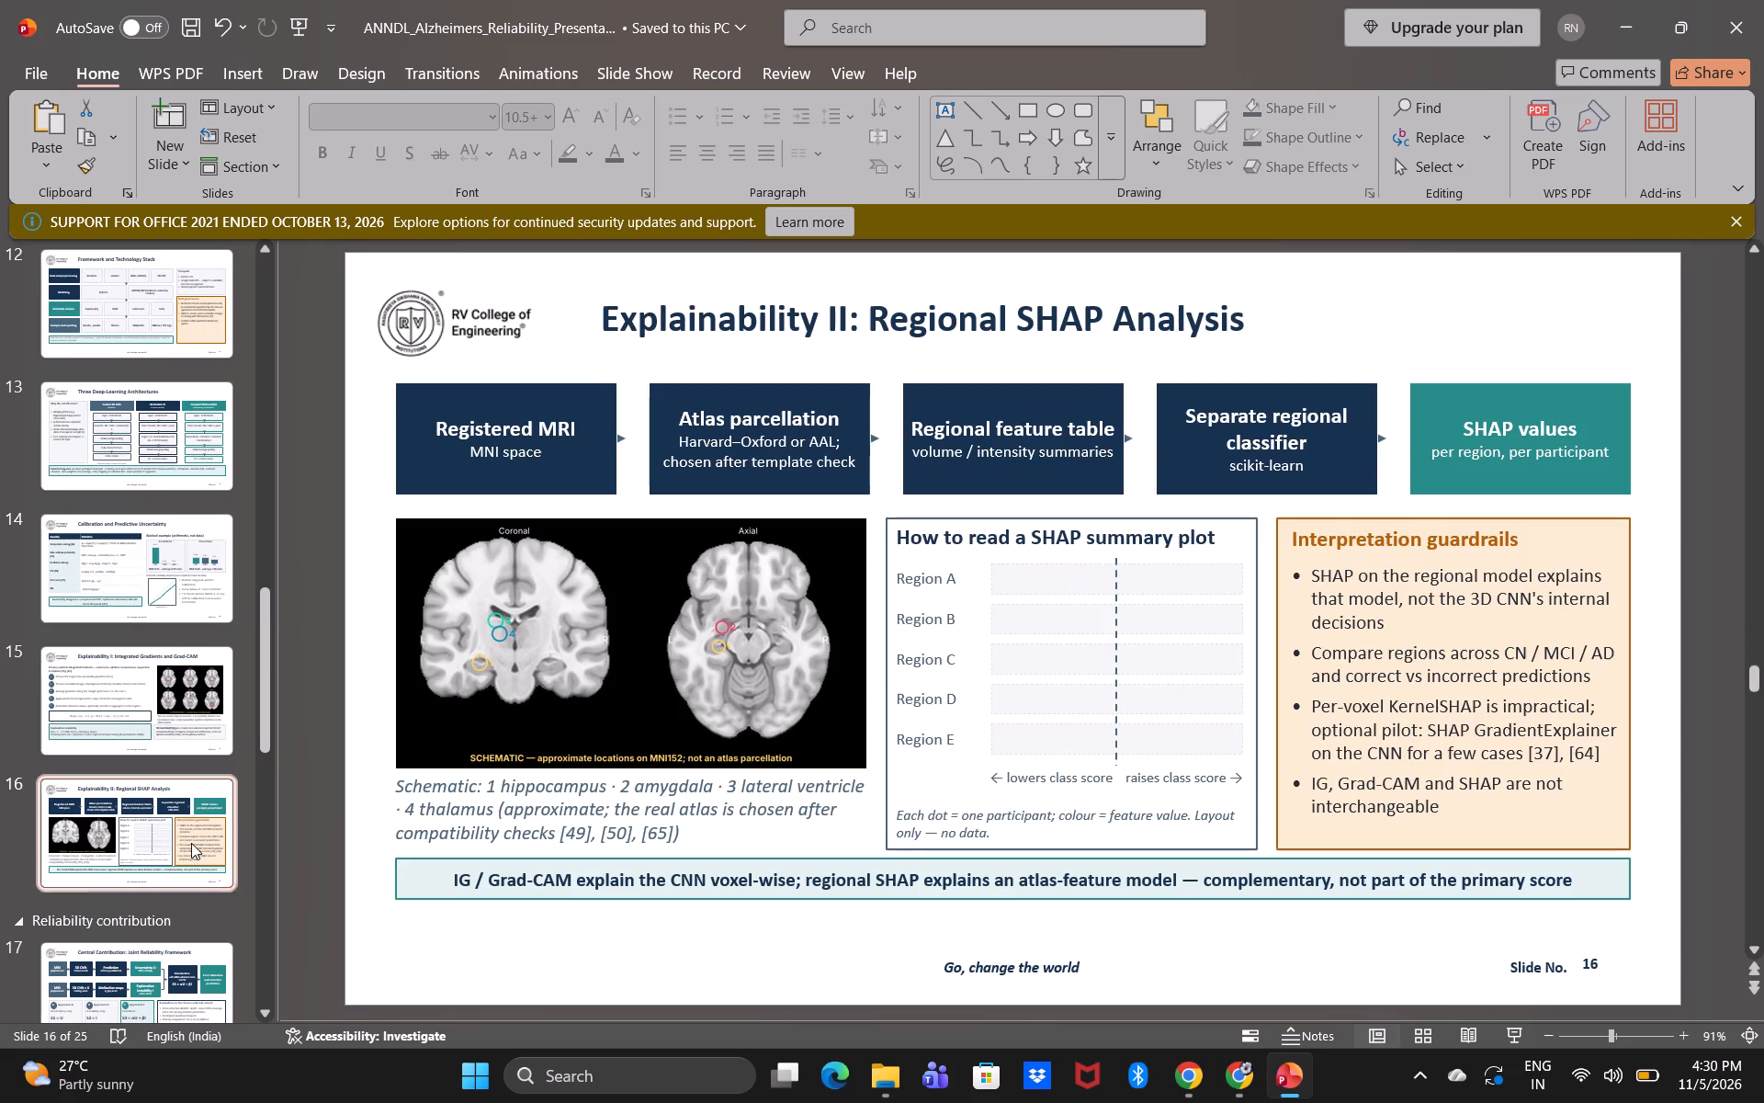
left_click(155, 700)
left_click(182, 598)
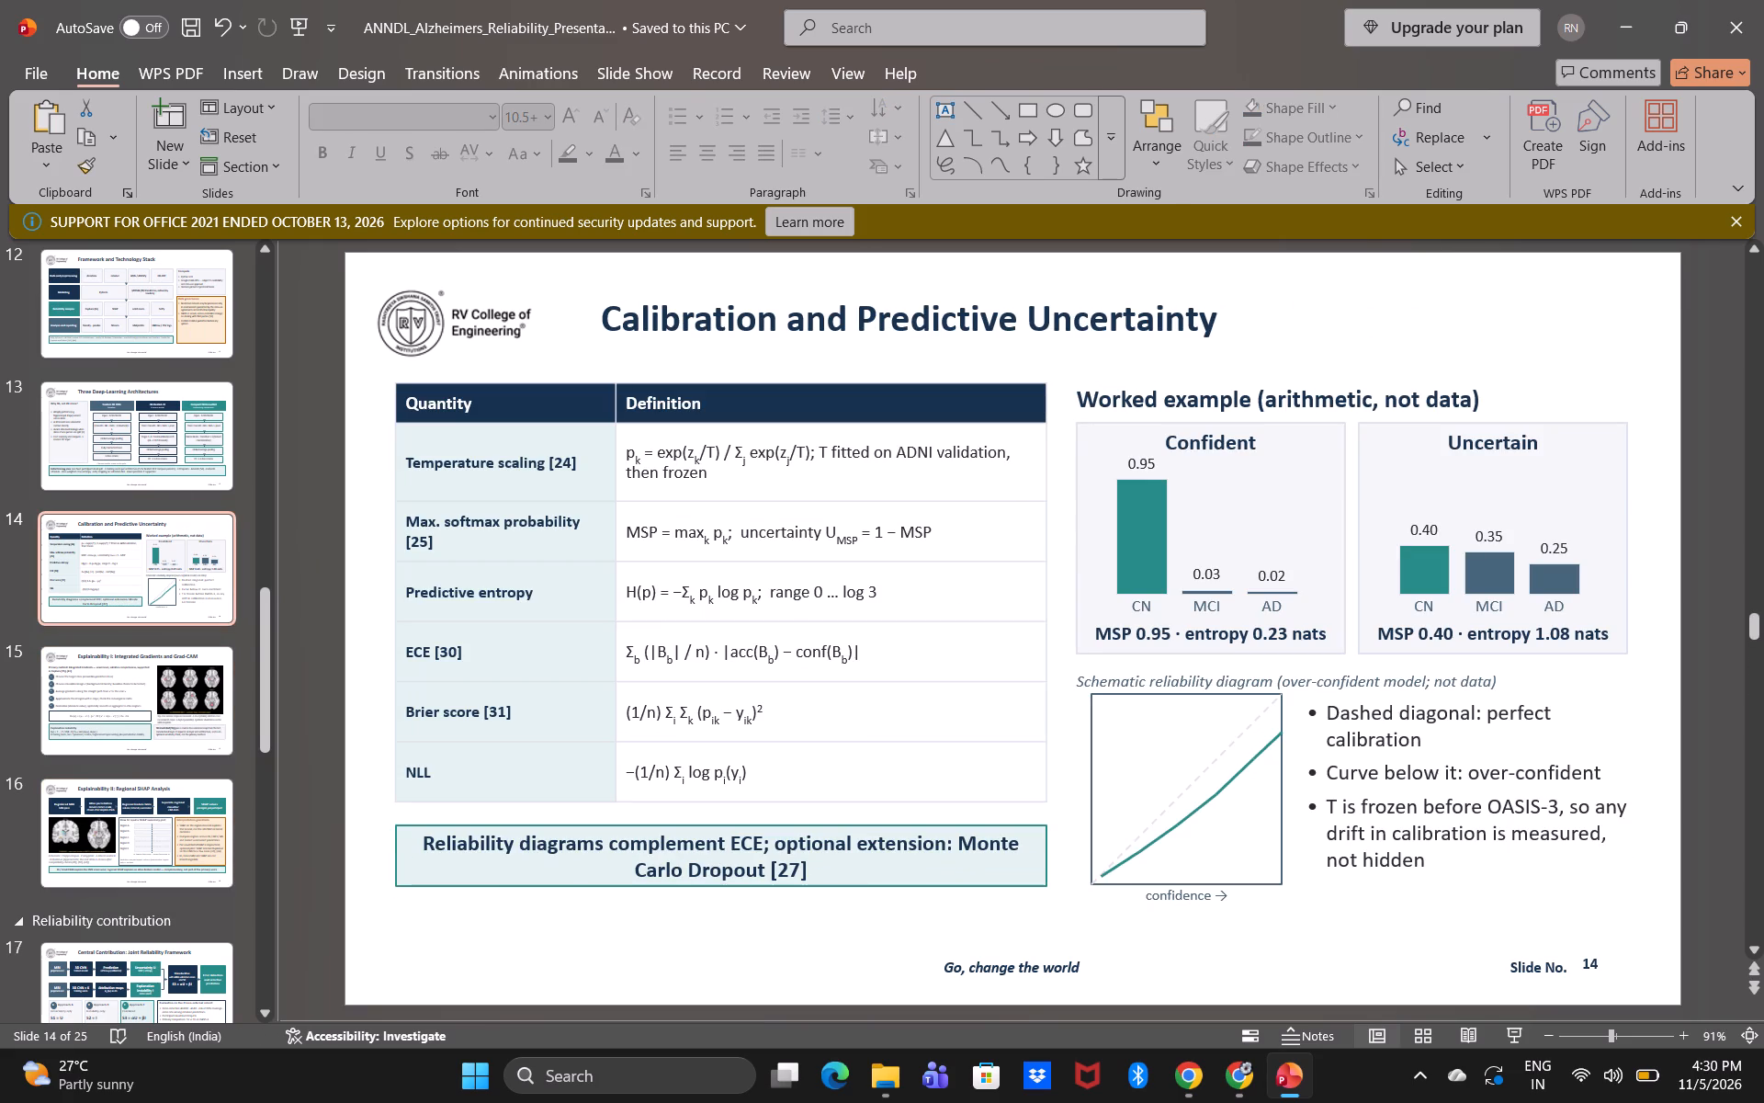
On slide 14, select the whole Quantity/Definition table and increase its font size by two steps, to 16 pt.
left_click_drag(447, 397, 786, 775)
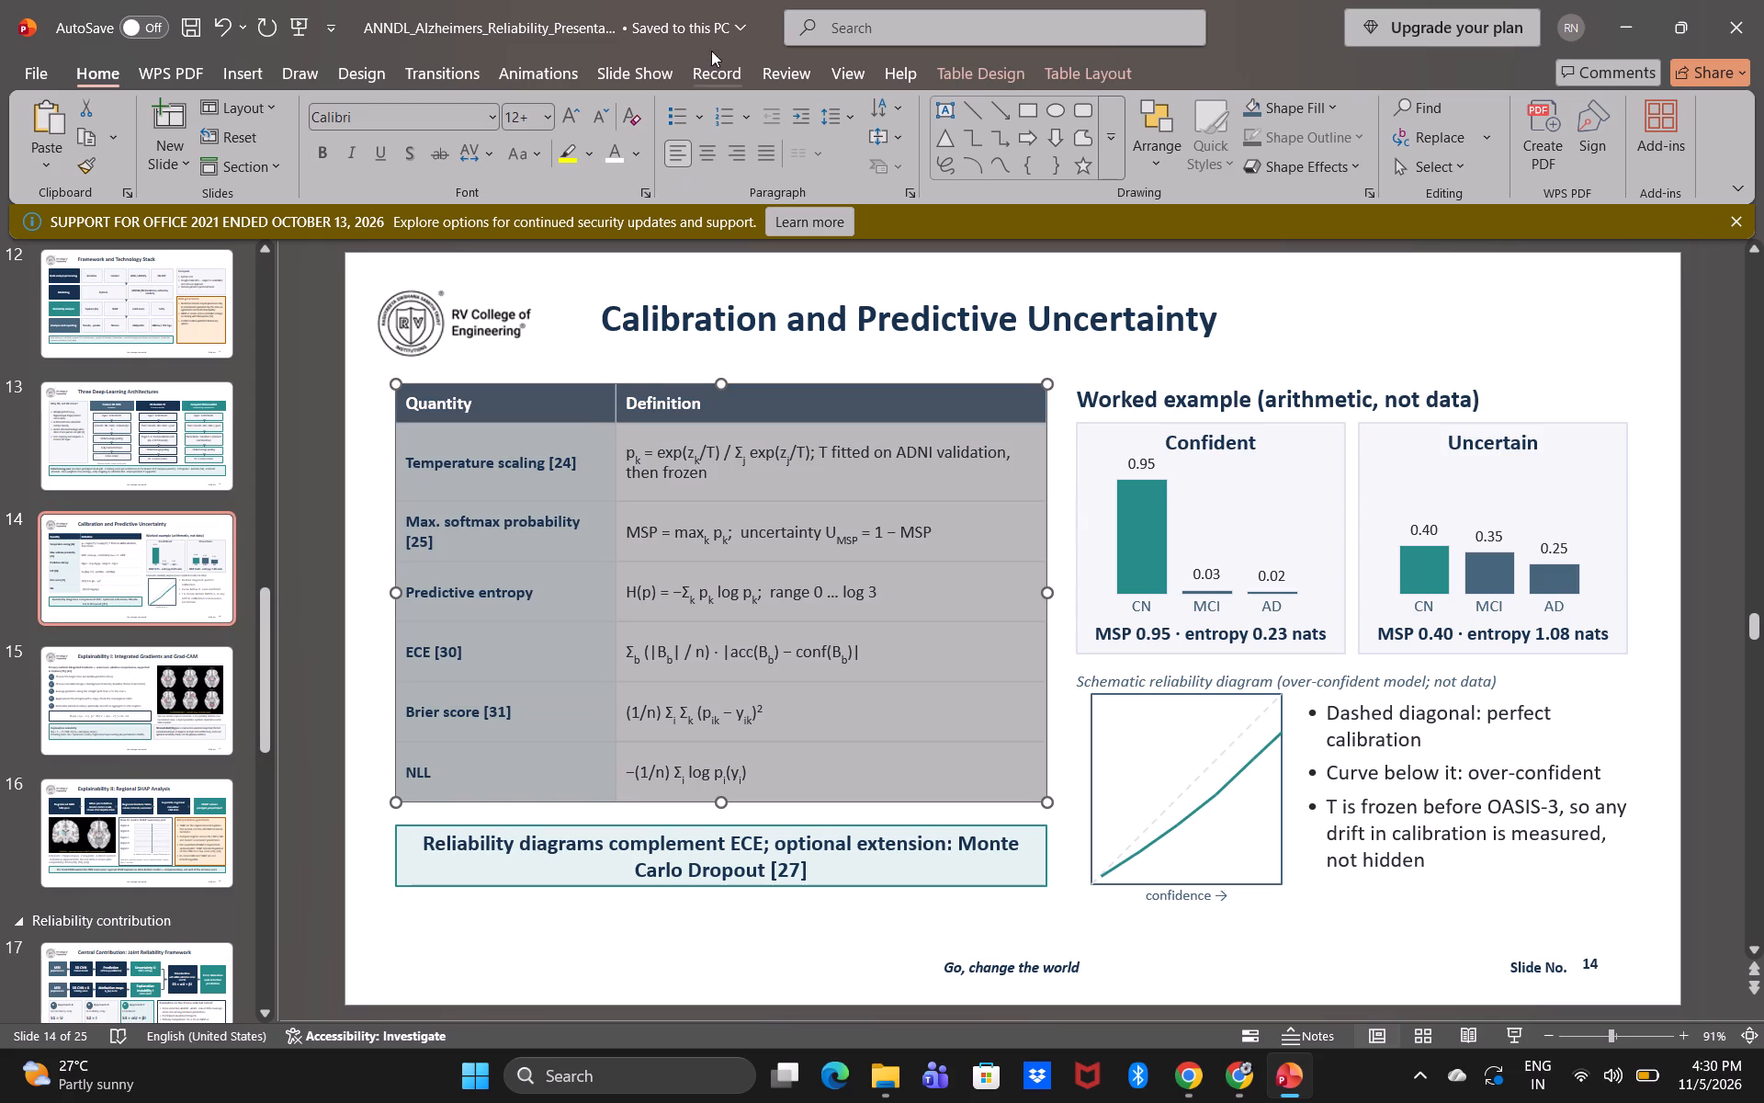
left_click(569, 123)
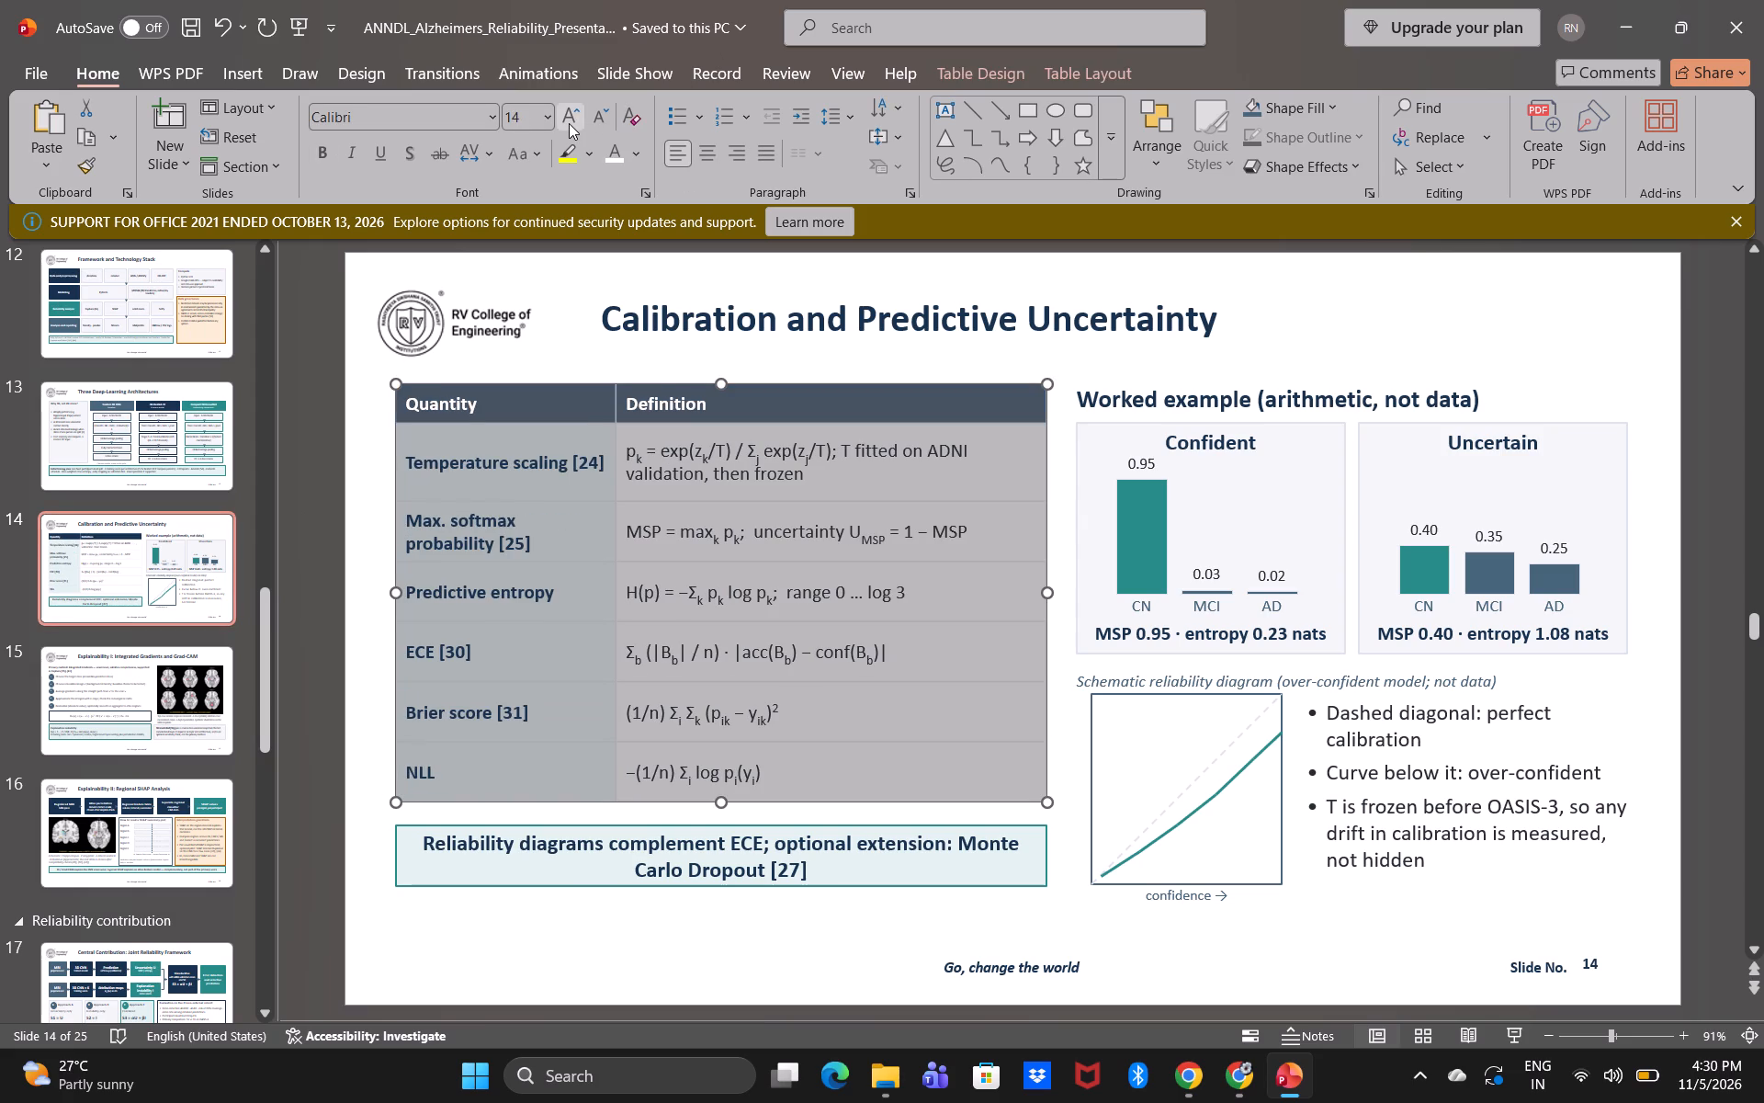
left_click(569, 123)
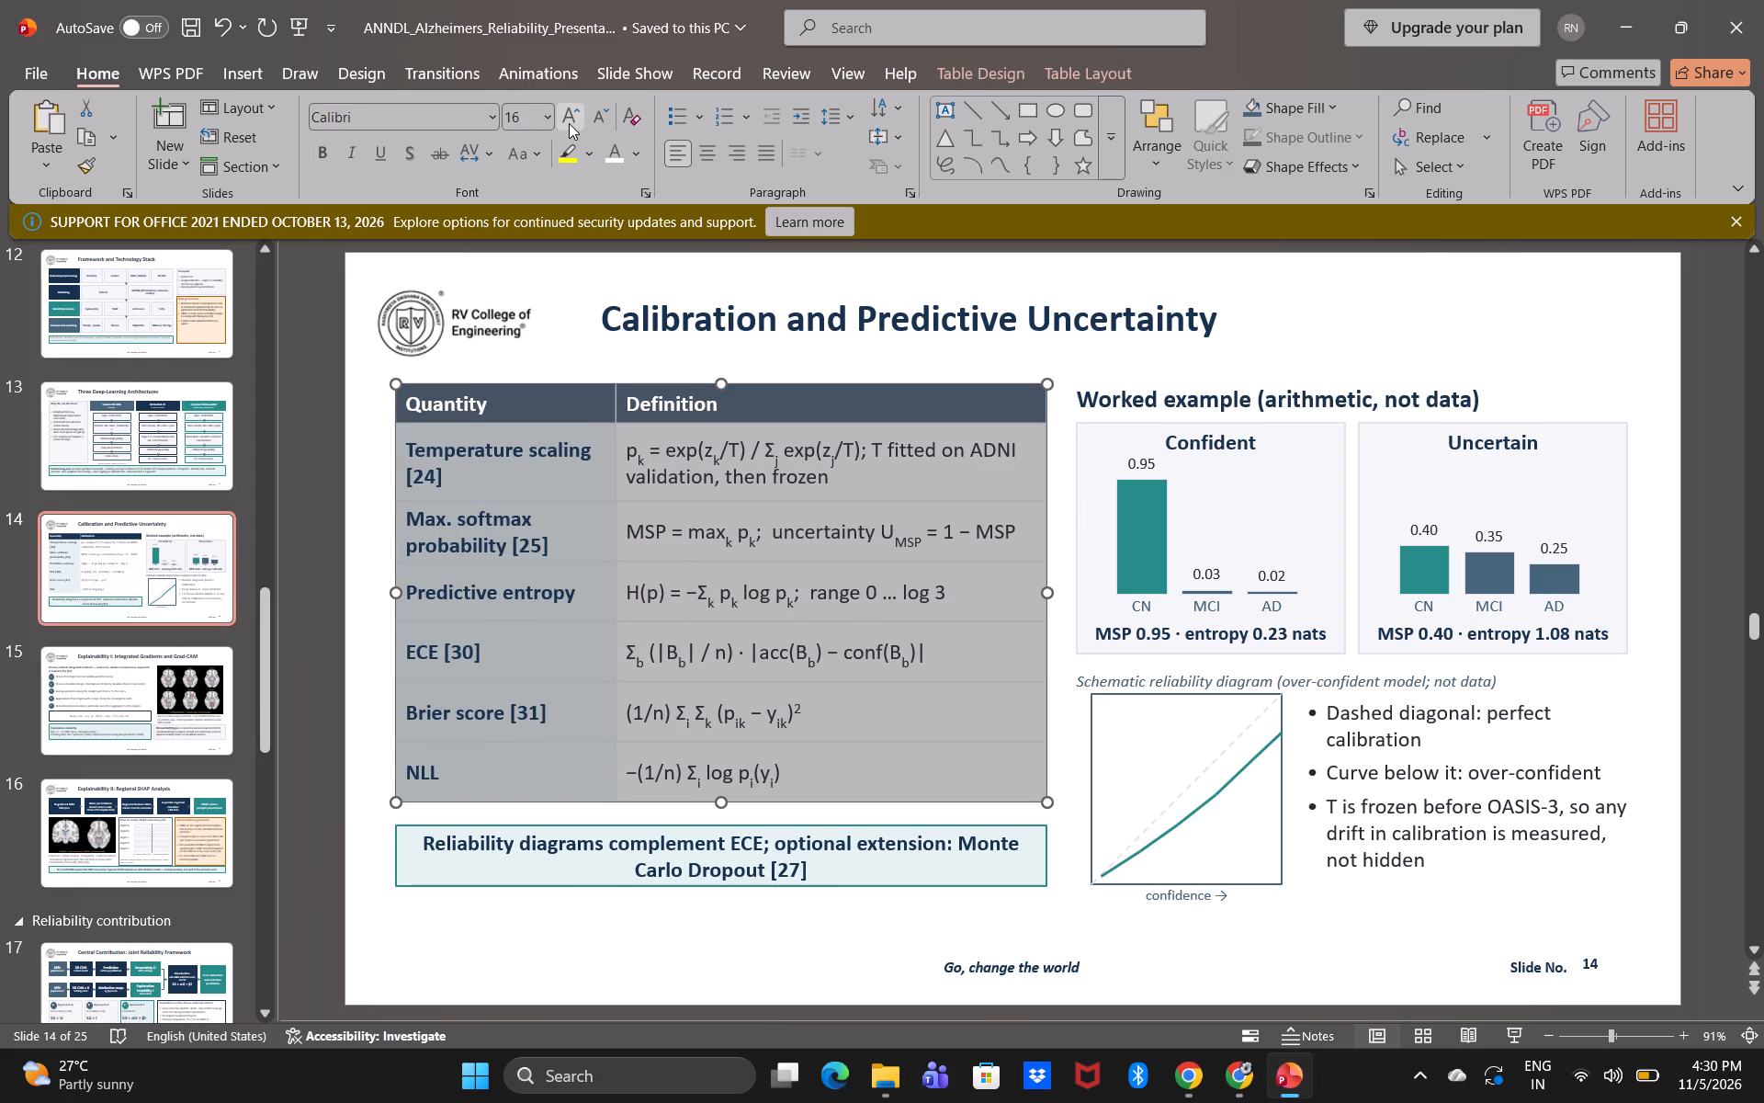
left_click(486, 416)
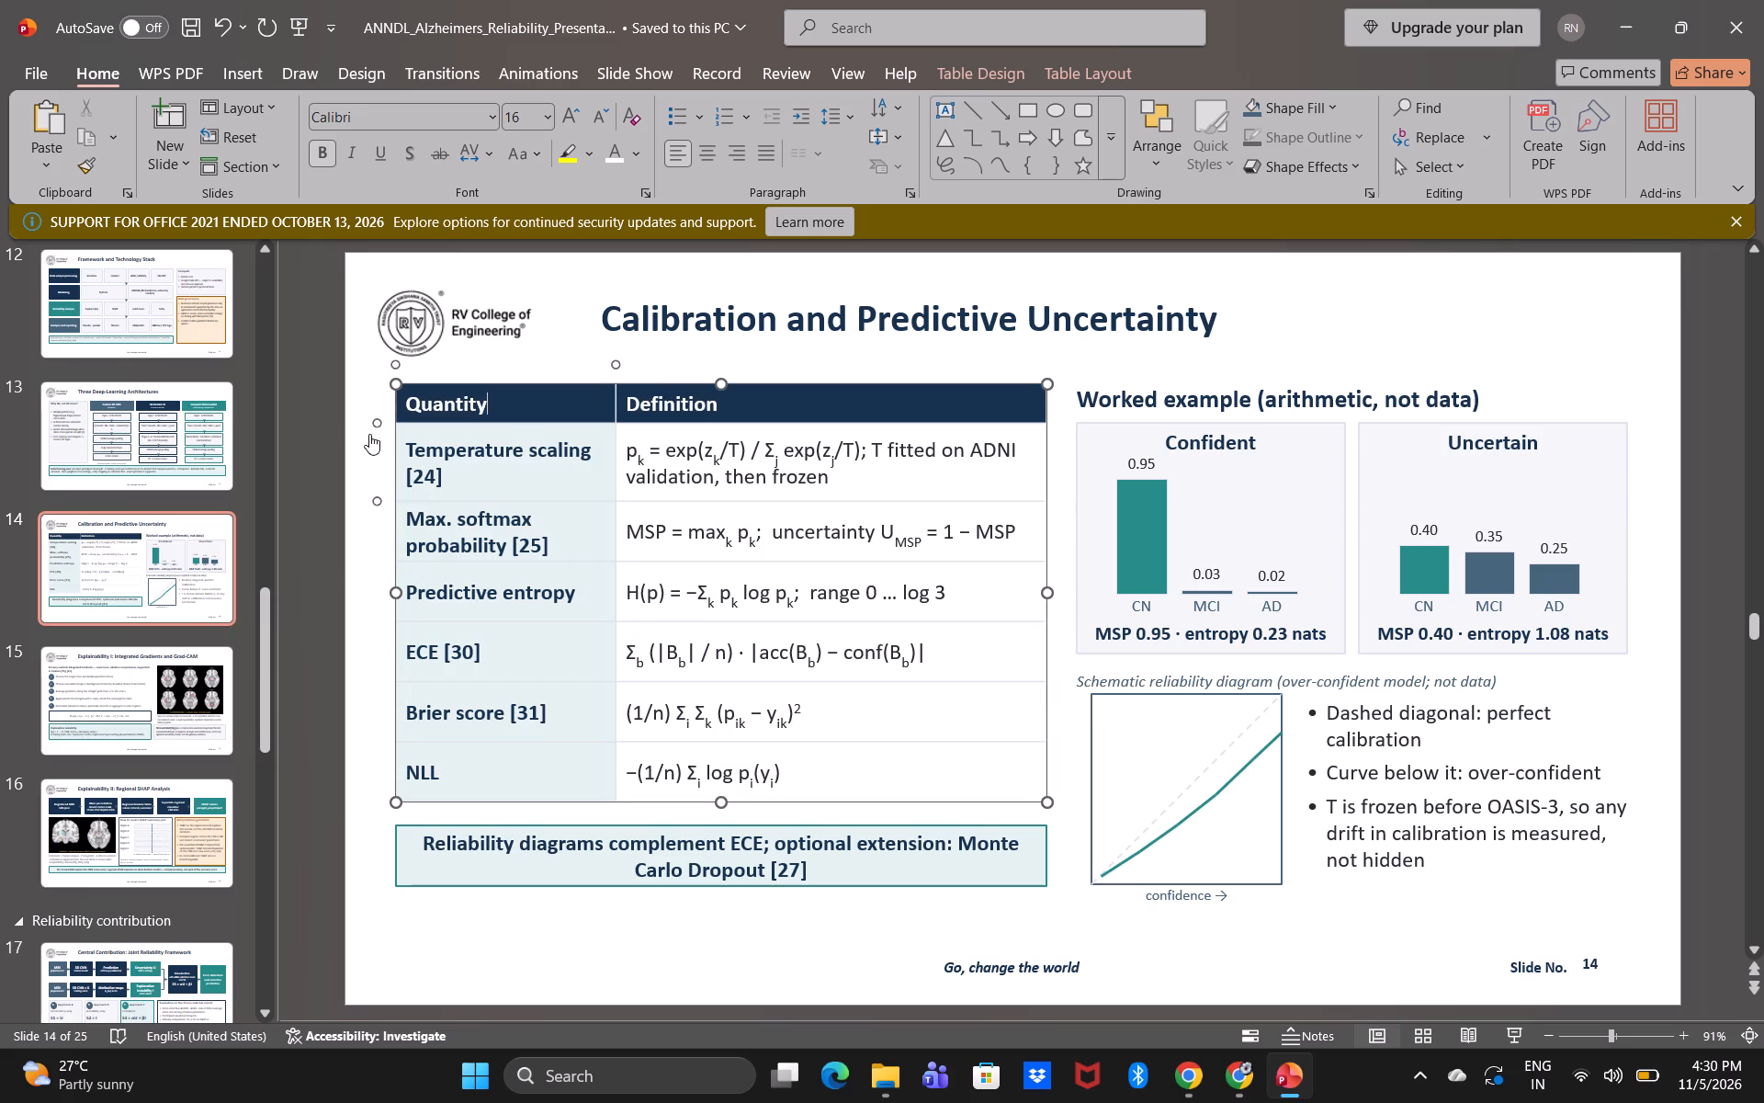
On slide 13, select everything below the title and increase the font size by one step, to at least 12 pt.
left_click(178, 416)
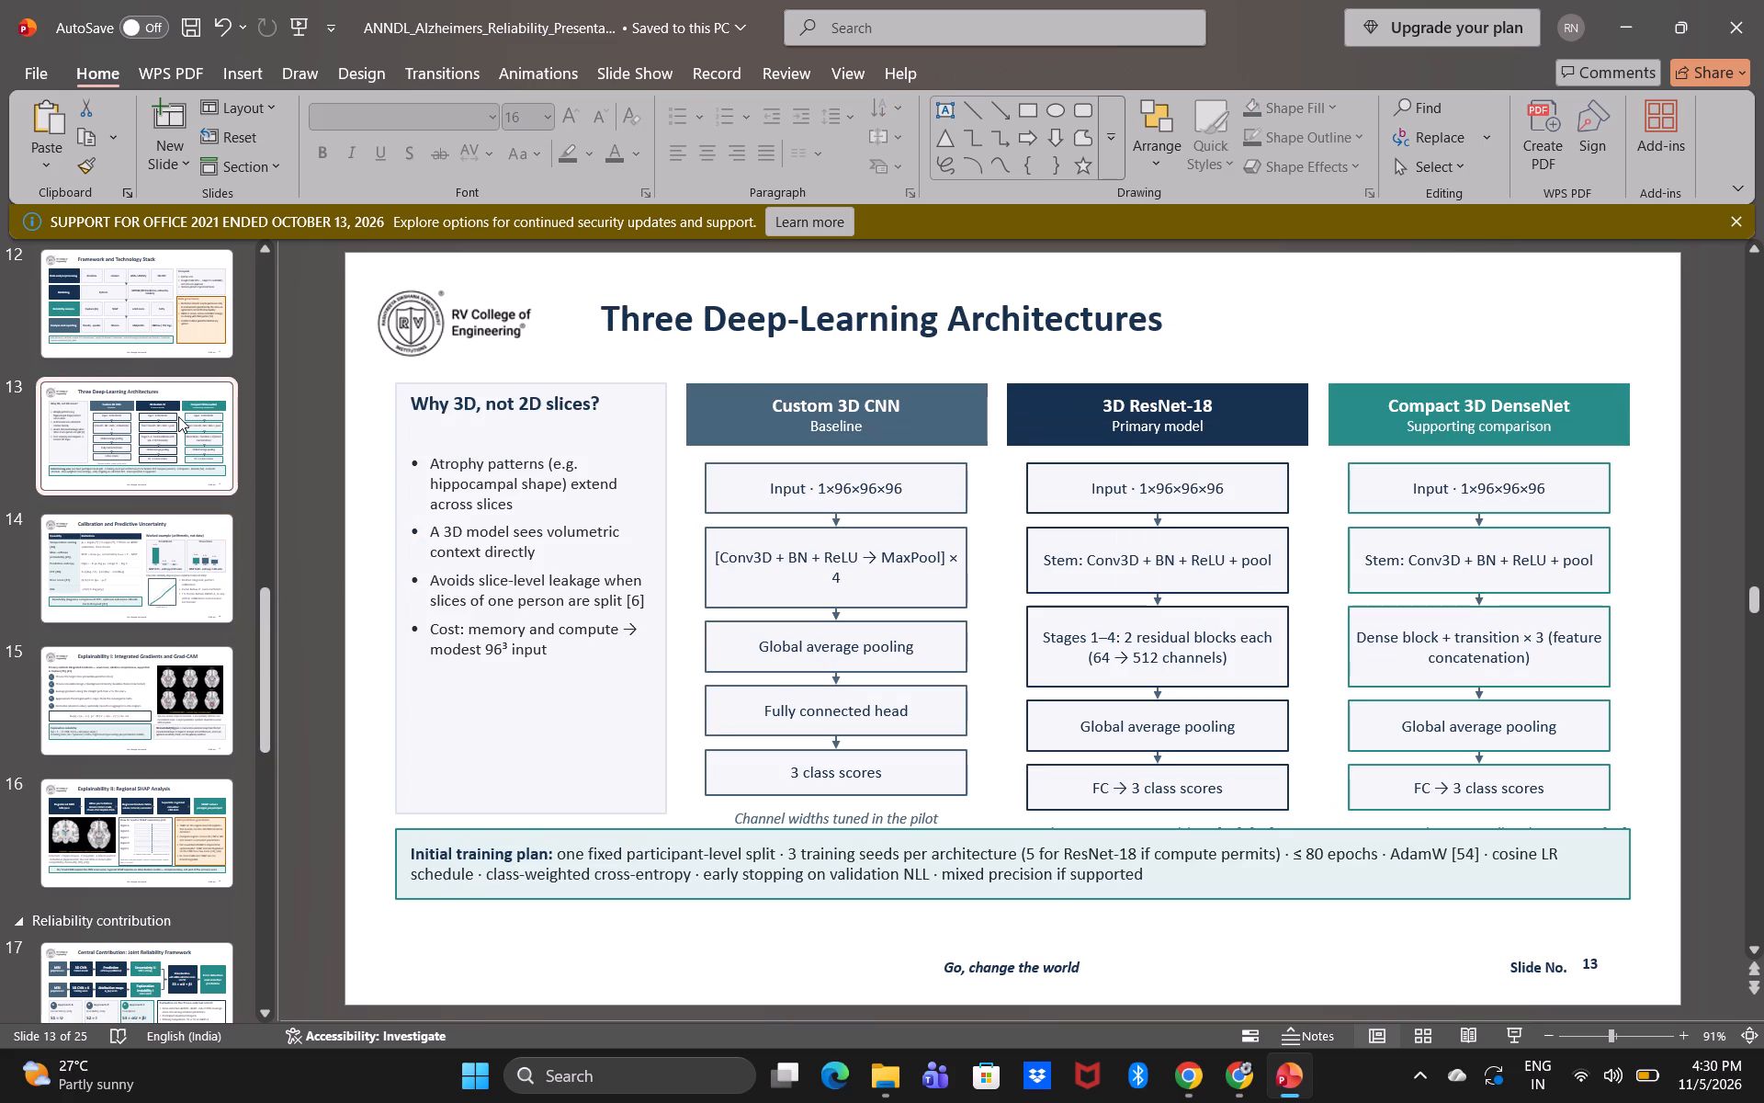
left_click_drag(360, 370, 1168, 1005)
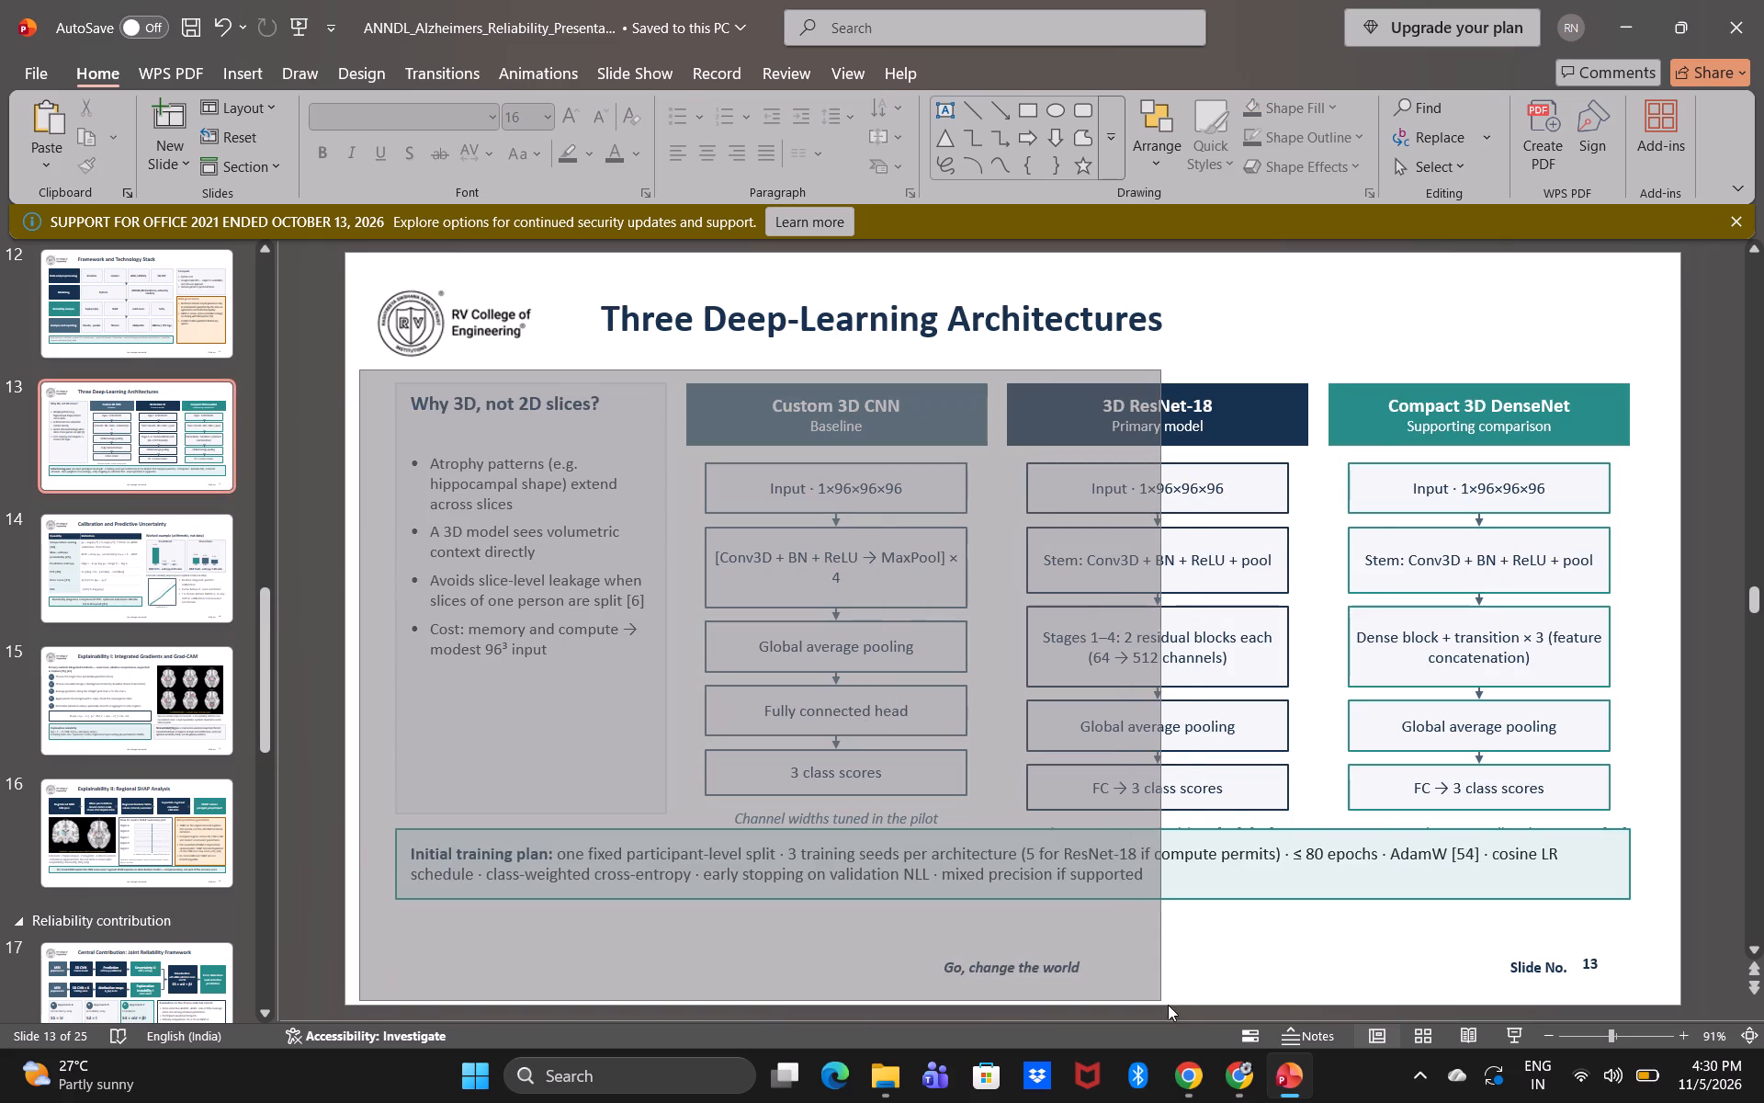
left_click_drag(1168, 1005, 1696, 904)
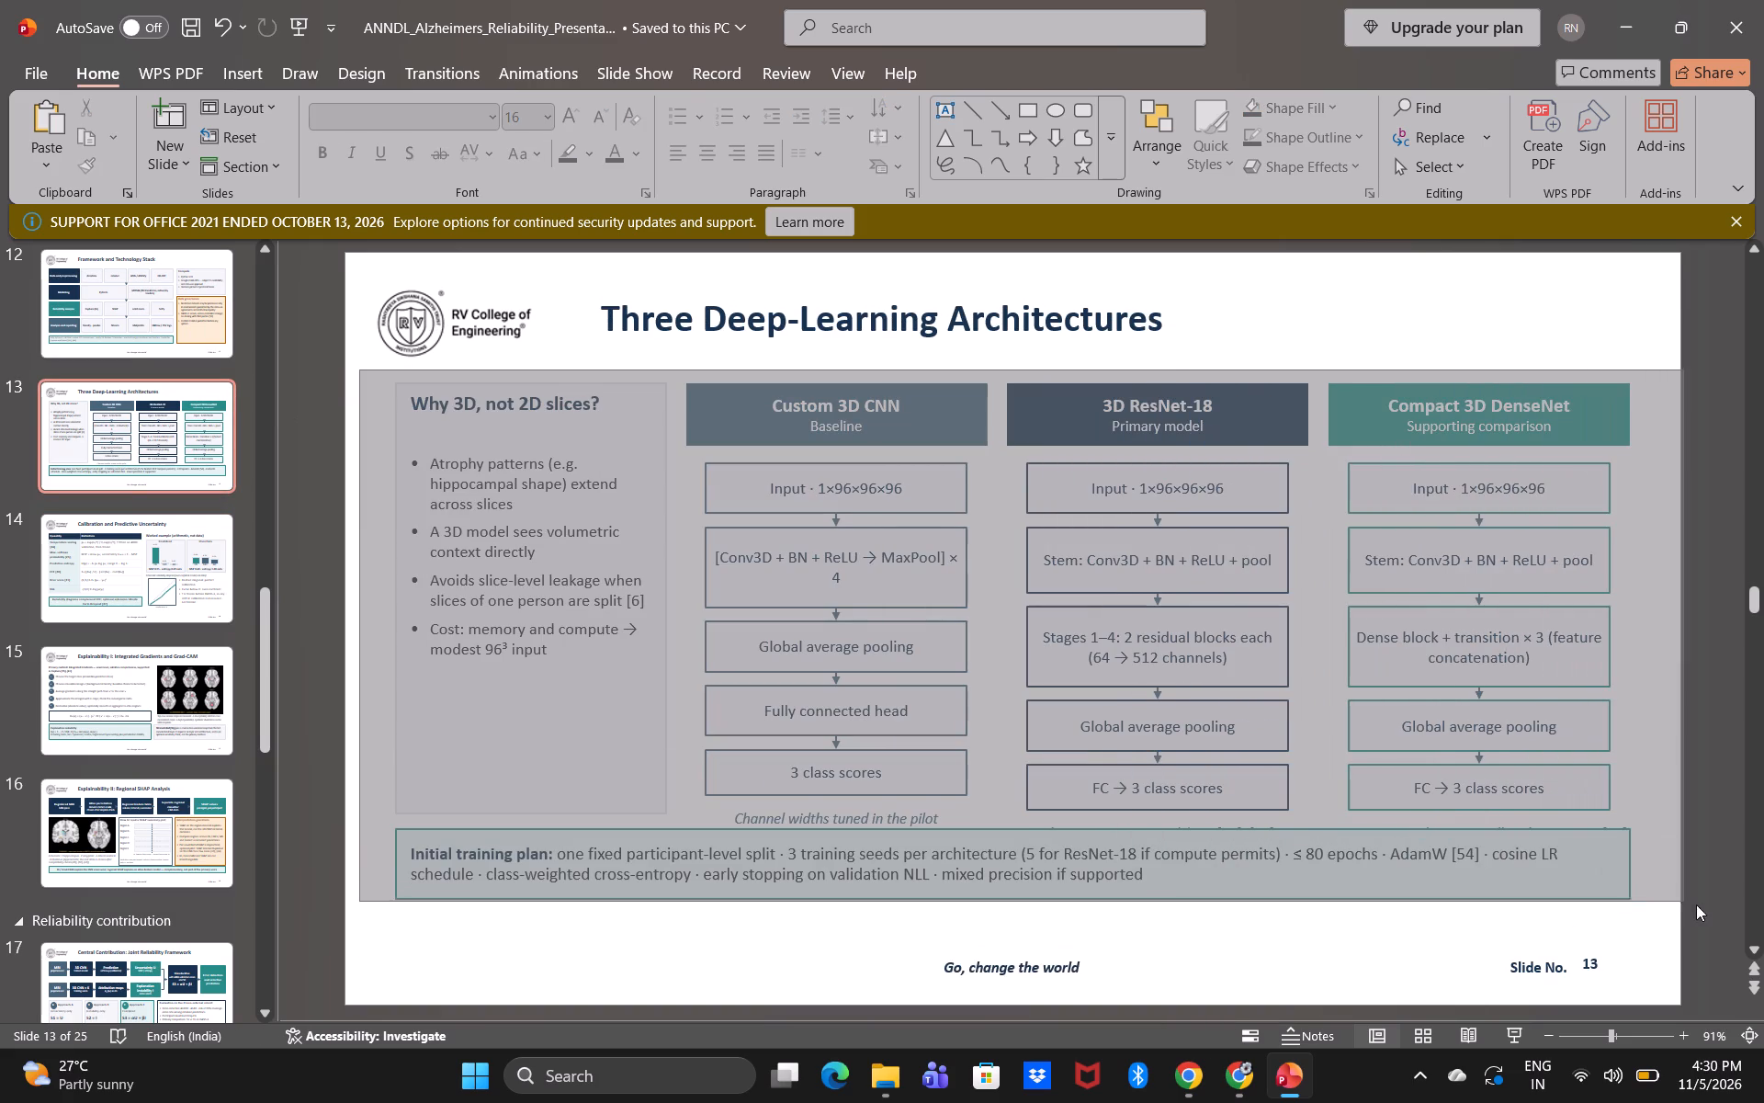
left_click_drag(1696, 904, 1758, 908)
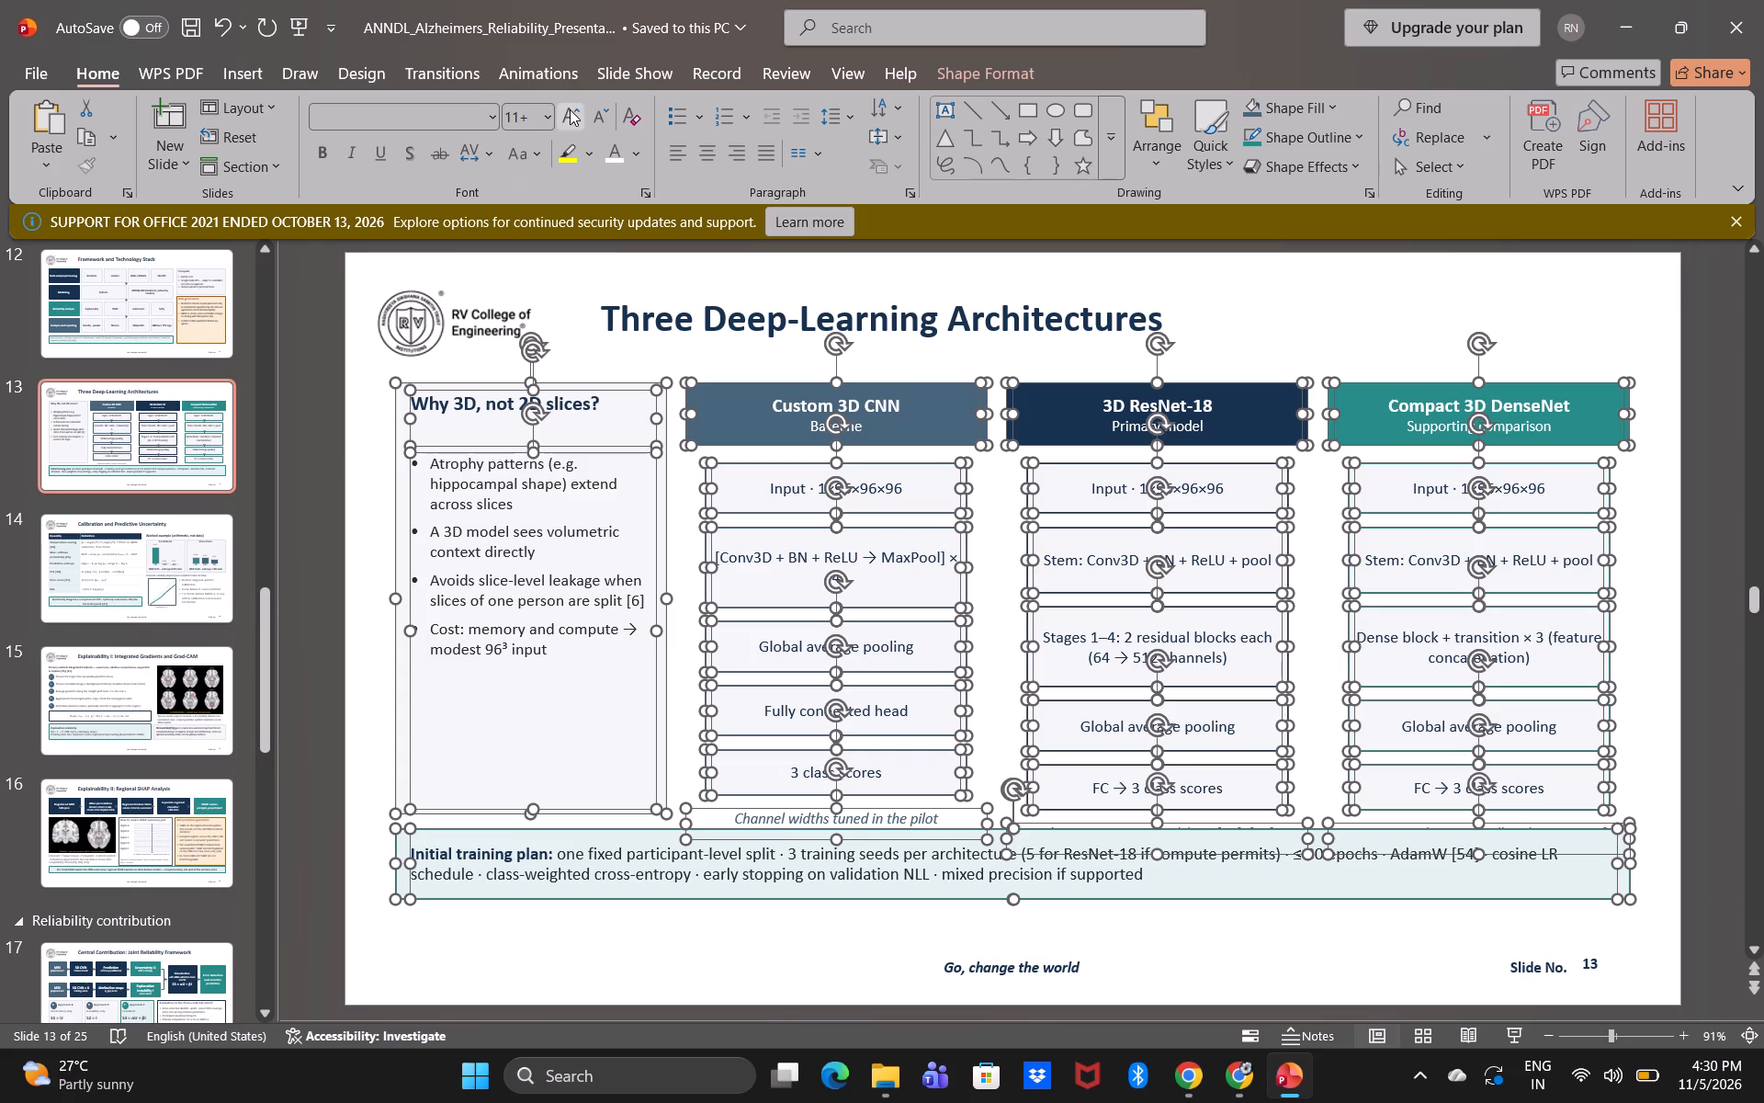
left_click(570, 109)
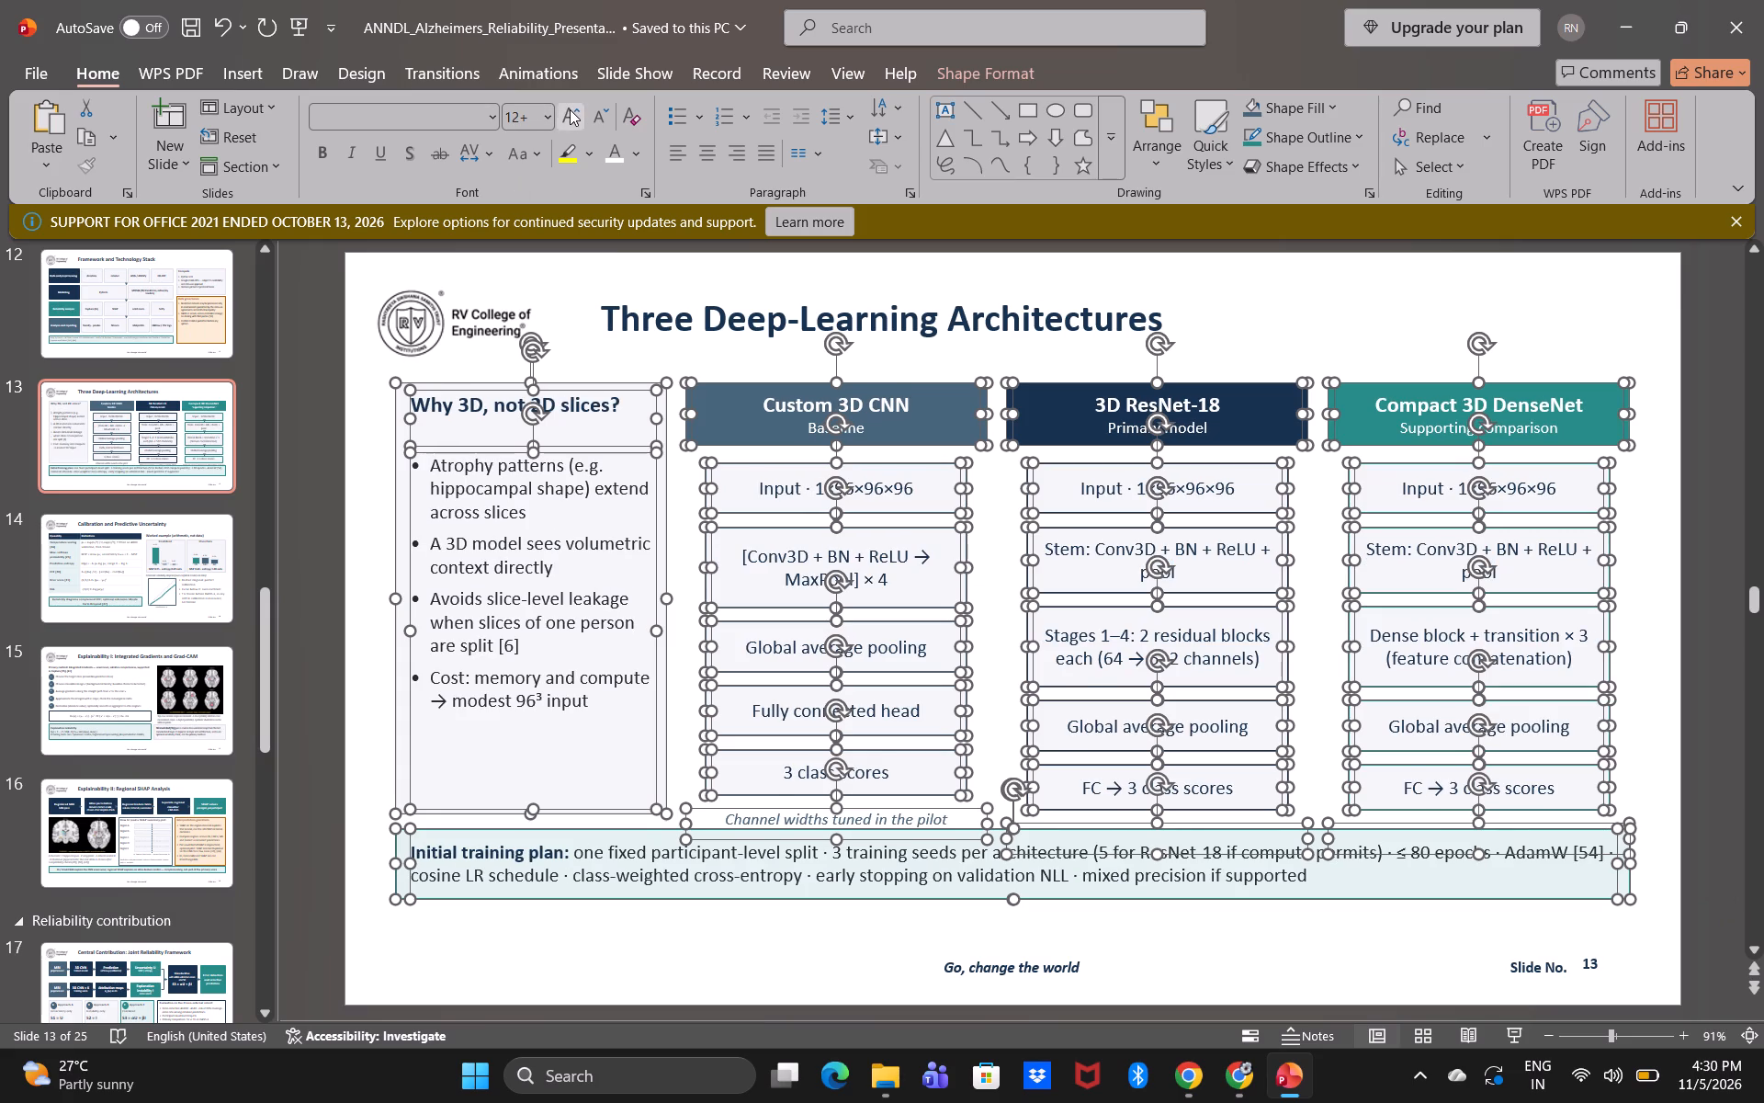
On slide 12, select all the stack boxes, the Compute and Data governance cards and the note, and enlarge their text one step, to at least 12 pt.
left_click(232, 339)
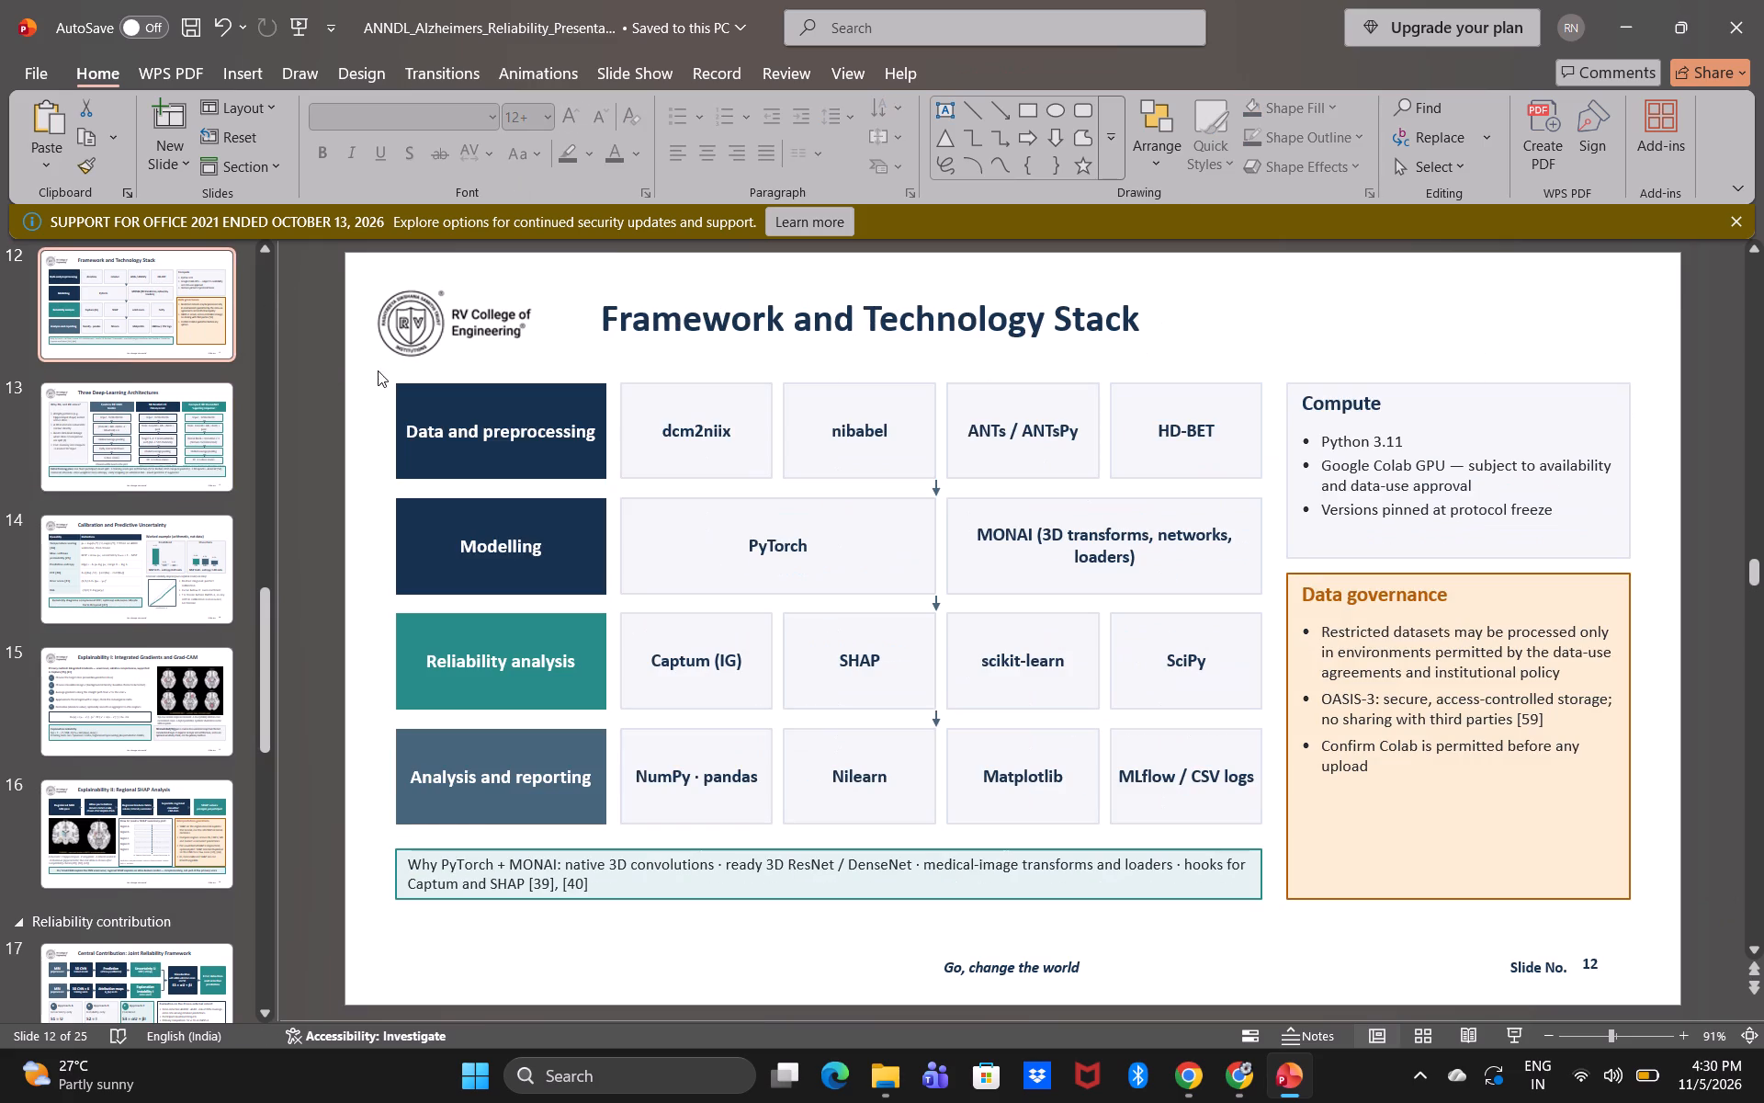
left_click_drag(352, 354, 1304, 855)
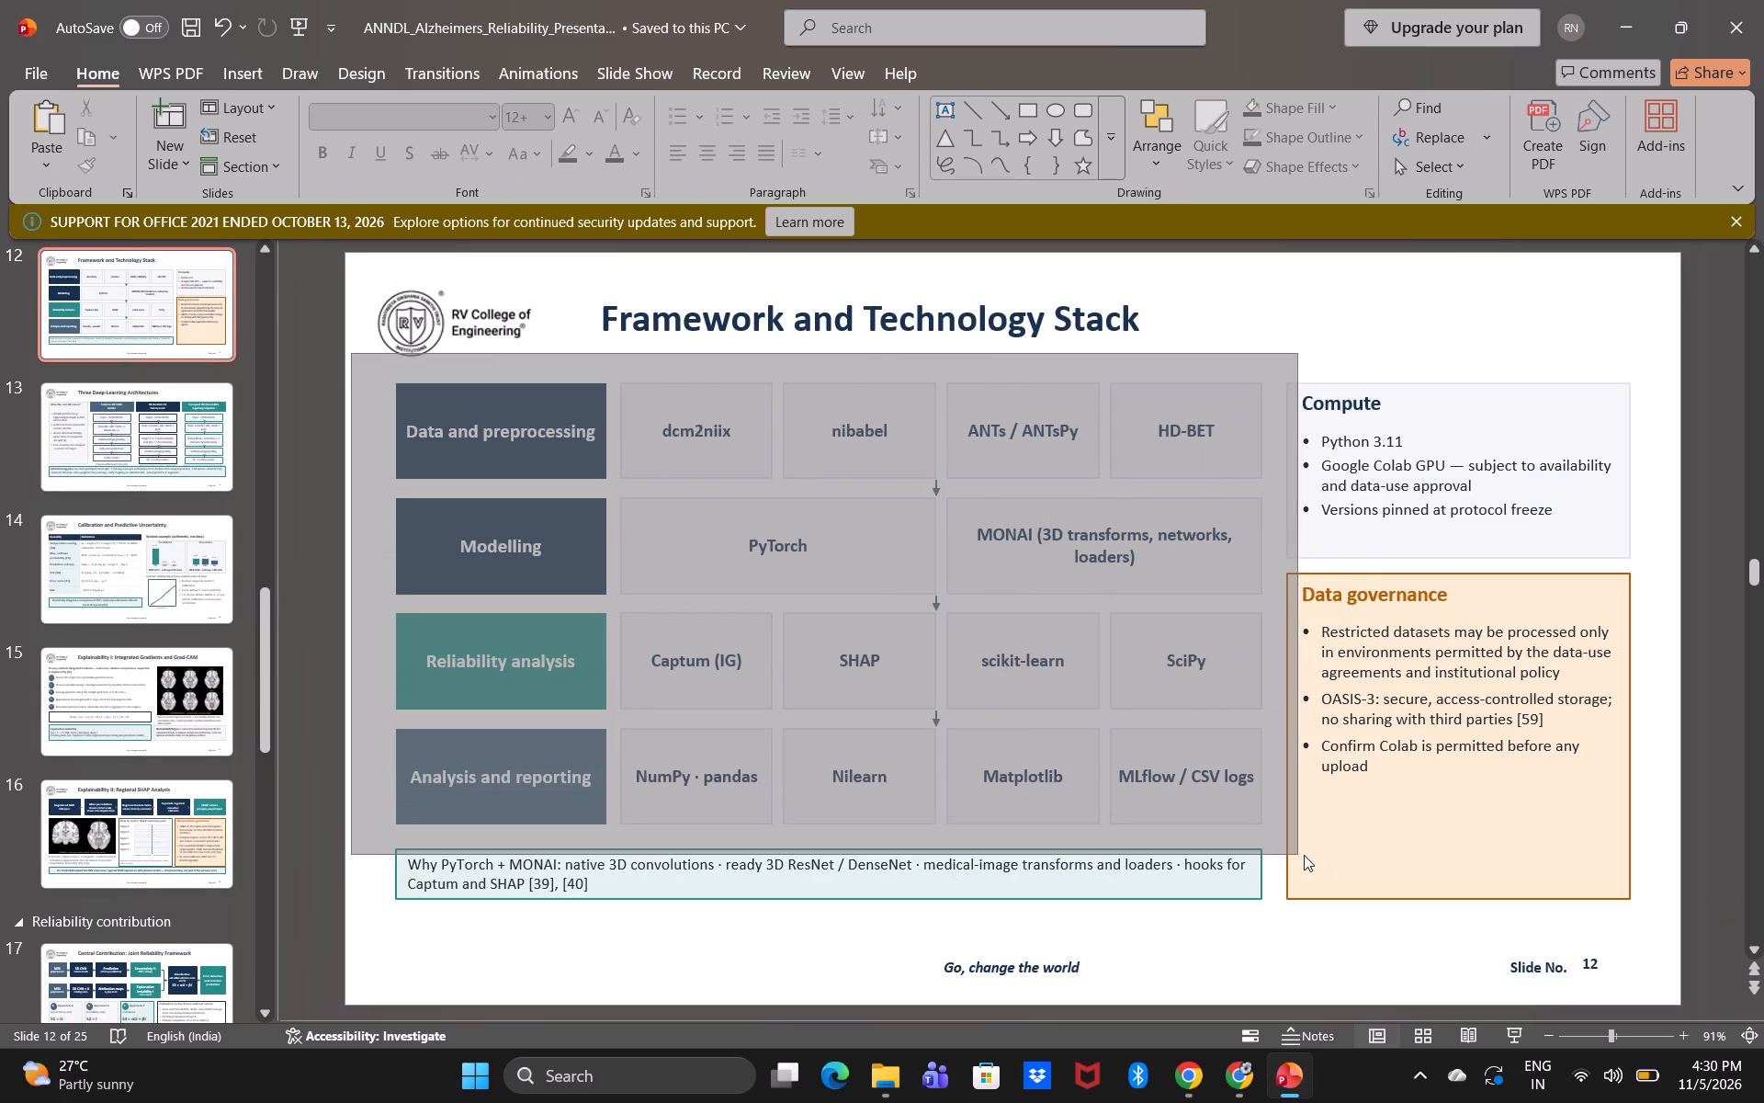
left_click_drag(1304, 855, 1696, 912)
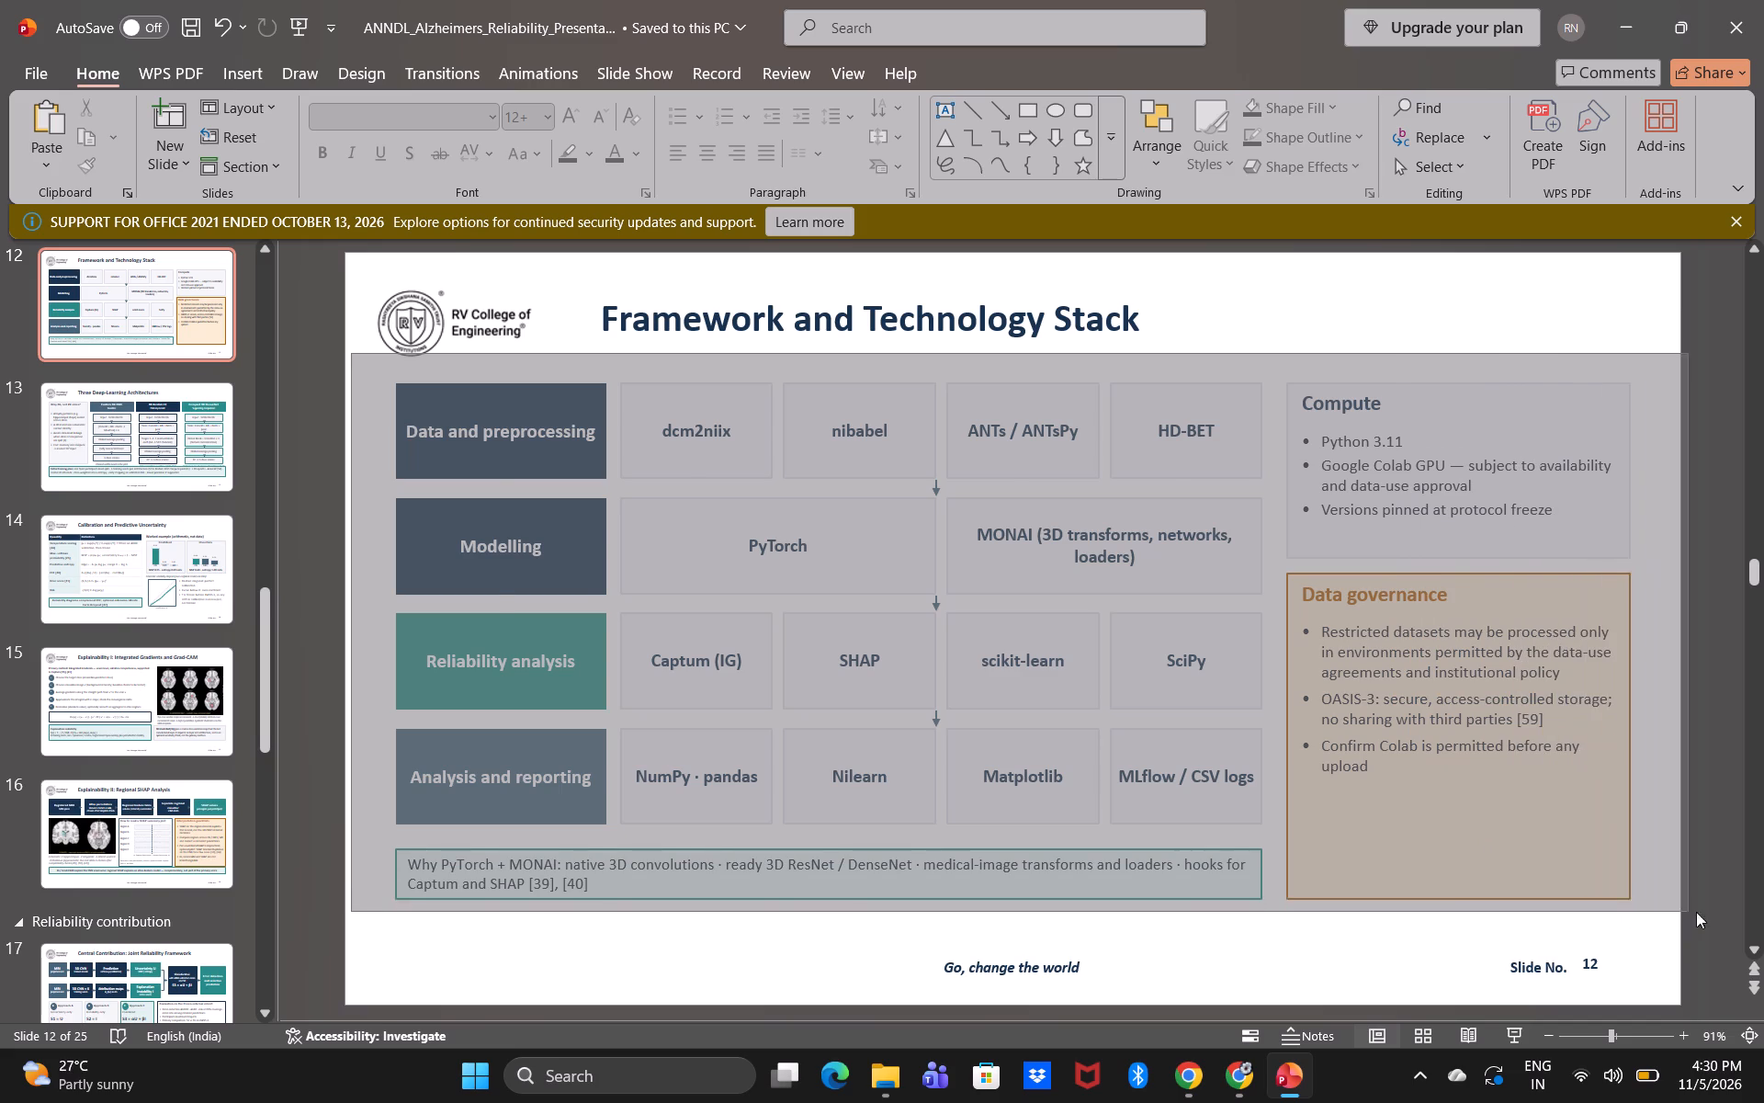
left_click_drag(1696, 912, 1733, 912)
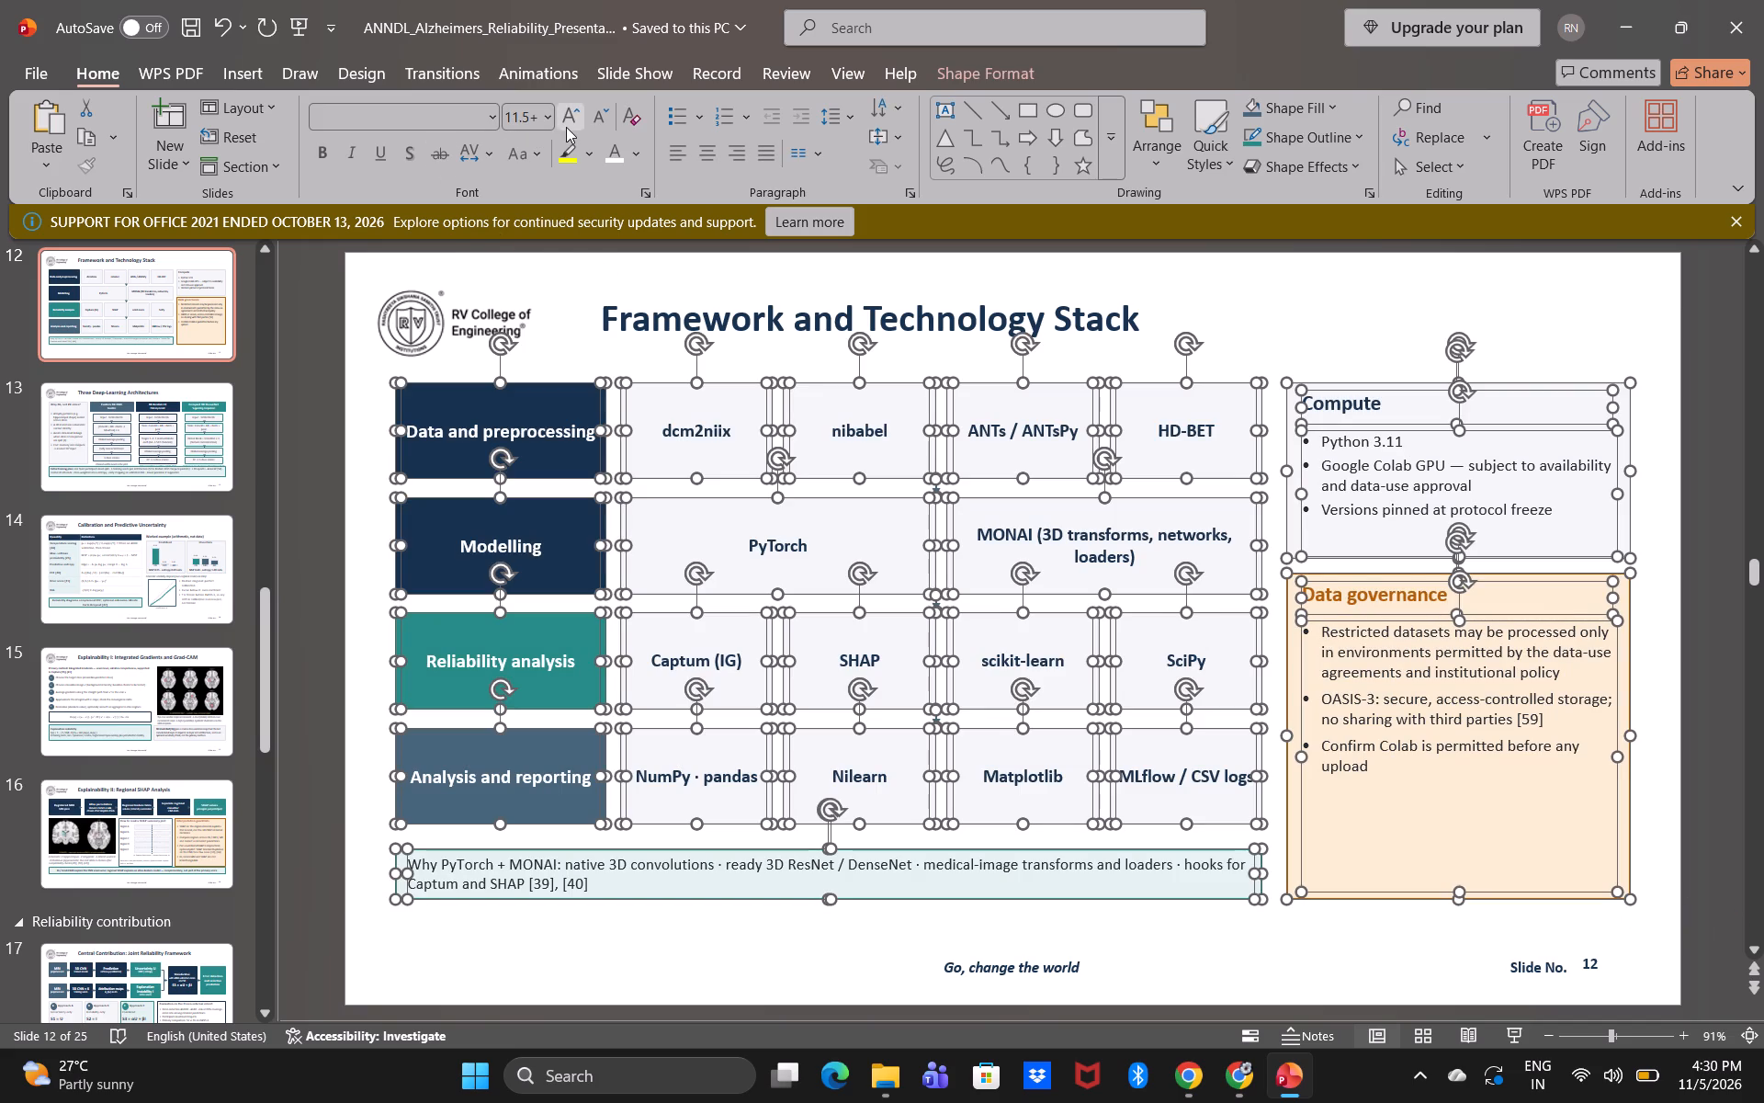
left_click(566, 127)
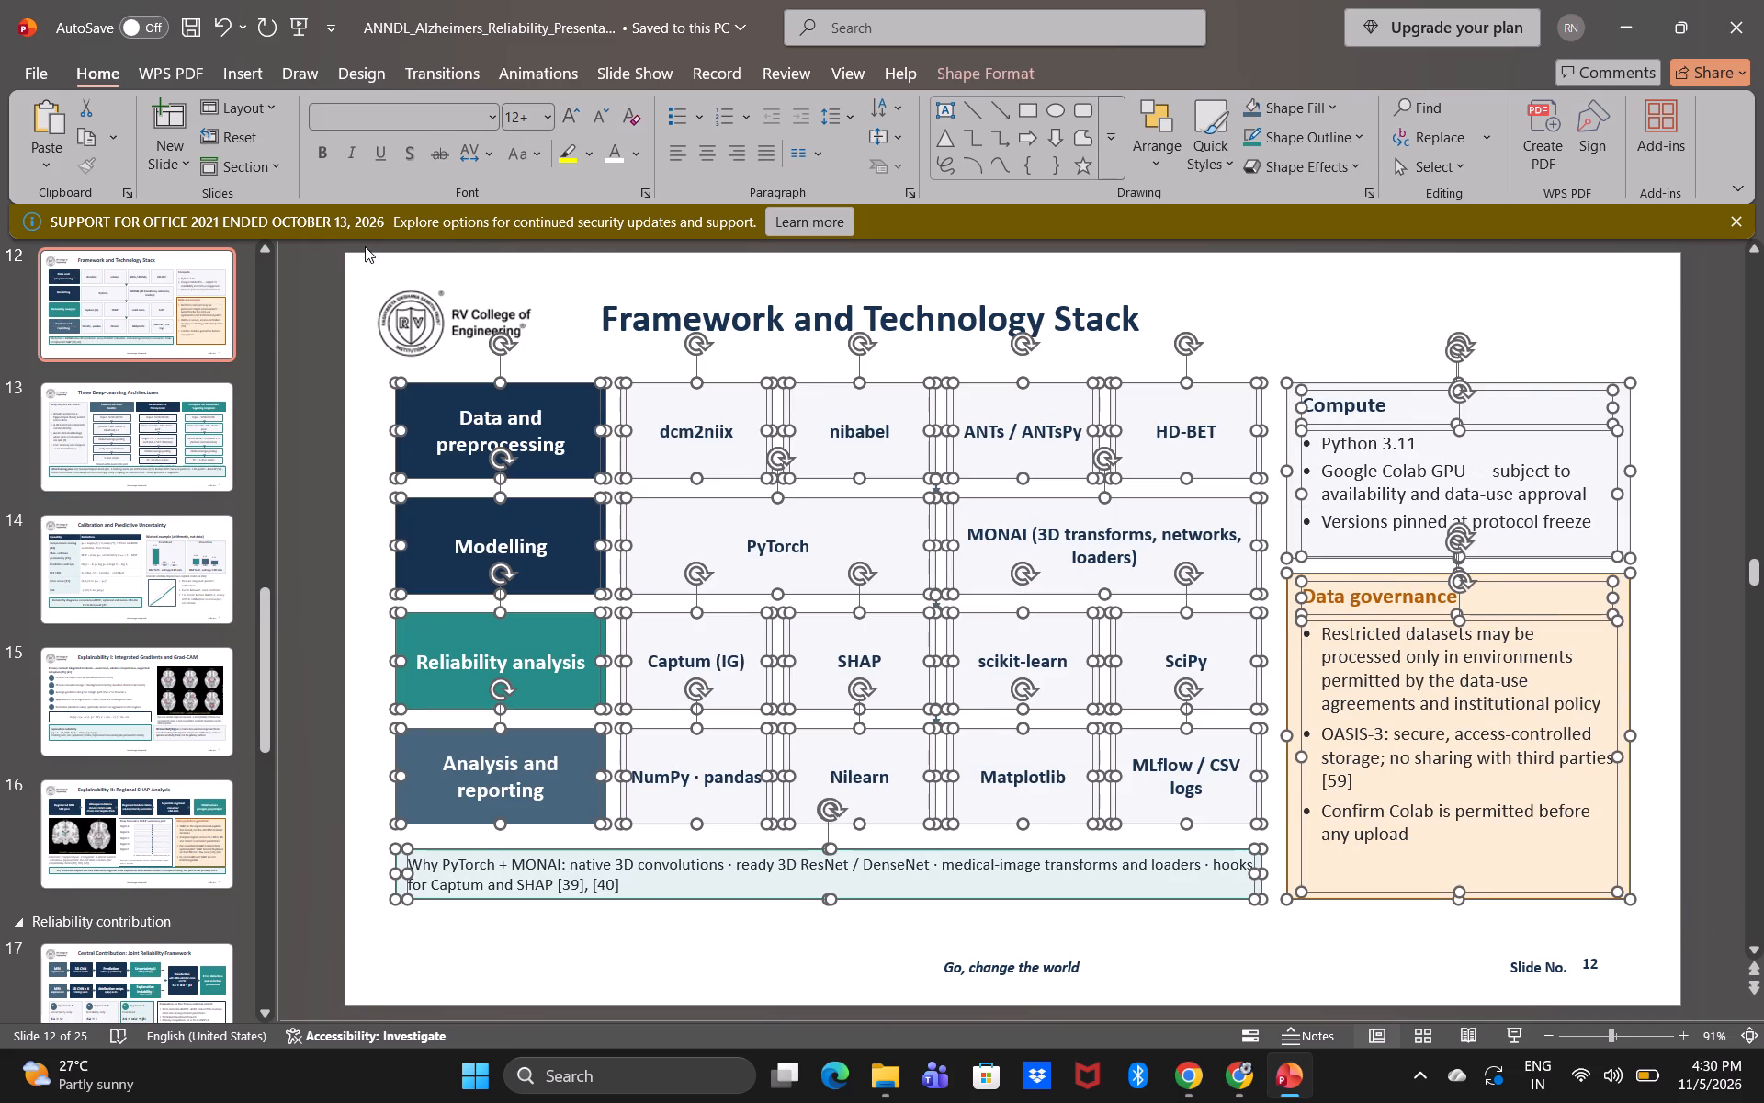
On slide 11, select all pipeline content below the title and increase the font size by one step, to at least 10 pt.
scroll(224, 376, "up", 1)
left_click(203, 507)
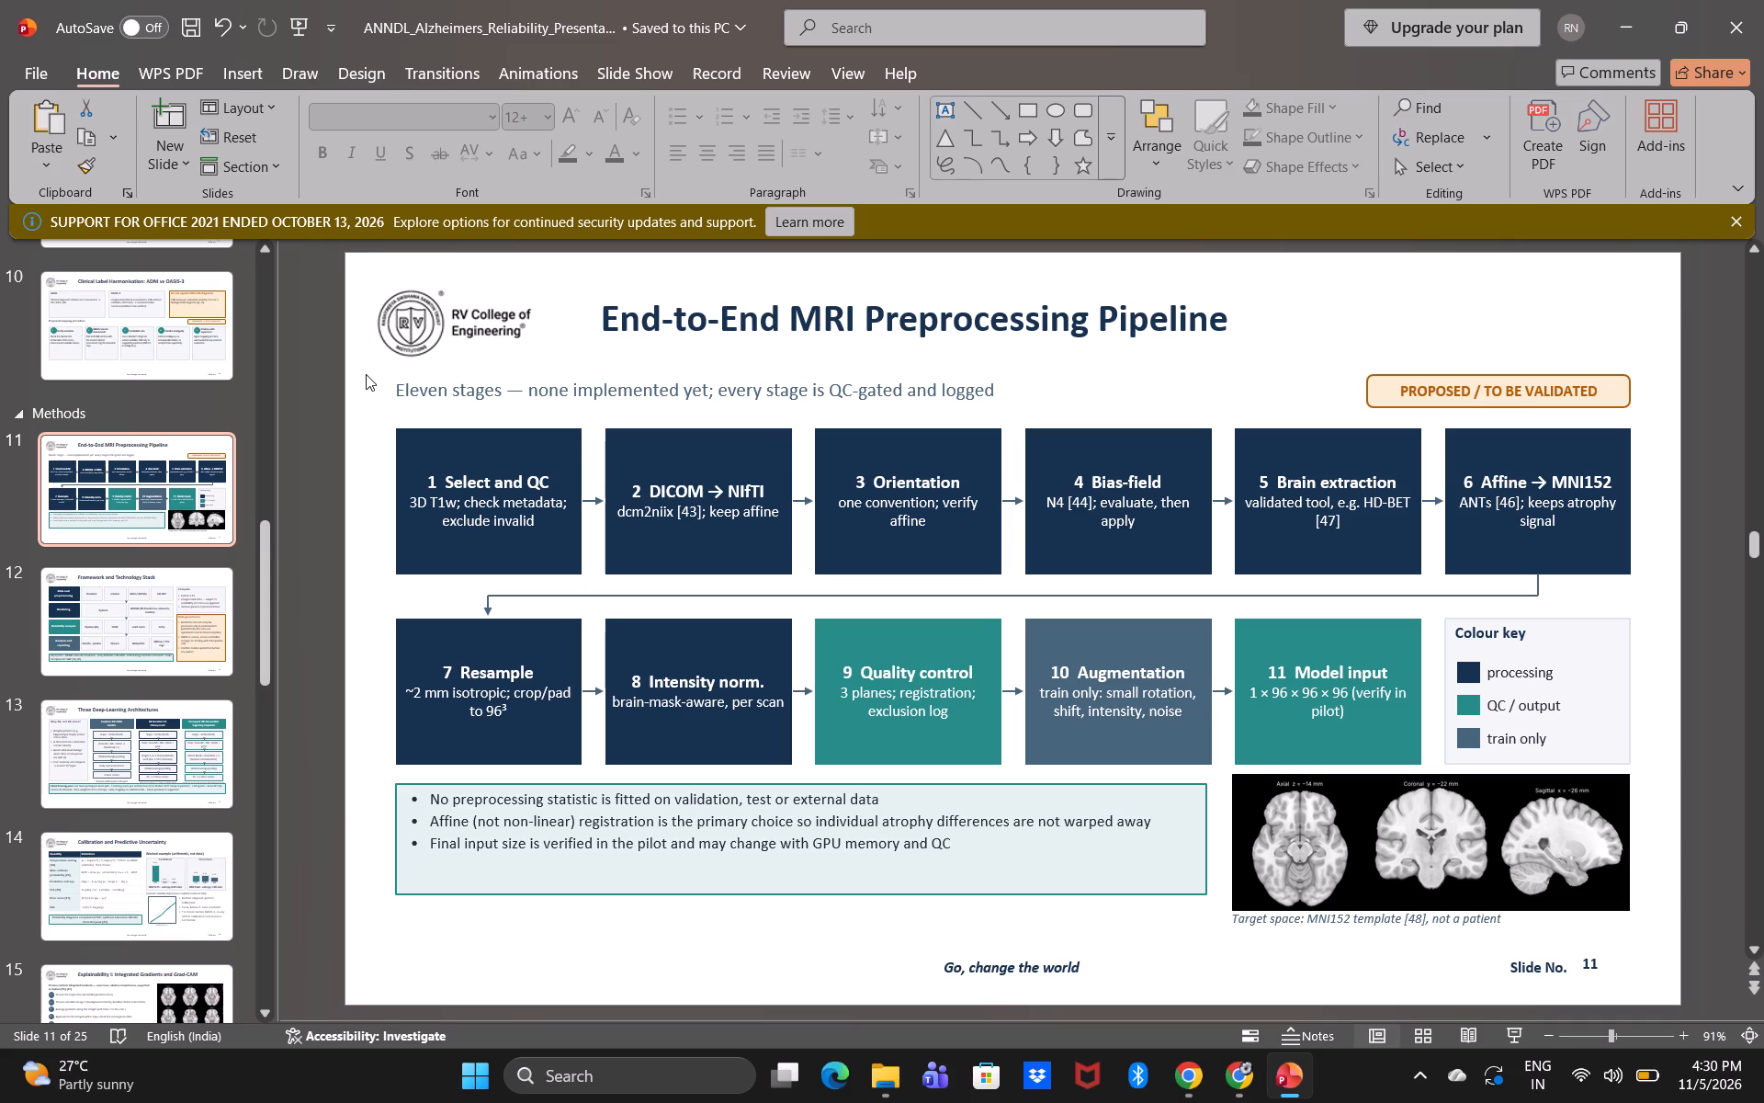
left_click_drag(366, 374, 1559, 967)
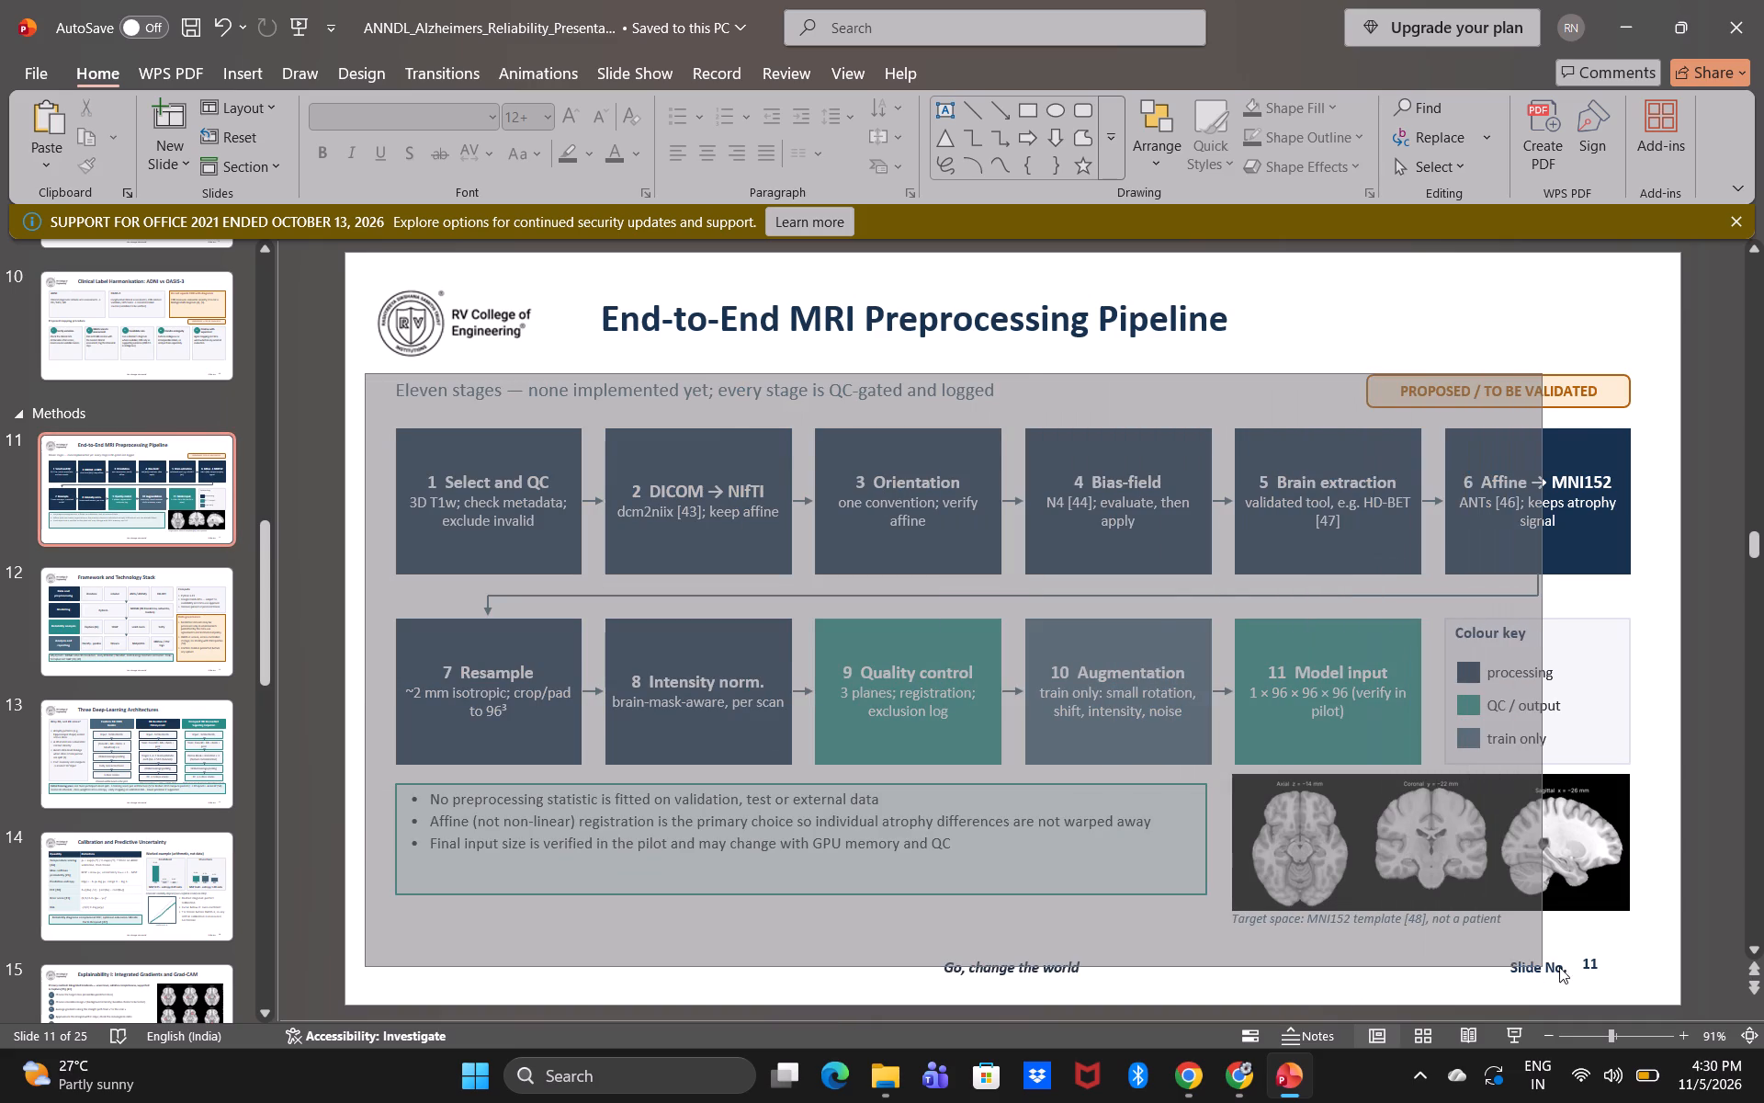
left_click_drag(1559, 967, 1718, 942)
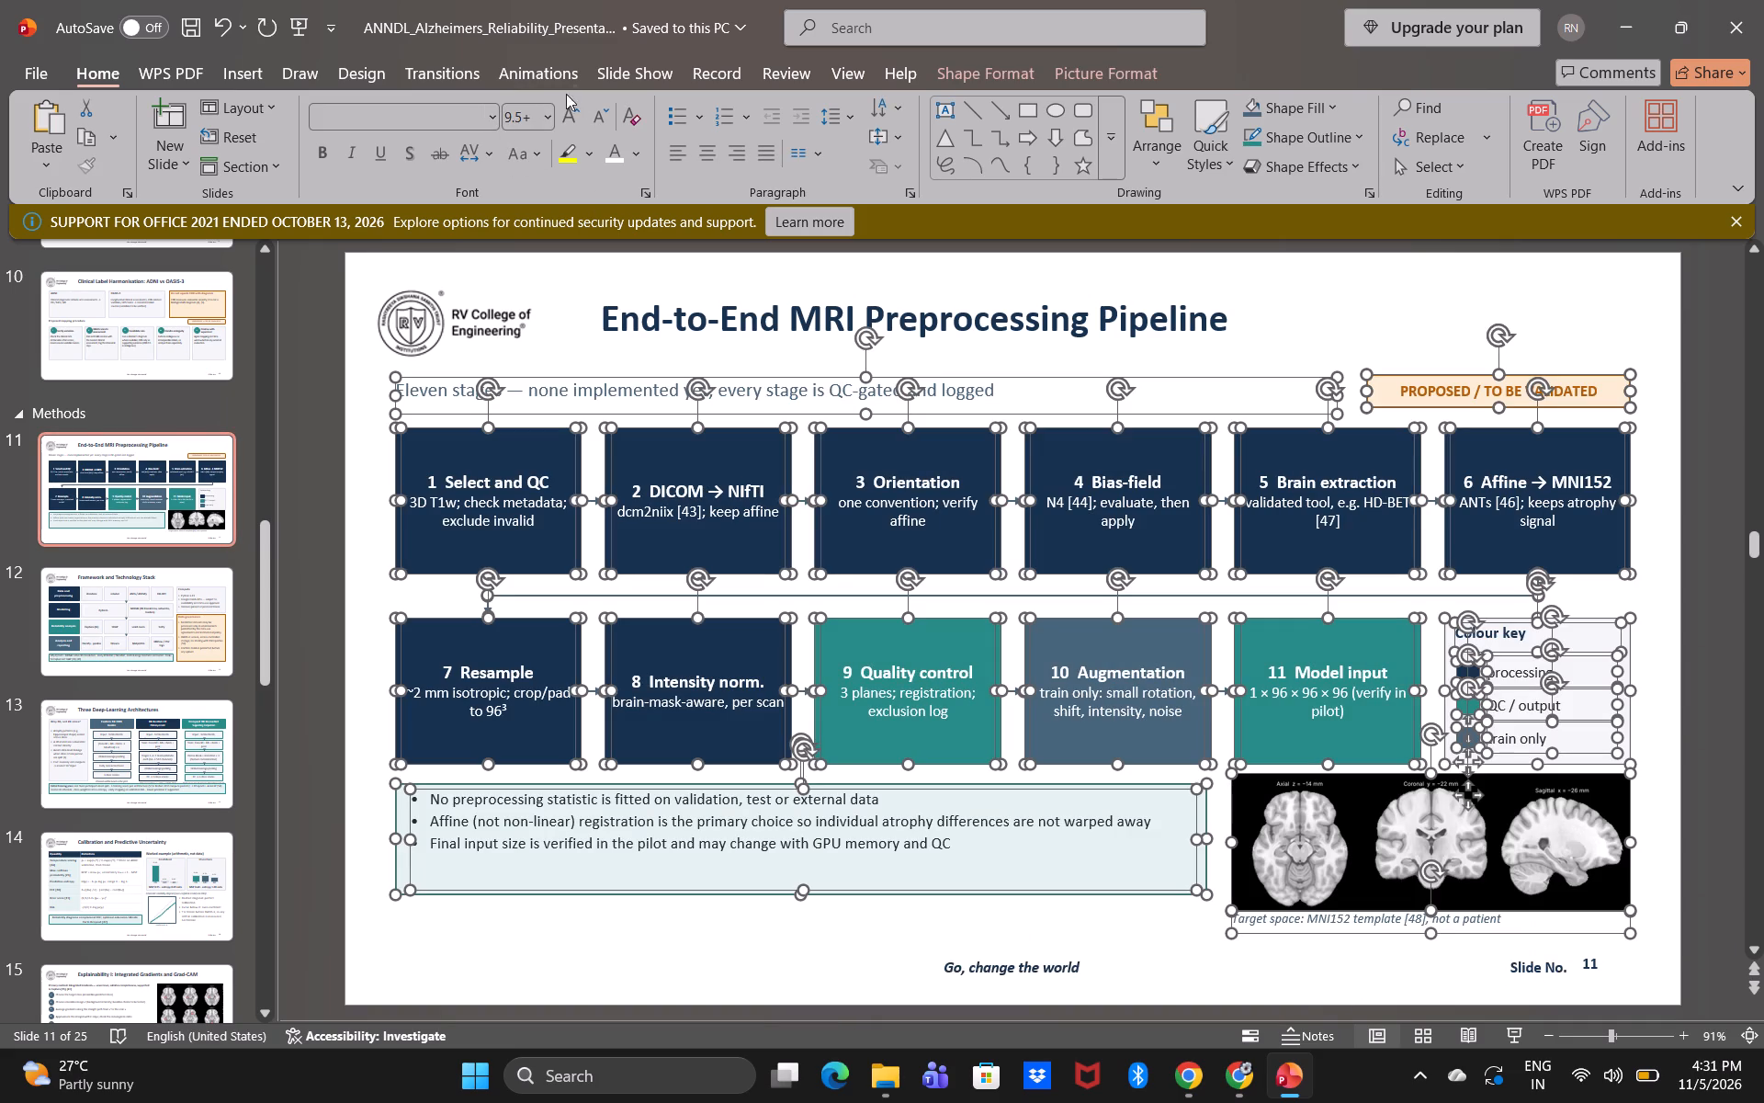
left_click(579, 110)
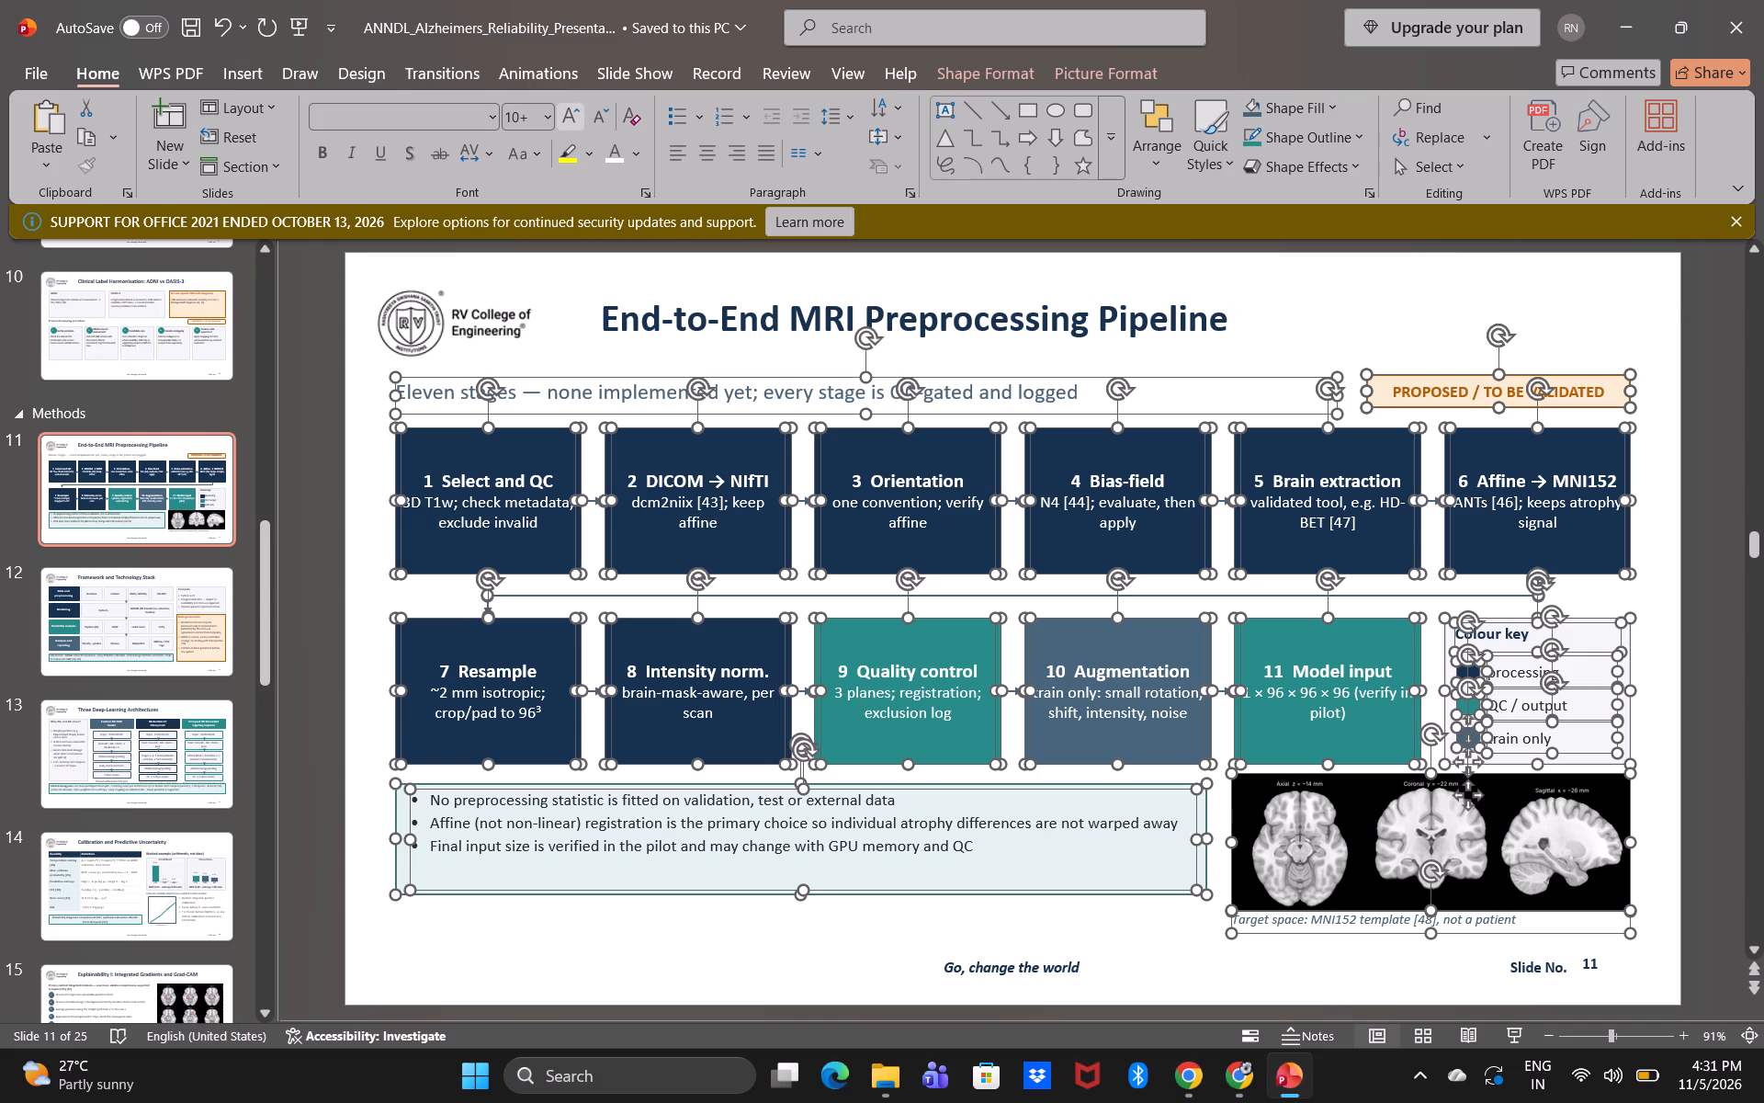
left_click(357, 570)
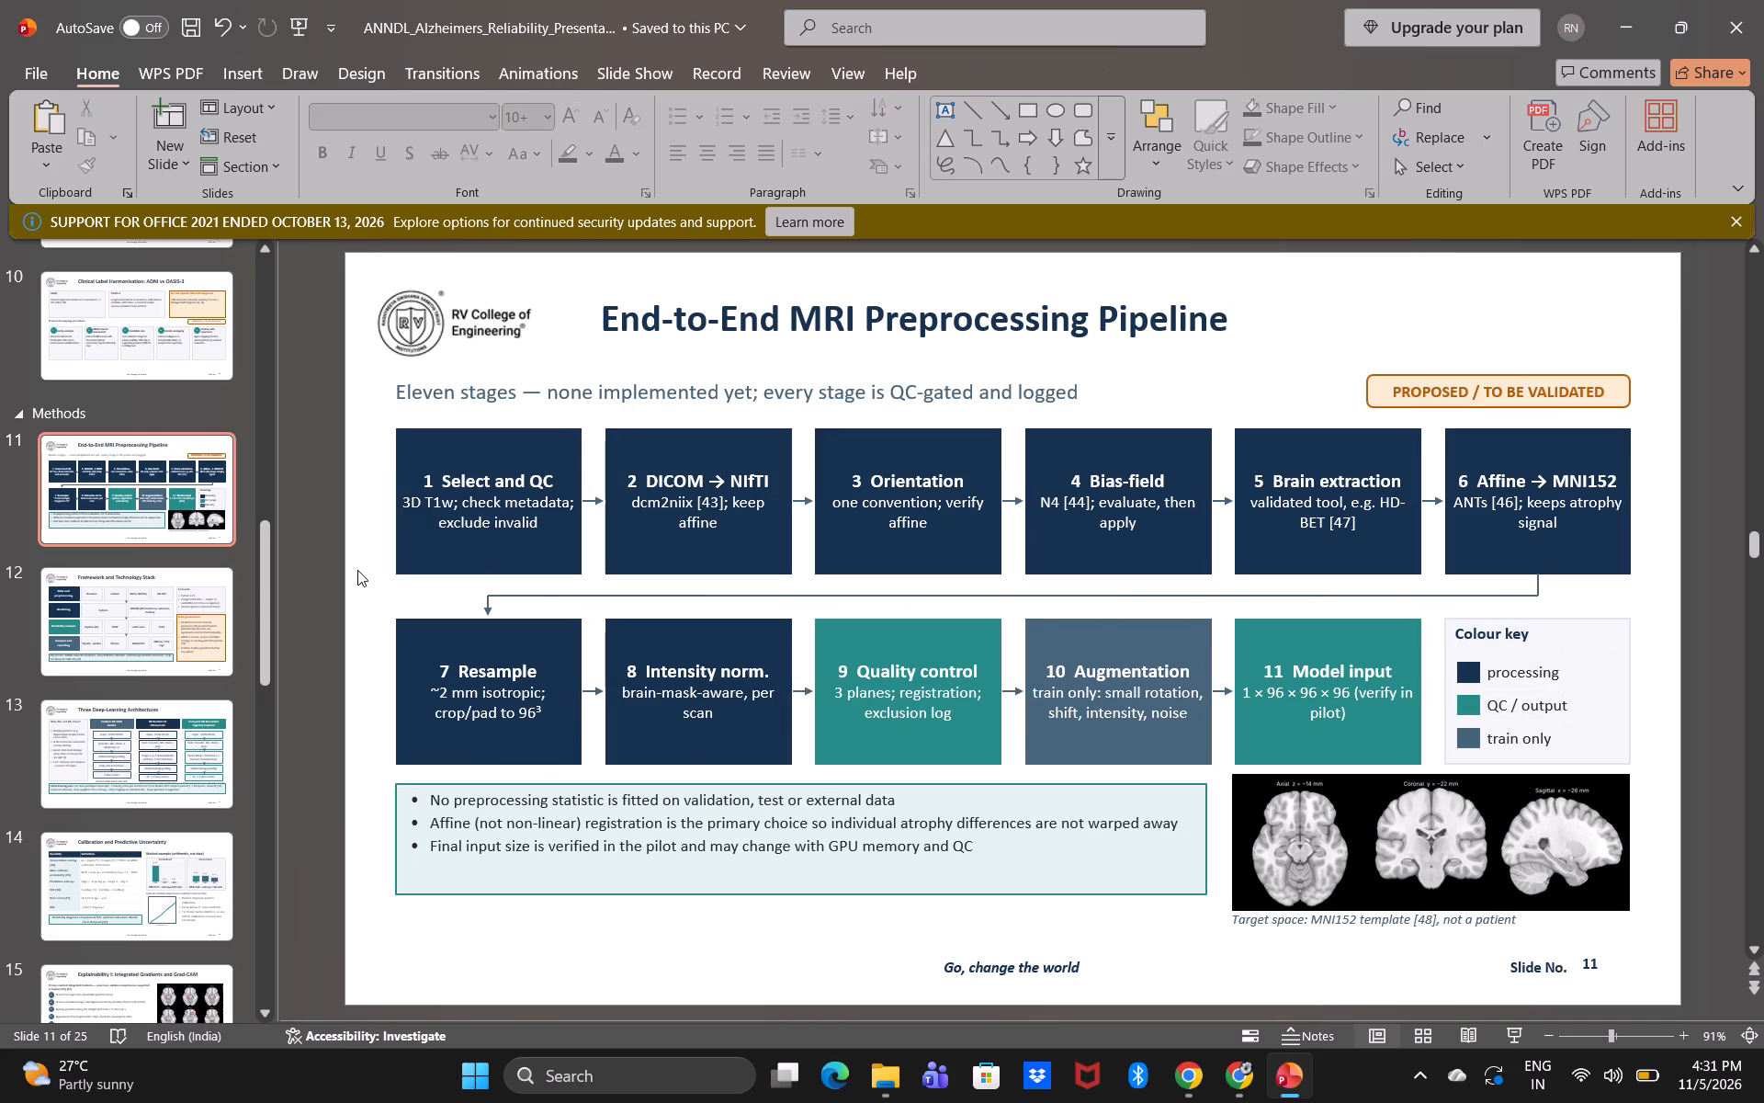
On slide 10, select all cards and labels below the title and increase the font size by two steps, to at least 14 pt.
left_click(117, 309)
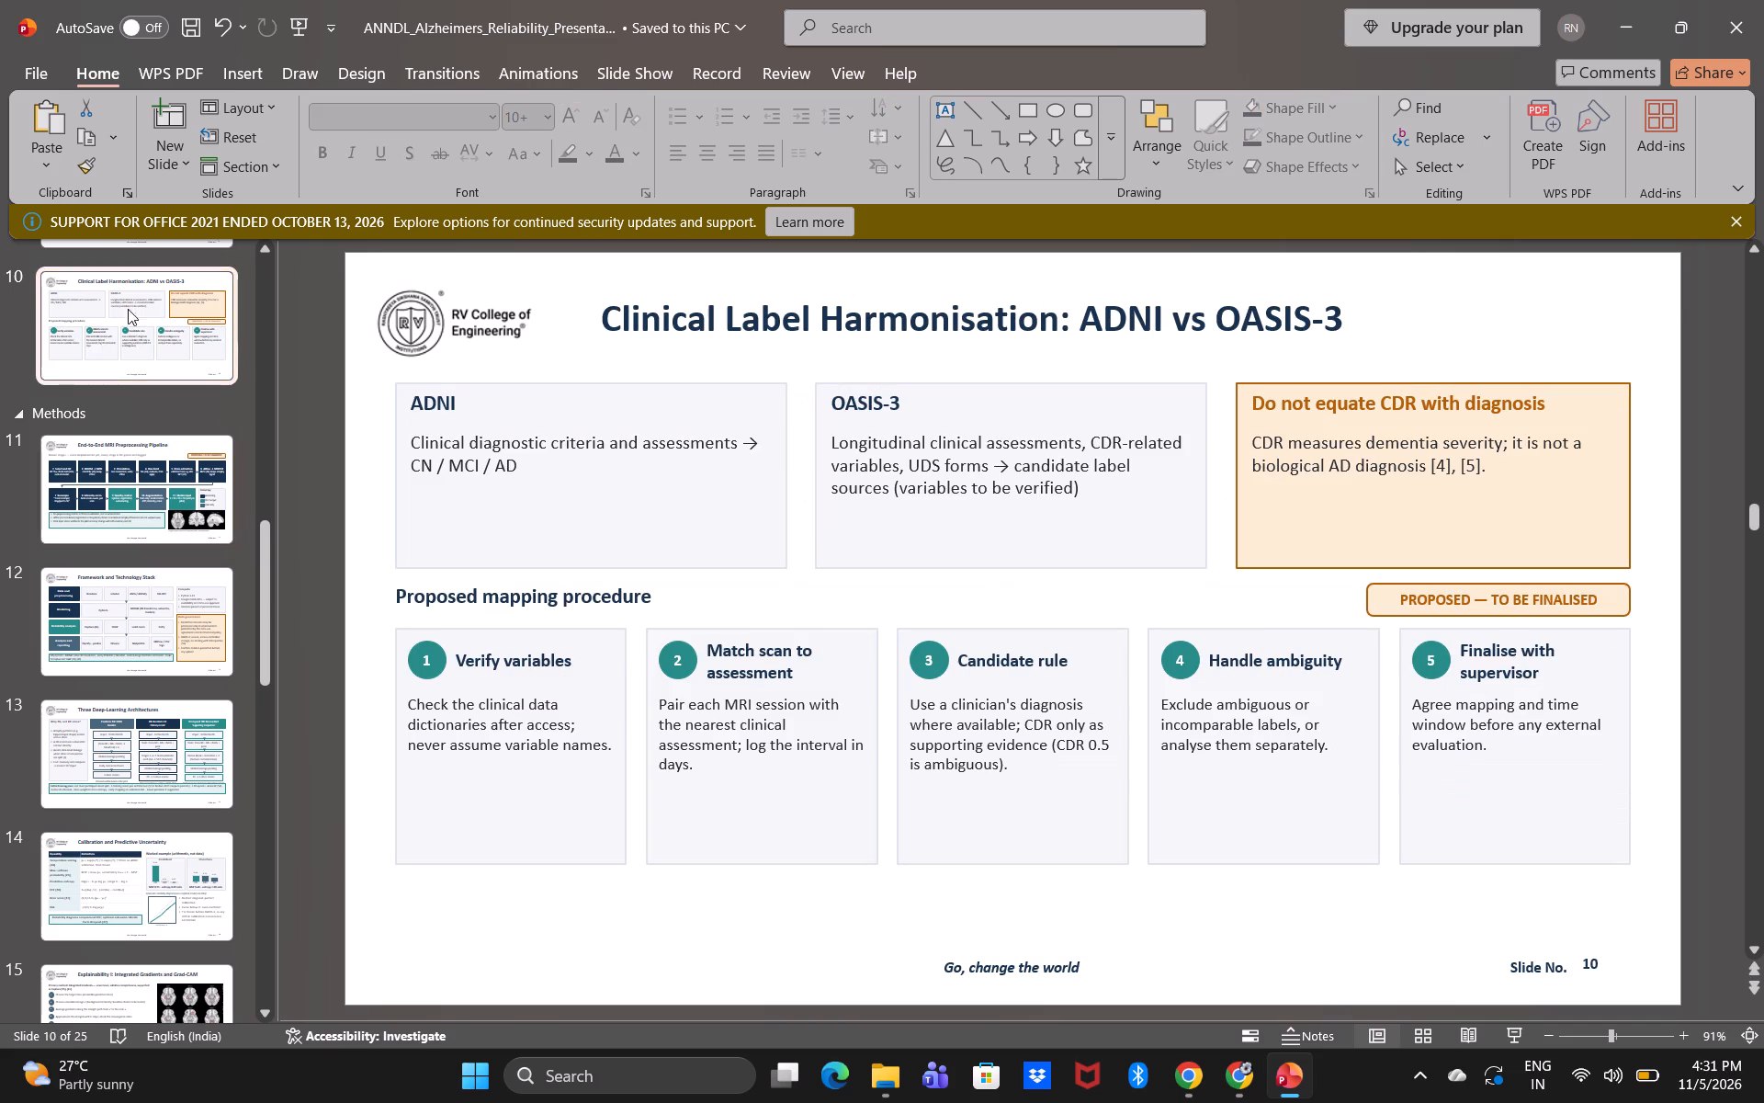
left_click_drag(368, 369, 1293, 832)
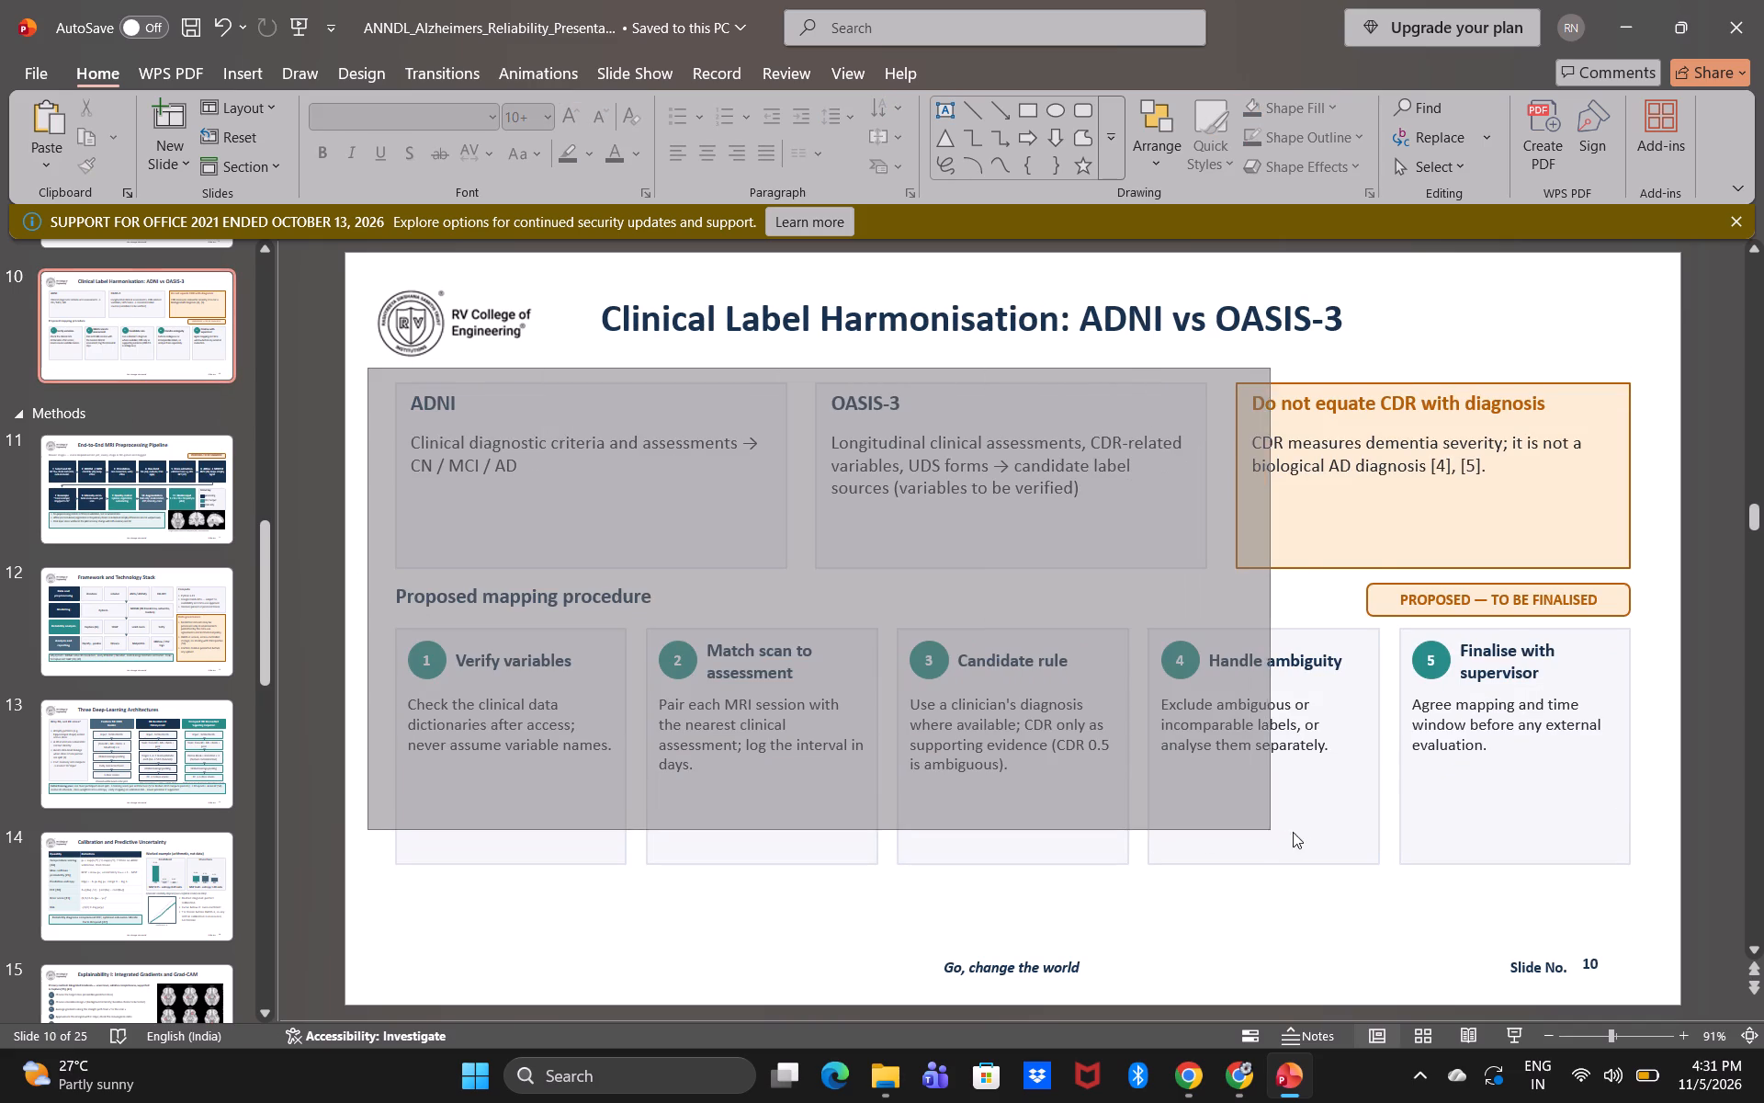
left_click_drag(1293, 832, 1695, 891)
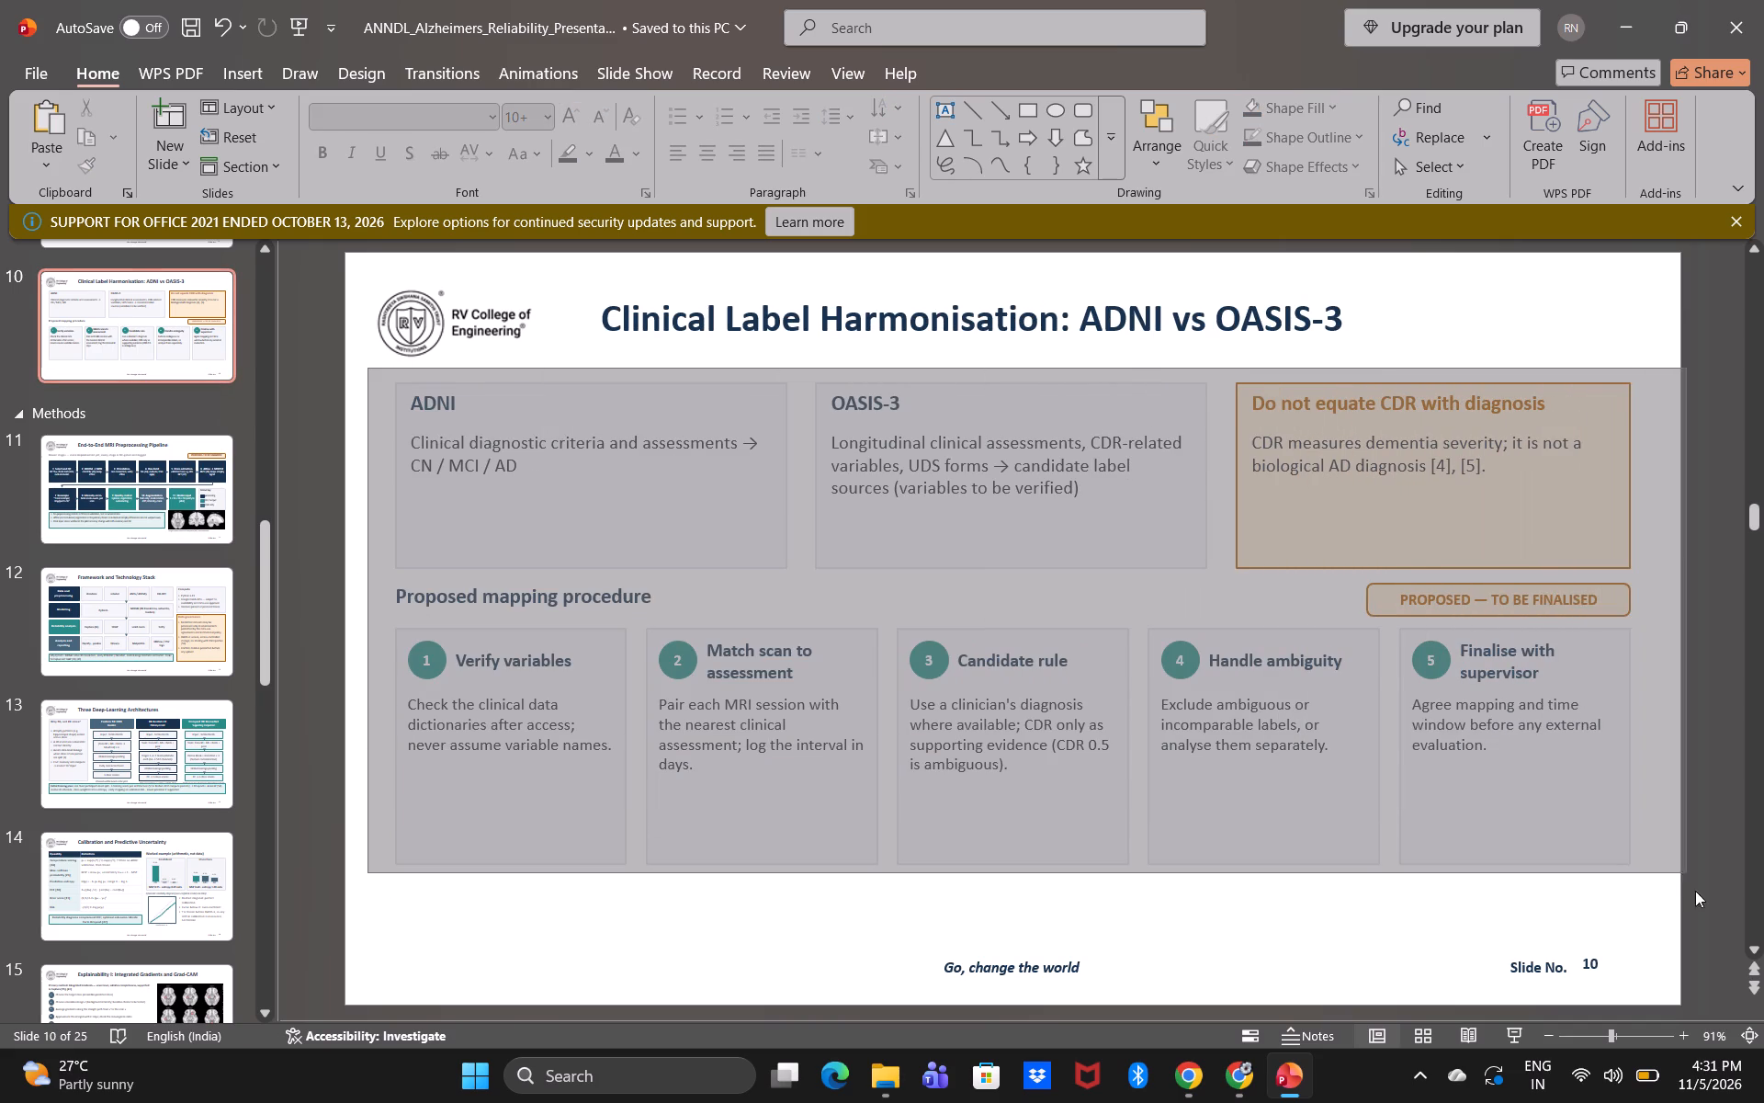
left_click_drag(1695, 891, 1735, 893)
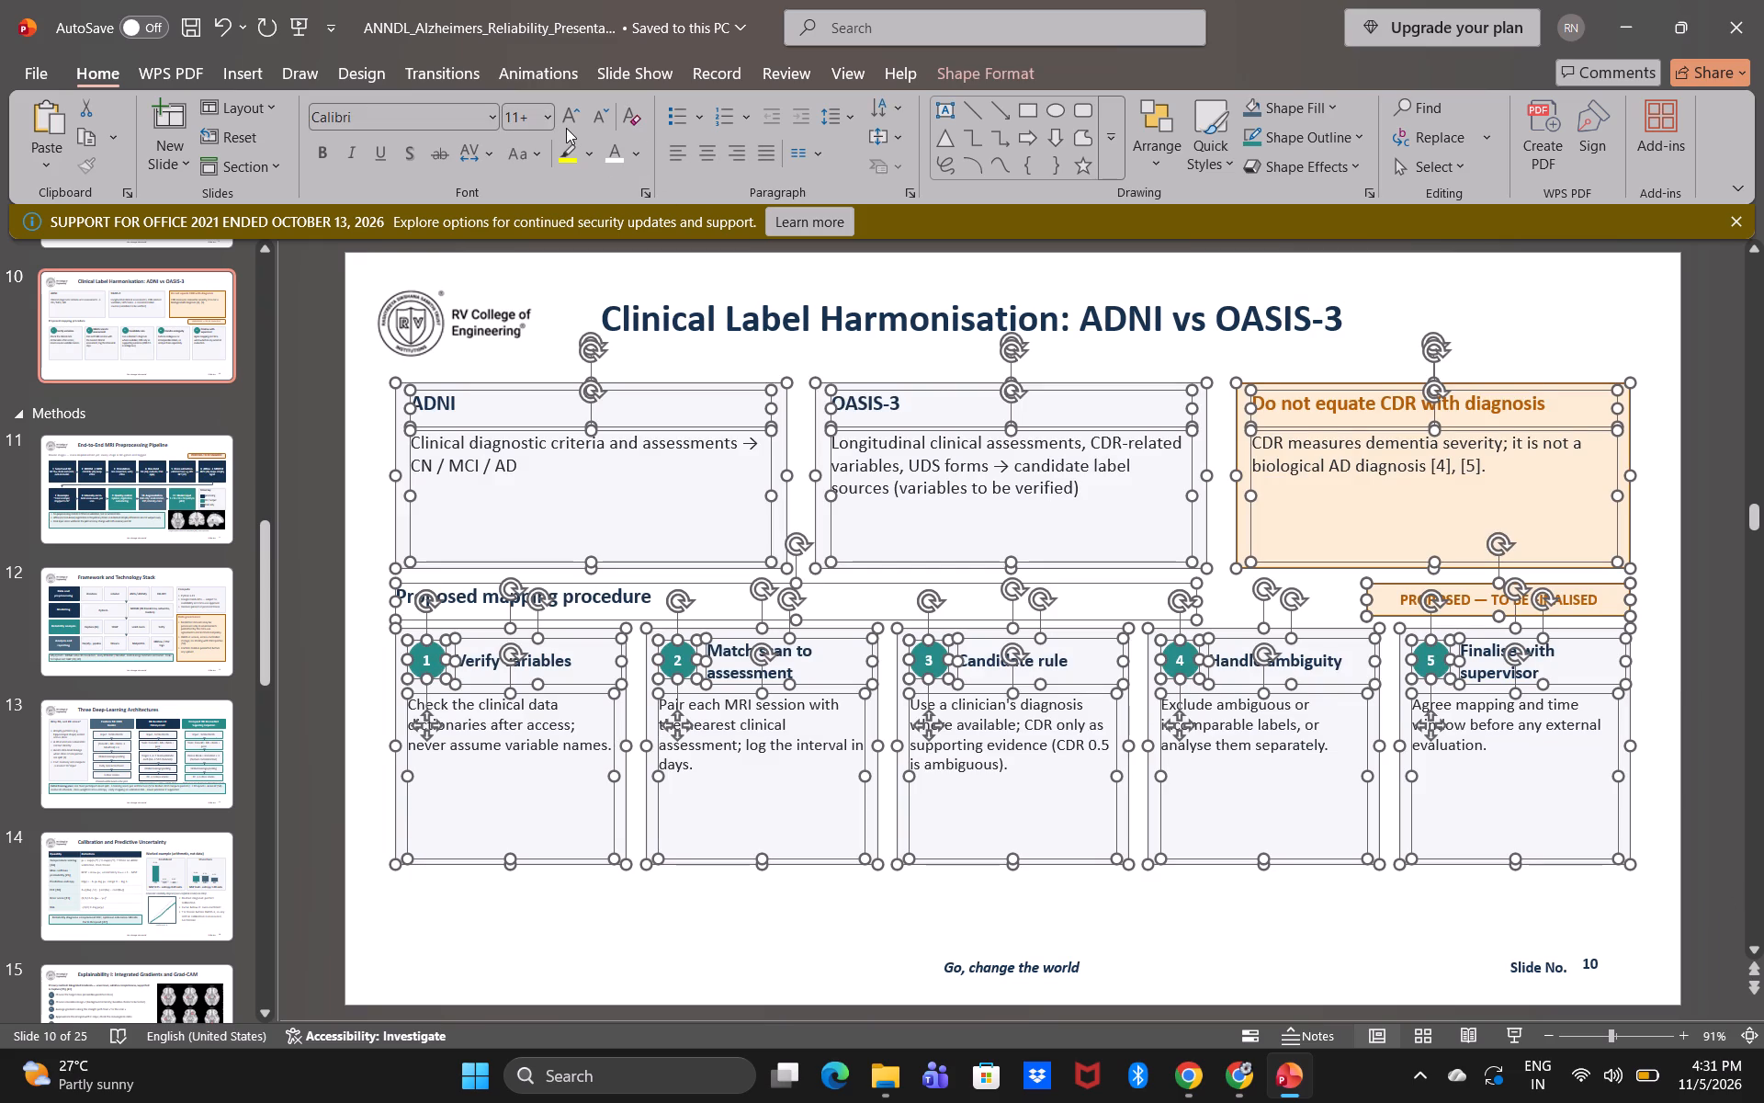
left_click(566, 128)
left_click(566, 128)
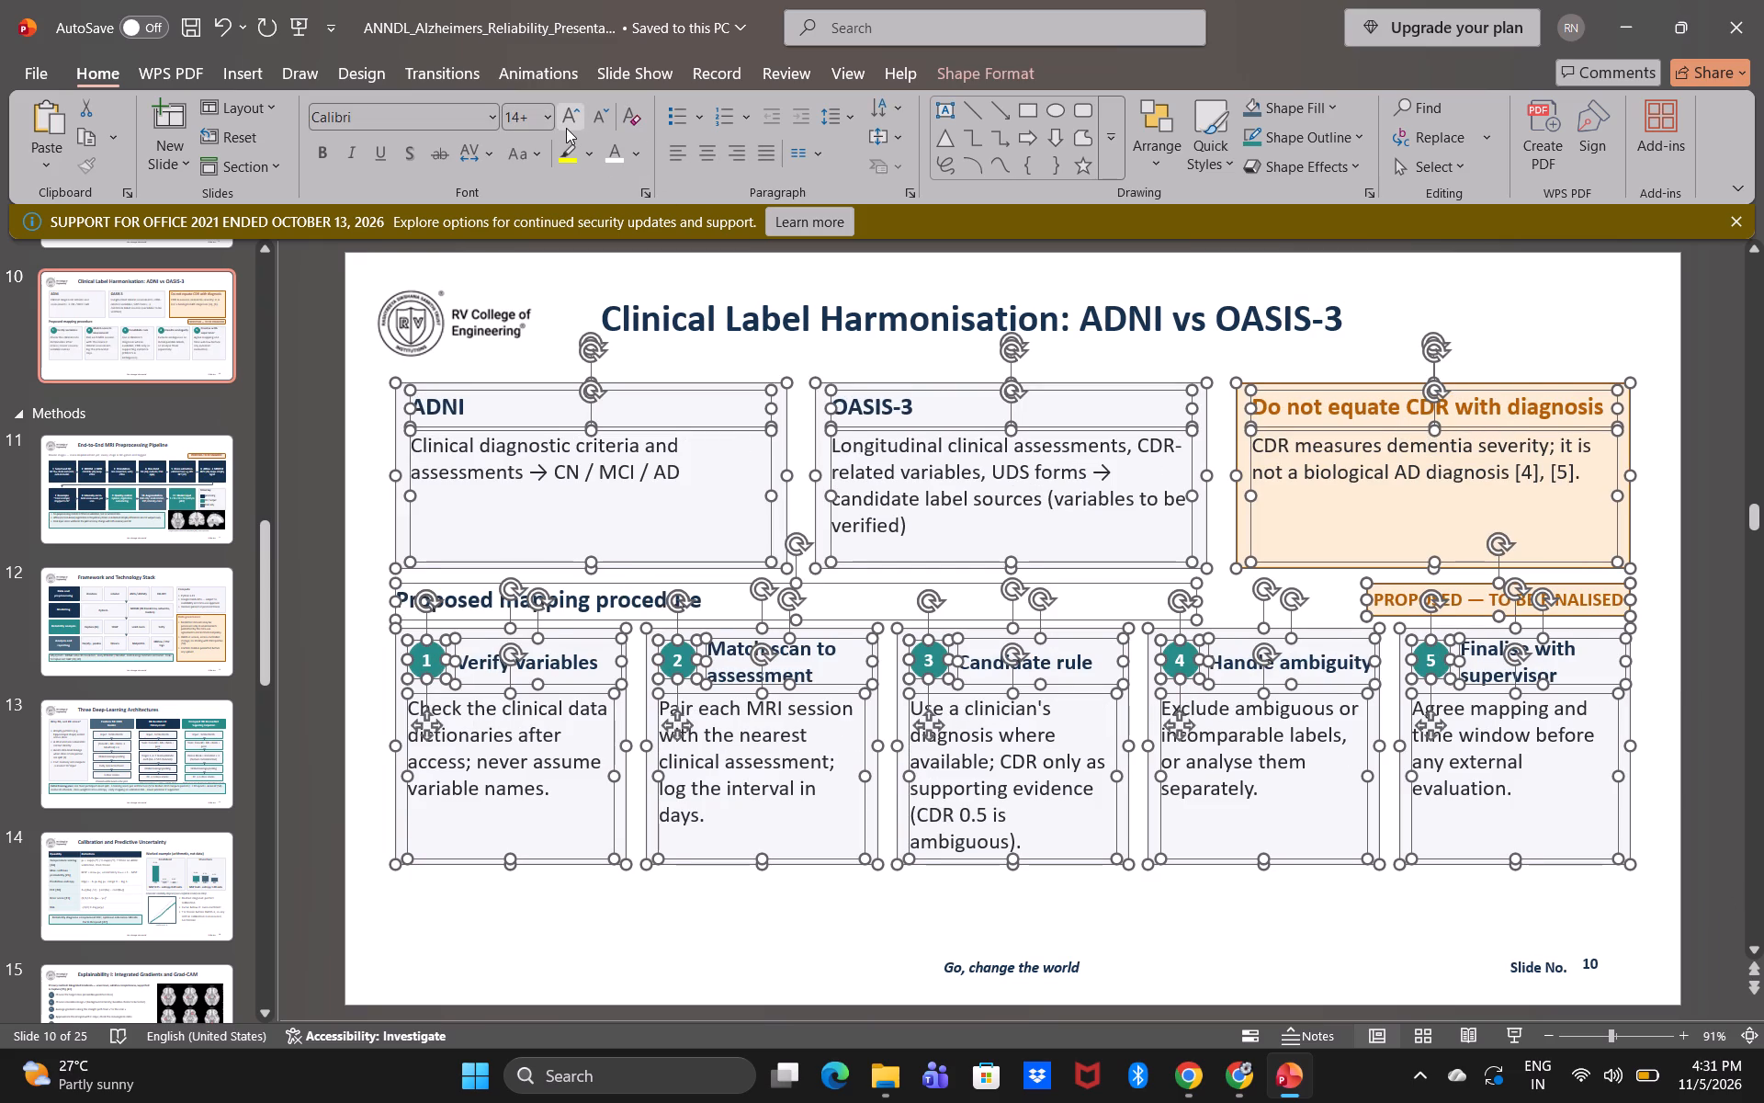
On slide 9, select everything below the title and increase the font size by two steps, to at least 14 pt.
scroll(198, 446, "up", 1)
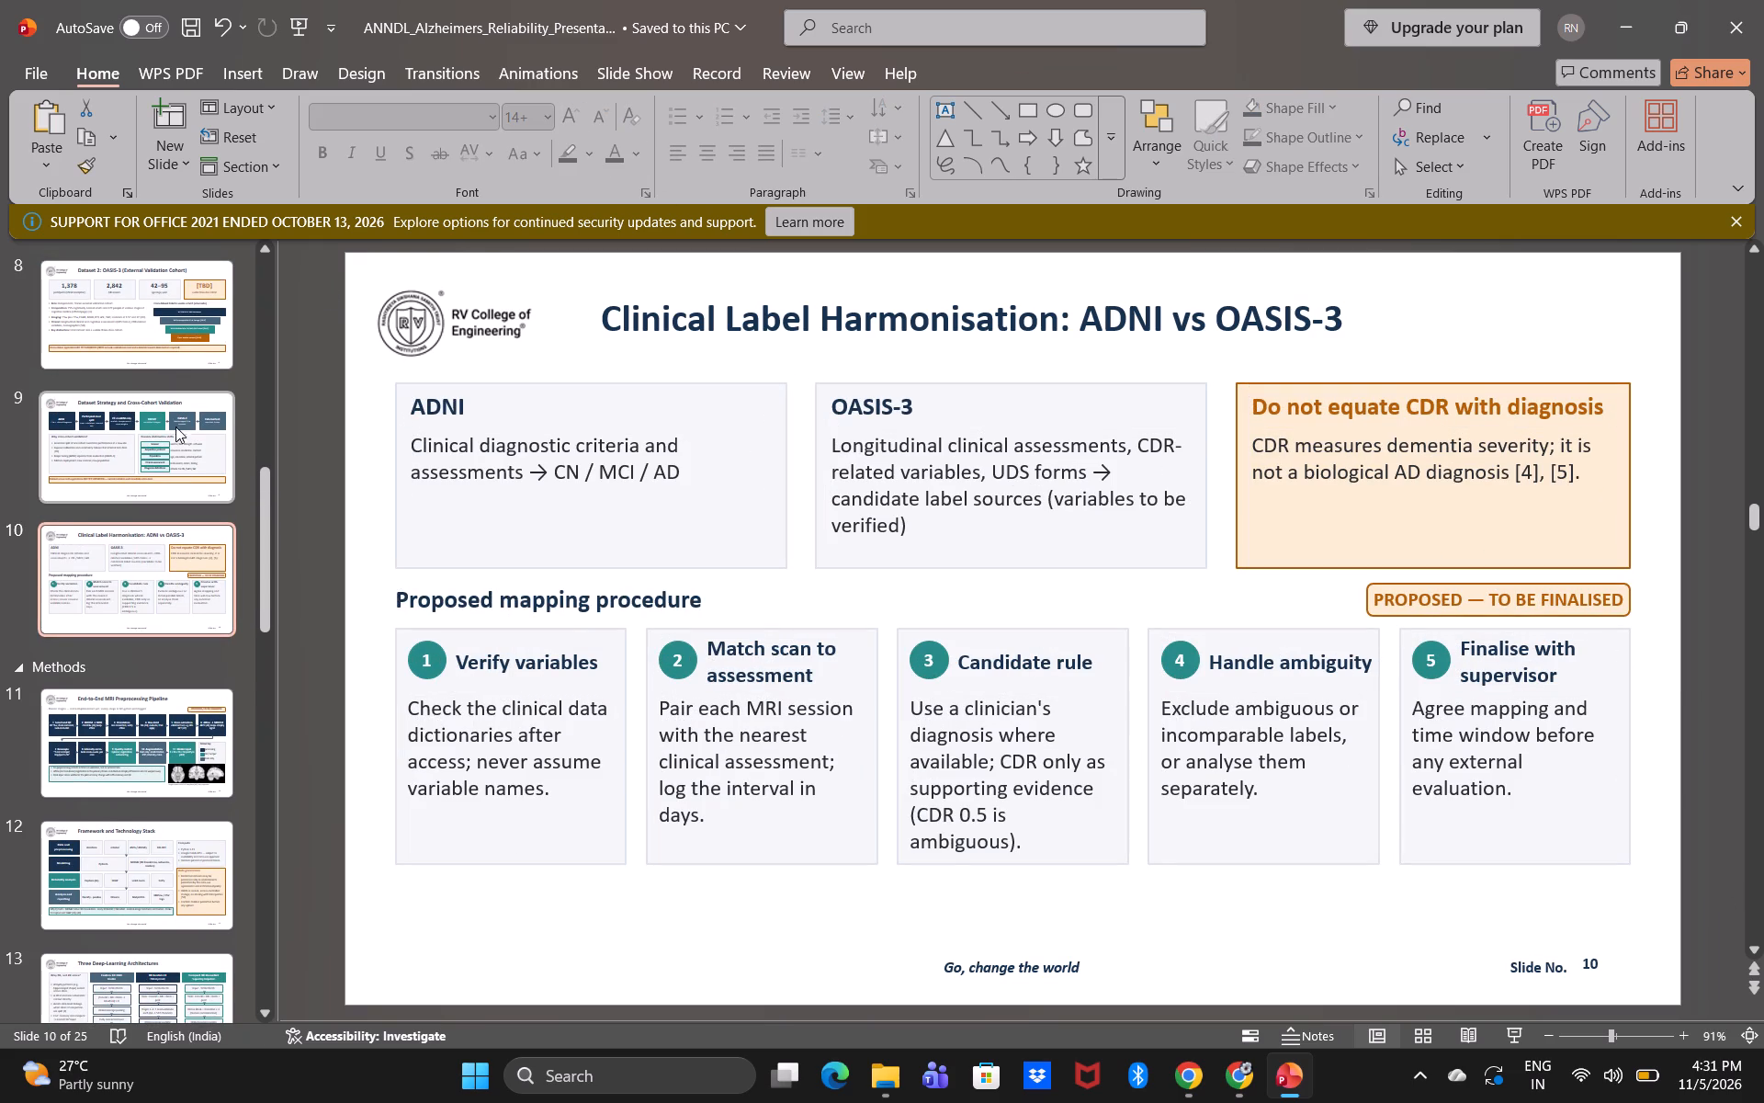
left_click(180, 470)
scroll(180, 470, "up", 1)
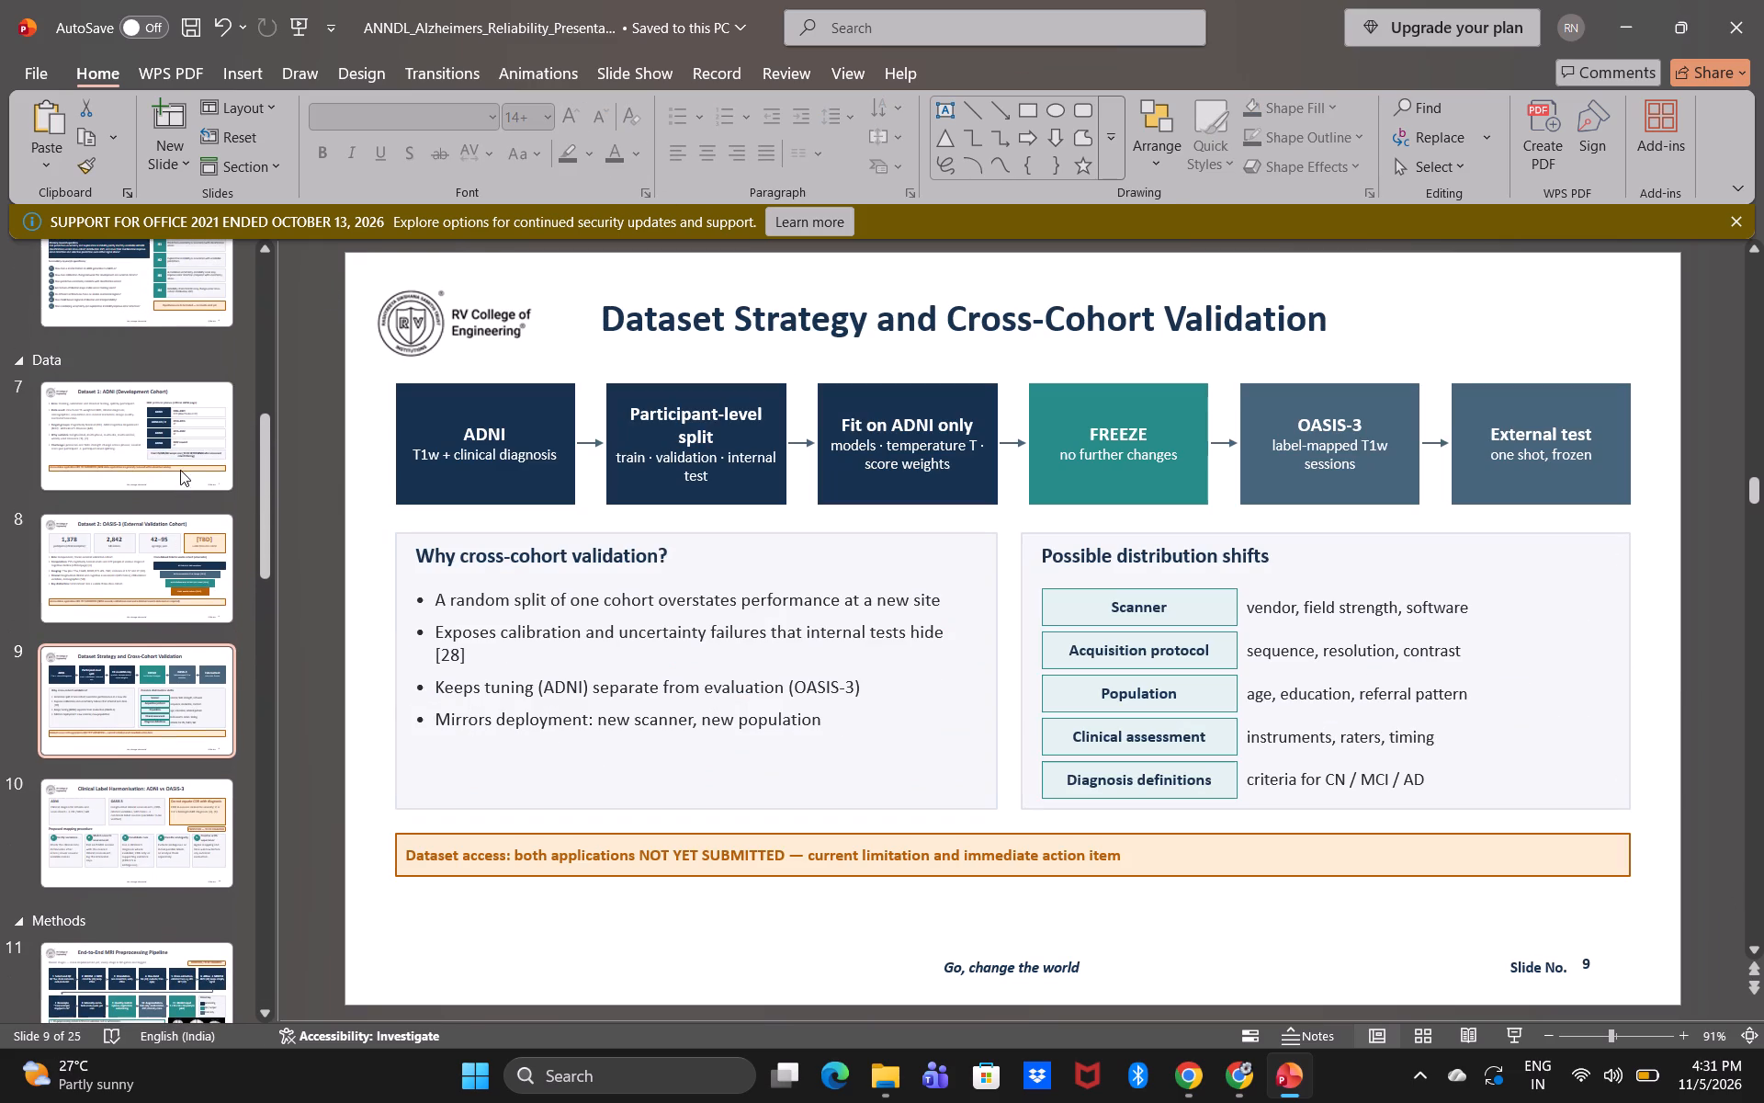
left_click_drag(376, 367, 1056, 835)
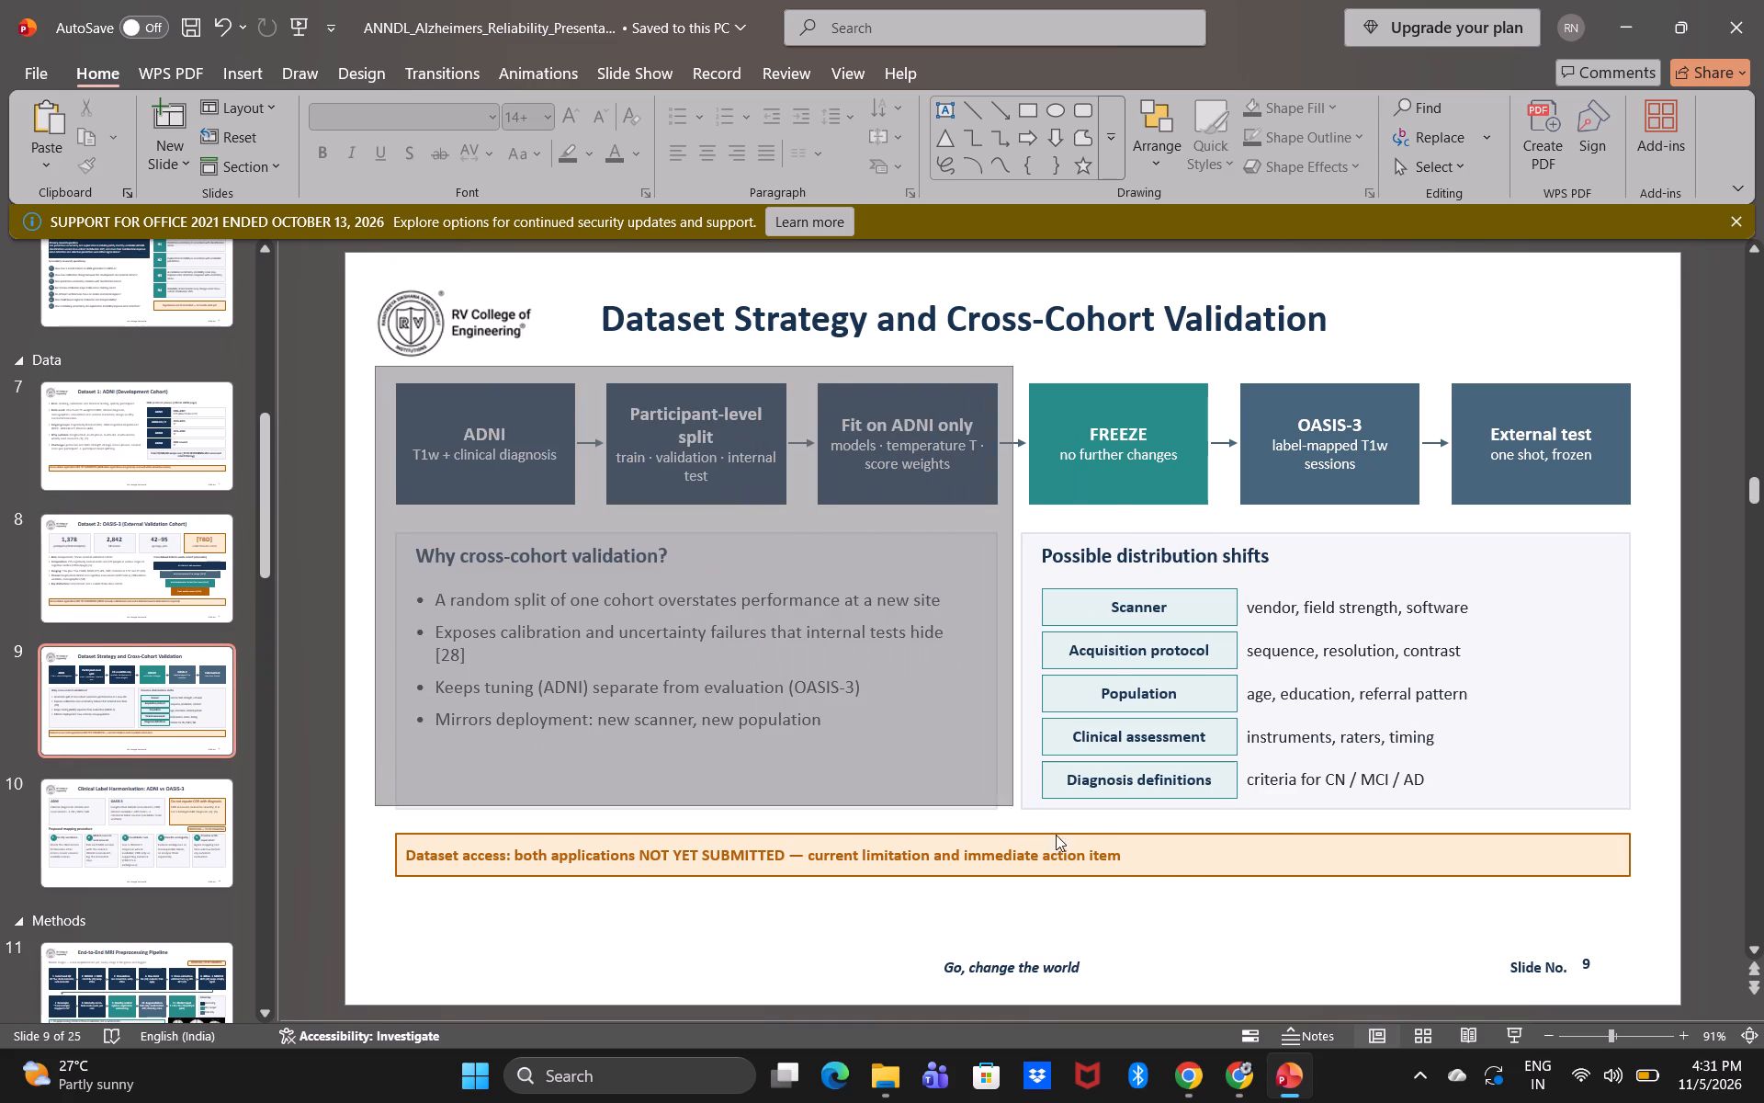
left_click_drag(1056, 835, 1528, 876)
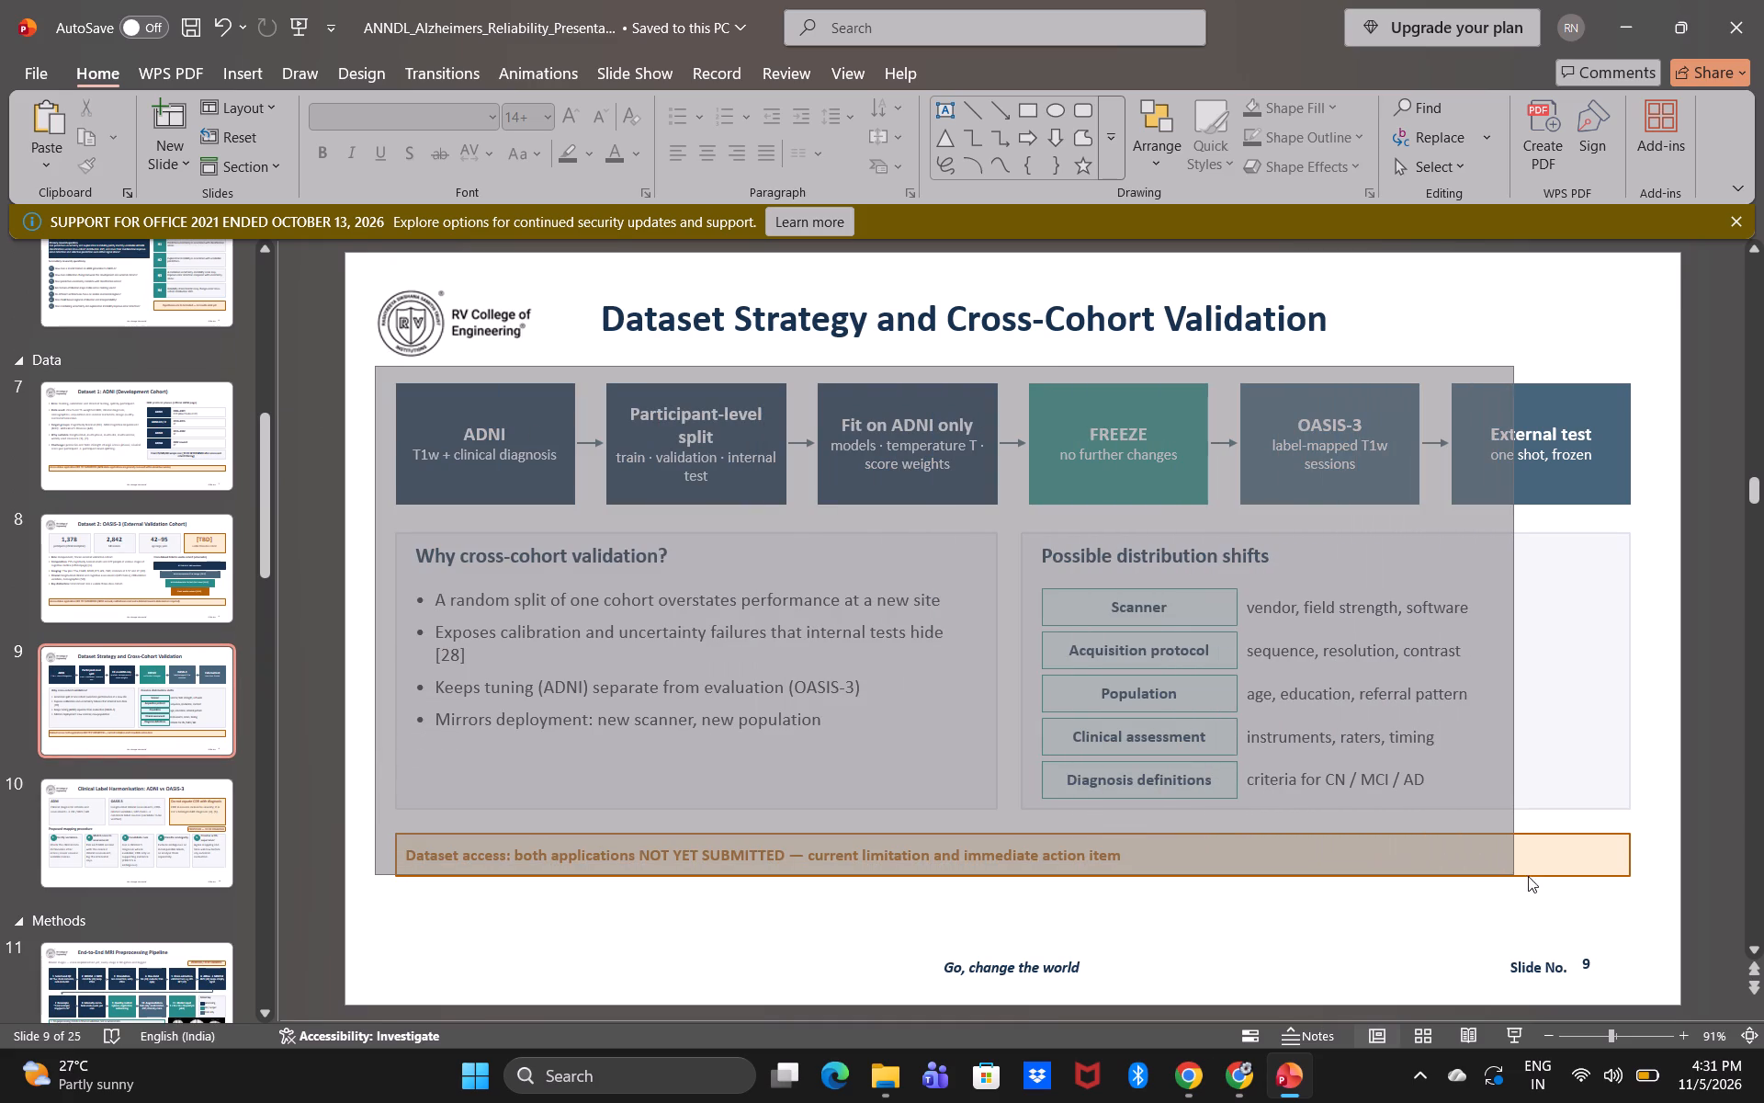
left_click_drag(1528, 876, 1755, 923)
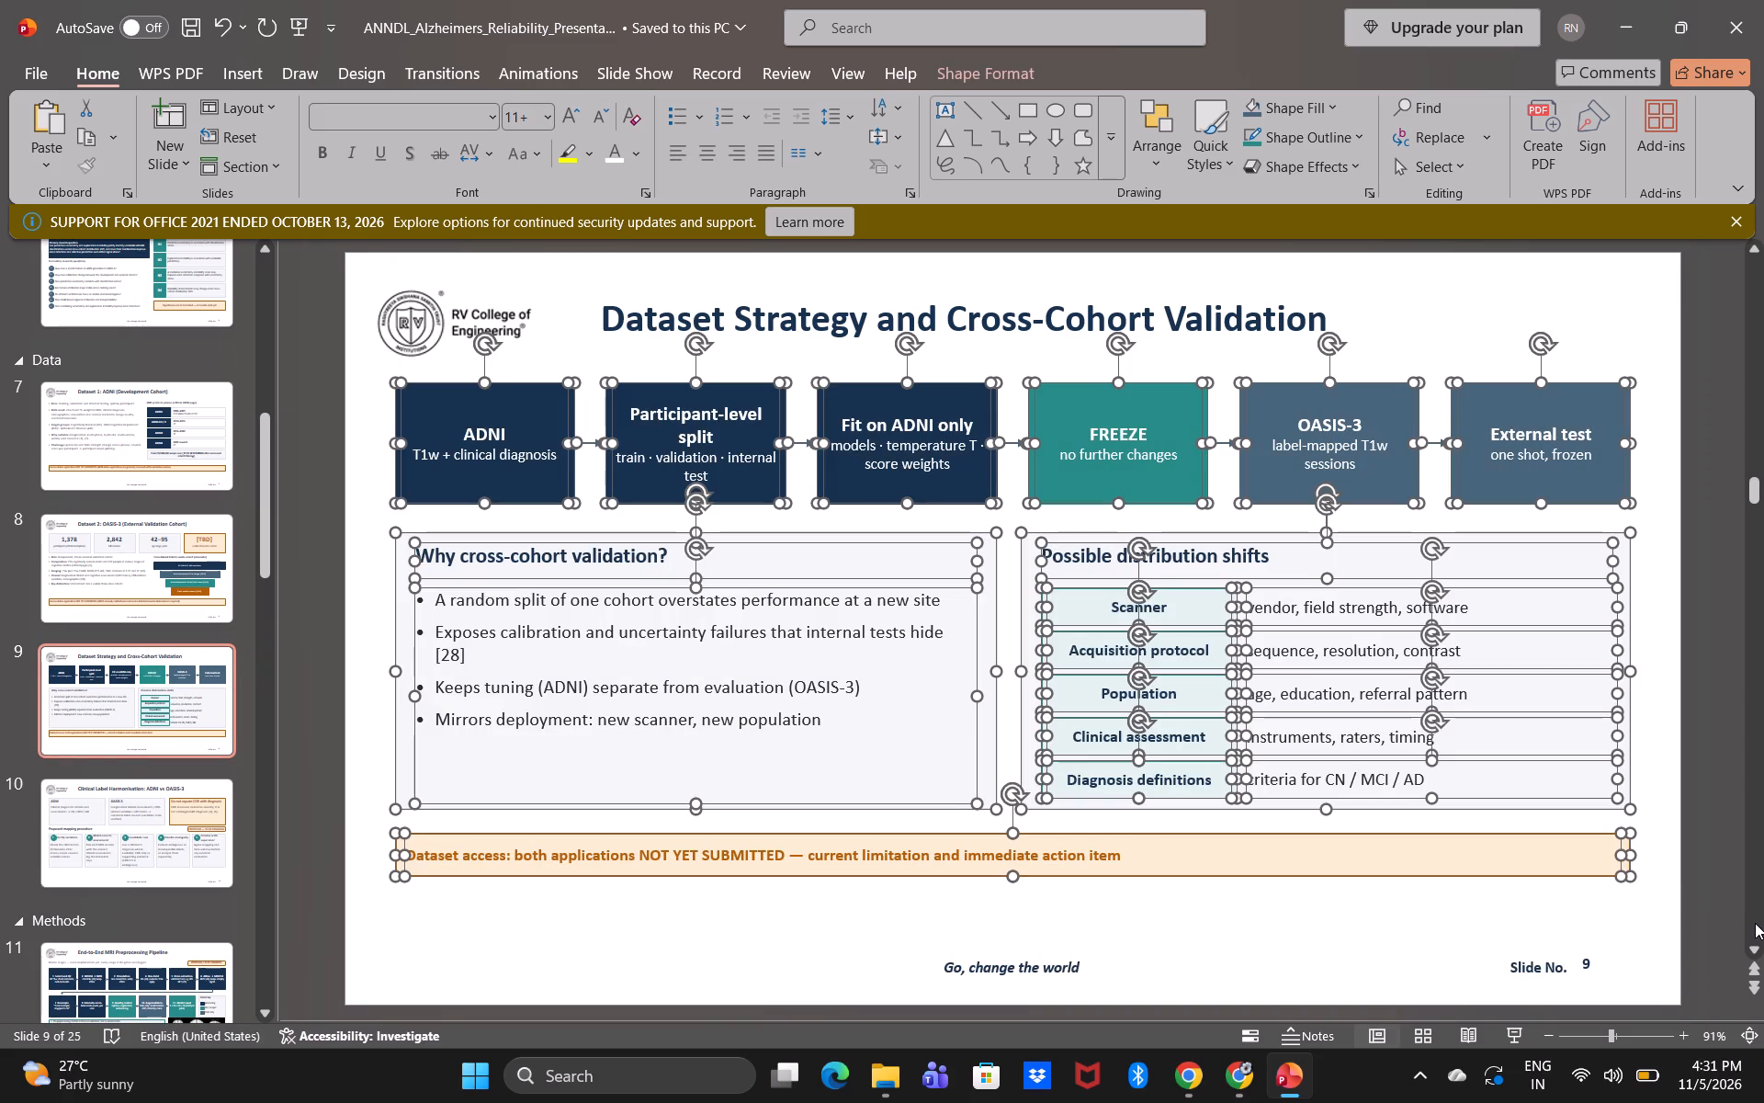
left_click(566, 119)
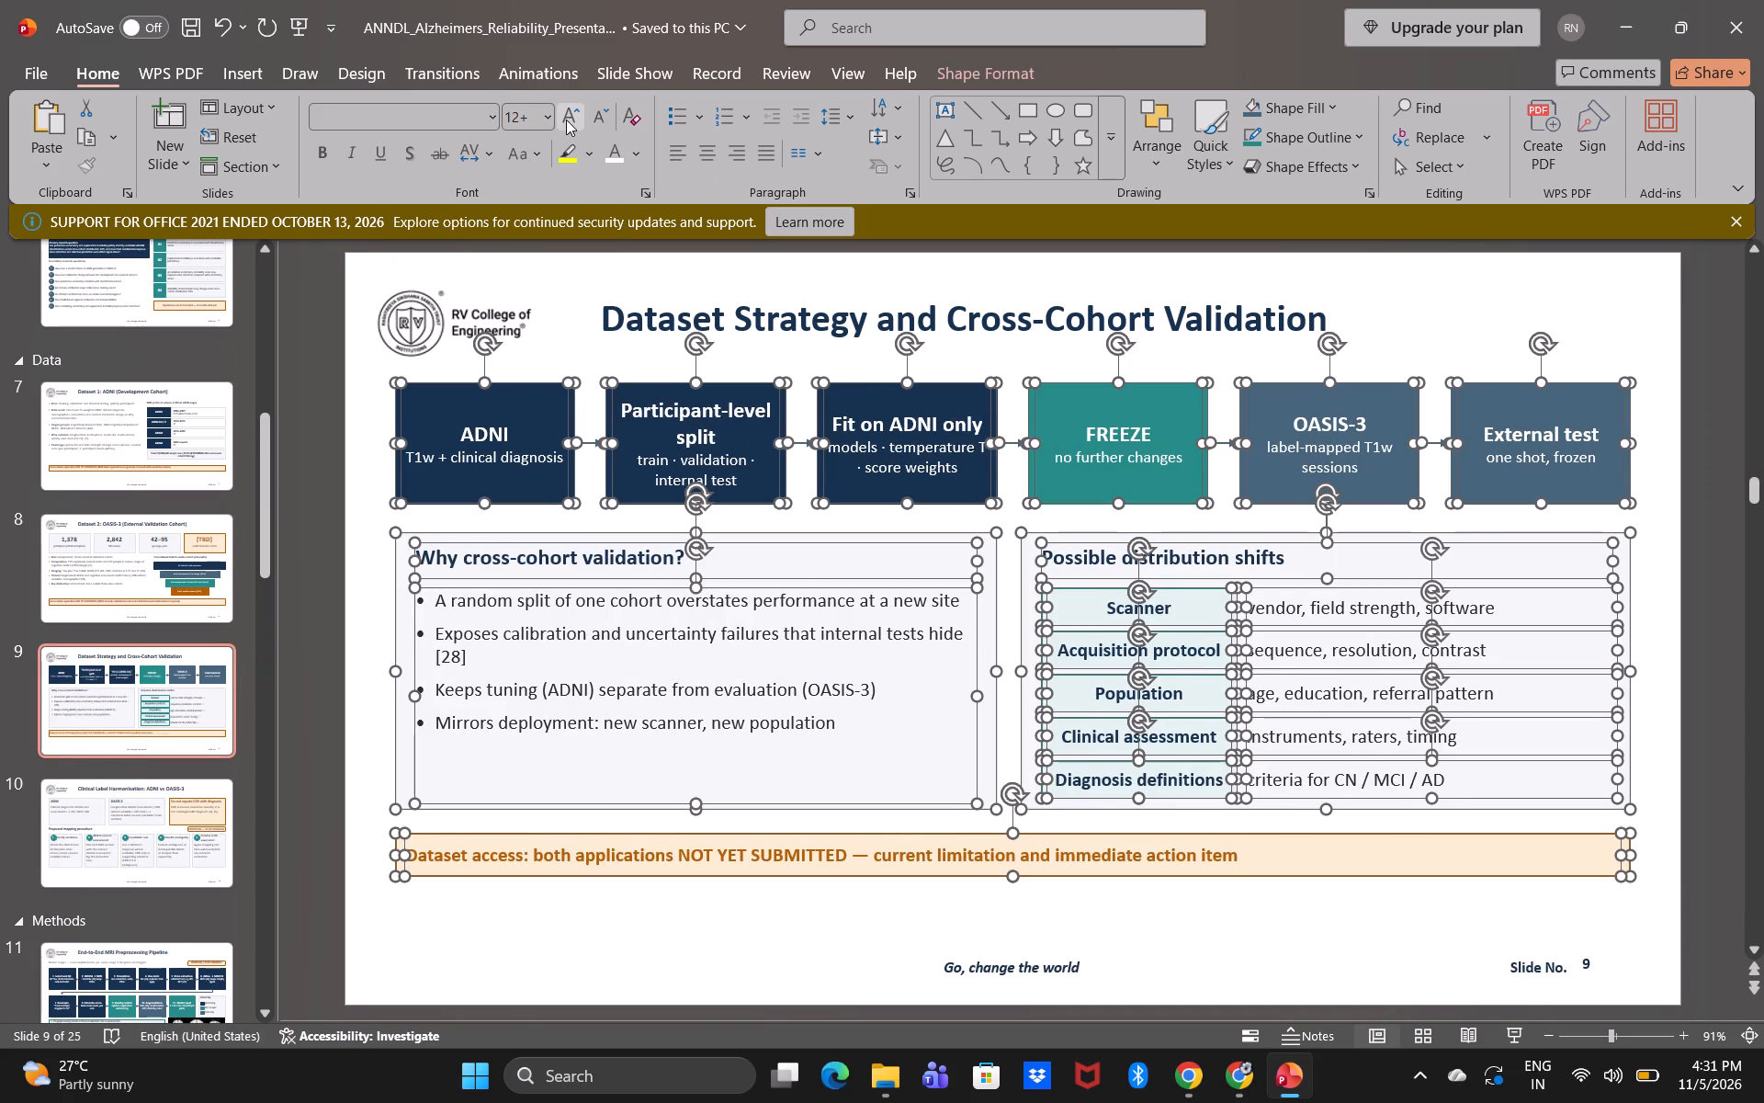
left_click(566, 119)
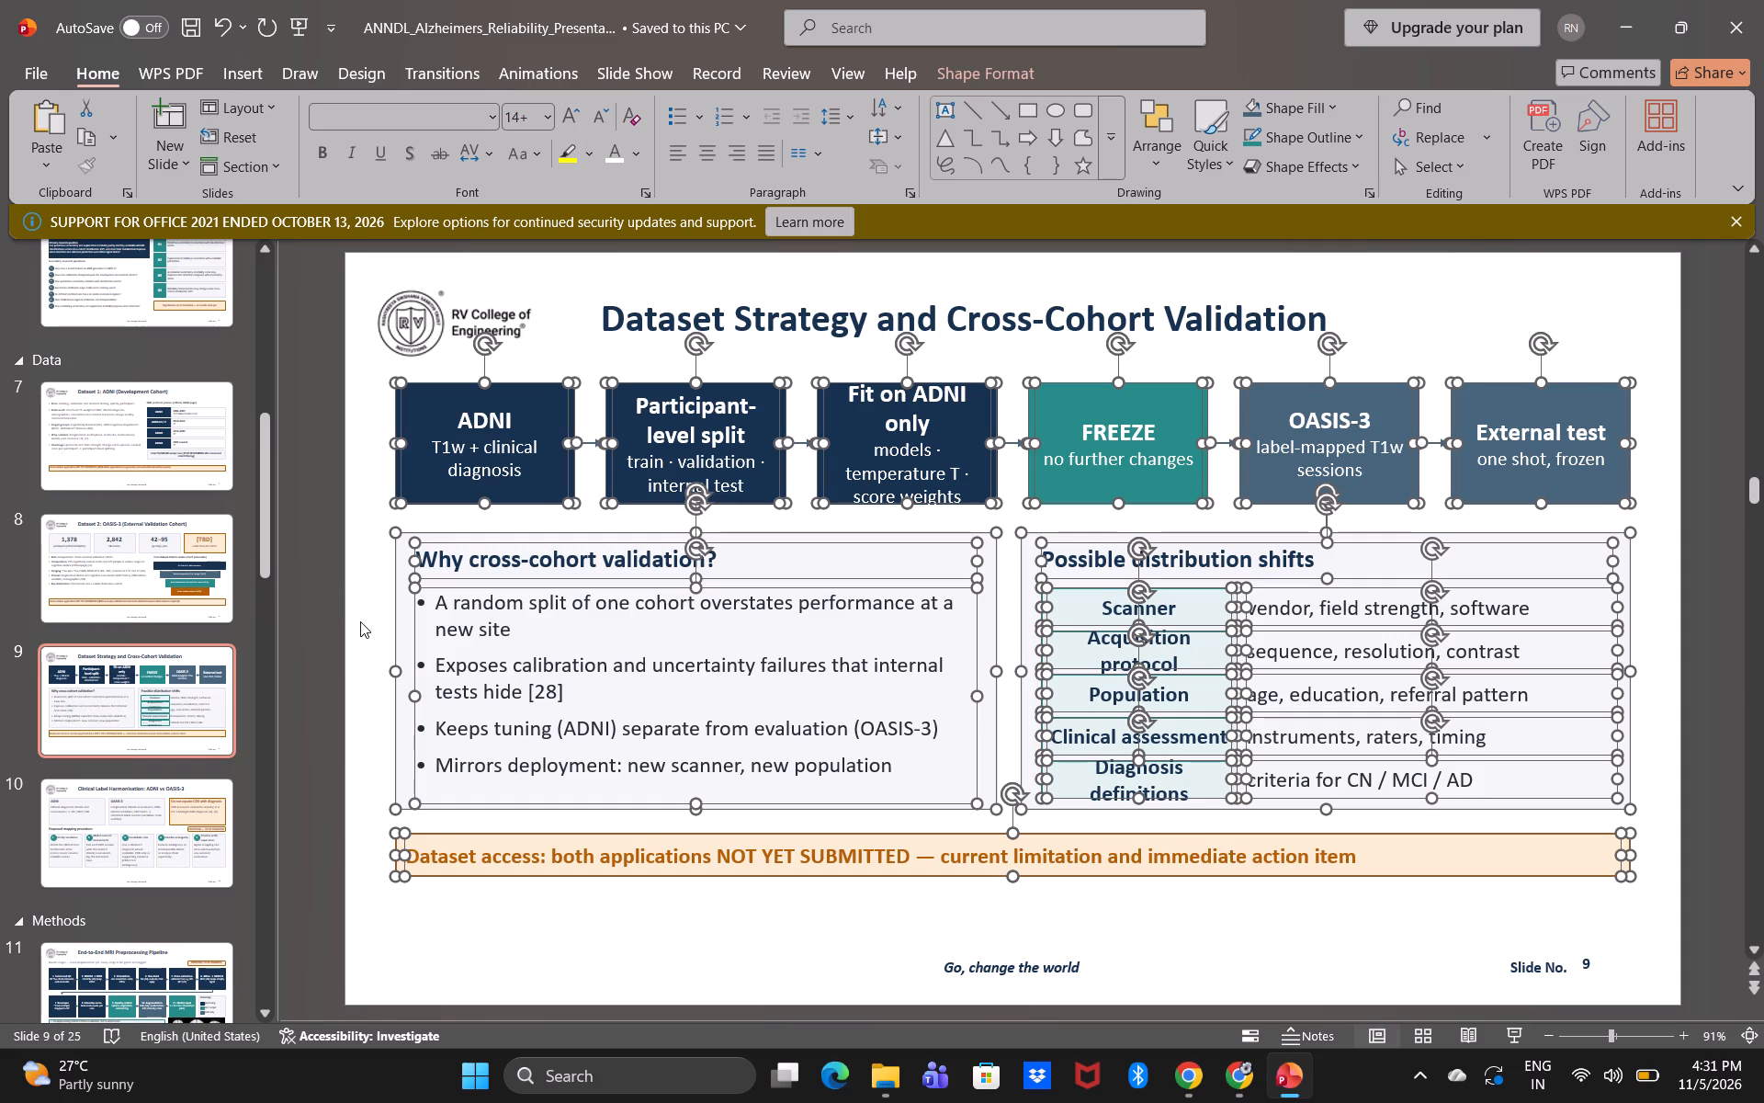
left_click(367, 647)
On slide 8, select all cards, bullets, funnel bars and the access note below the title and enlarge their text one step, to at least 12 pt.
scroll(187, 574, "up", 1)
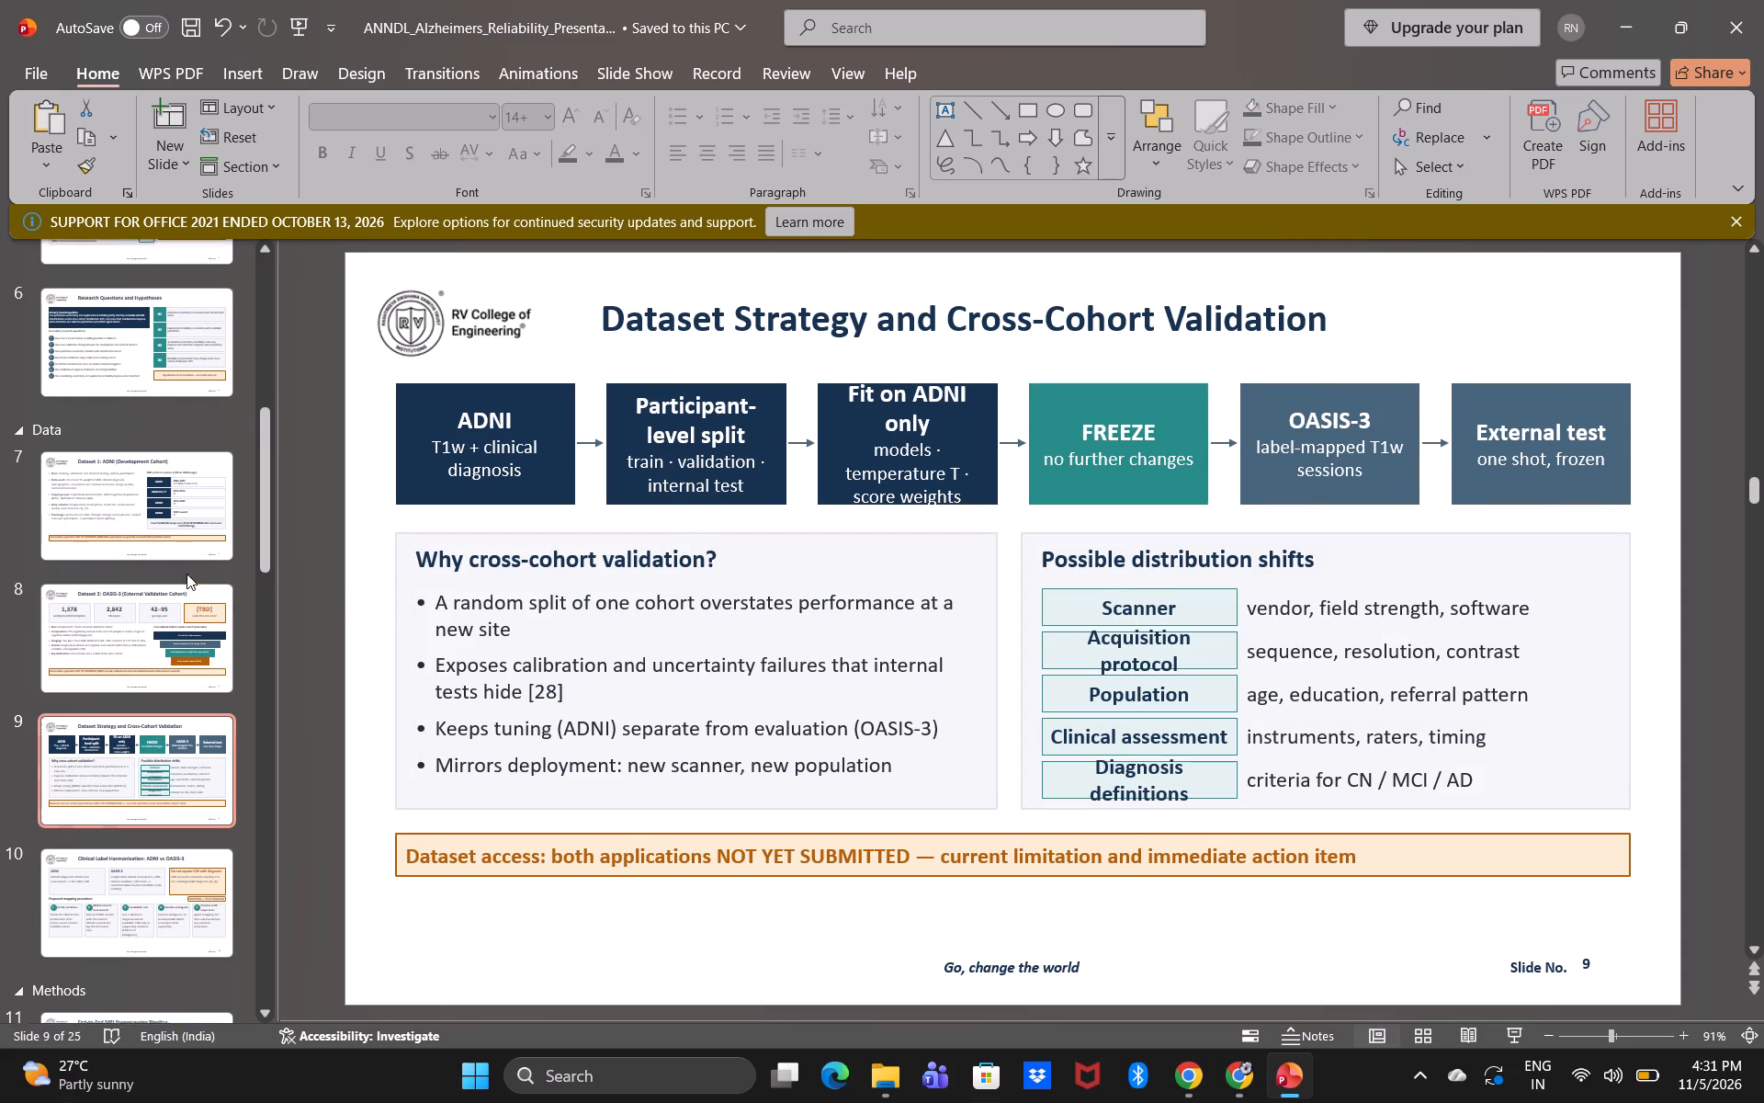
scroll(187, 574, "up", 1)
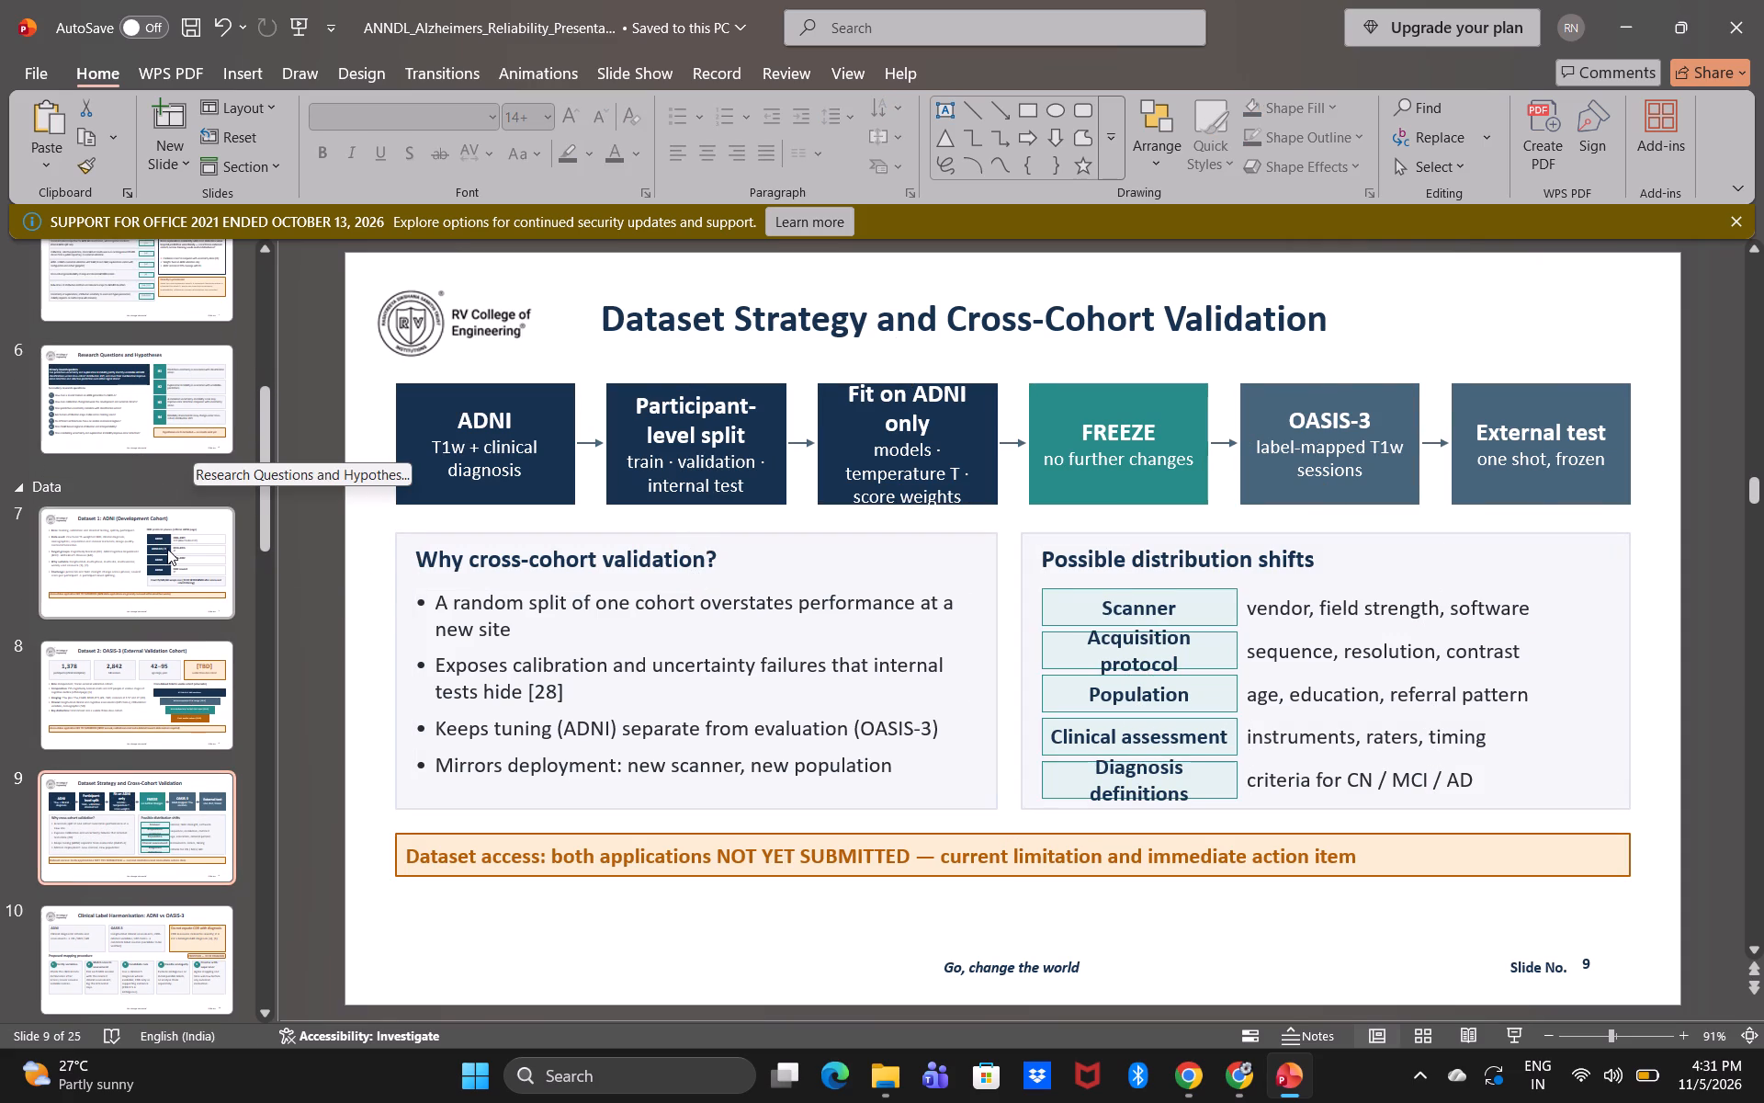
left_click(209, 721)
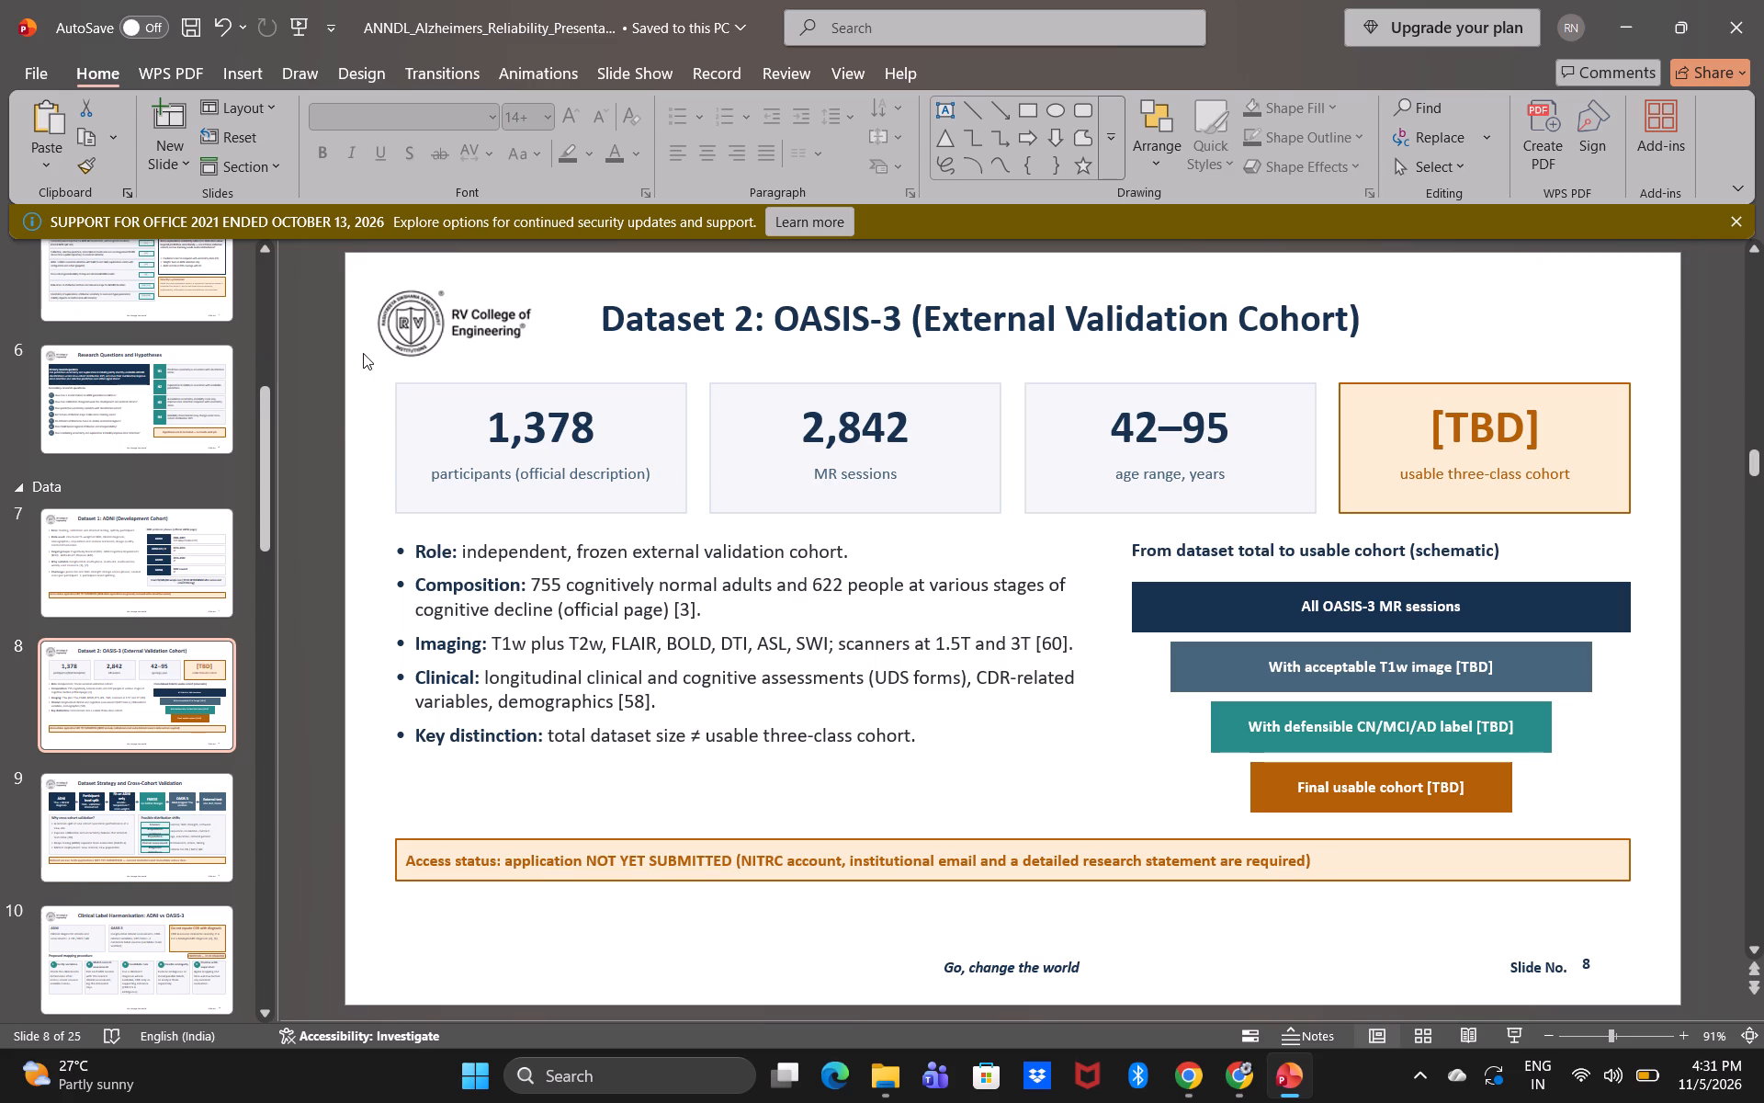
left_click_drag(363, 353, 1302, 870)
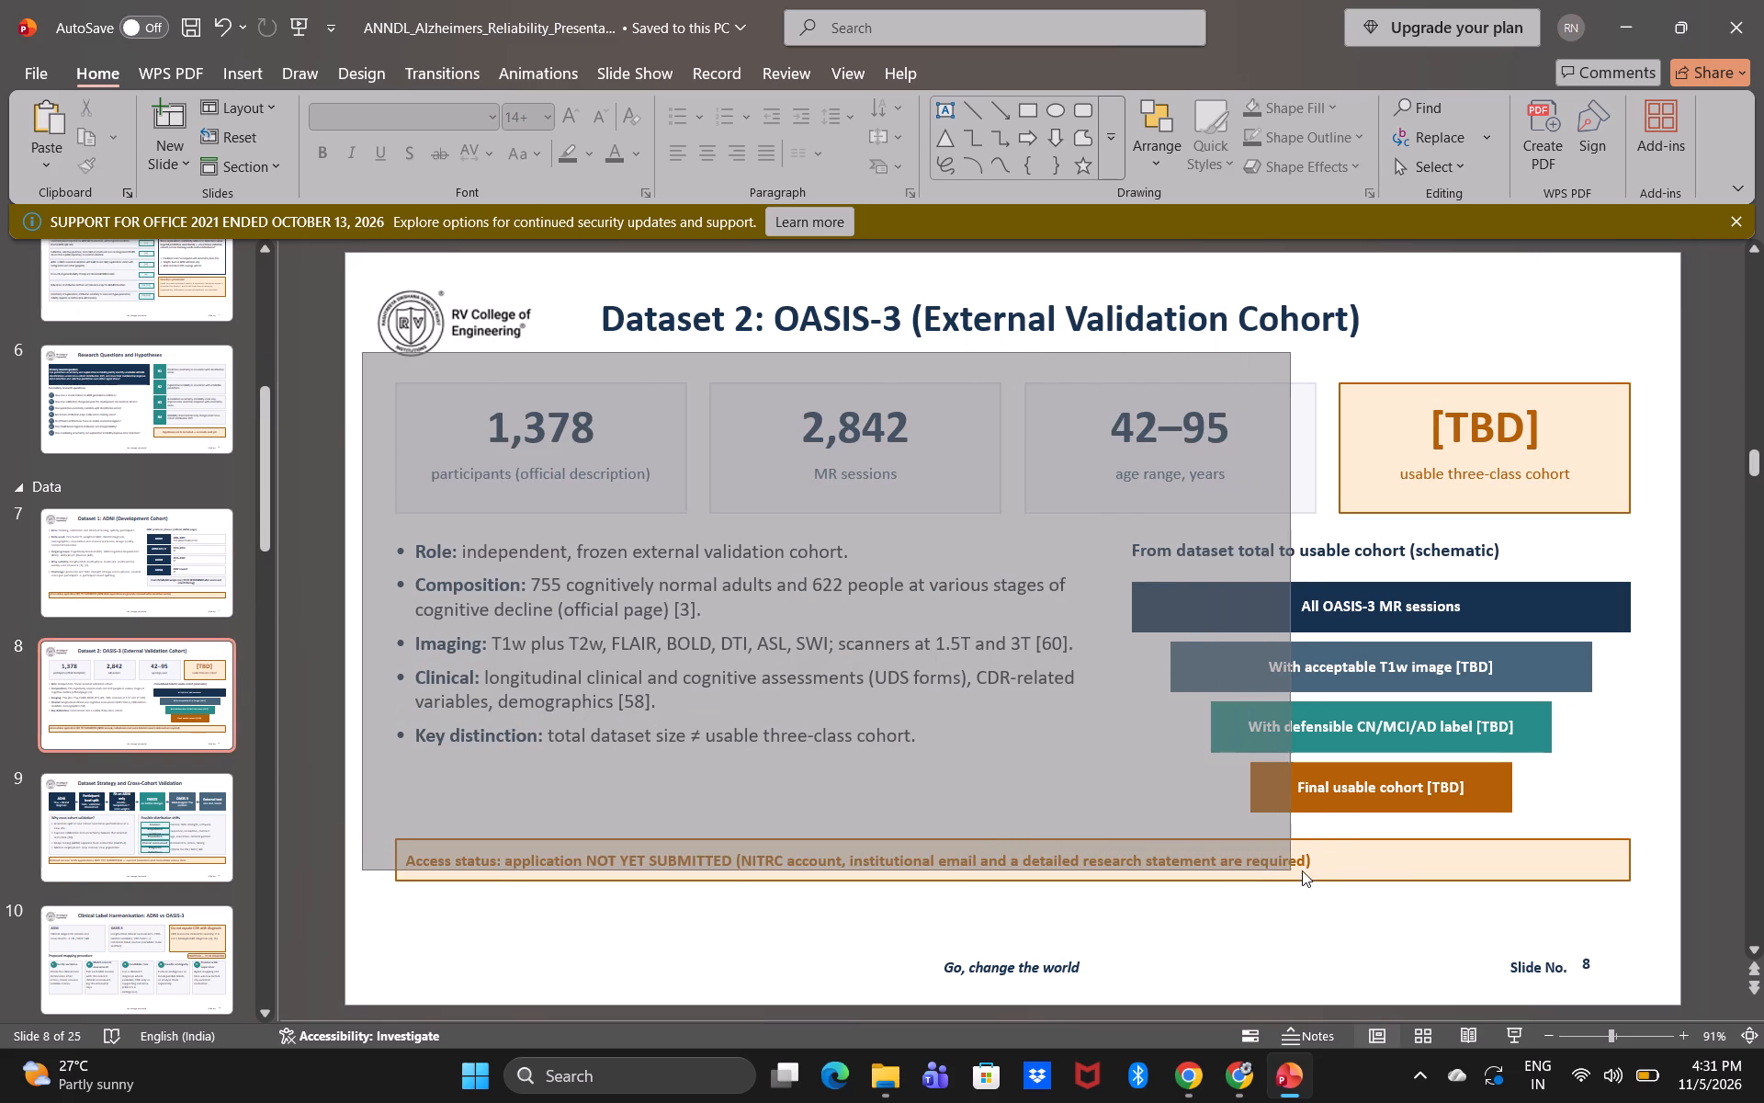
left_click_drag(1302, 870, 1713, 907)
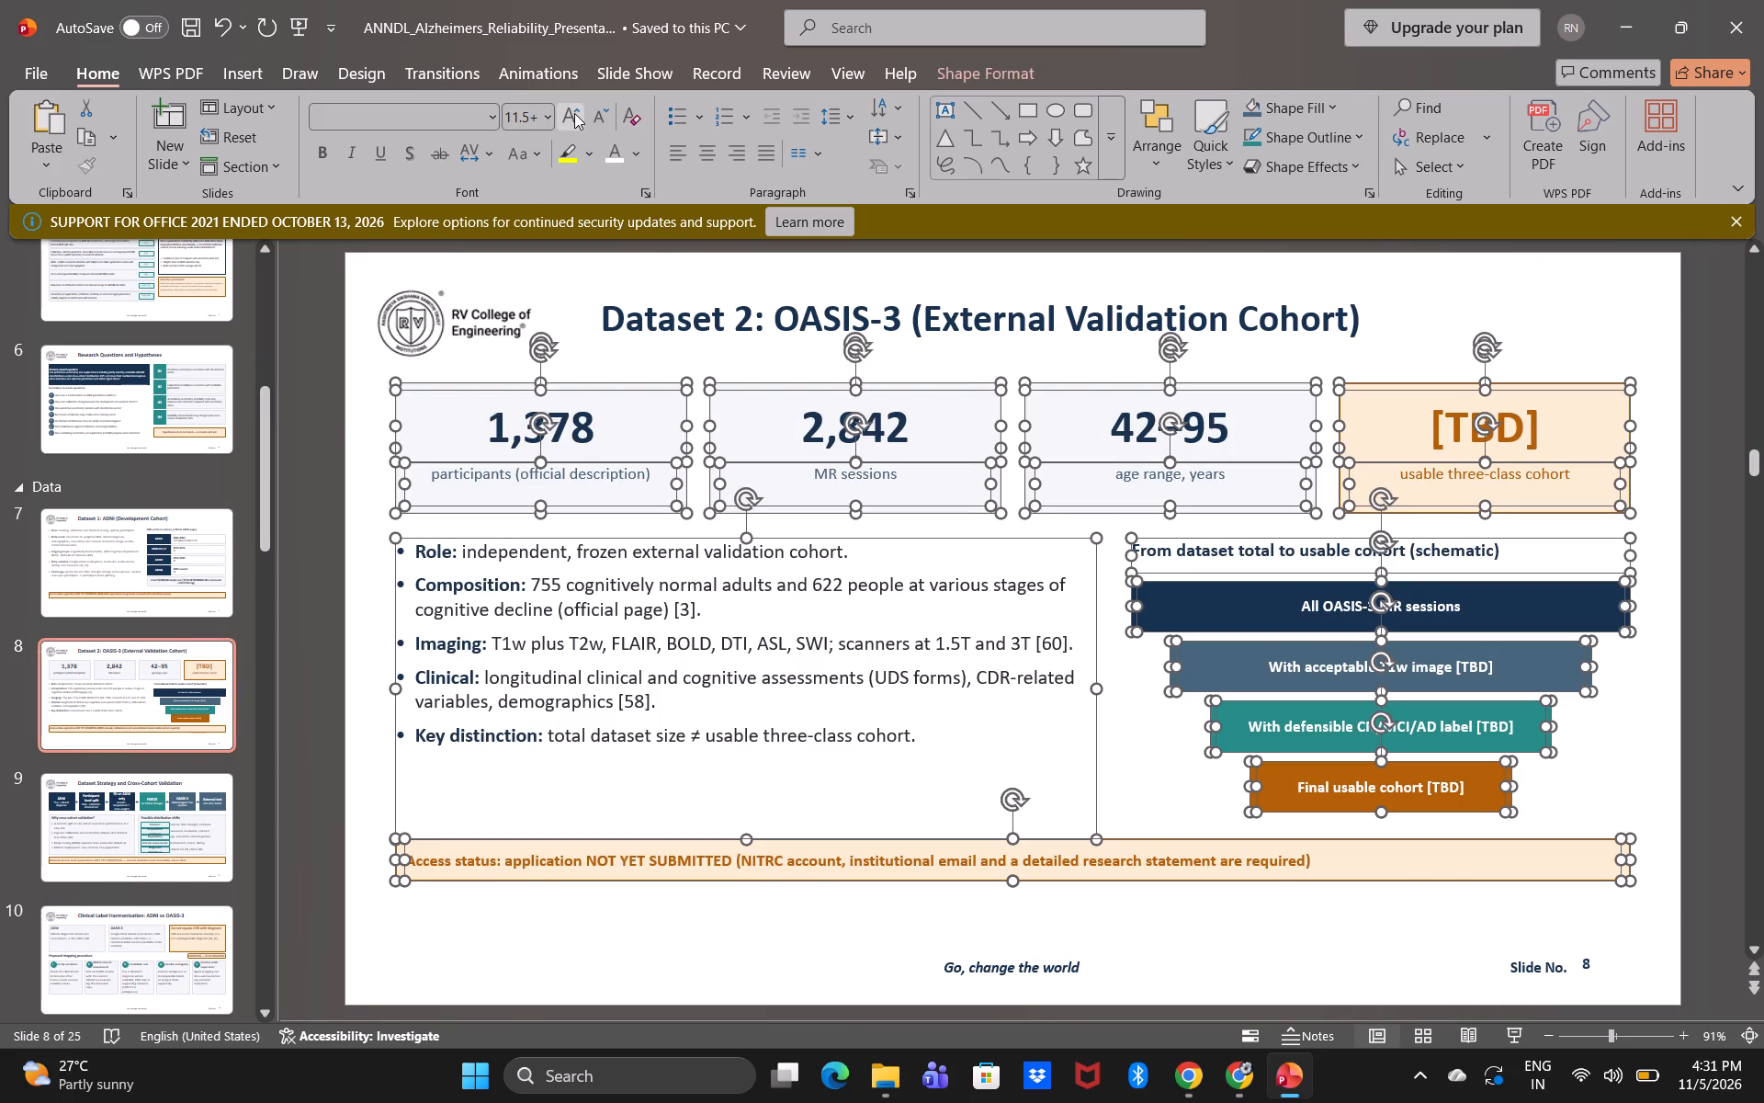
left_click(574, 113)
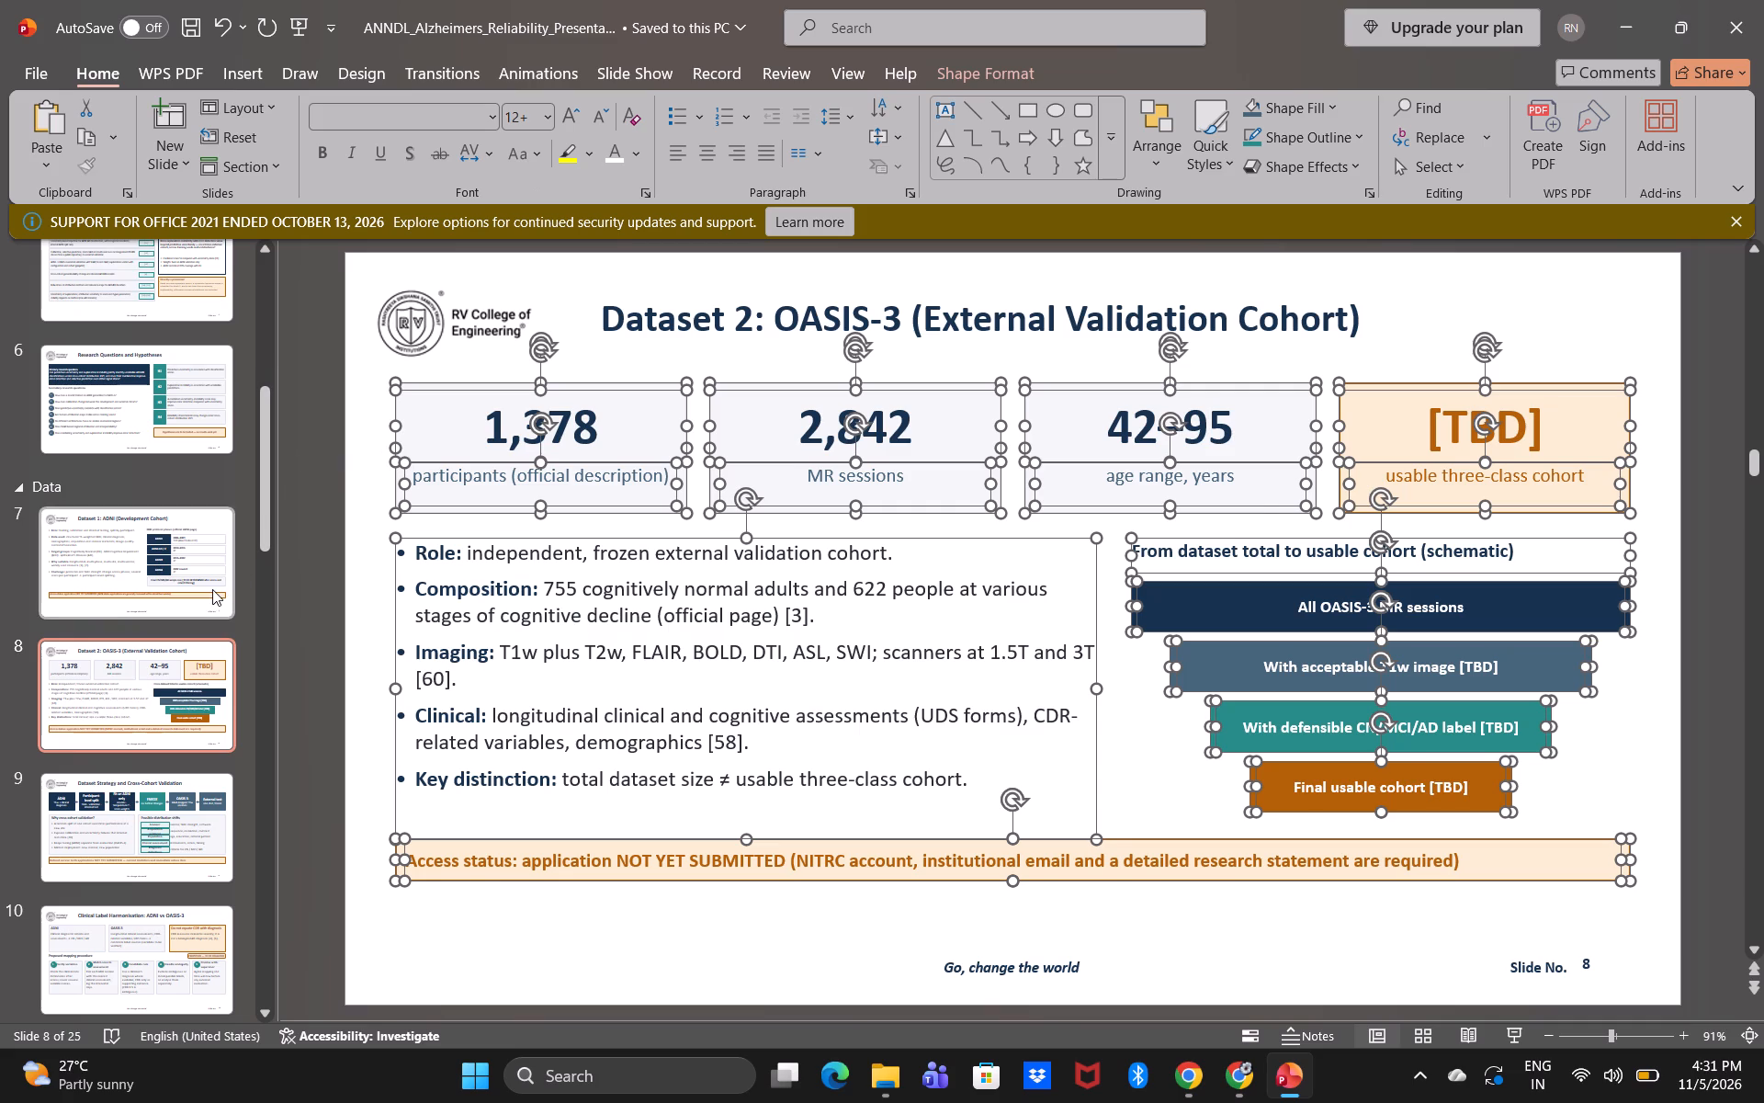
On slide 7, select everything below the title and increase the font size by one step, to at least 14 pt.
left_click(212, 589)
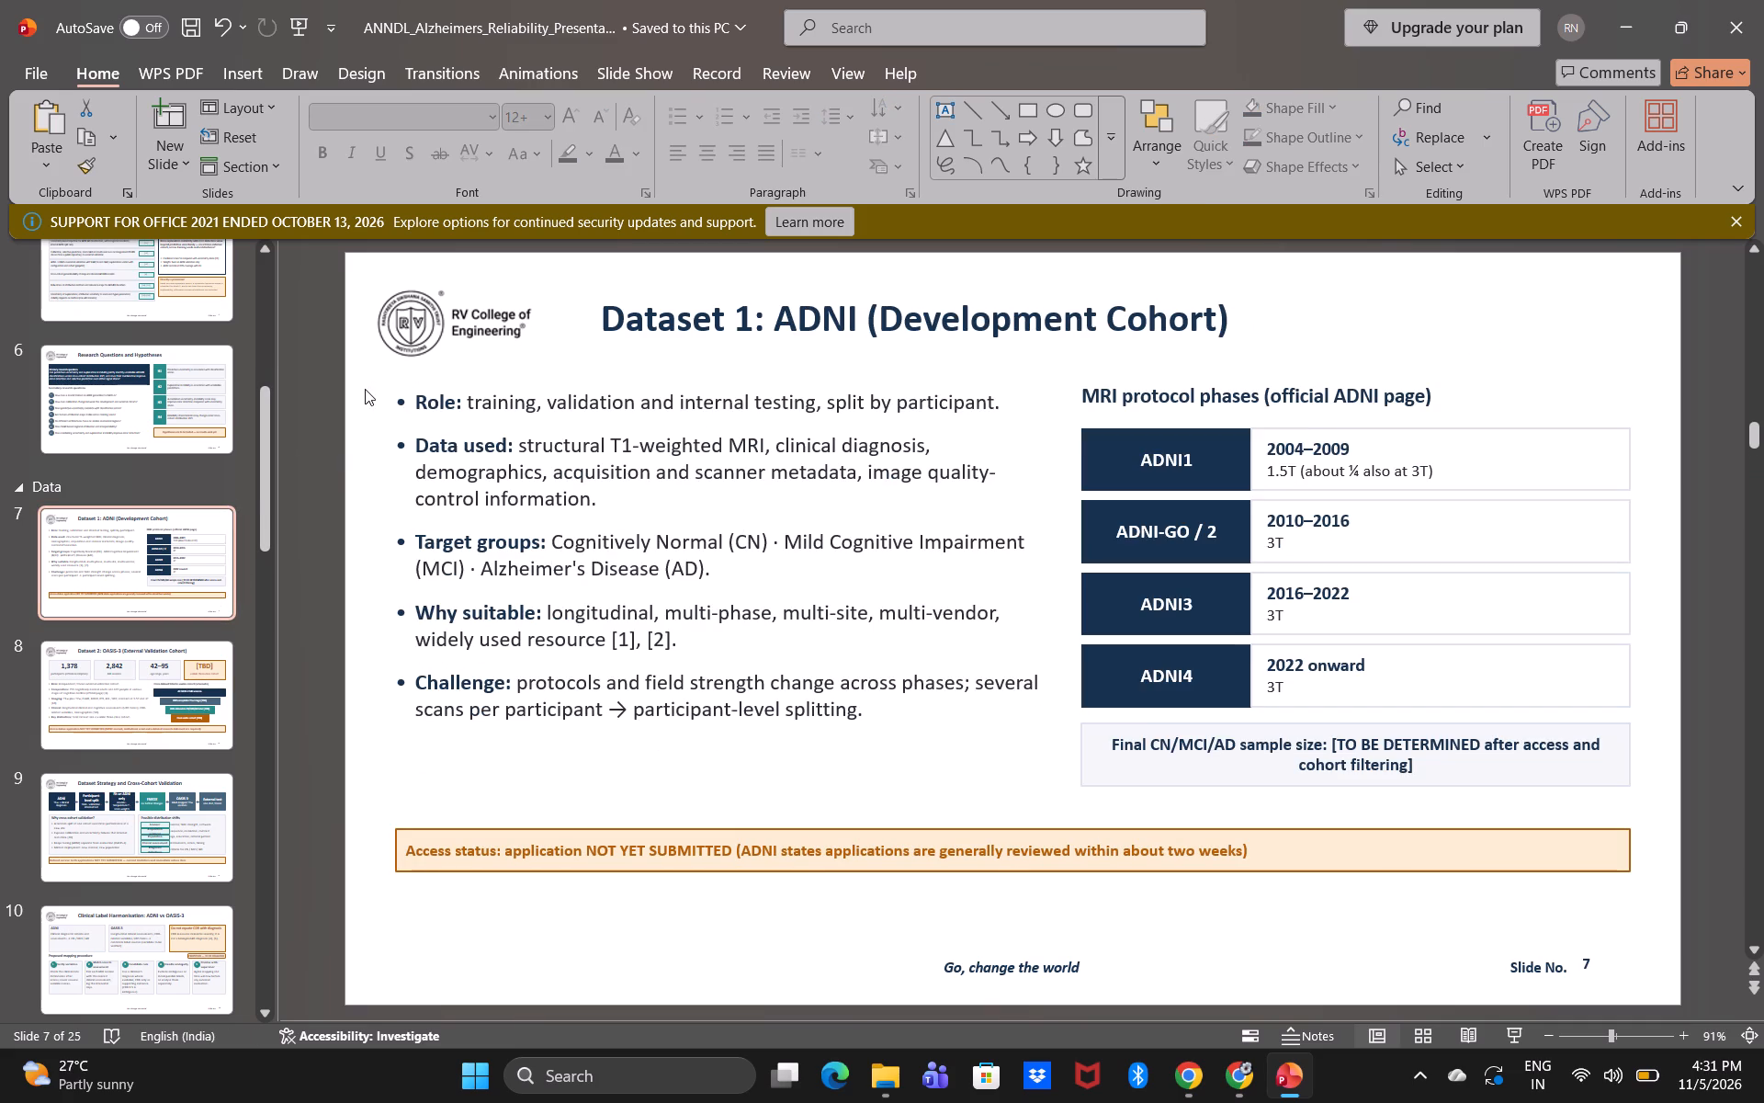
left_click_drag(367, 381, 1522, 893)
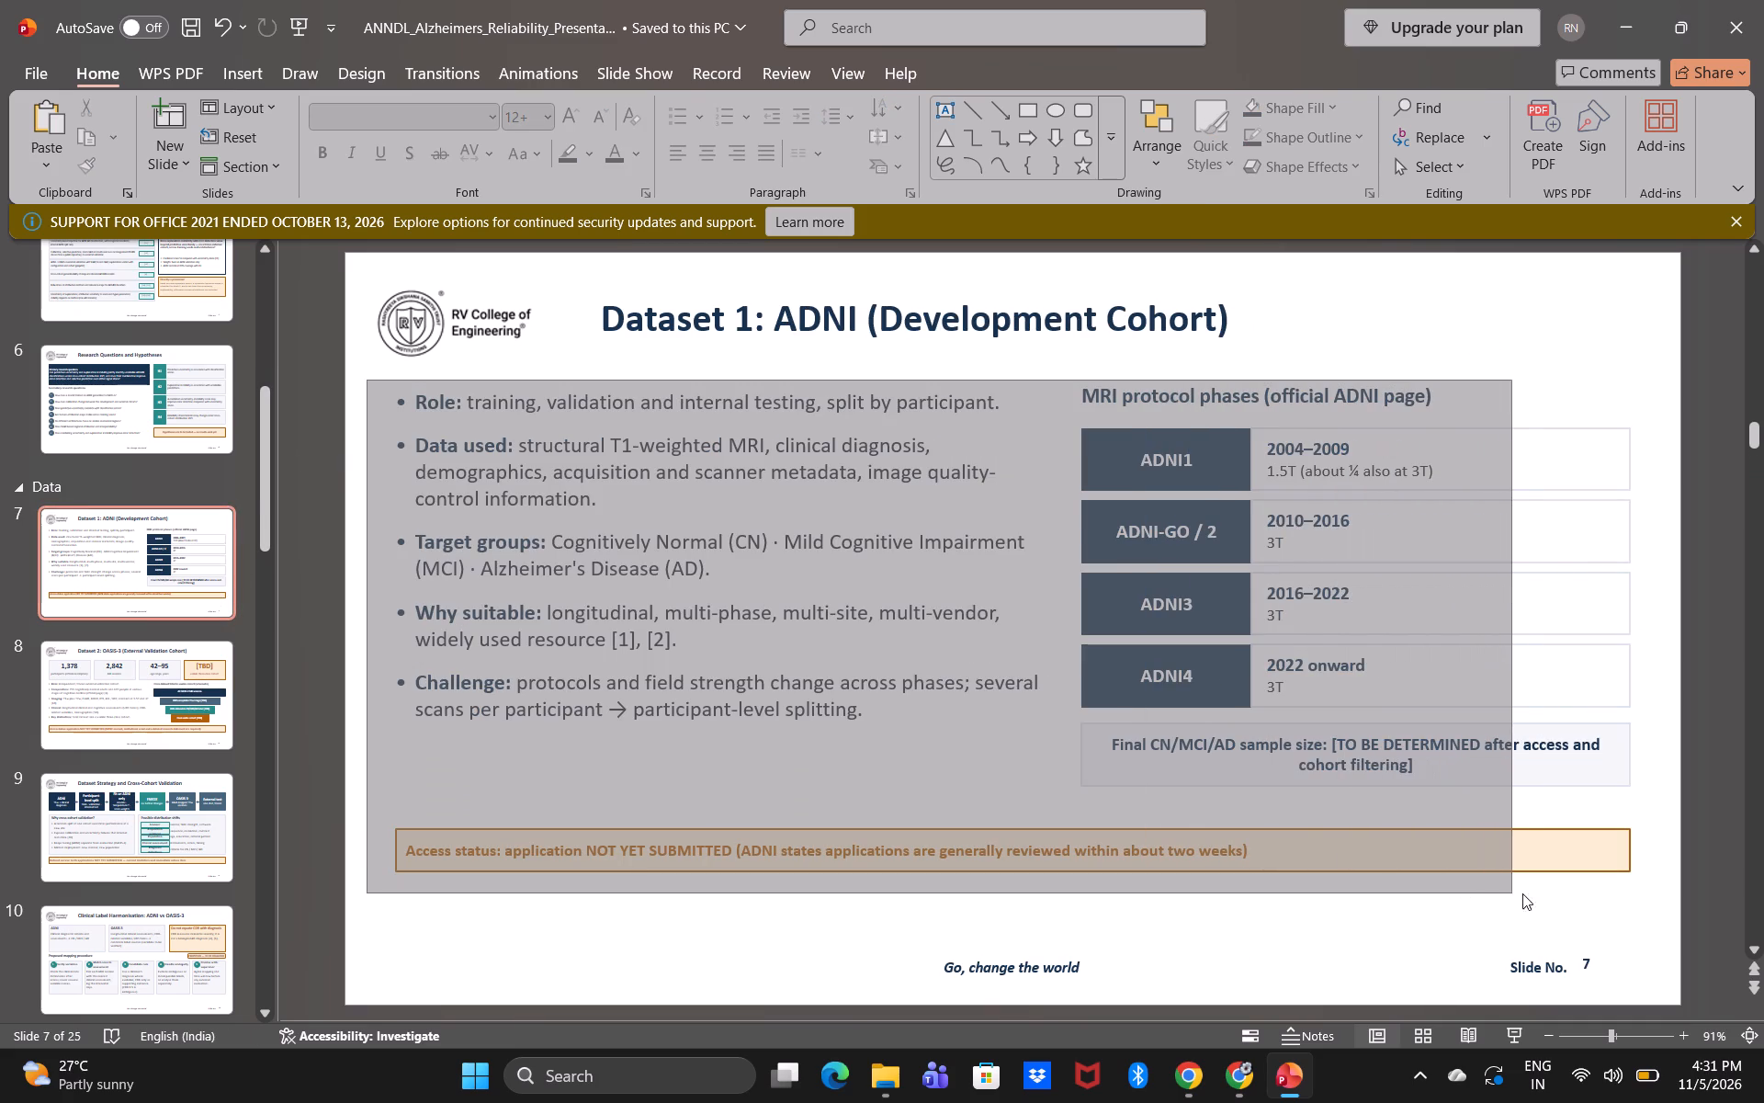
left_click_drag(1522, 893, 1691, 894)
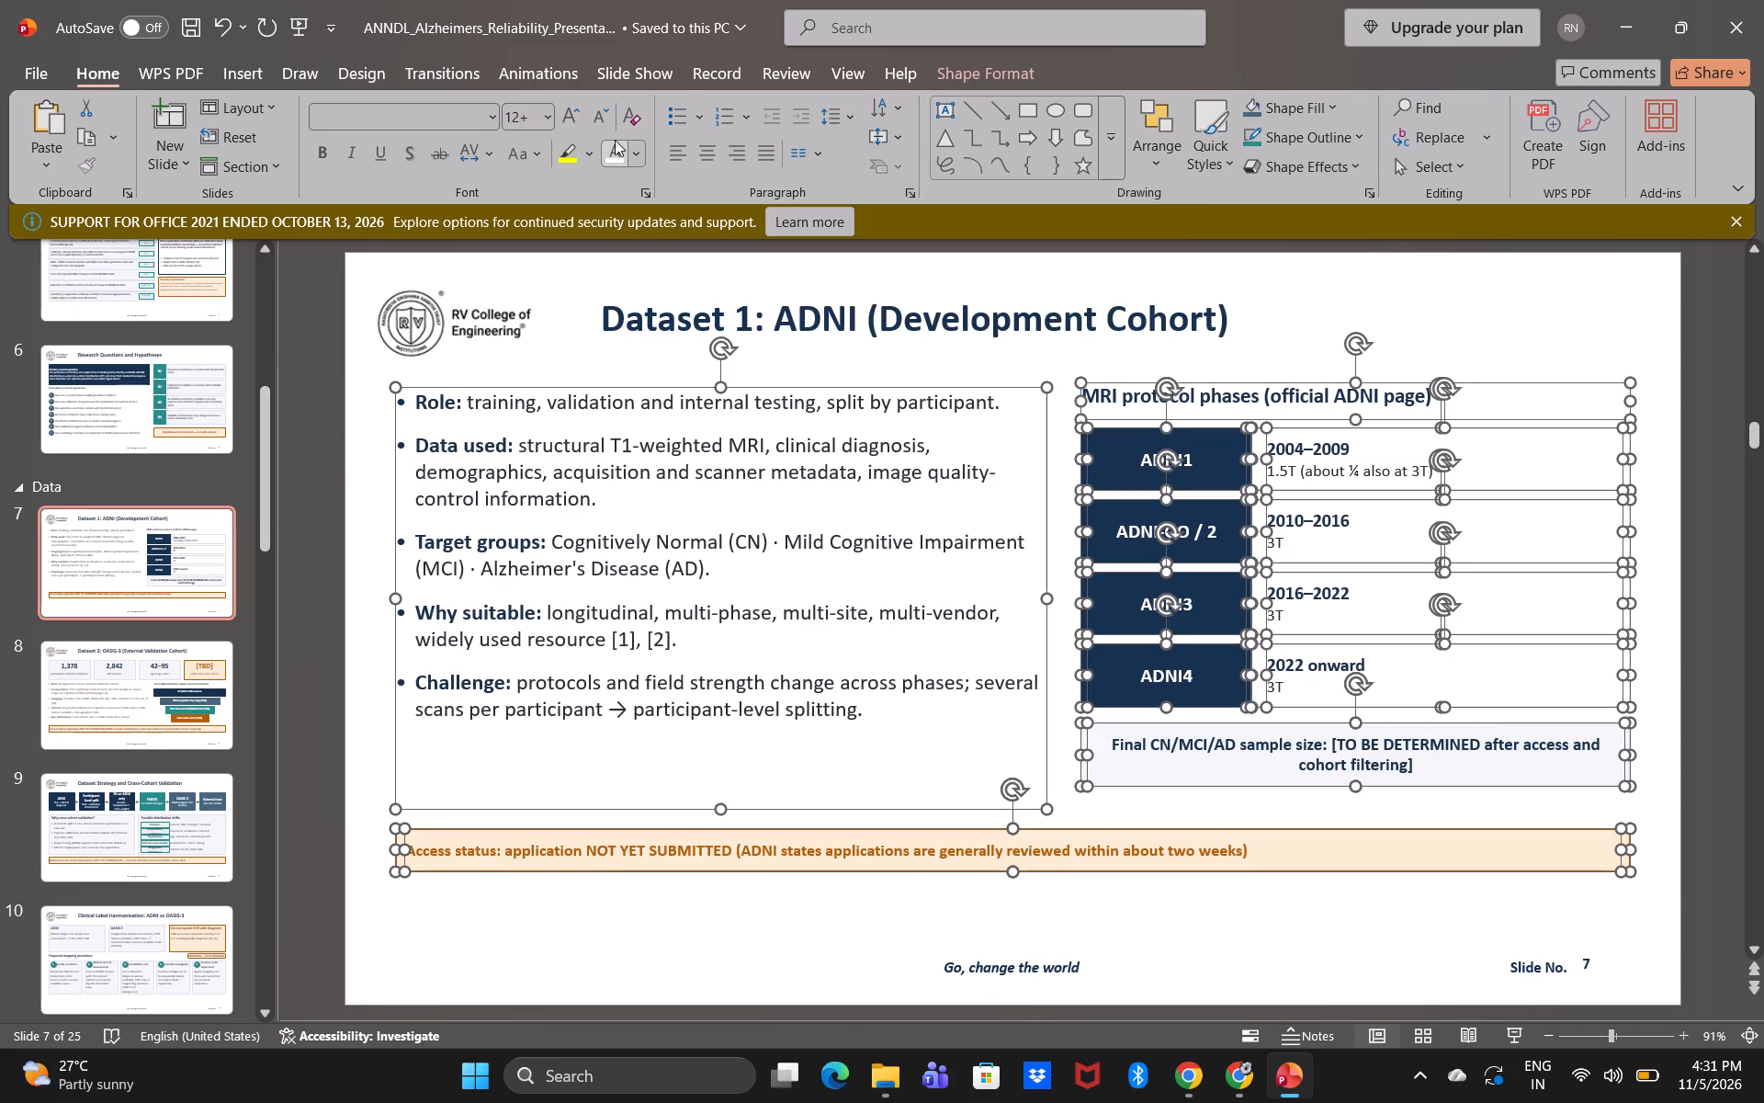
left_click(579, 112)
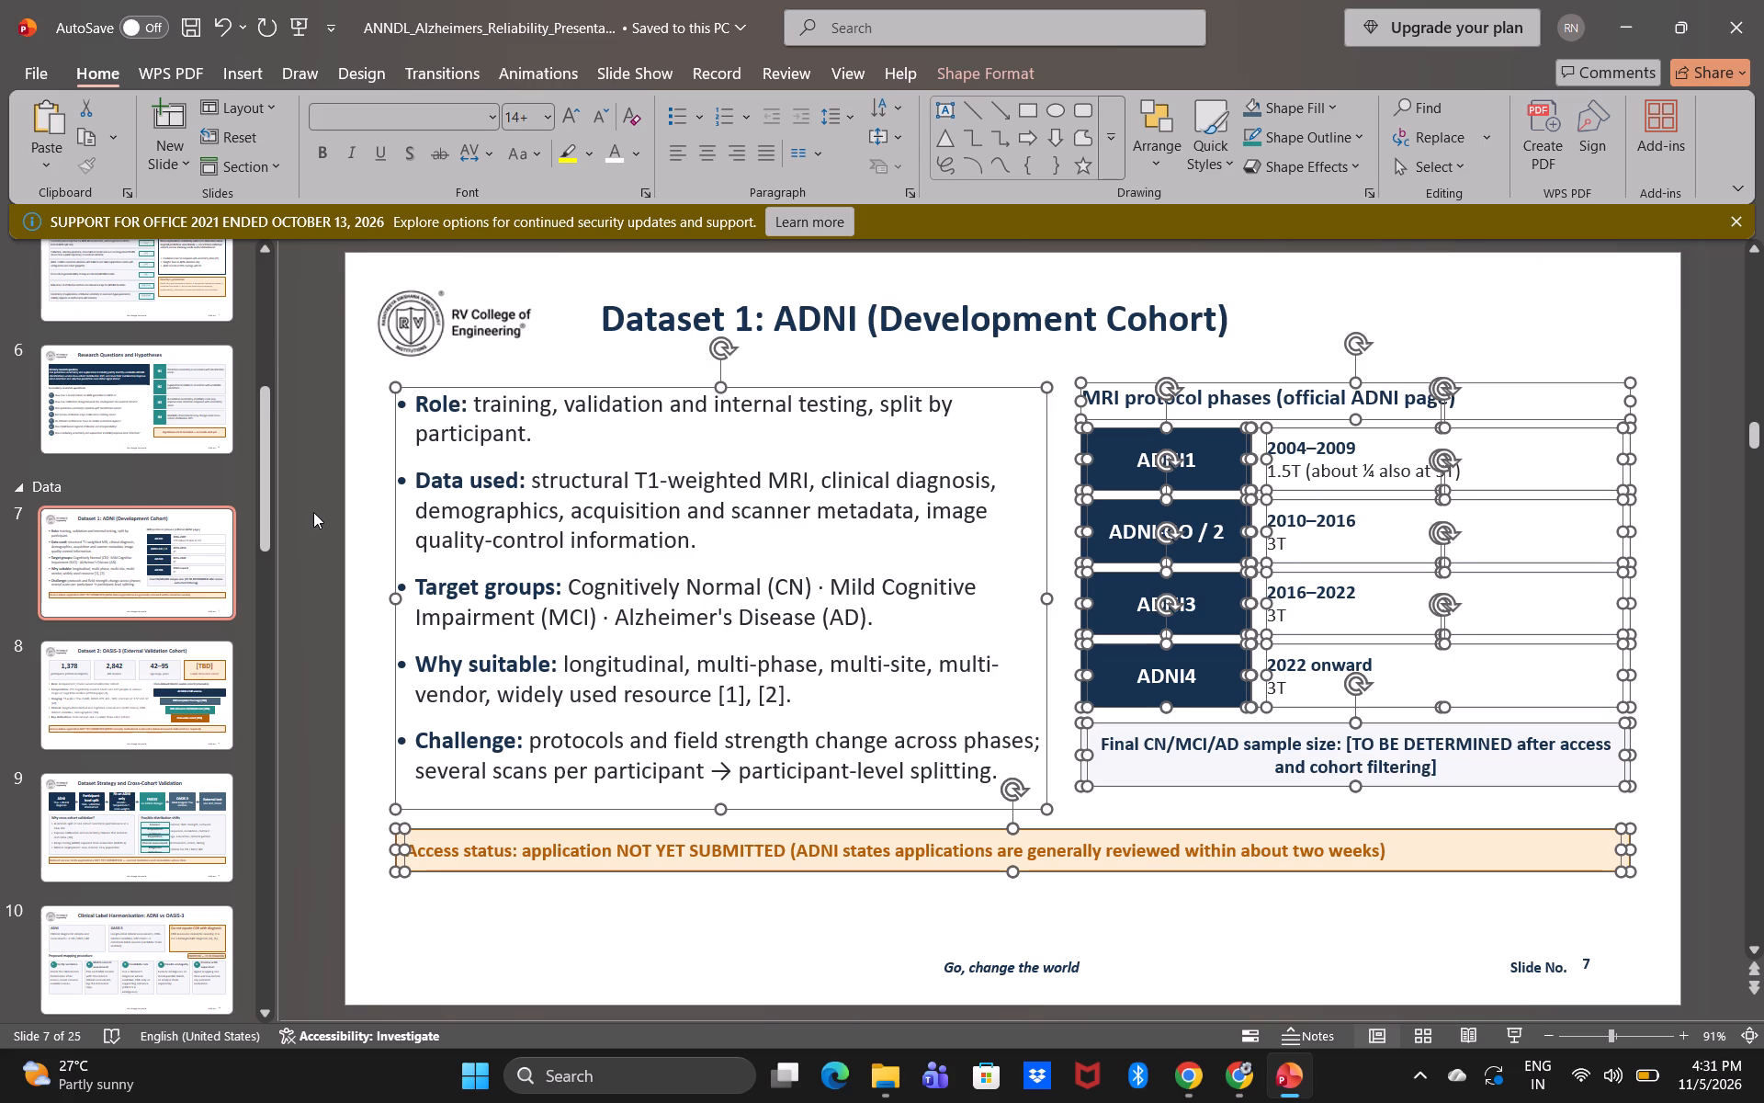
On slide 6, select all research questions, hypothesis cards and the note, and increase the font size by two steps, to at least 10.5 pt.
left_click(166, 435)
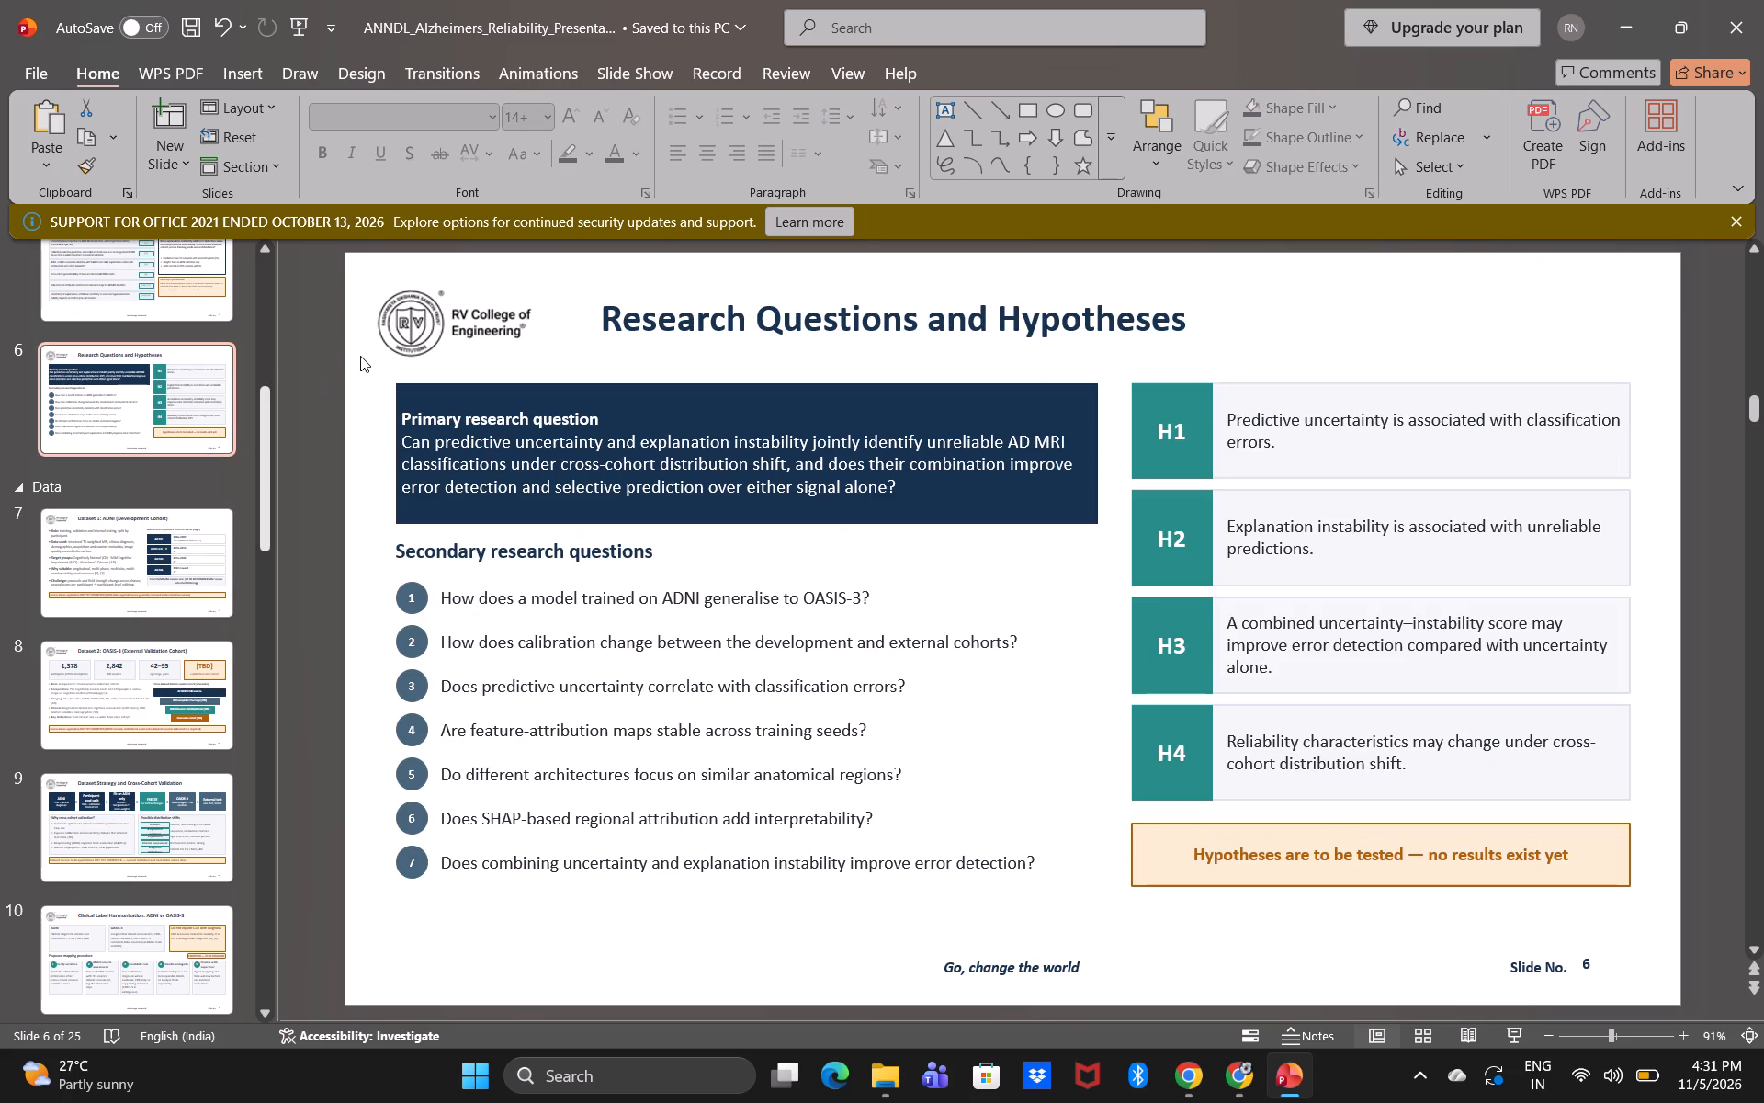
left_click(360, 356)
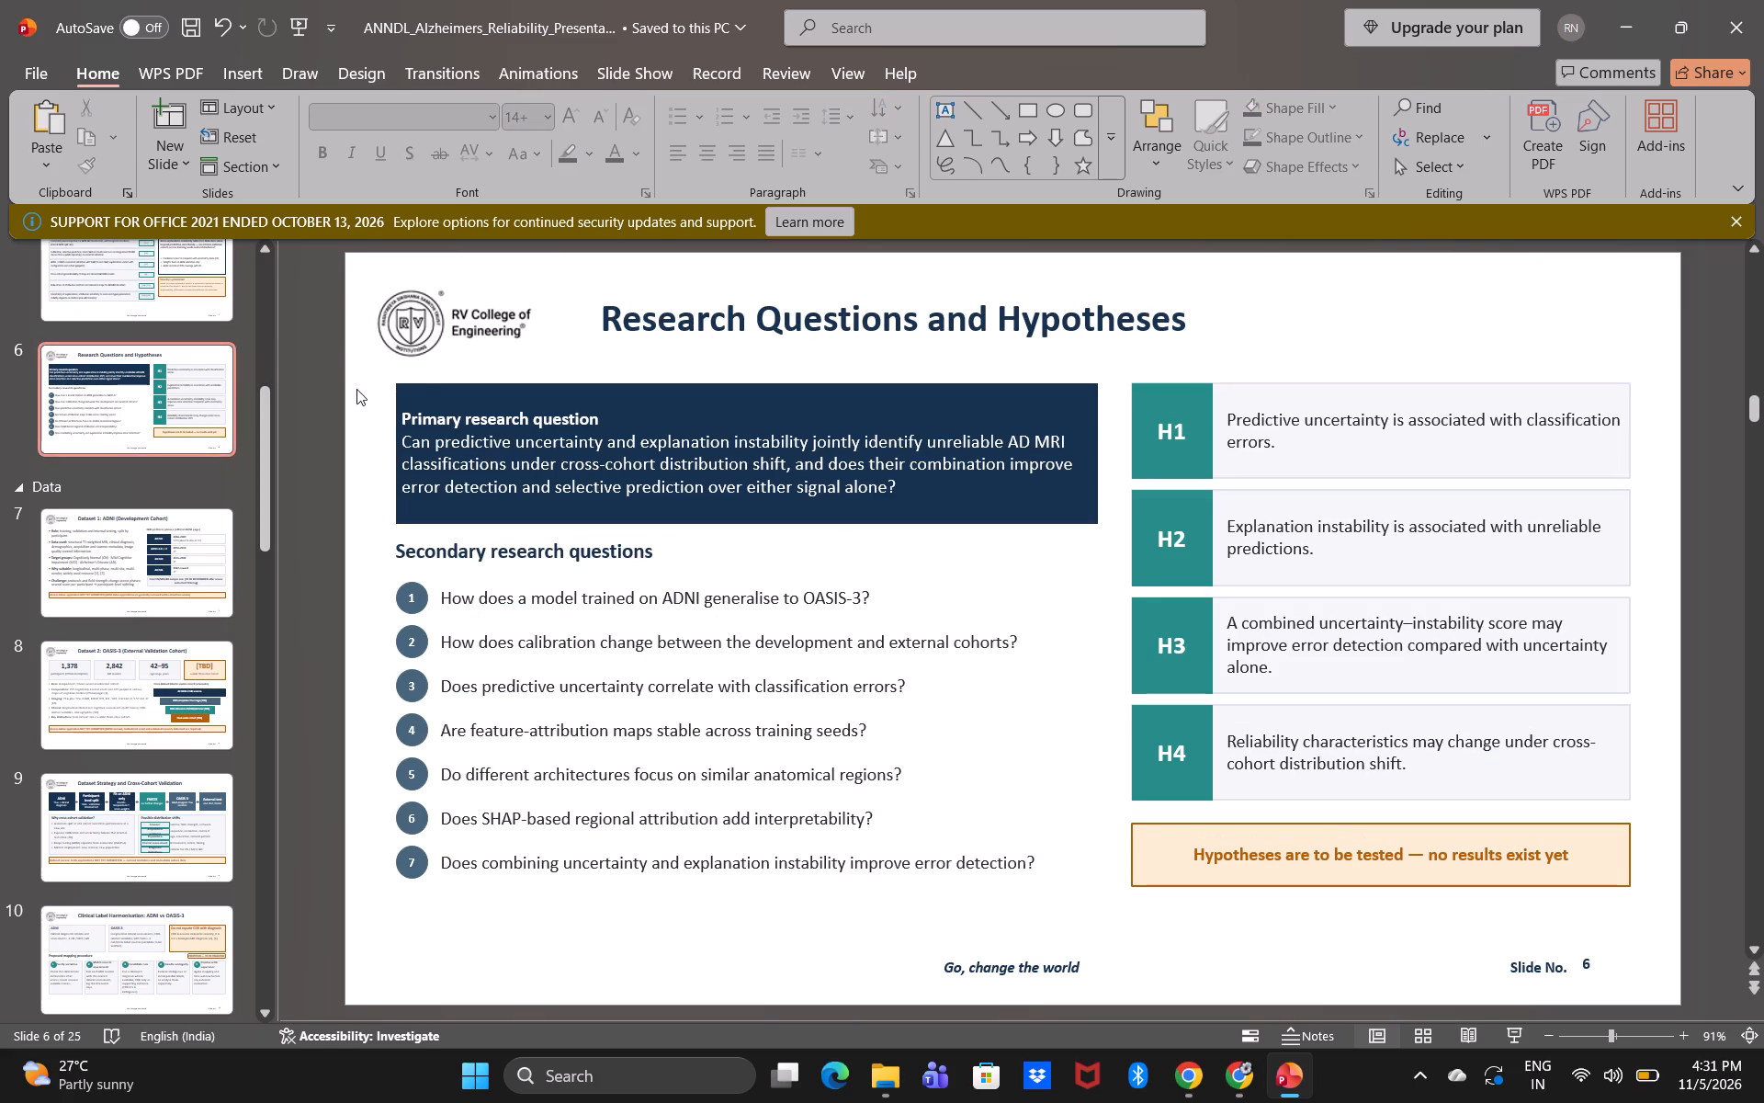
left_click_drag(364, 374, 1379, 874)
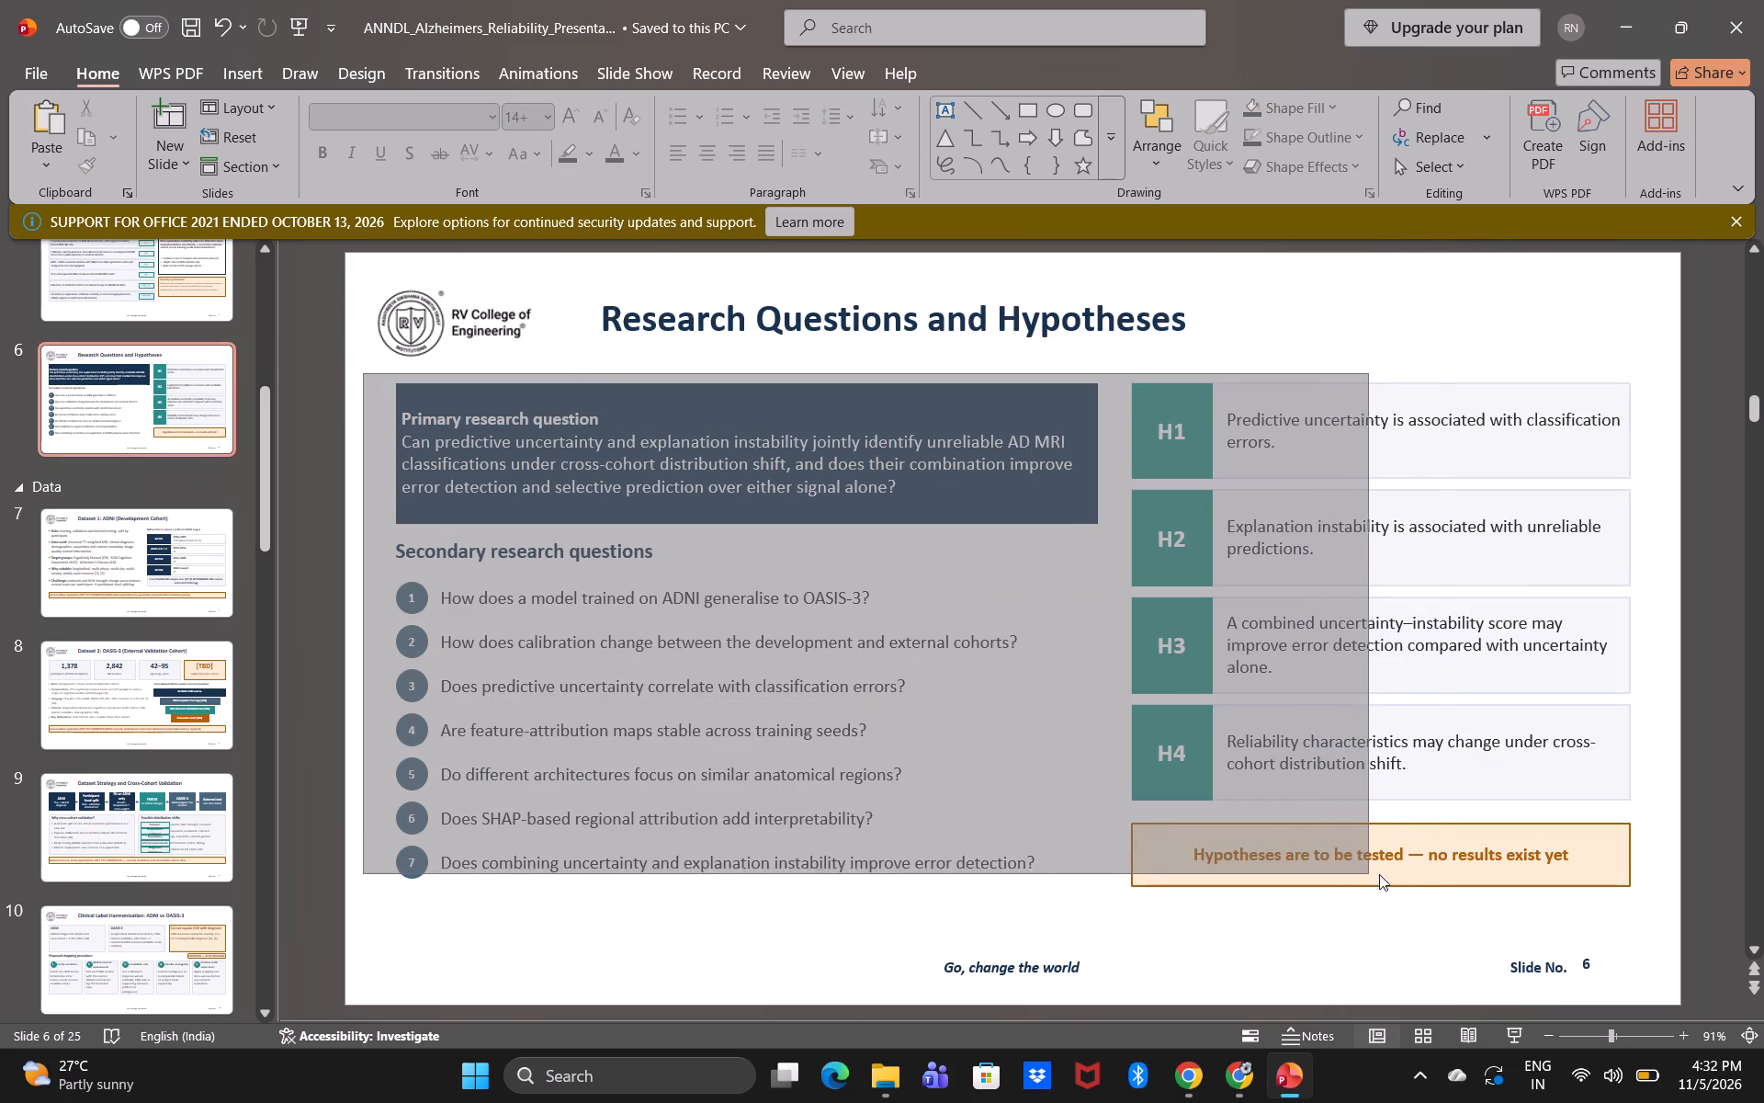
left_click_drag(1379, 874, 1735, 899)
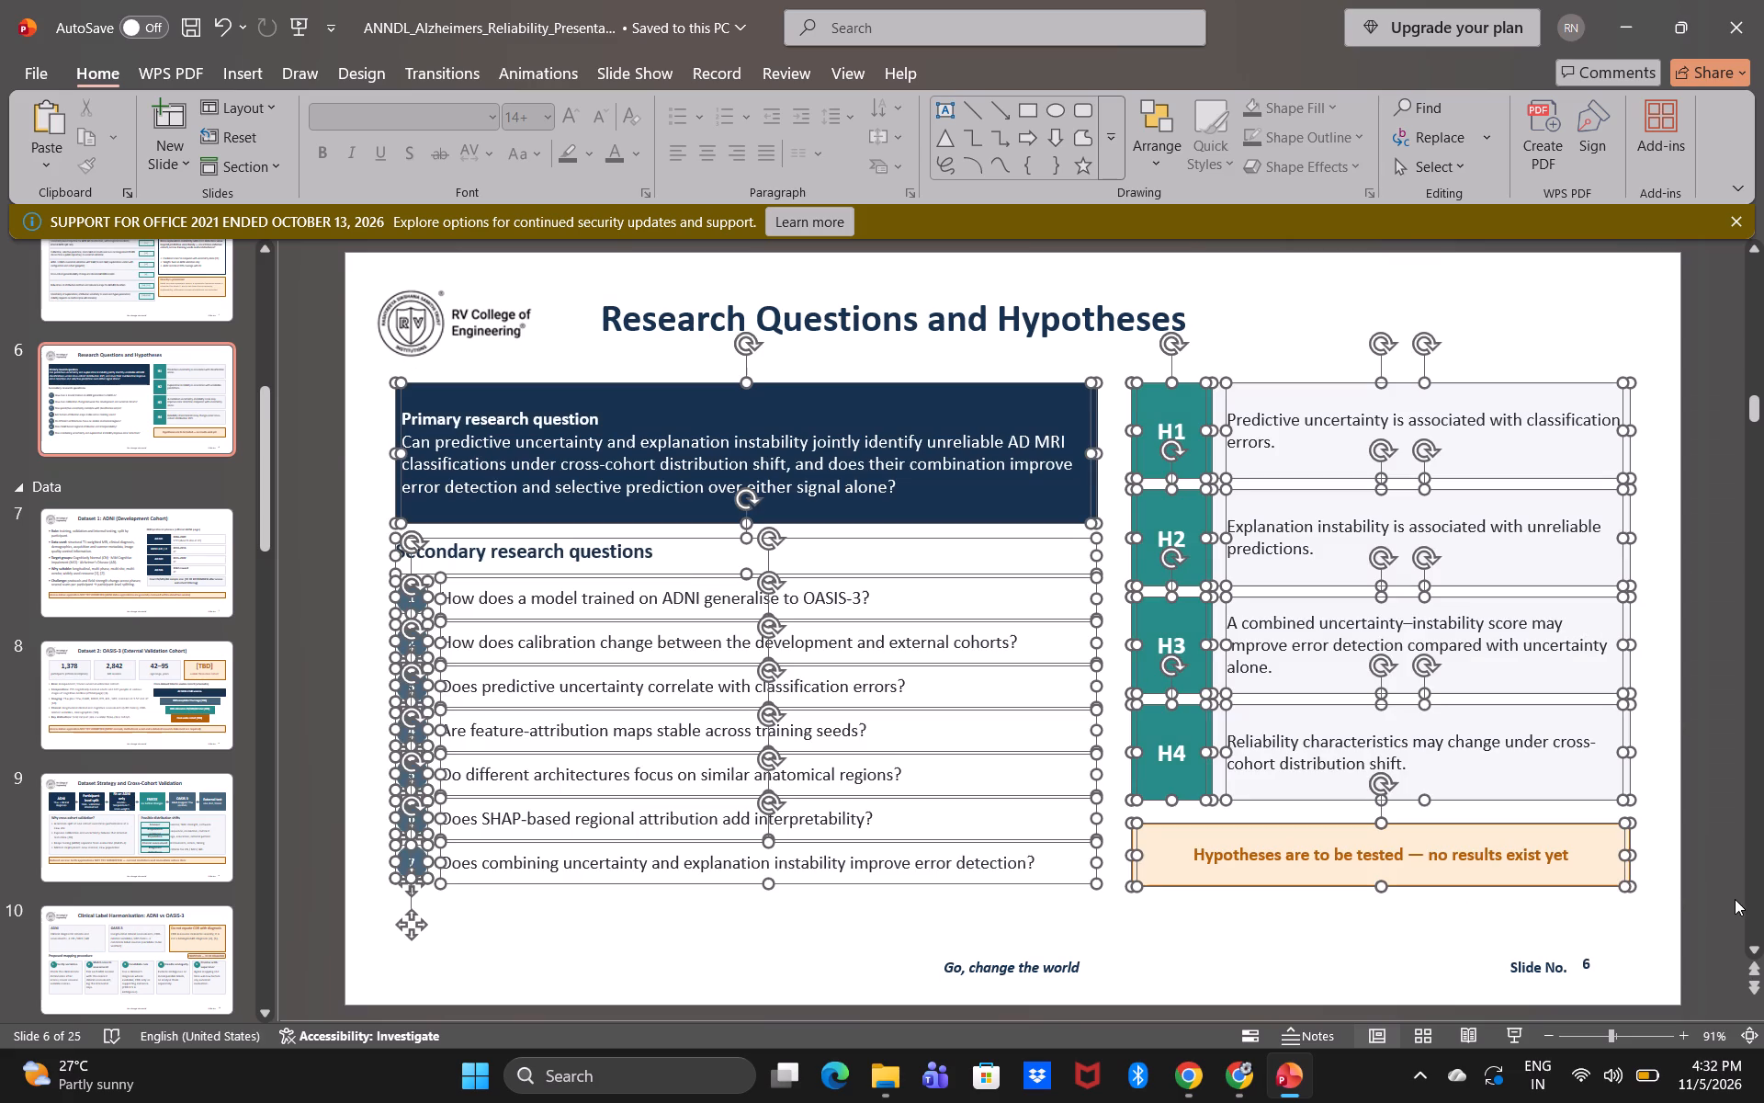
left_click(565, 127)
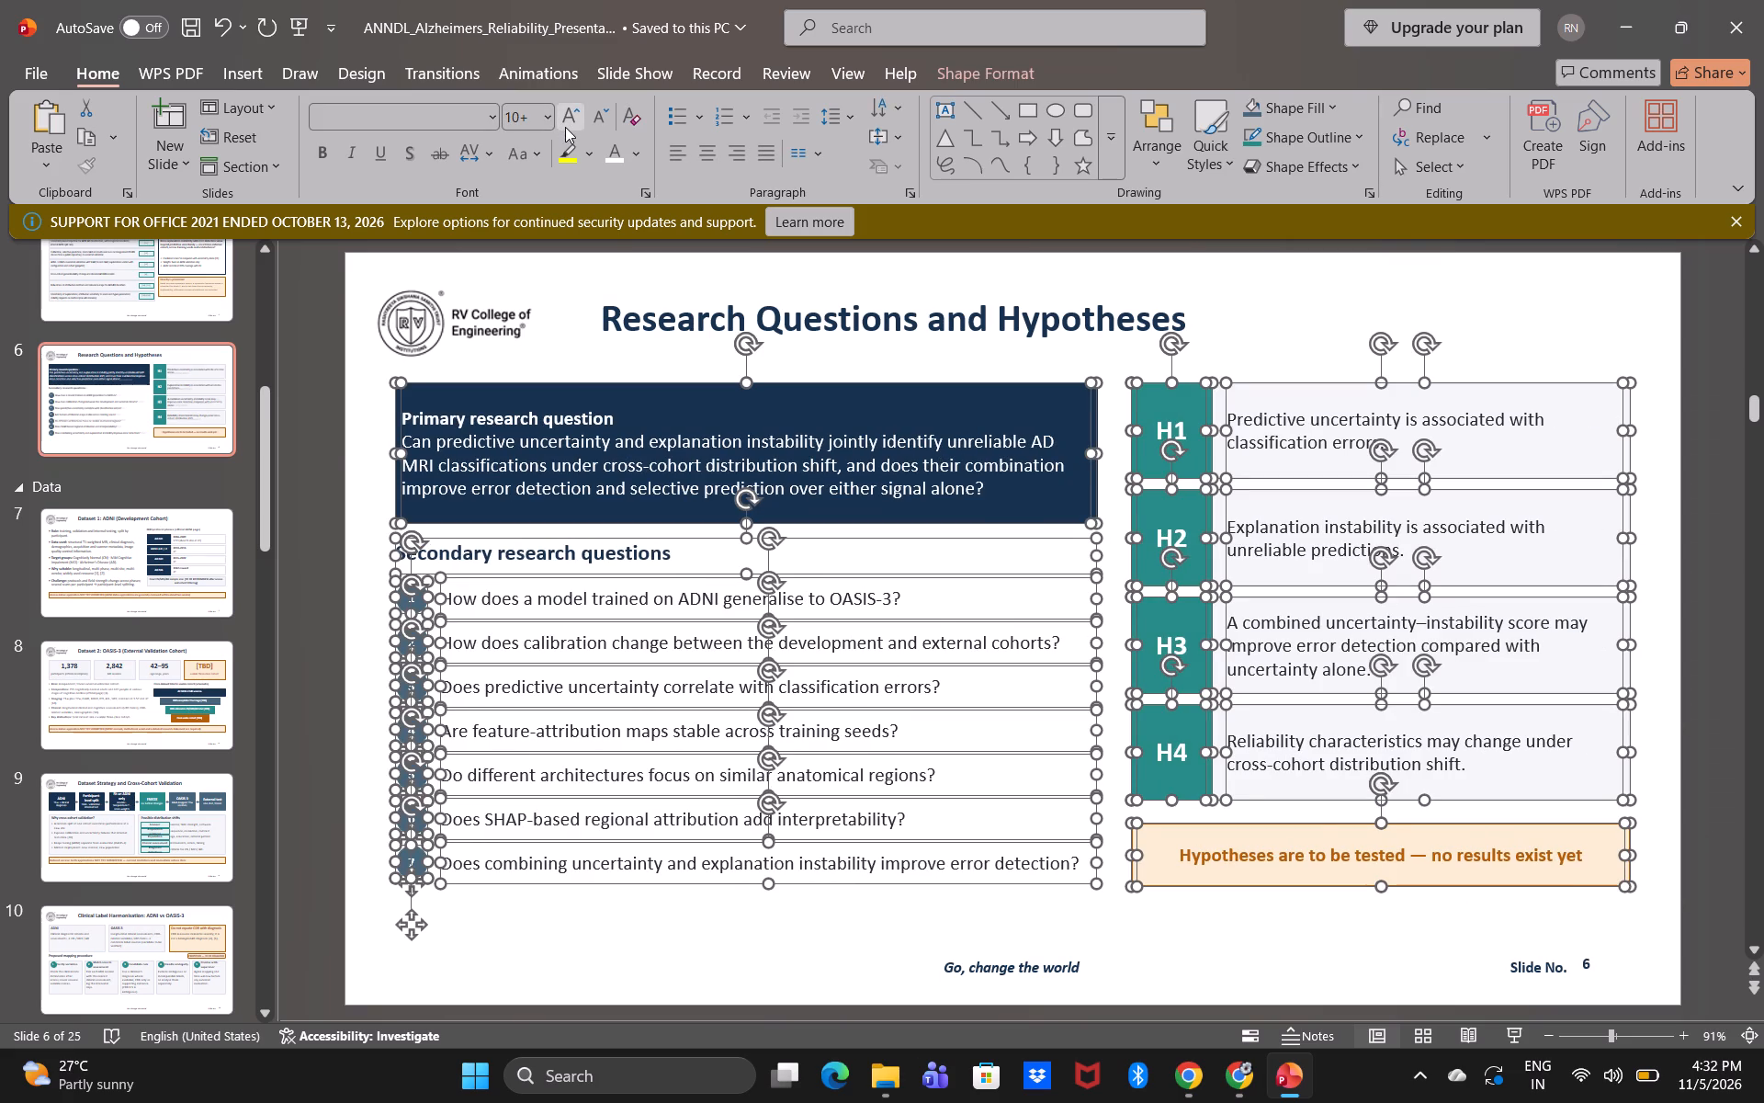
left_click(565, 127)
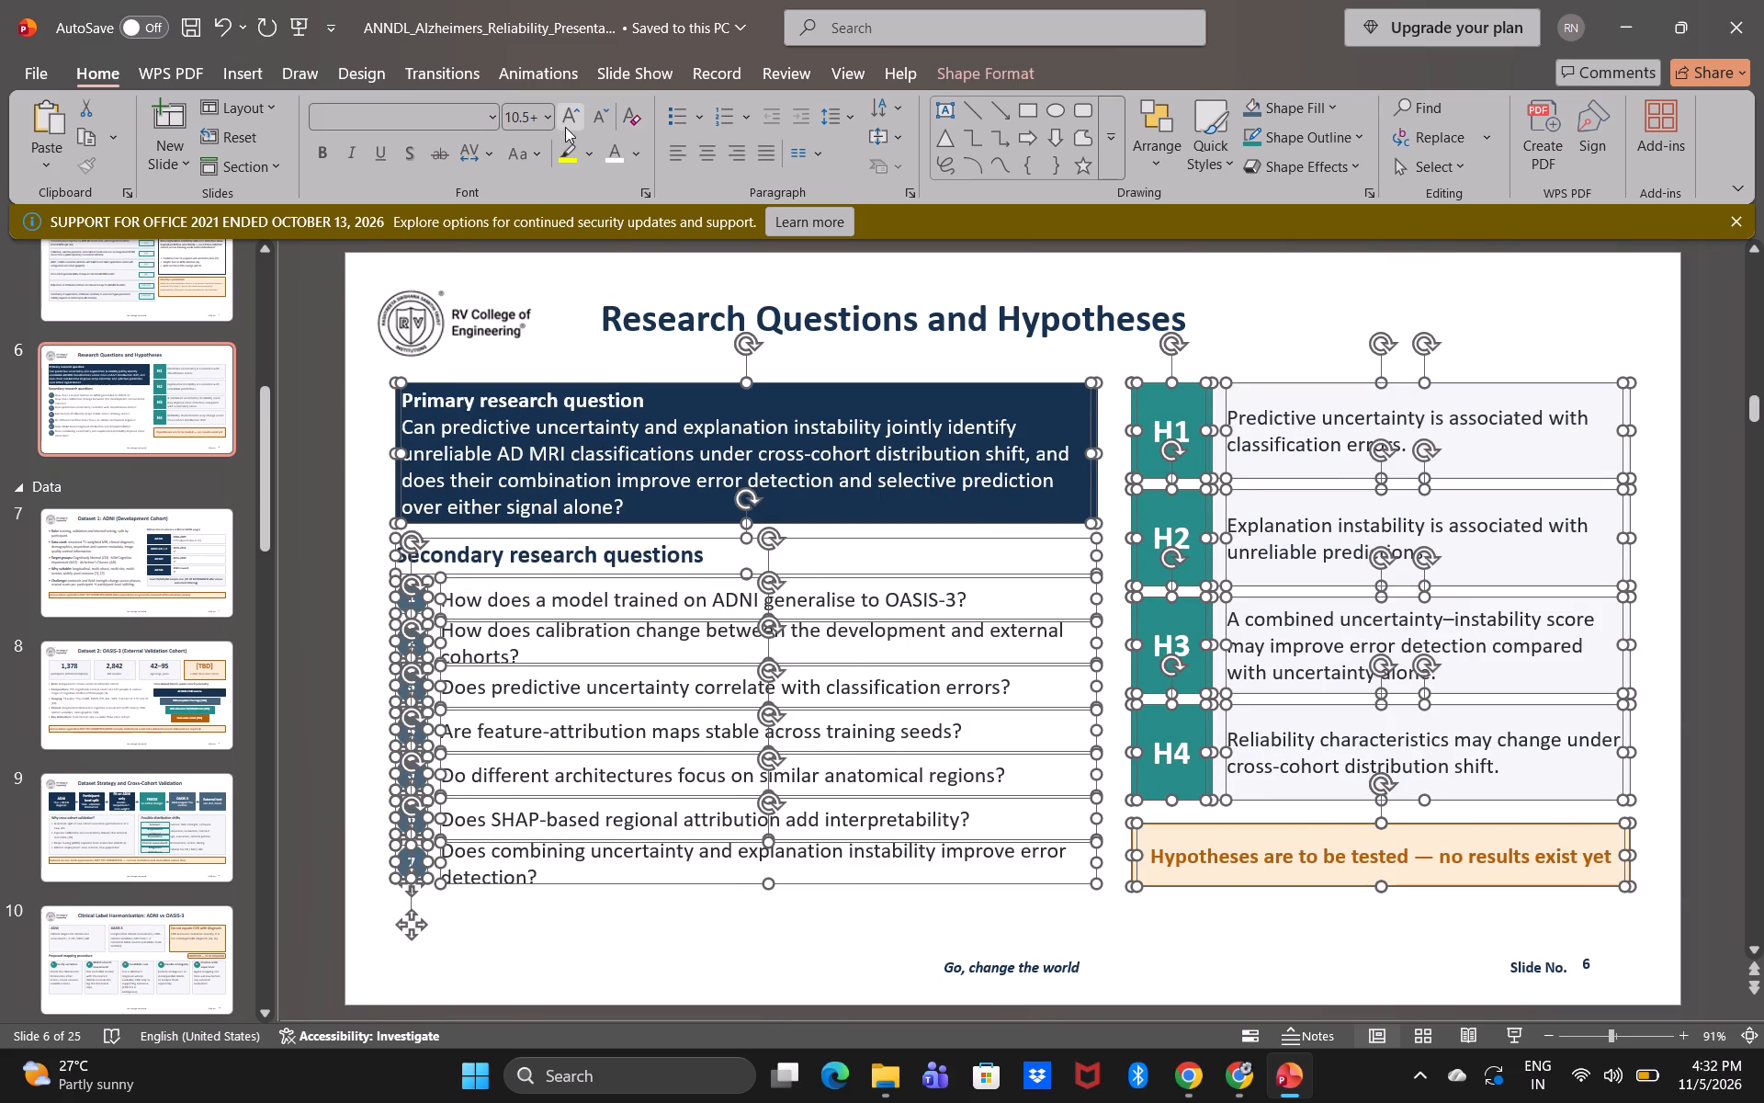
left_click(370, 531)
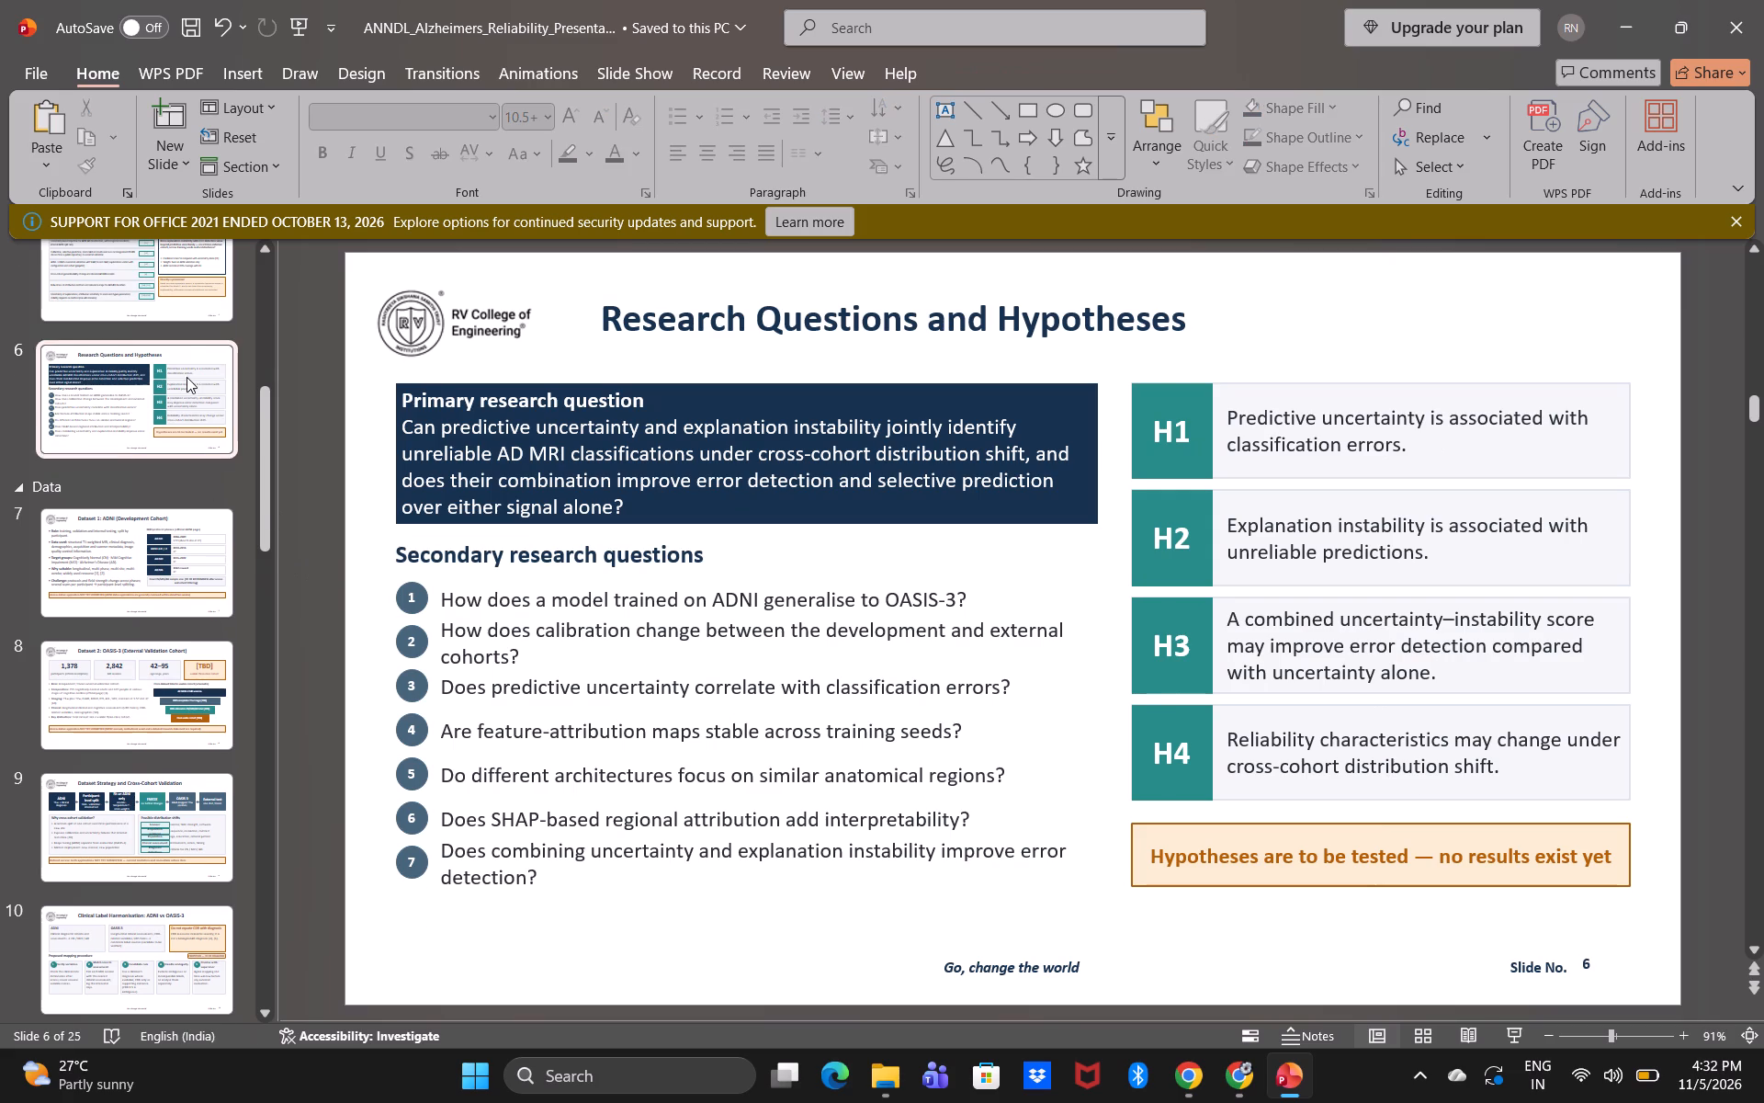
On slide 5, select everything below the title and increase the font size by one step, to at least 12 pt.
scroll(187, 377, "up", 1)
left_click(151, 479)
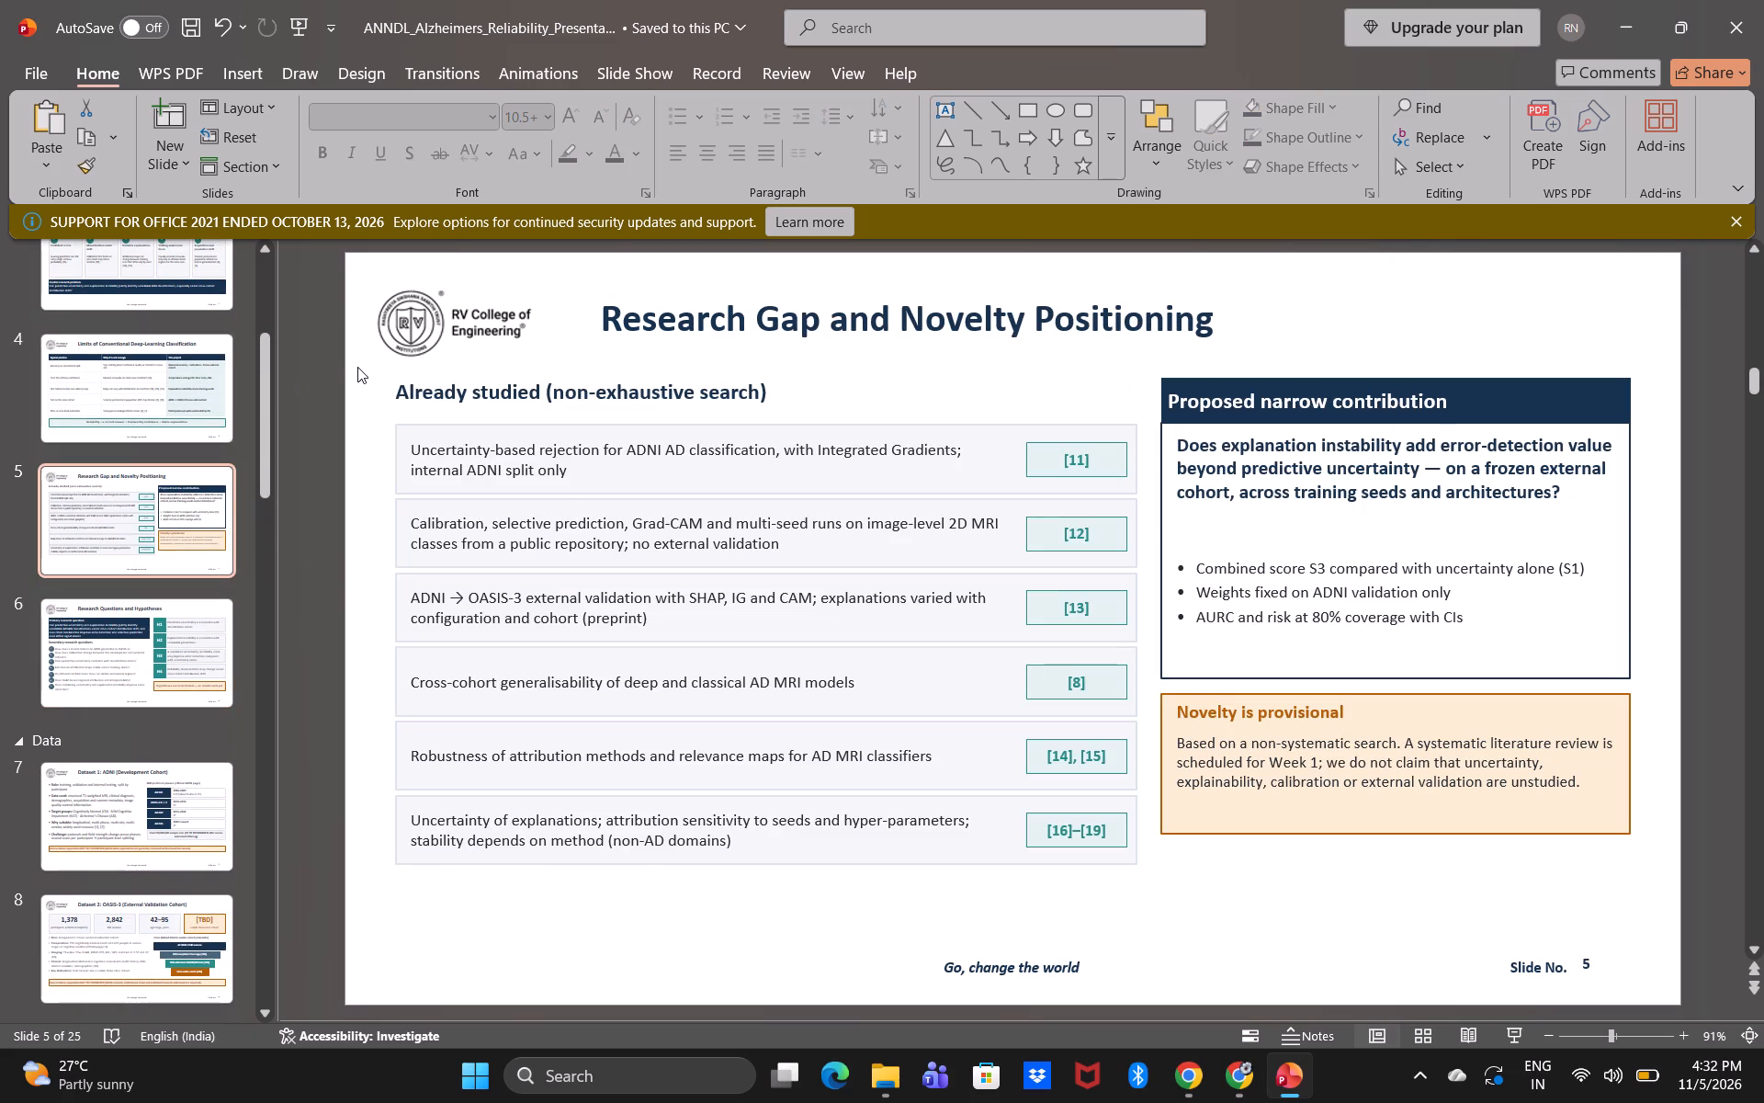
left_click_drag(359, 368, 1391, 818)
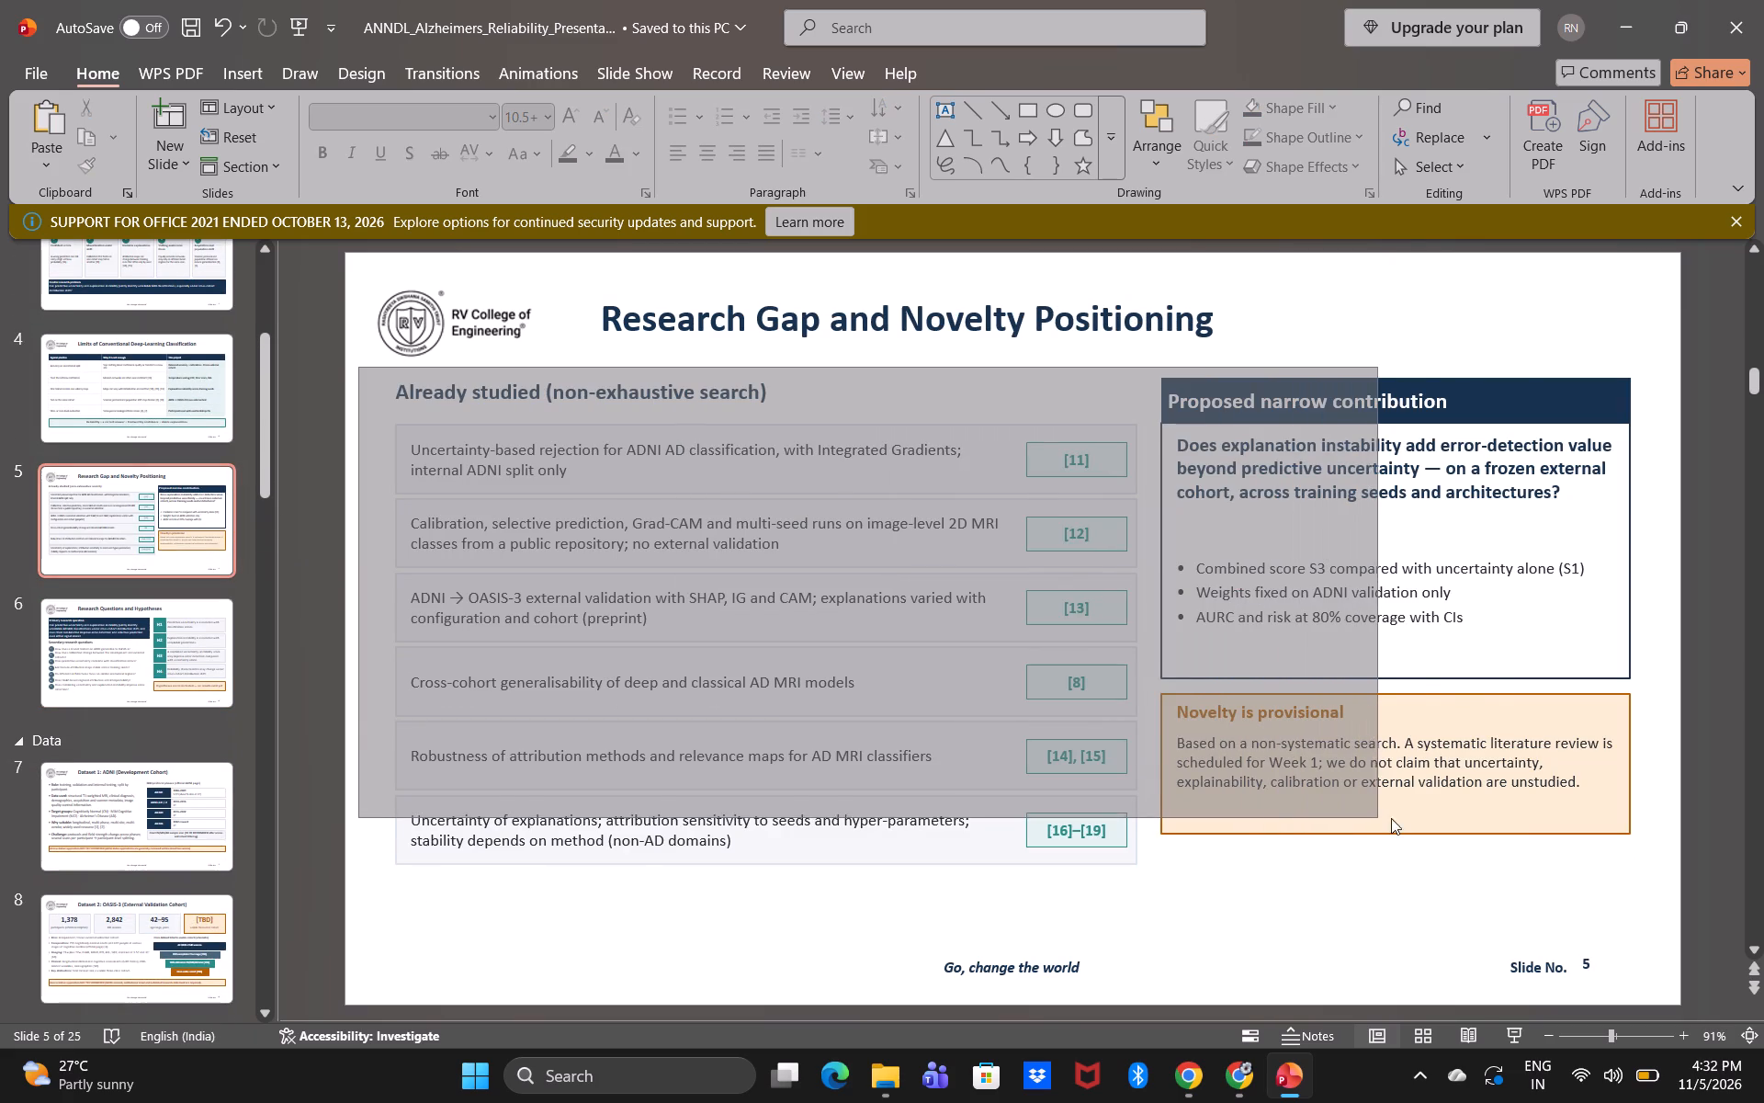
left_click_drag(1391, 818, 1710, 881)
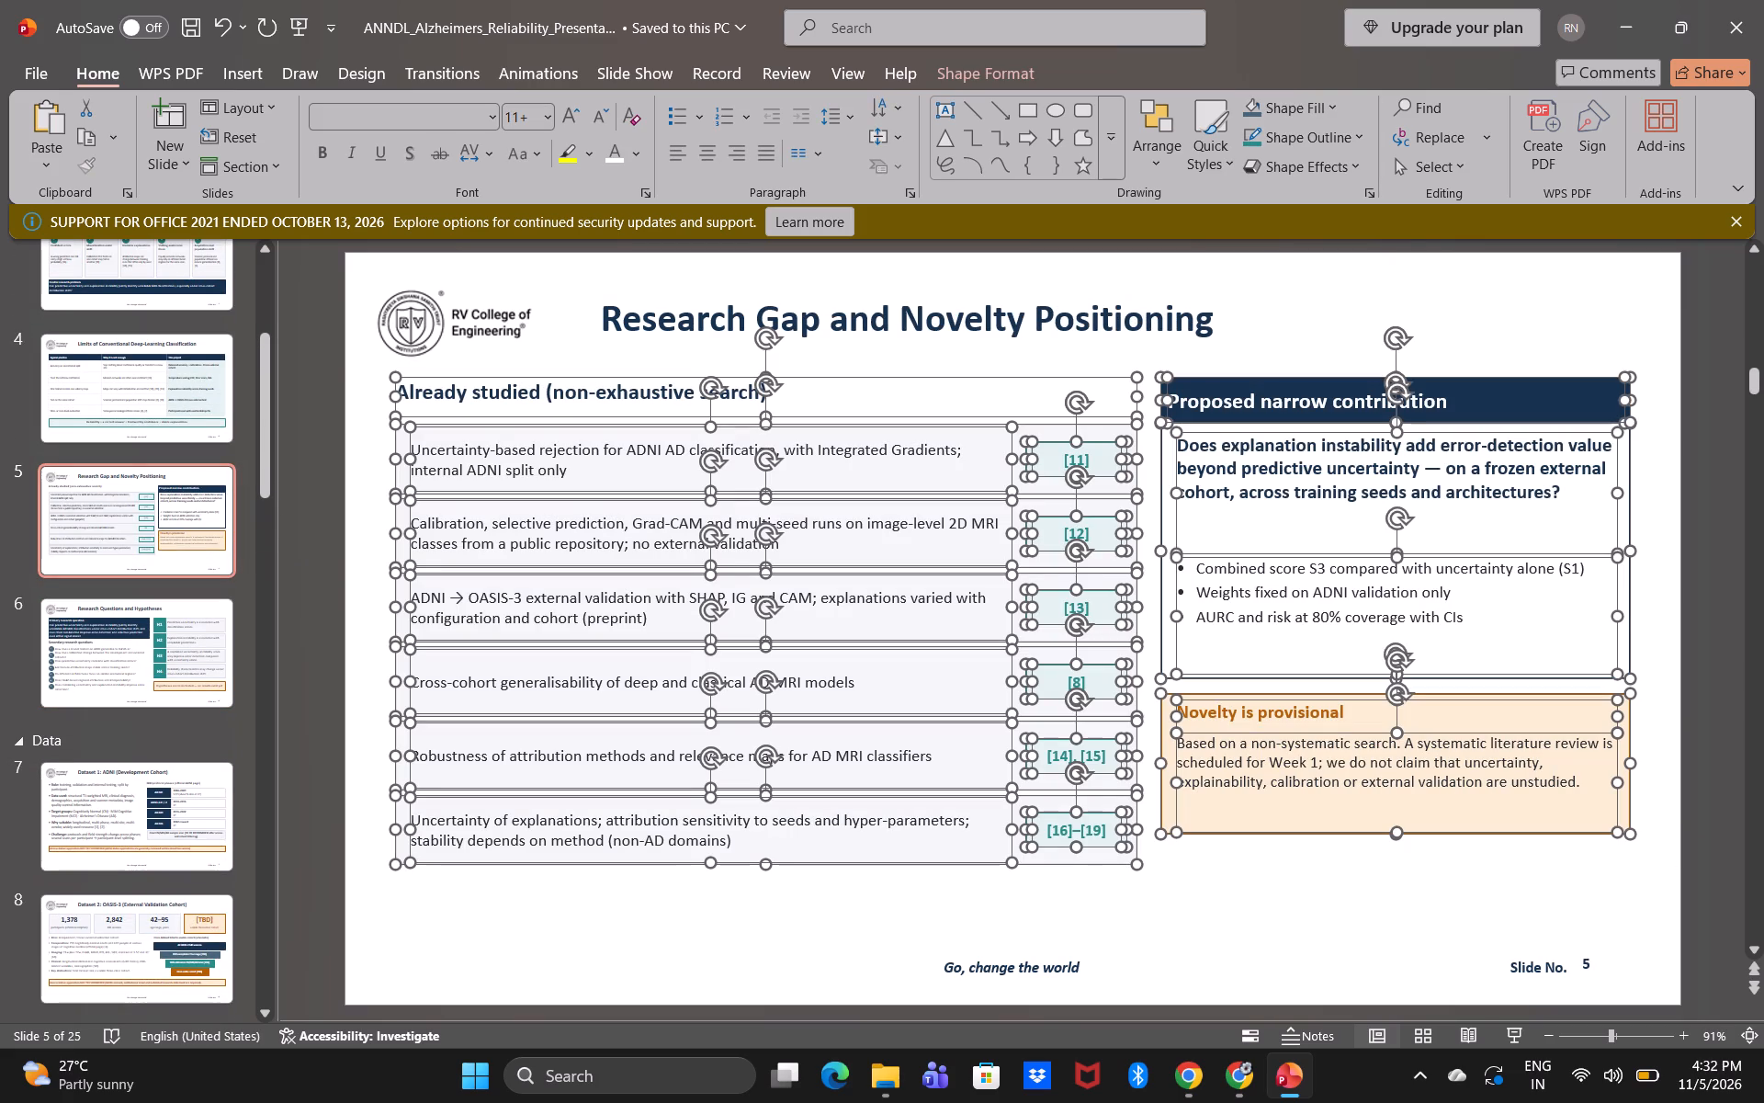
left_click(573, 117)
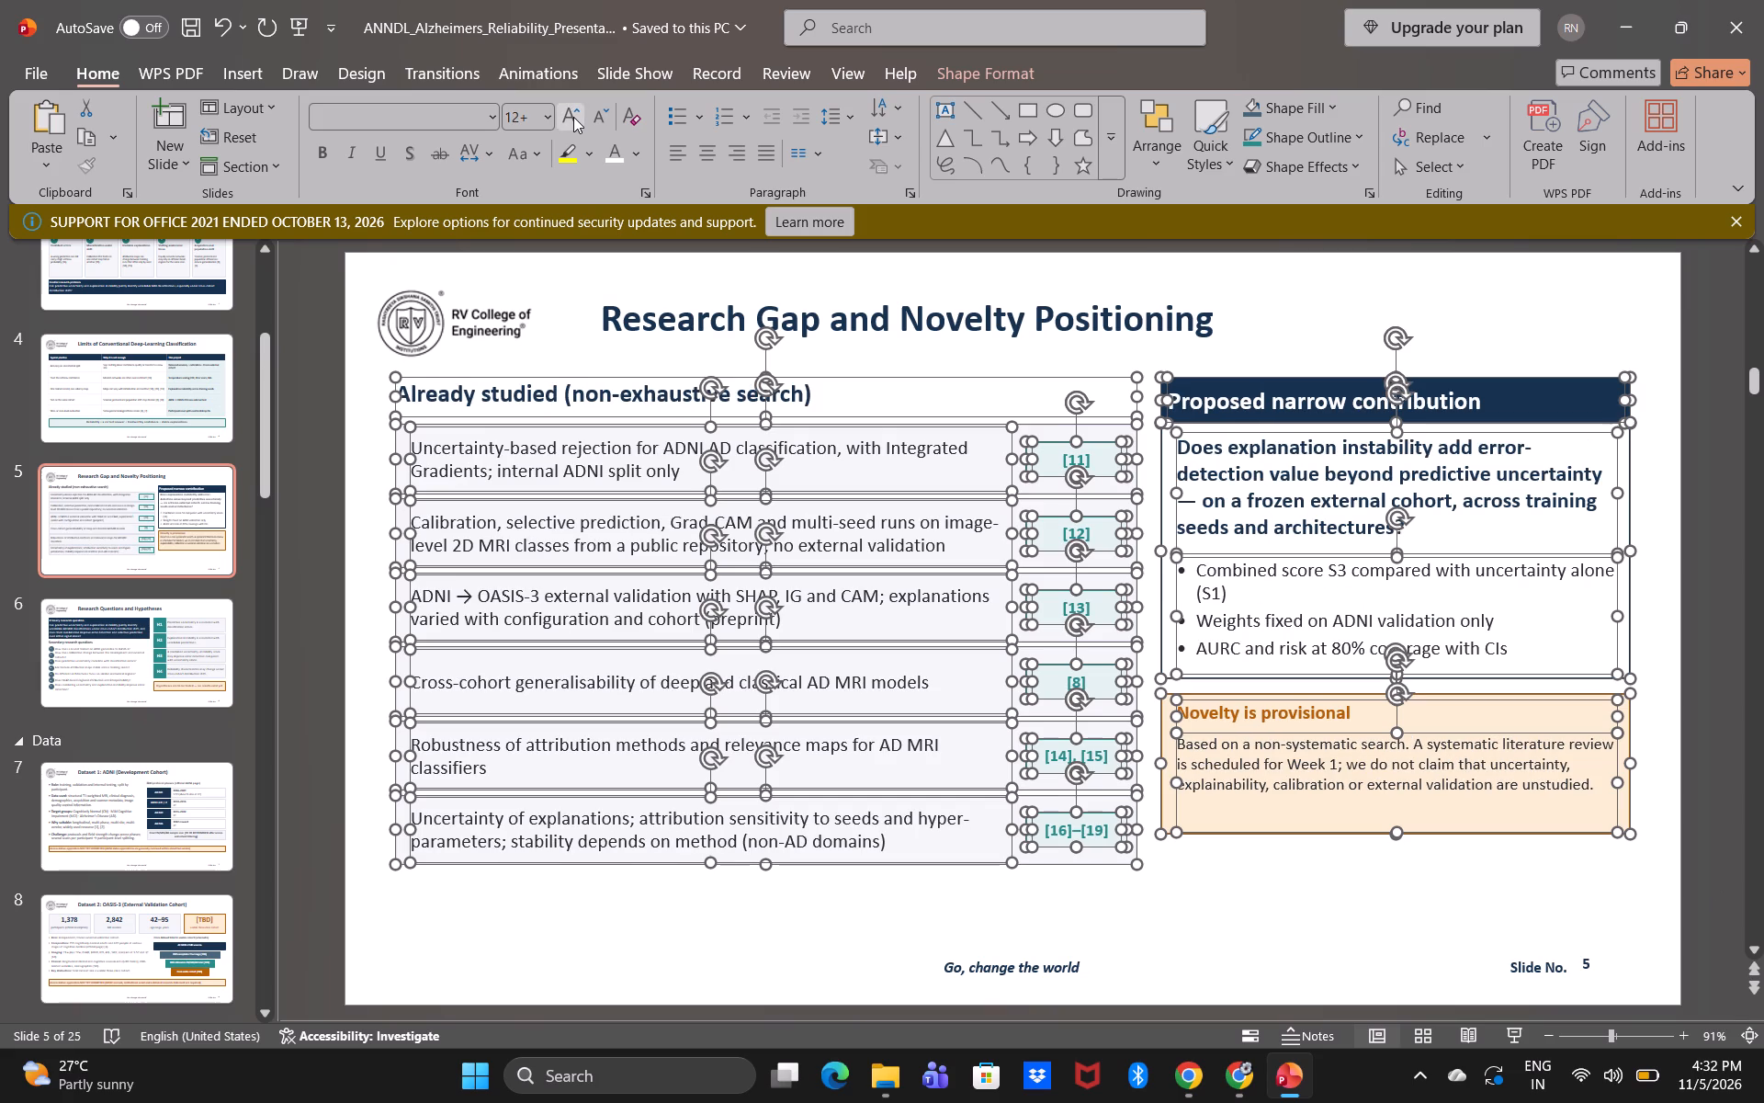
Delete the "Already studied (non-exhaustive search)" heading from slide 5.
left_click(839, 378)
left_click(839, 378)
left_click(631, 466)
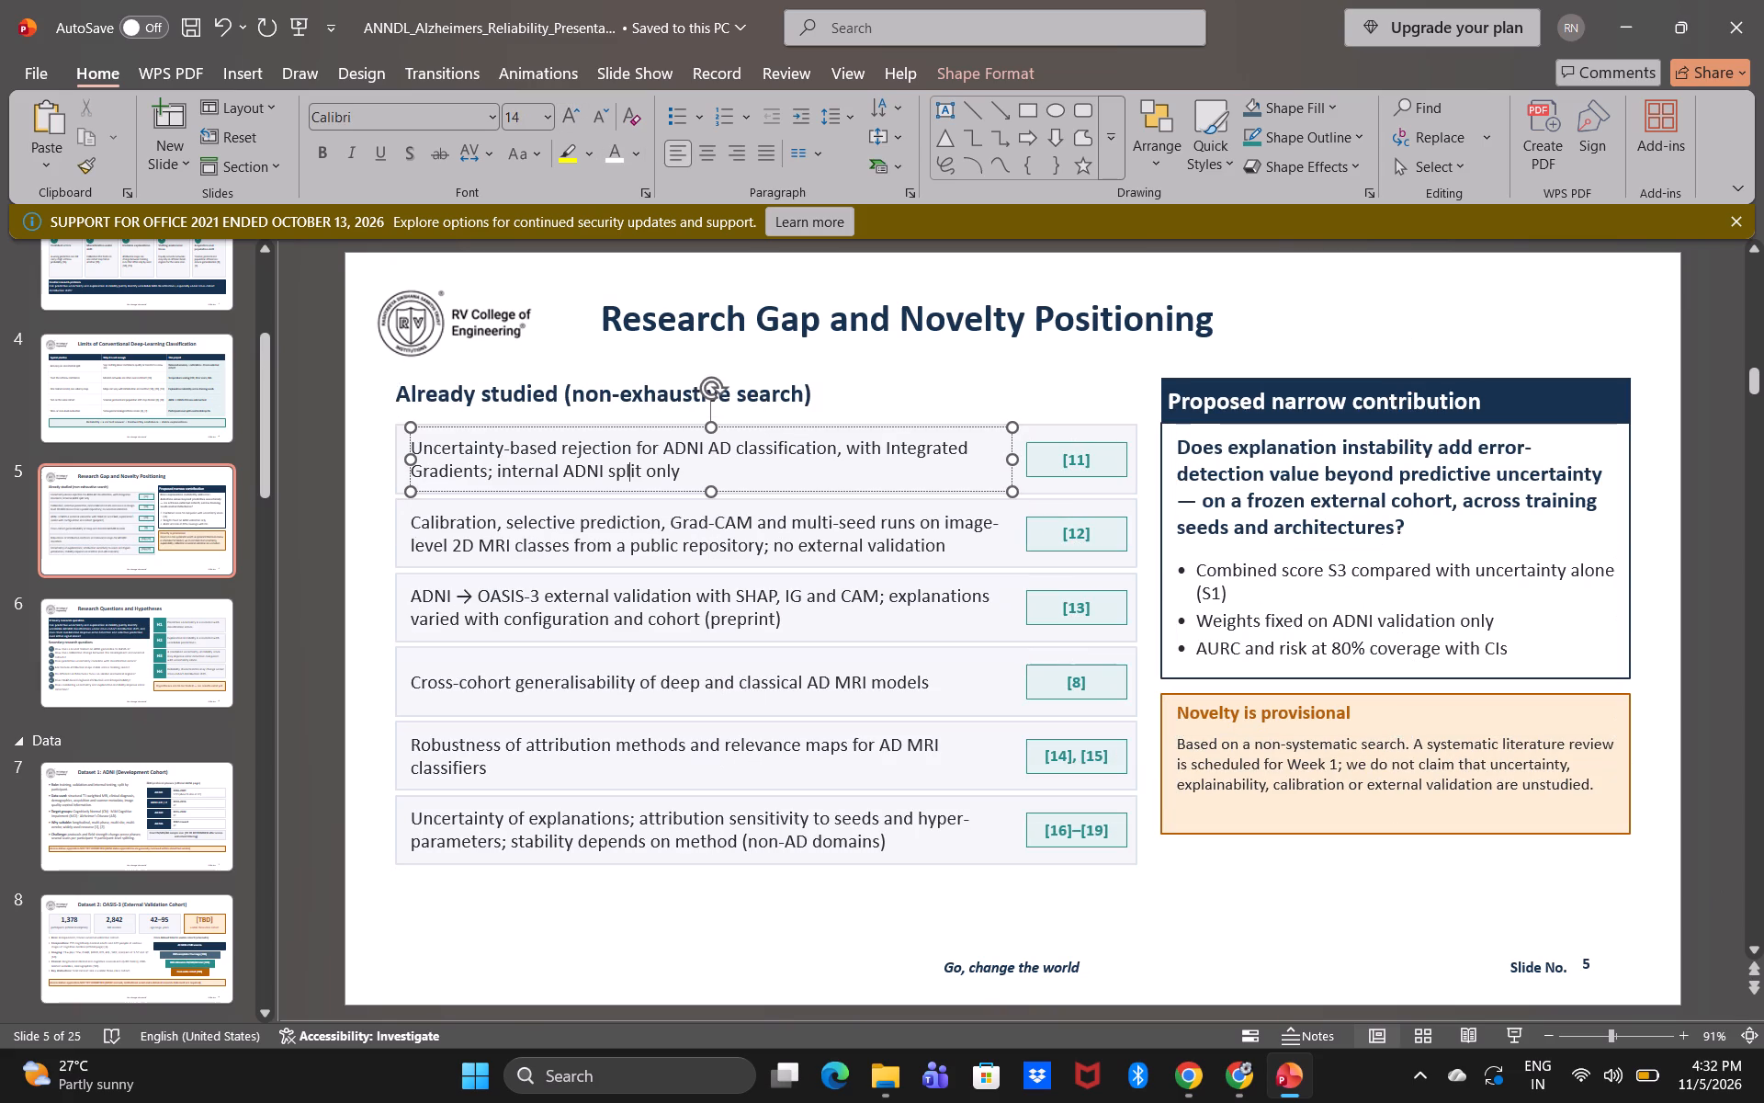
left_click(774, 393)
left_click(812, 380)
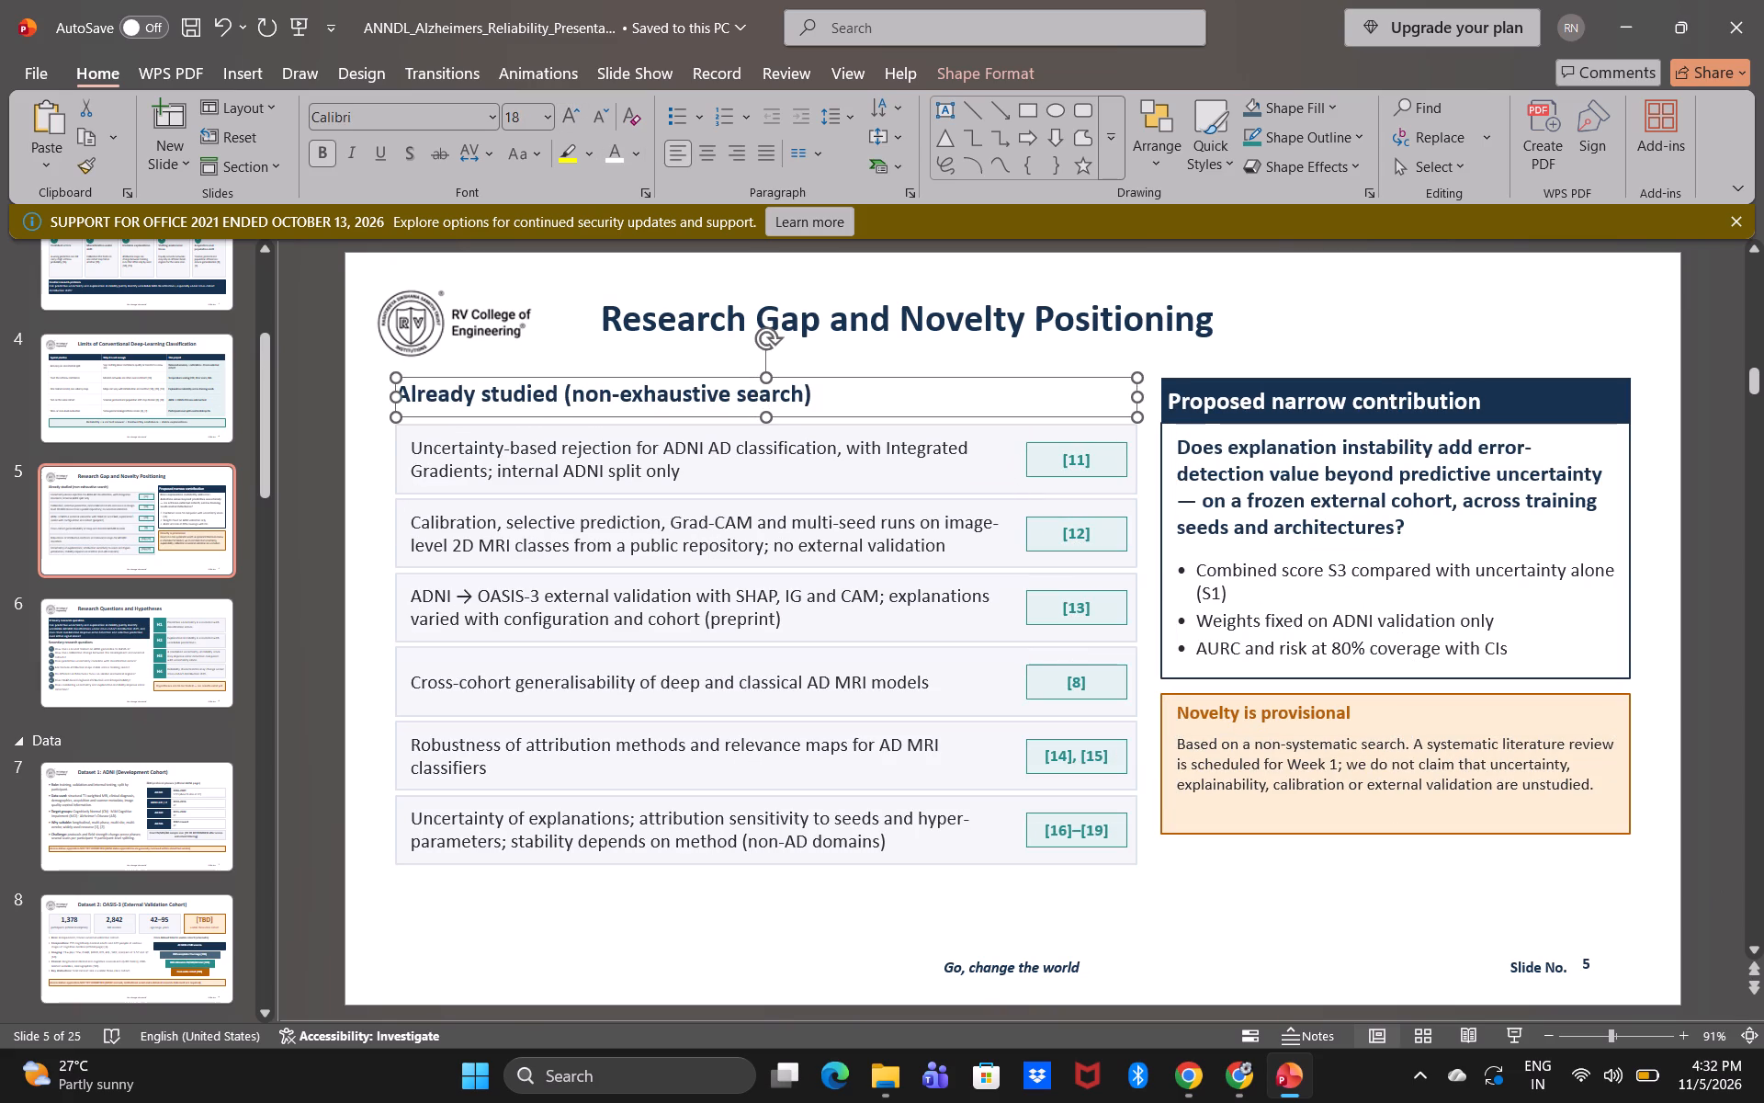
key("Delete")
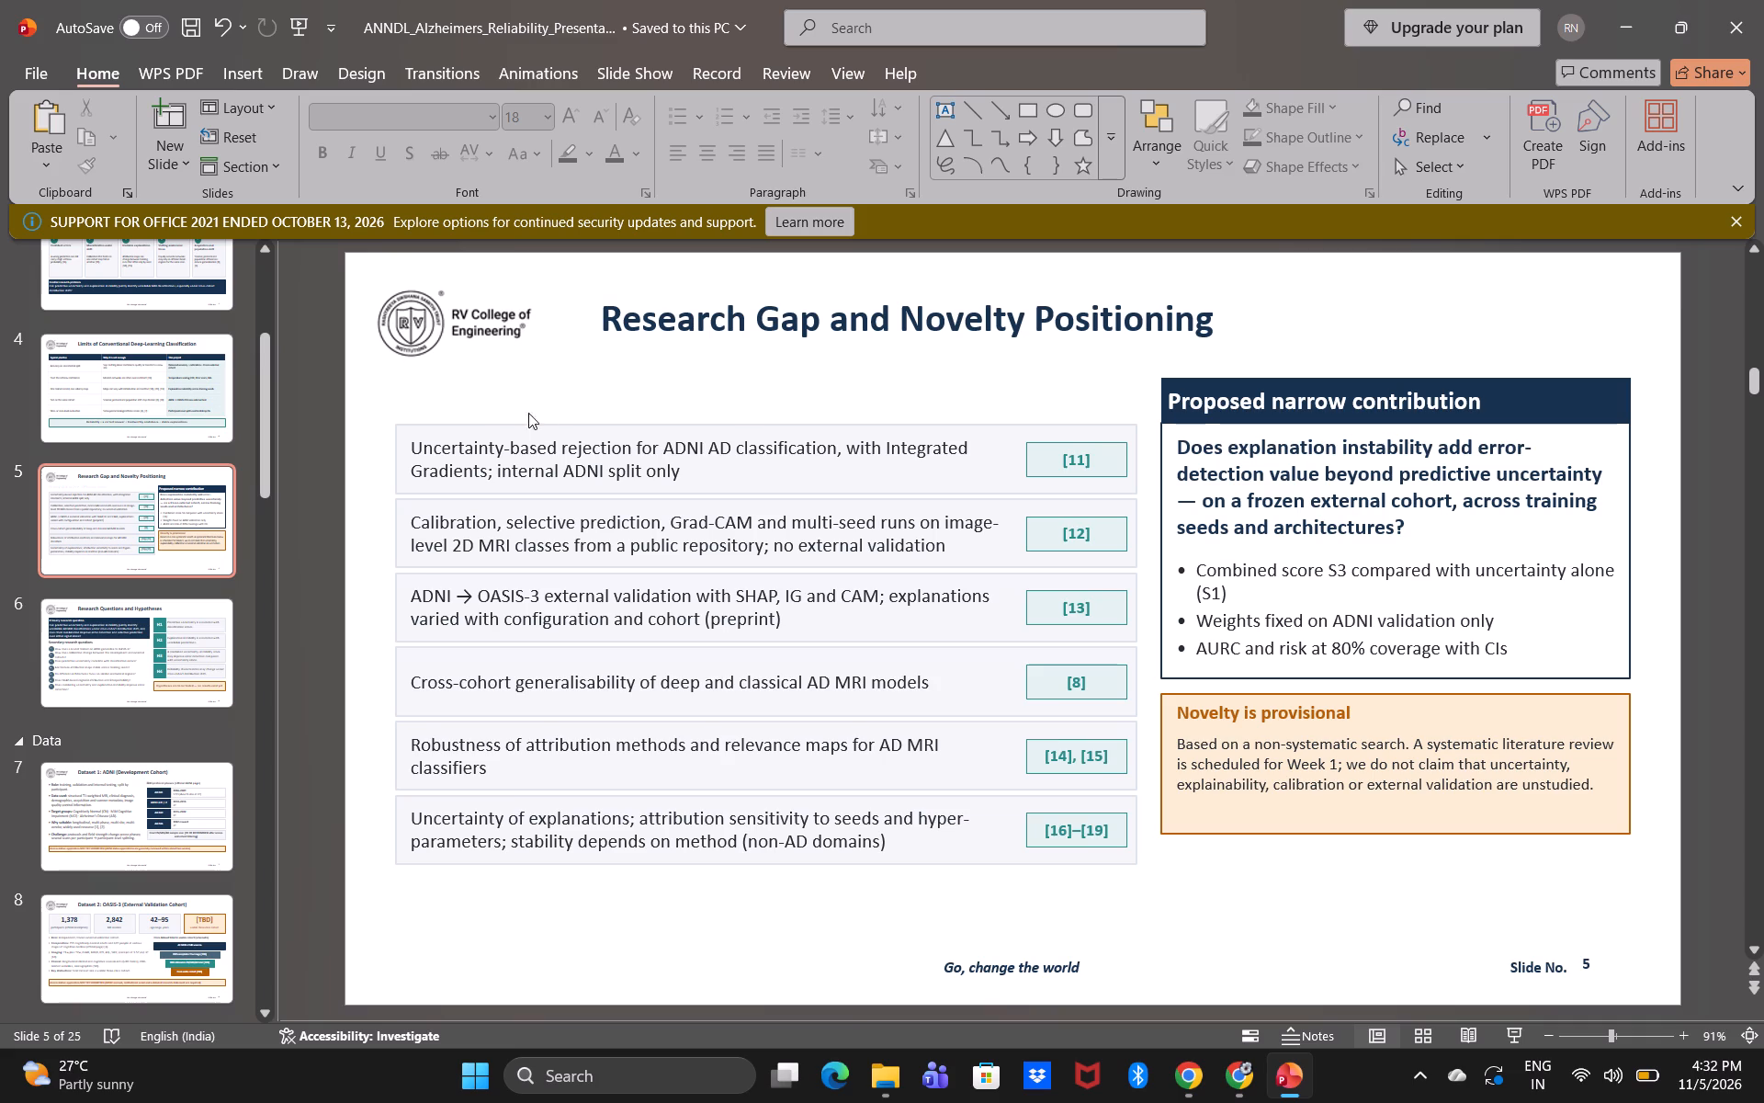
Move the six study rows with their citation boxes up into the freed heading space, nearly level with the top of the Proposed narrow contribution card.
left_click_drag(388, 403, 1191, 866)
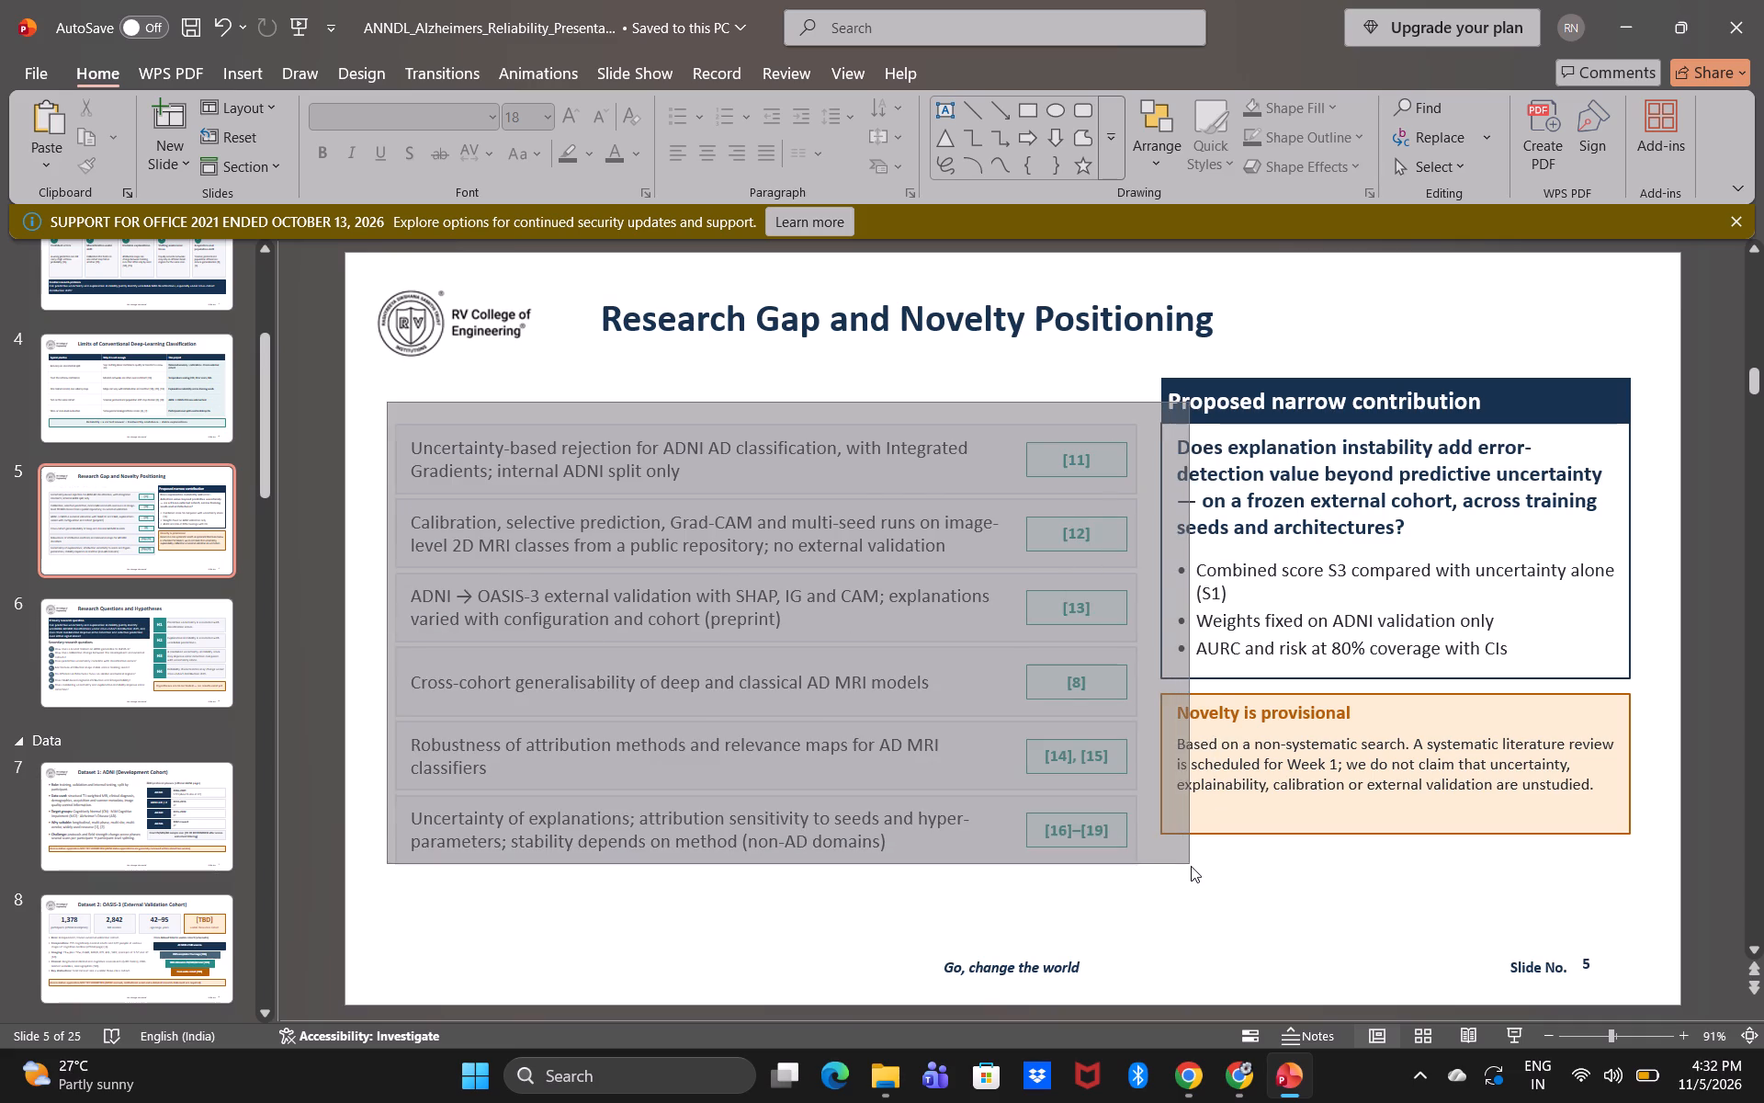
left_click_drag(1191, 866, 1190, 873)
key("Up")
key("Up")
key("Up")
key("Up")
key("Up")
key("Up")
key("Up")
key("Up")
key("Up")
key("Up")
key("Up")
key("Up")
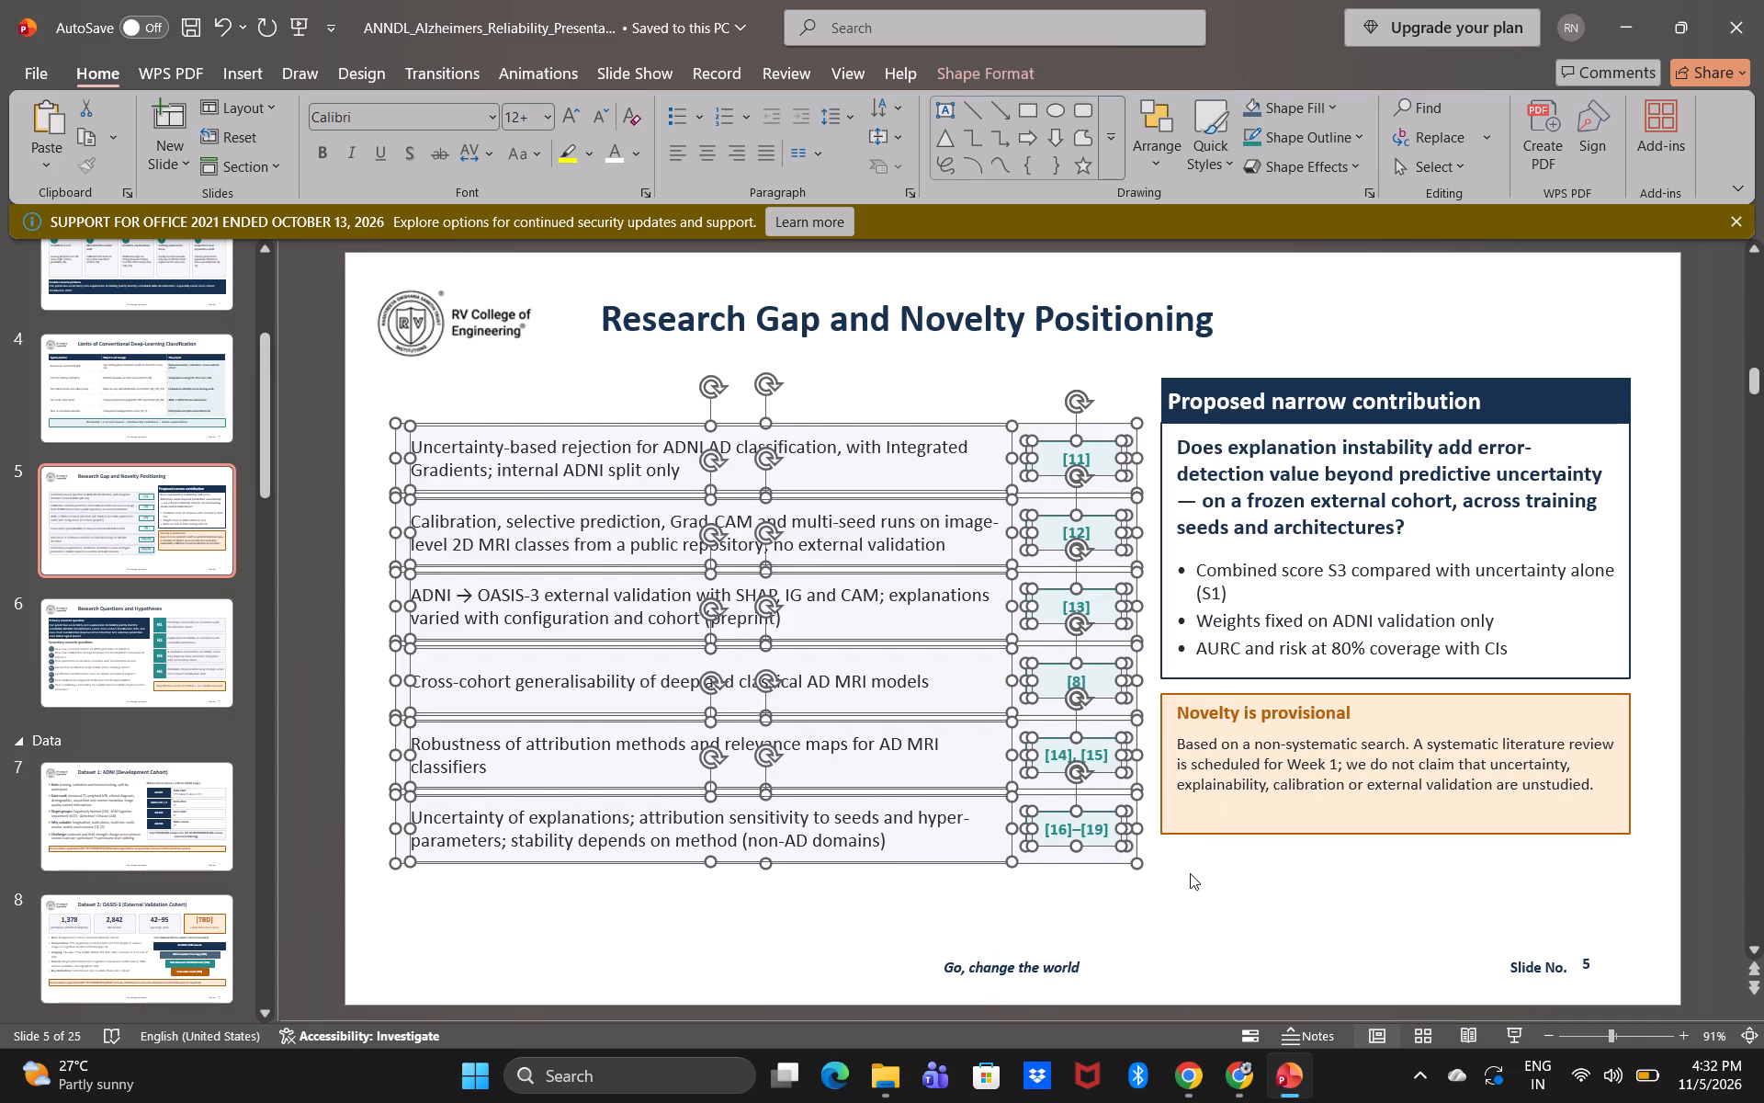
key("Up")
key("Up")
key("Up")
key("Up")
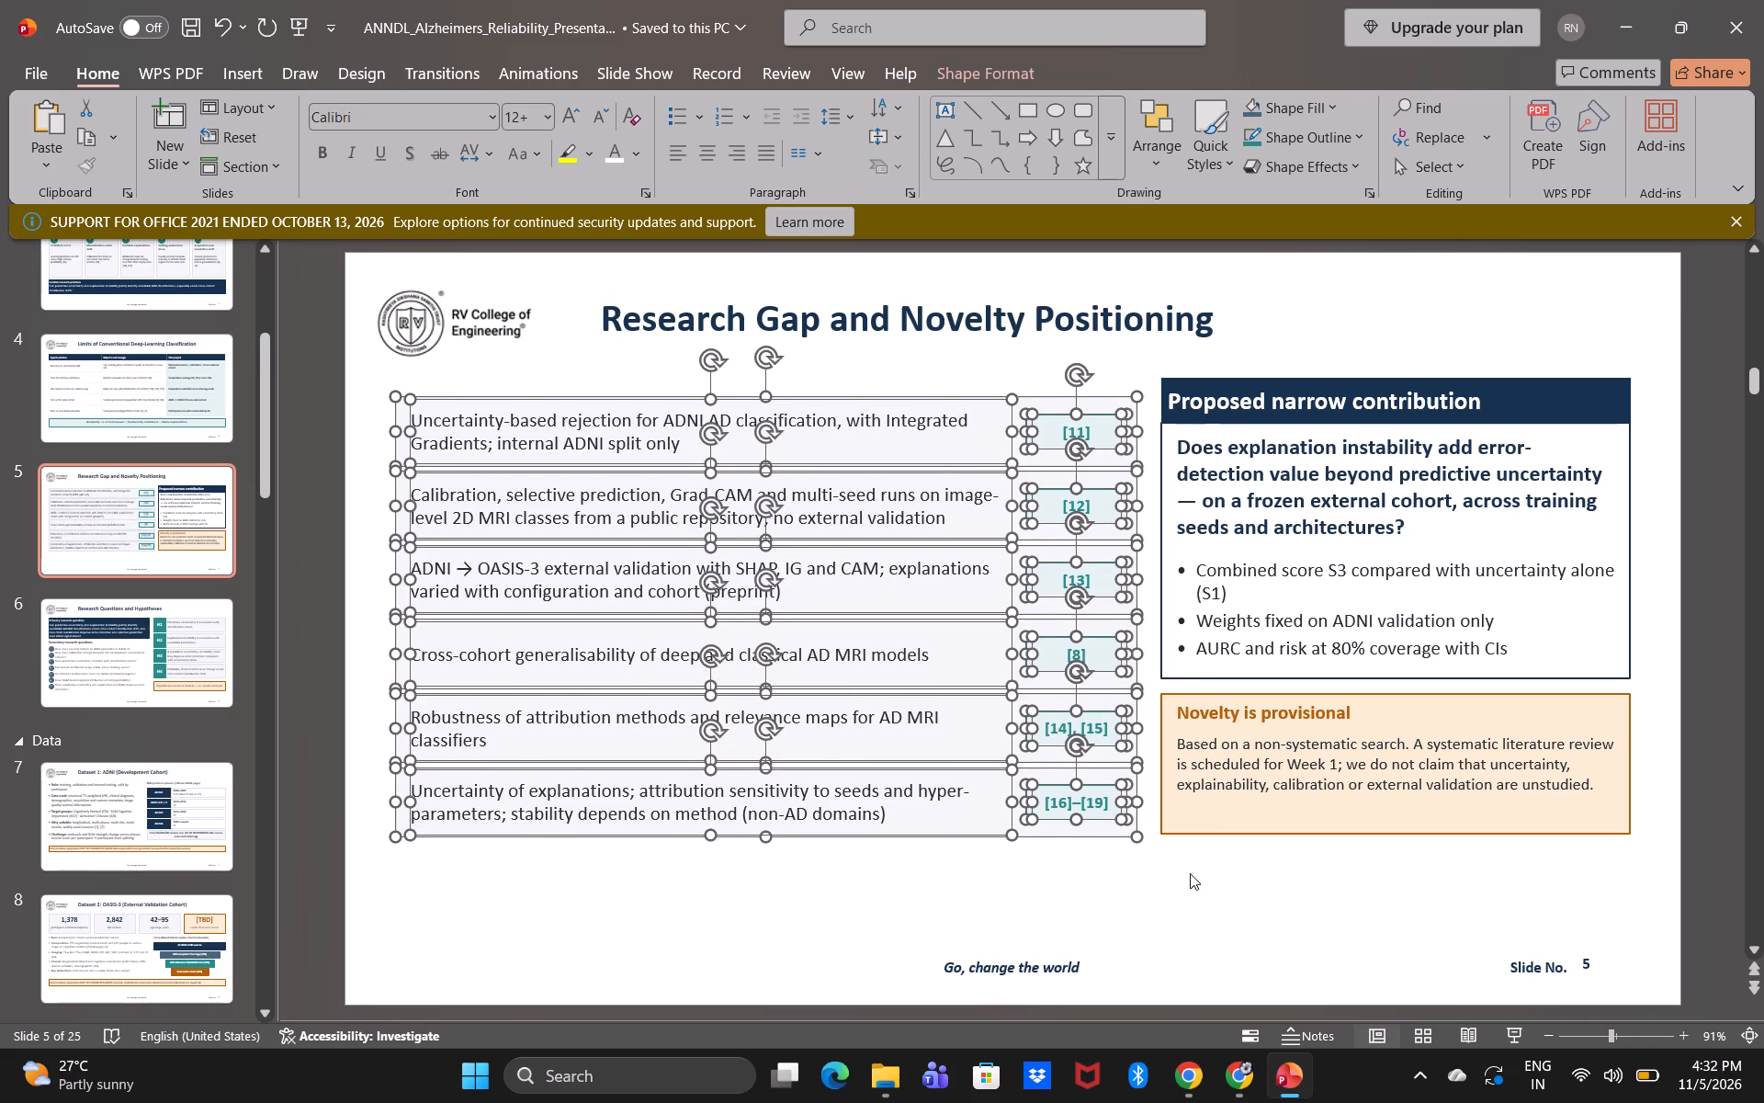
key("Up")
key("Up")
key("Up")
key("Up")
key("Up")
key("Up")
key("Up")
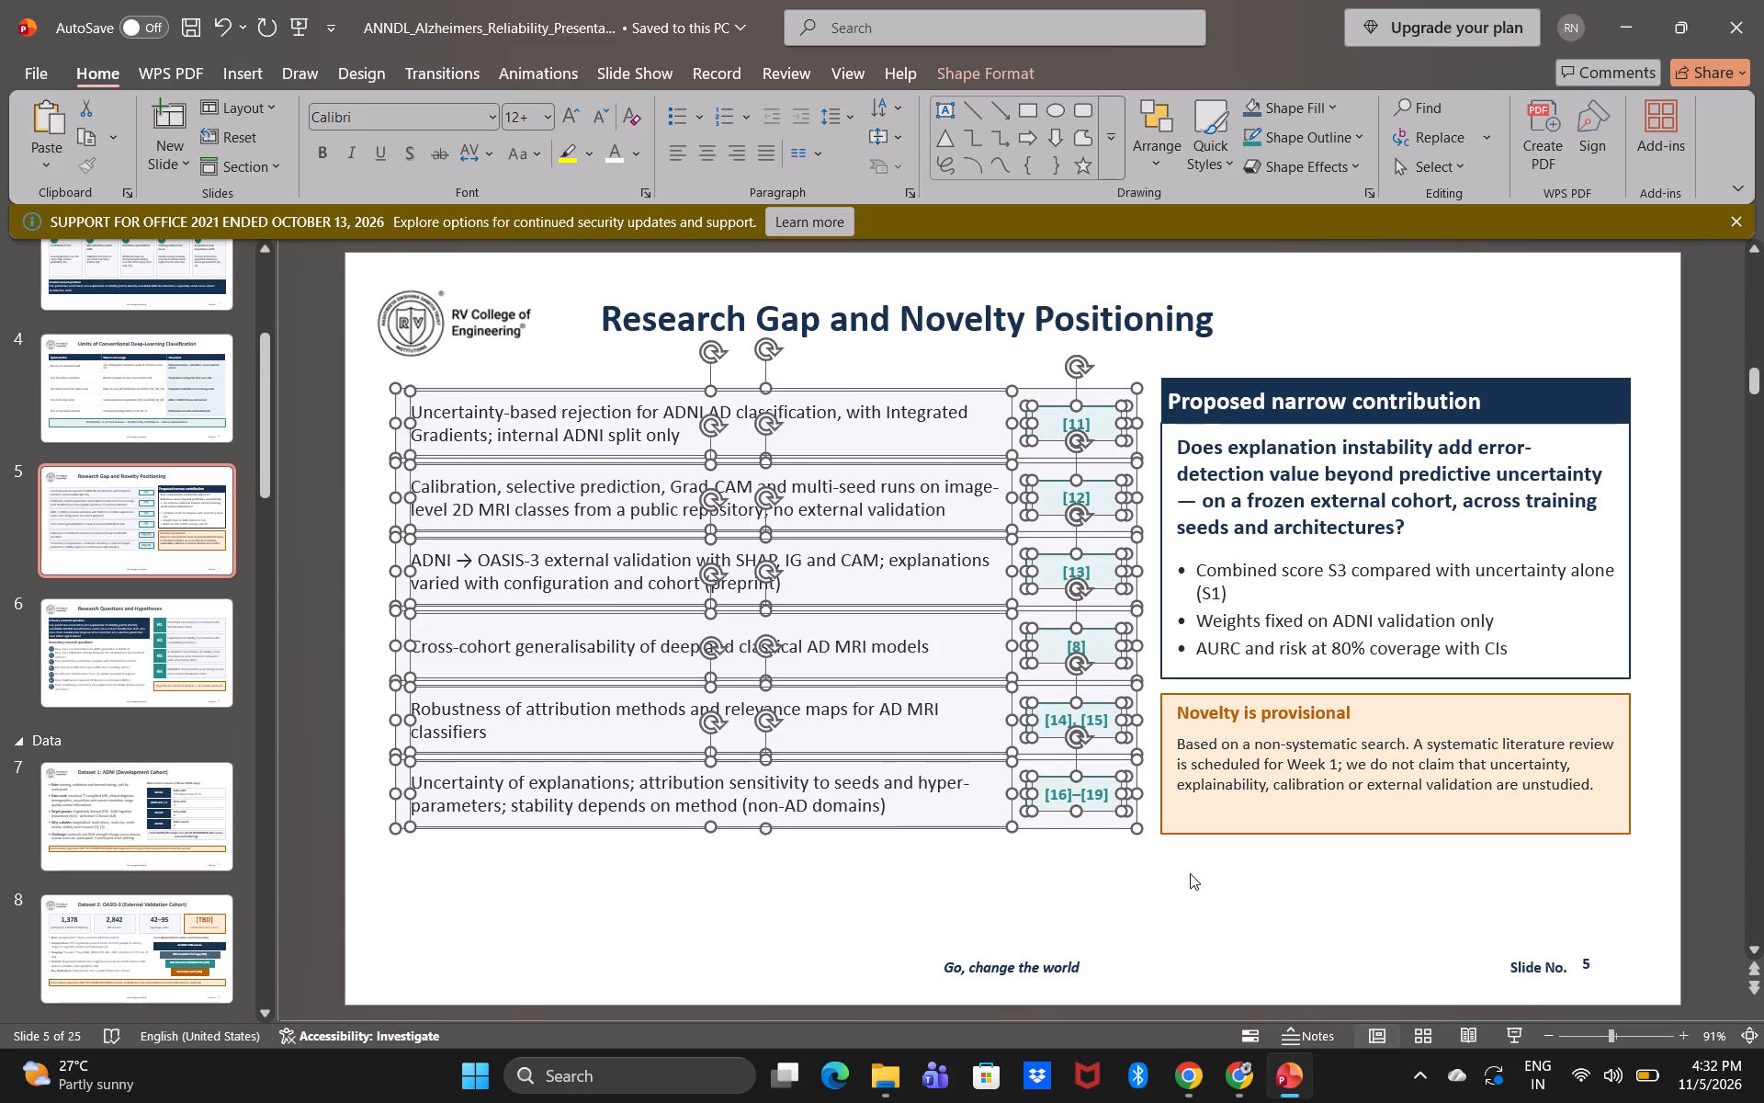
left_click(1190, 873)
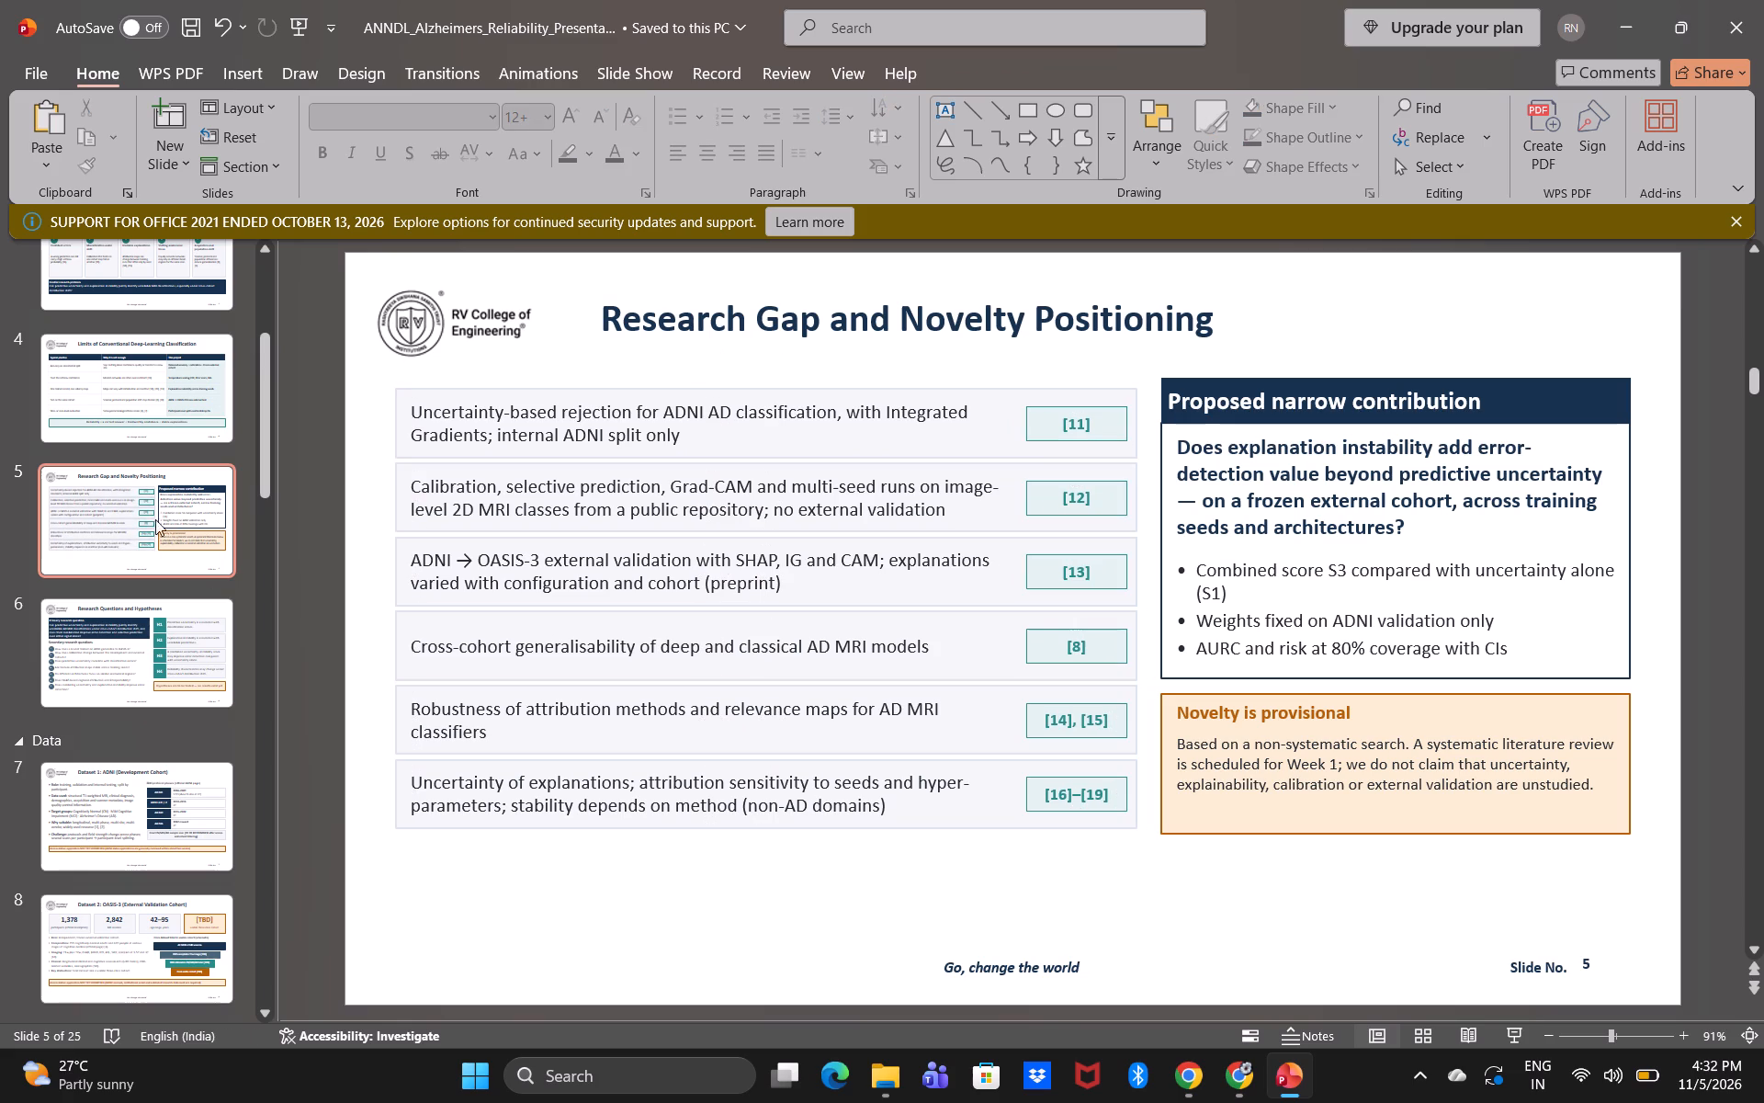
On slide 4, select the table and the Reliability banner and increase the font size by one step, bringing the banner text to 18 pt.
left_click(134, 404)
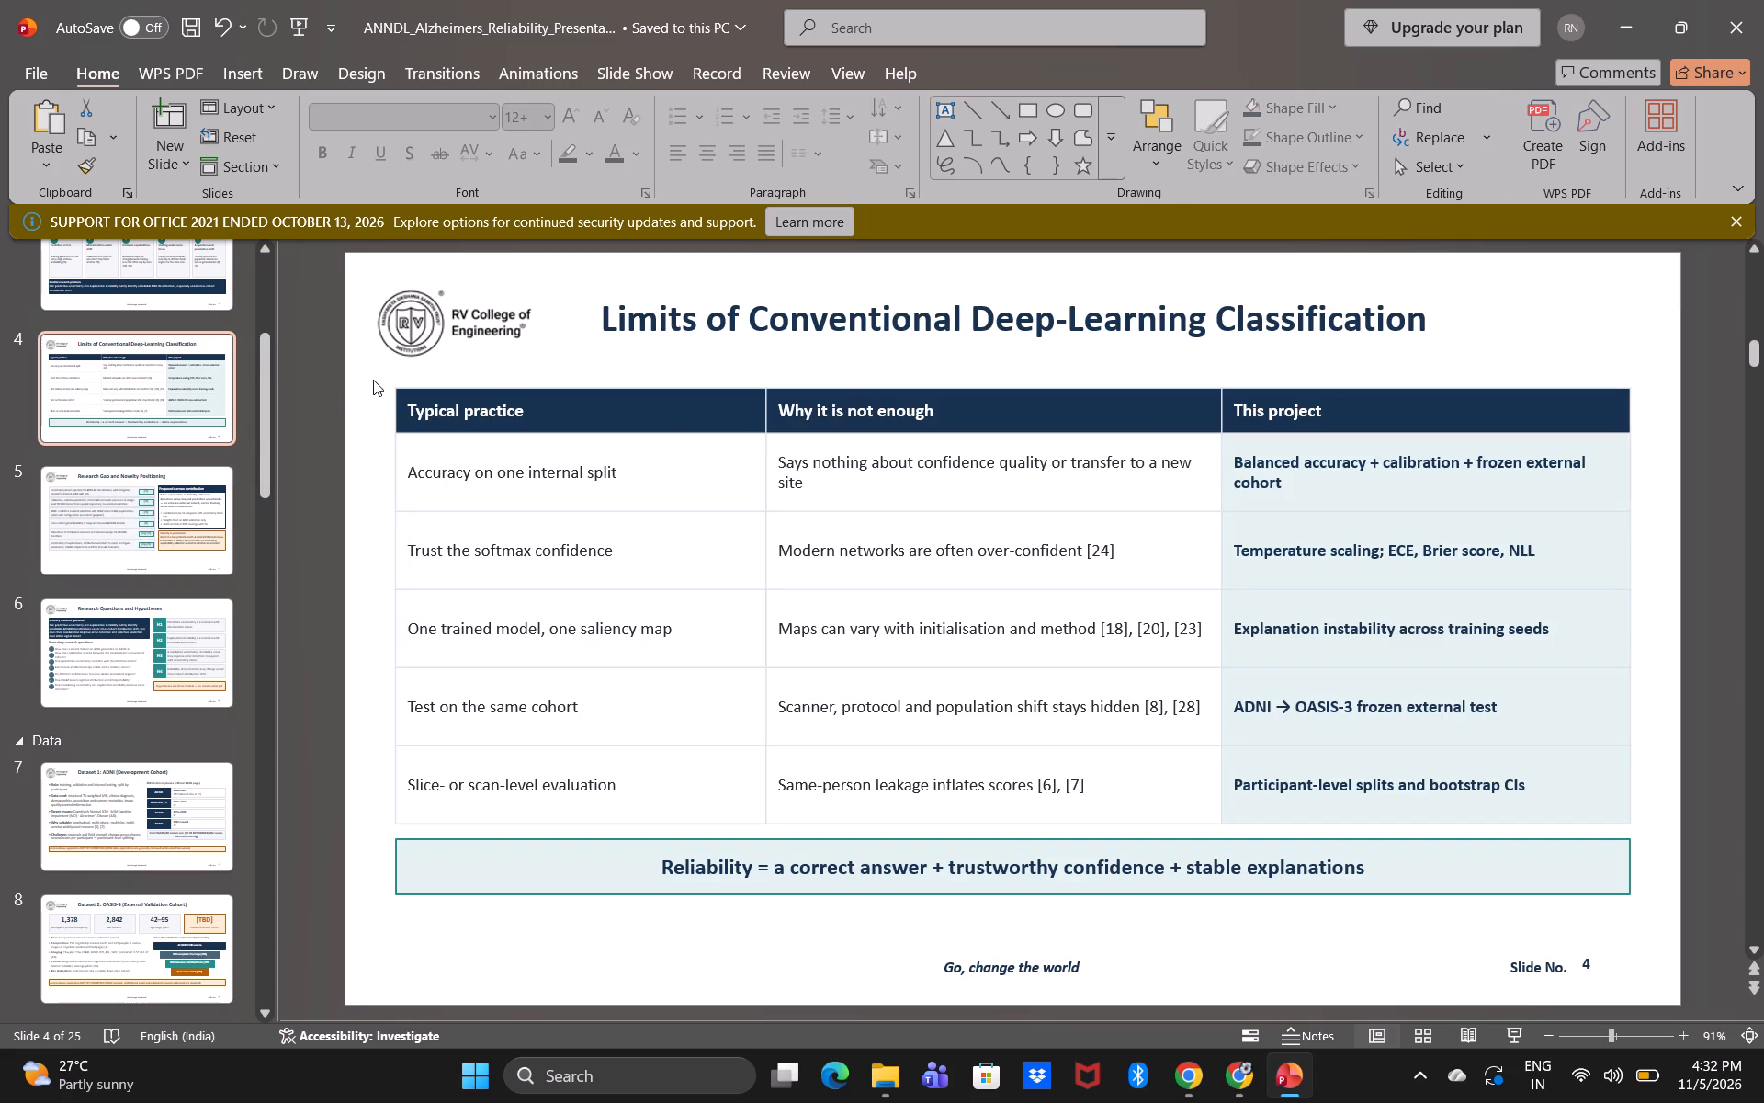
left_click_drag(377, 375, 1391, 911)
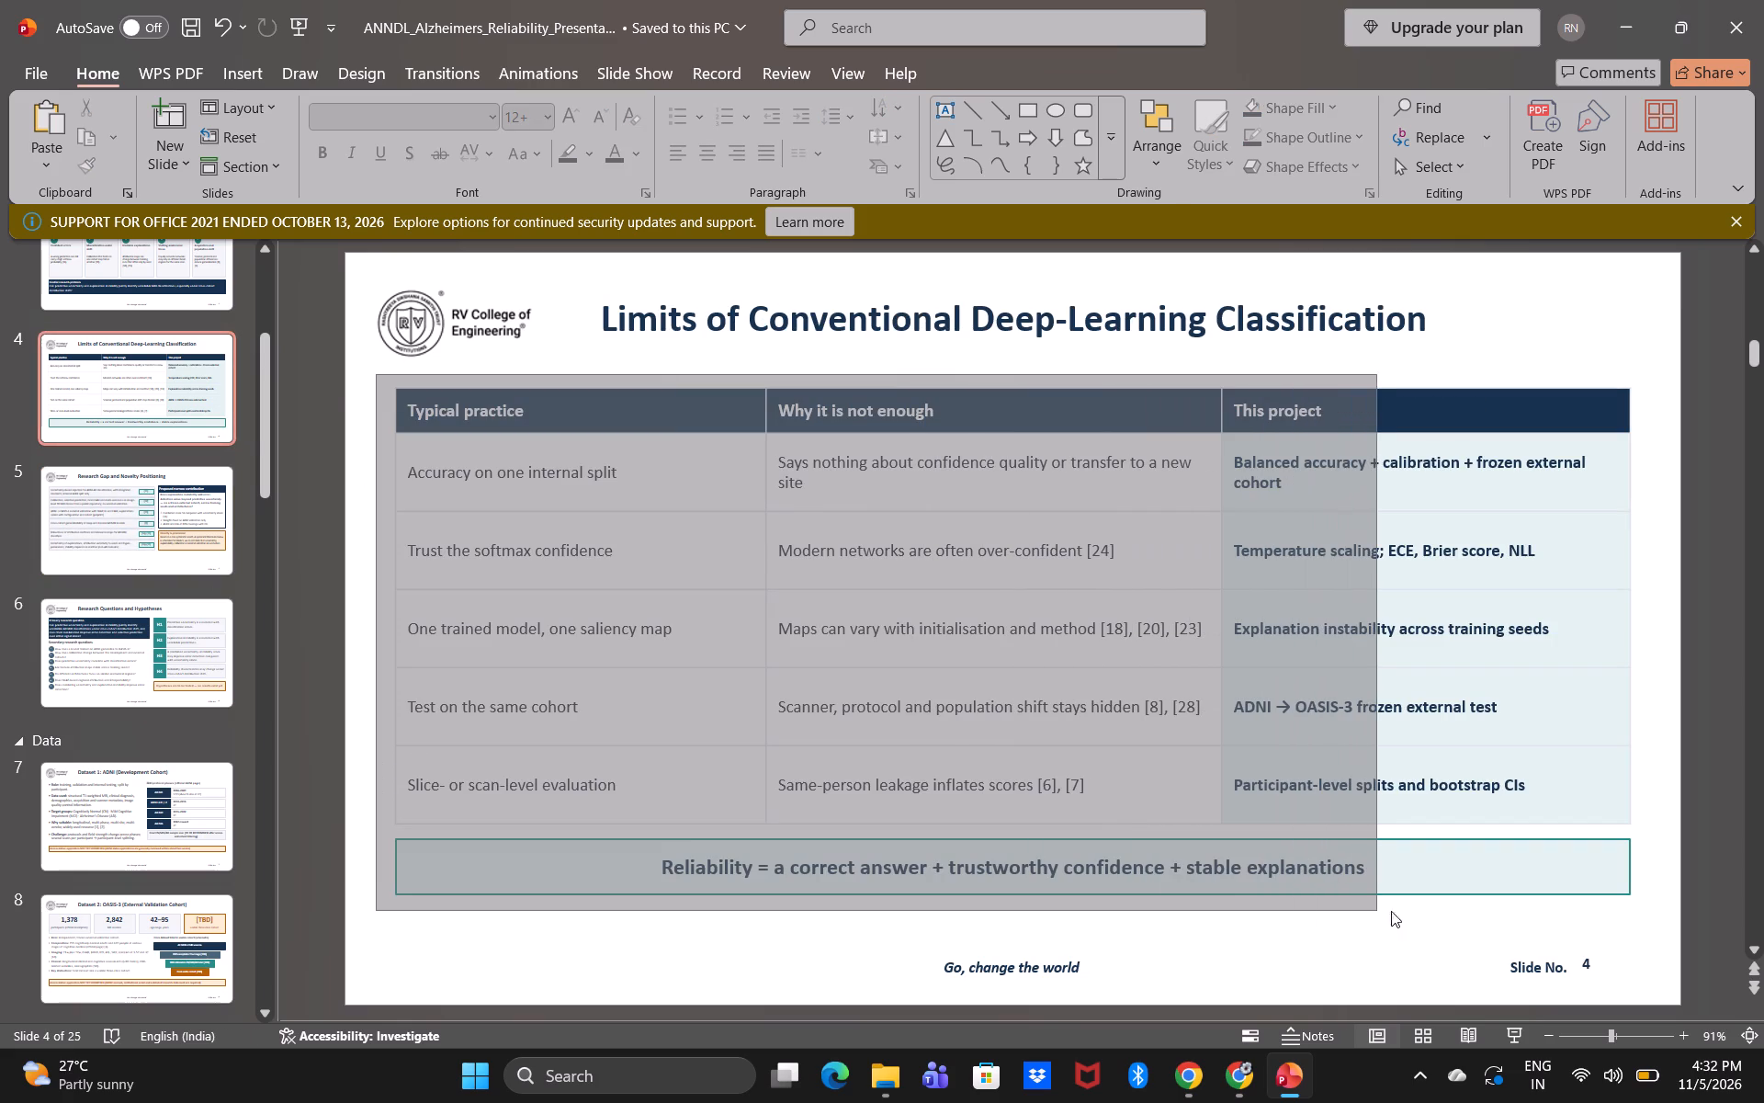
left_click_drag(1391, 911, 1688, 911)
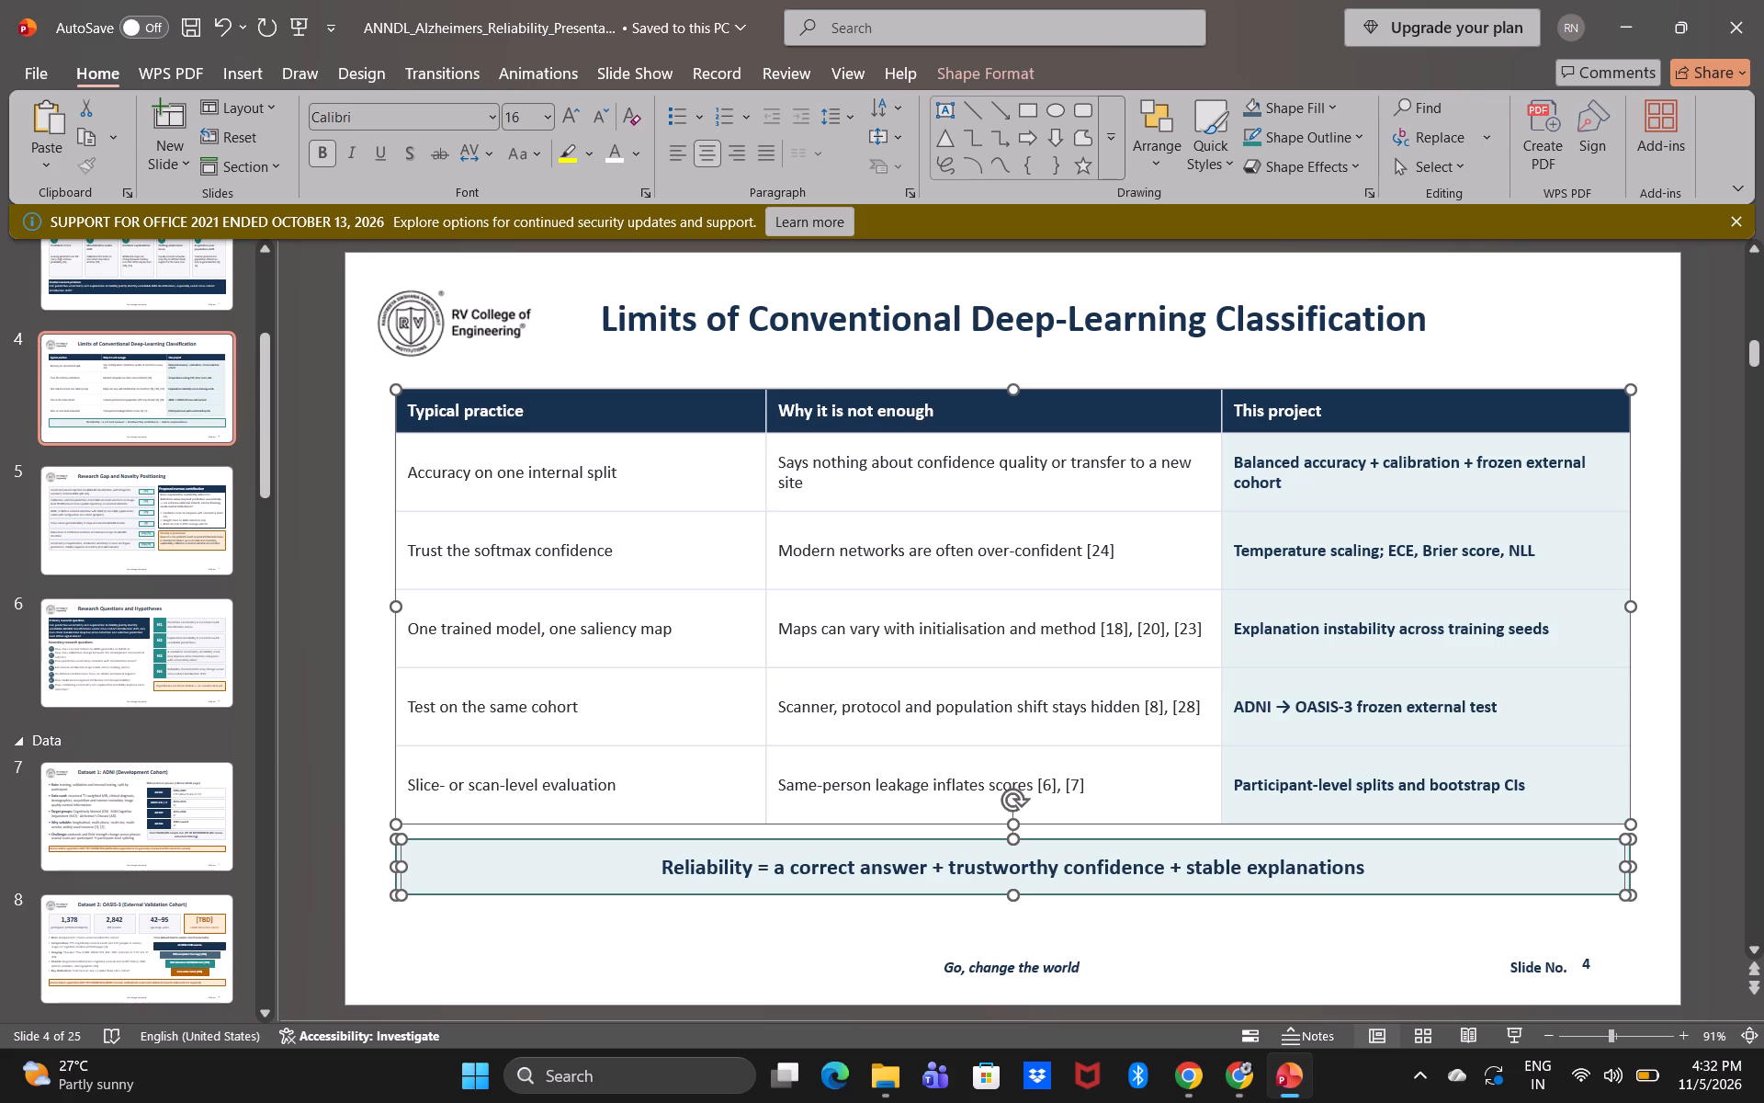
left_click(565, 117)
Select all the cells of the comparison table on slide 4 and increase their font size to 14 pt.
left_click(553, 410)
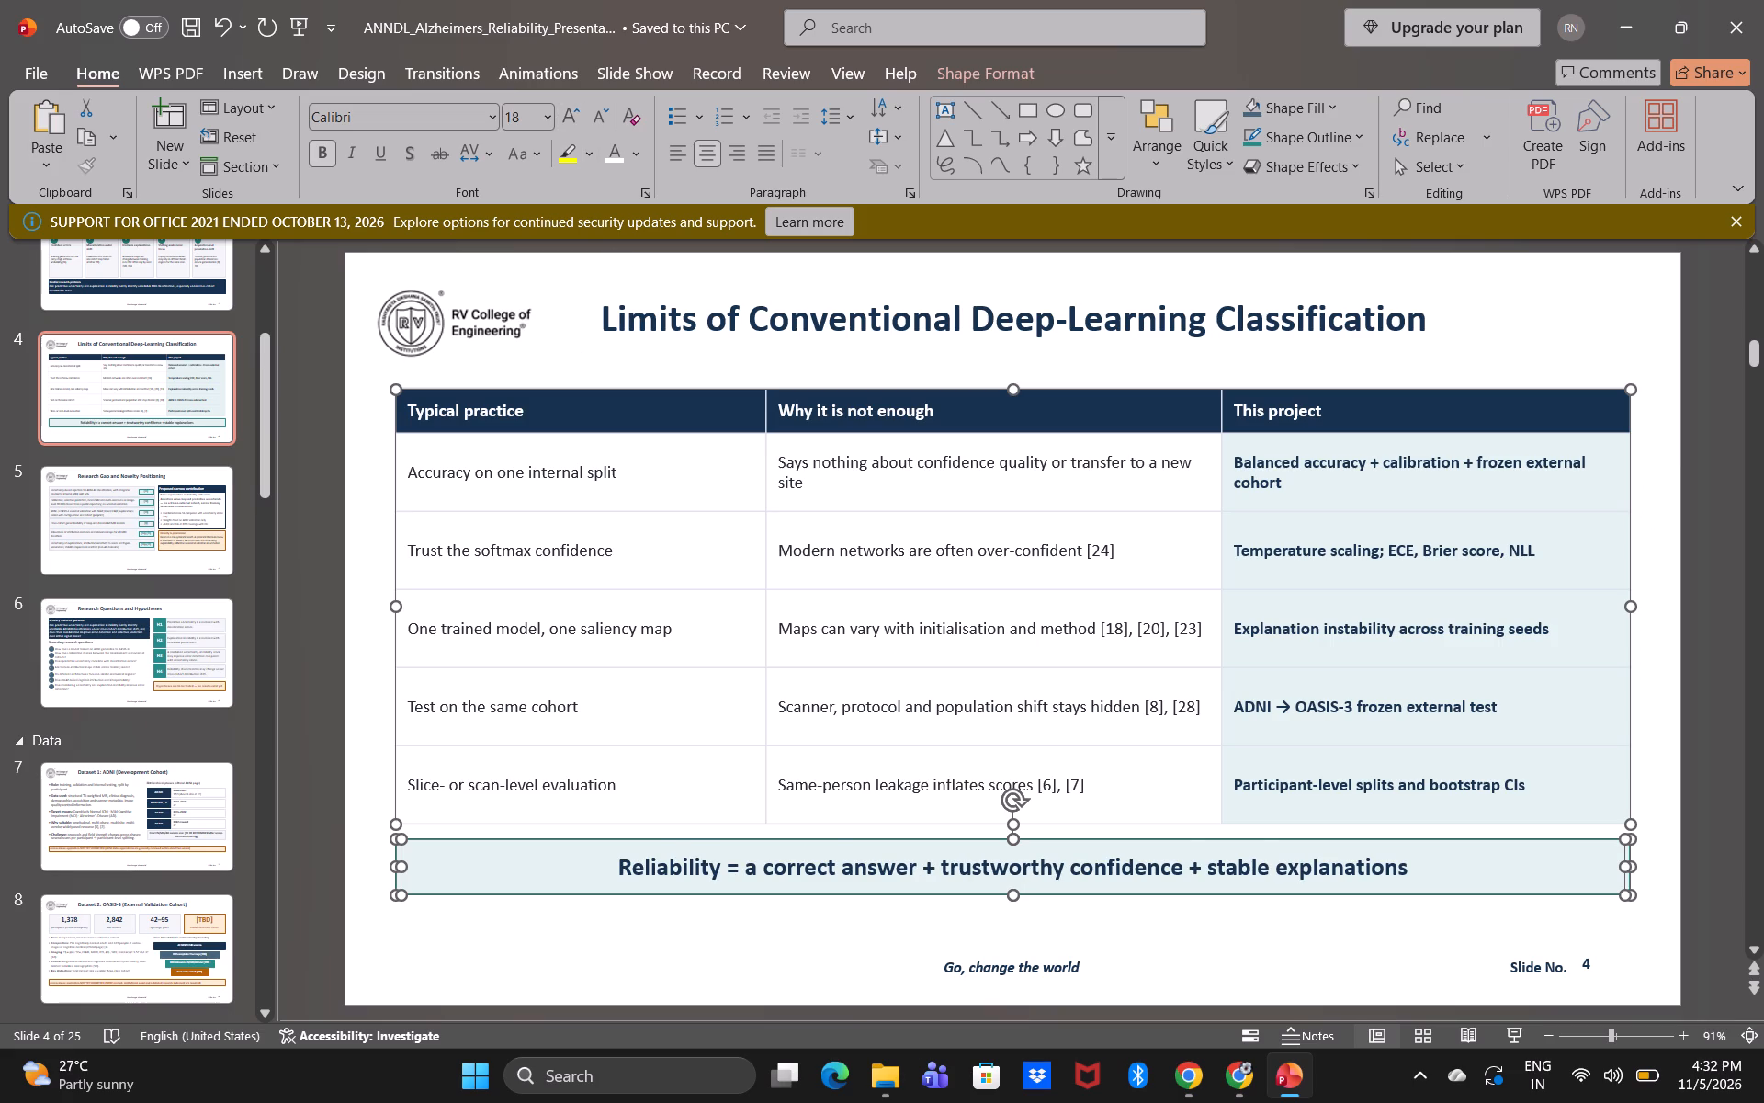
left_click(465, 421)
left_click(465, 421)
left_click(693, 306)
left_click_drag(462, 412, 694, 477)
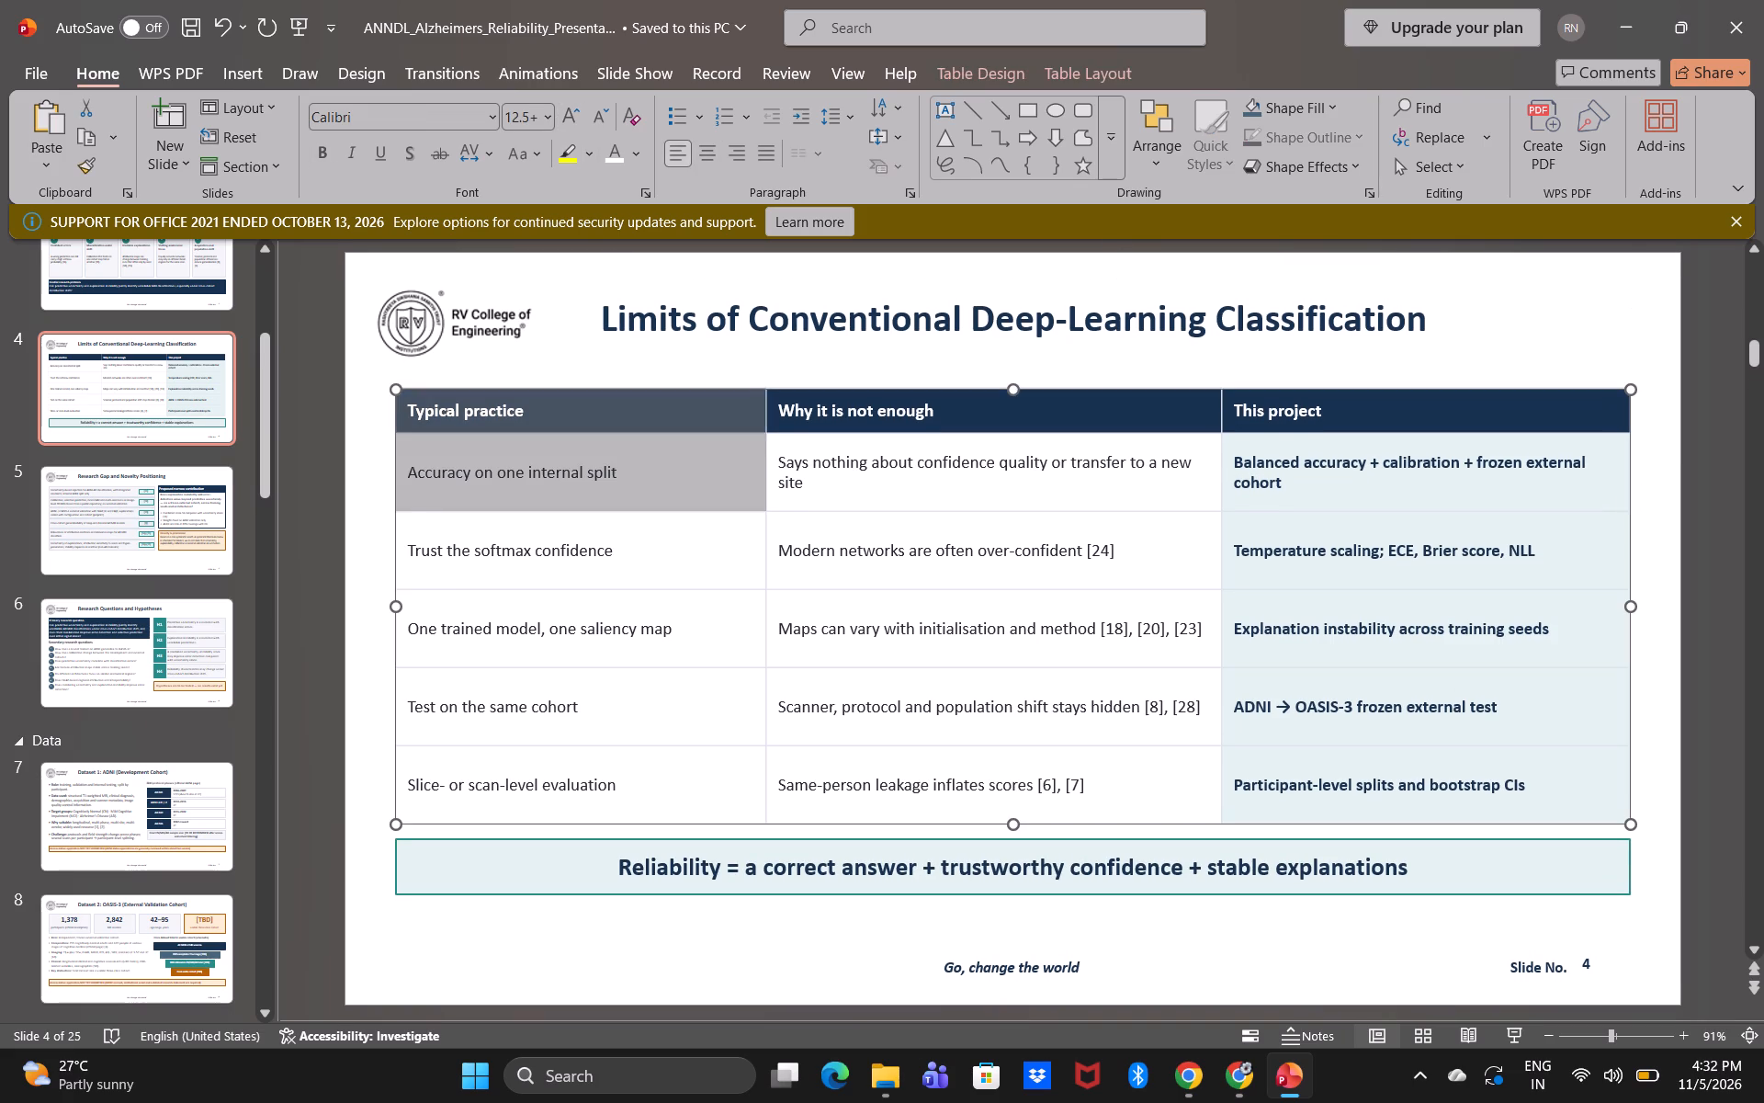
left_click_drag(694, 477, 1280, 792)
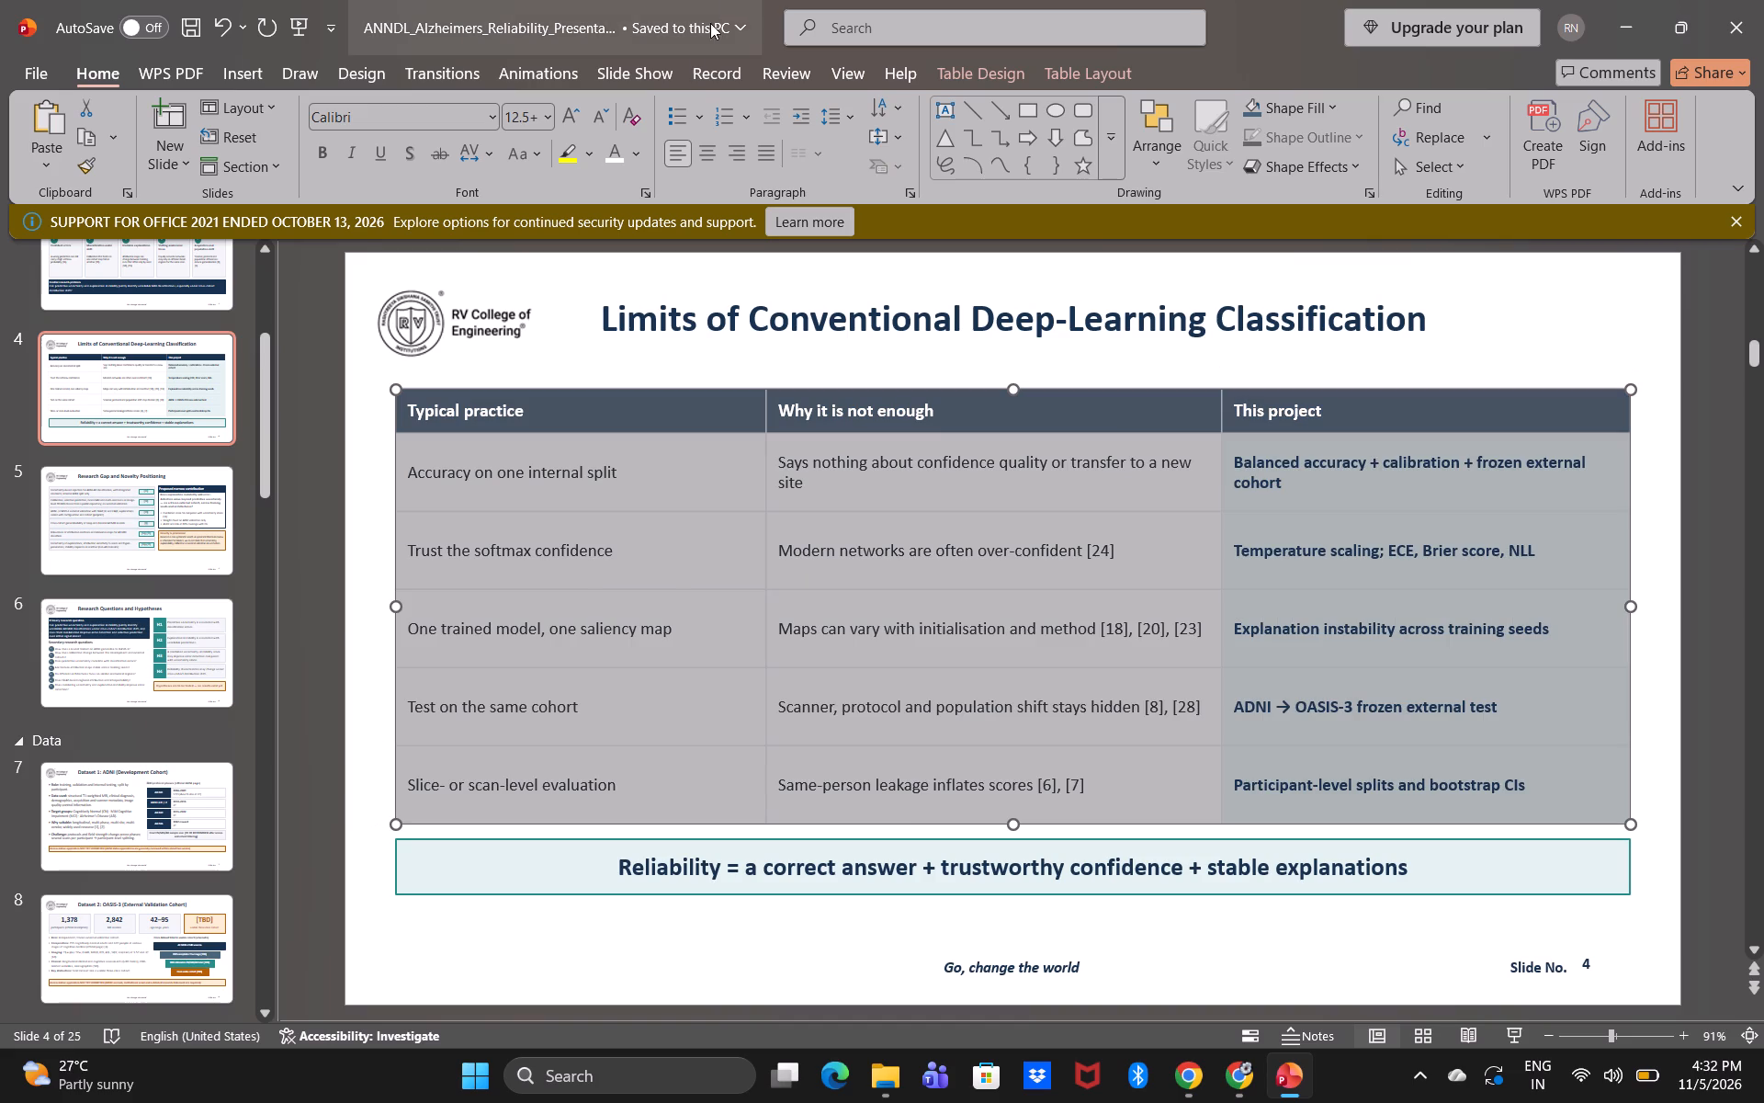
left_click(560, 114)
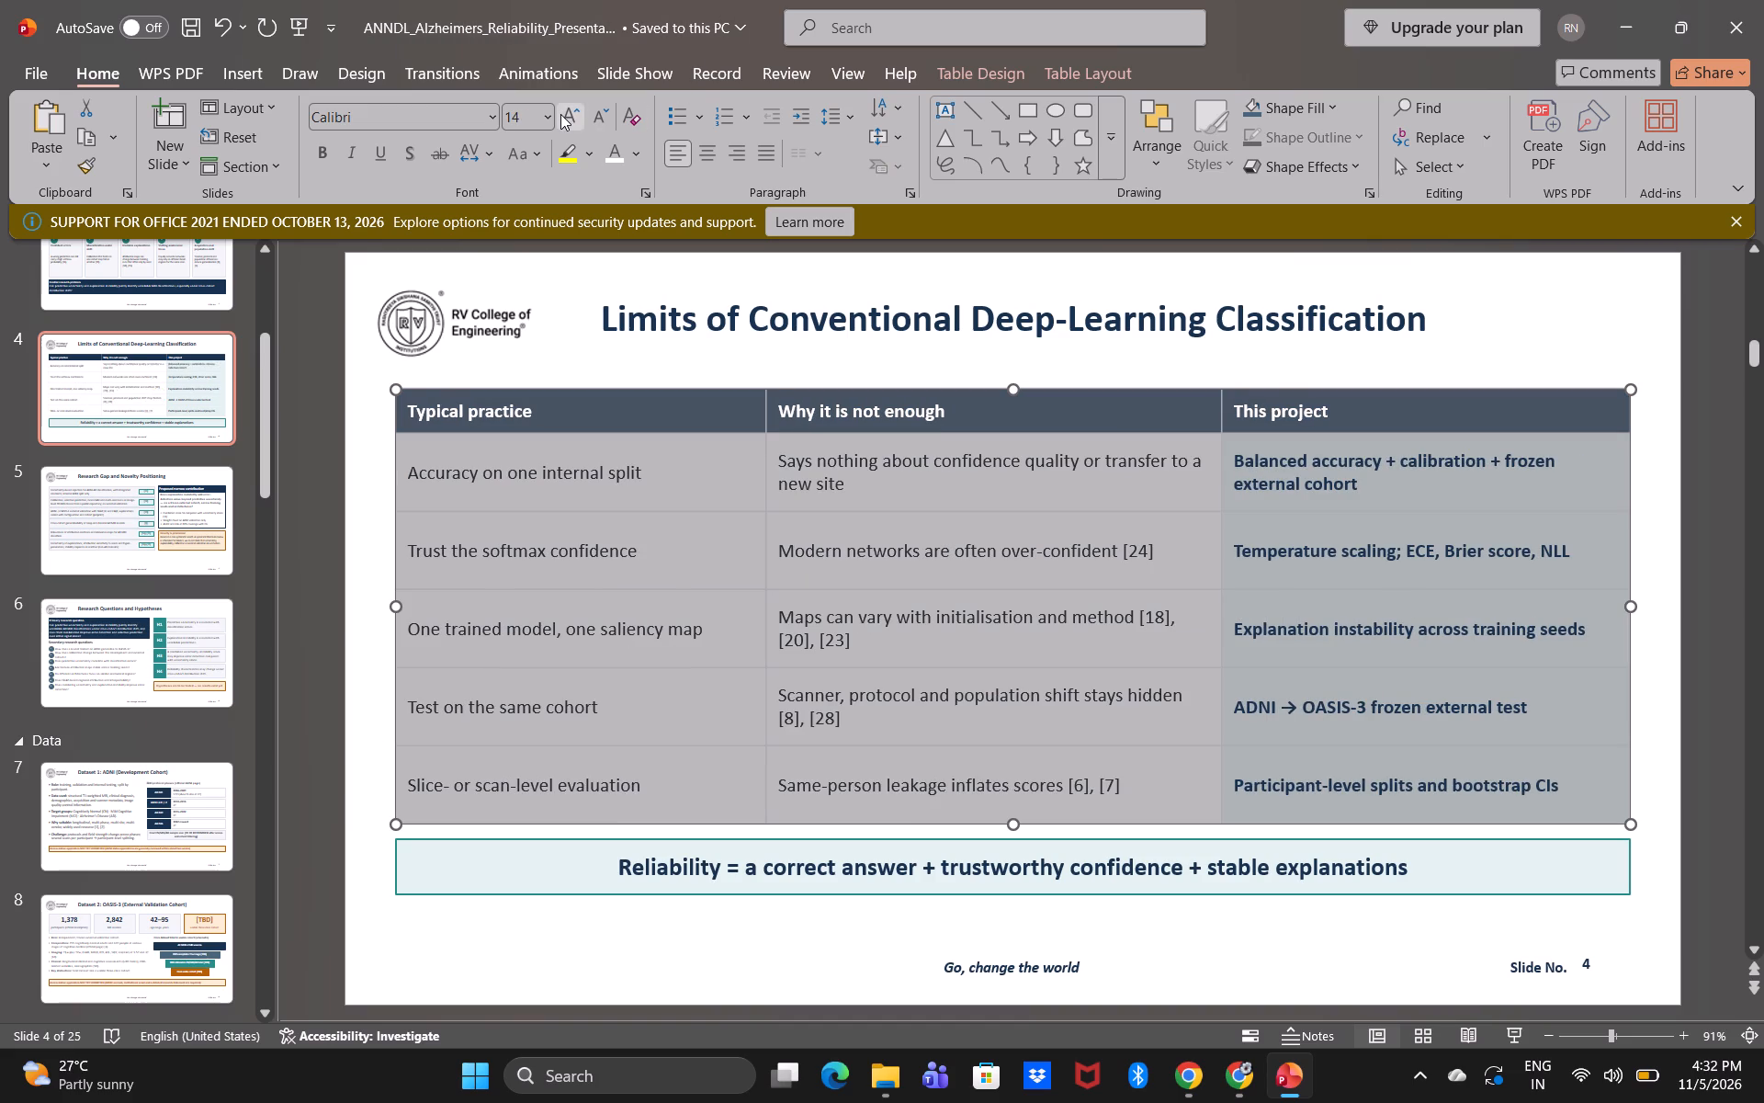
On slide 3, select everything below the Research Problem title and increase the font size by one step, to at least 14 pt.
scroll(174, 497, "up", 3)
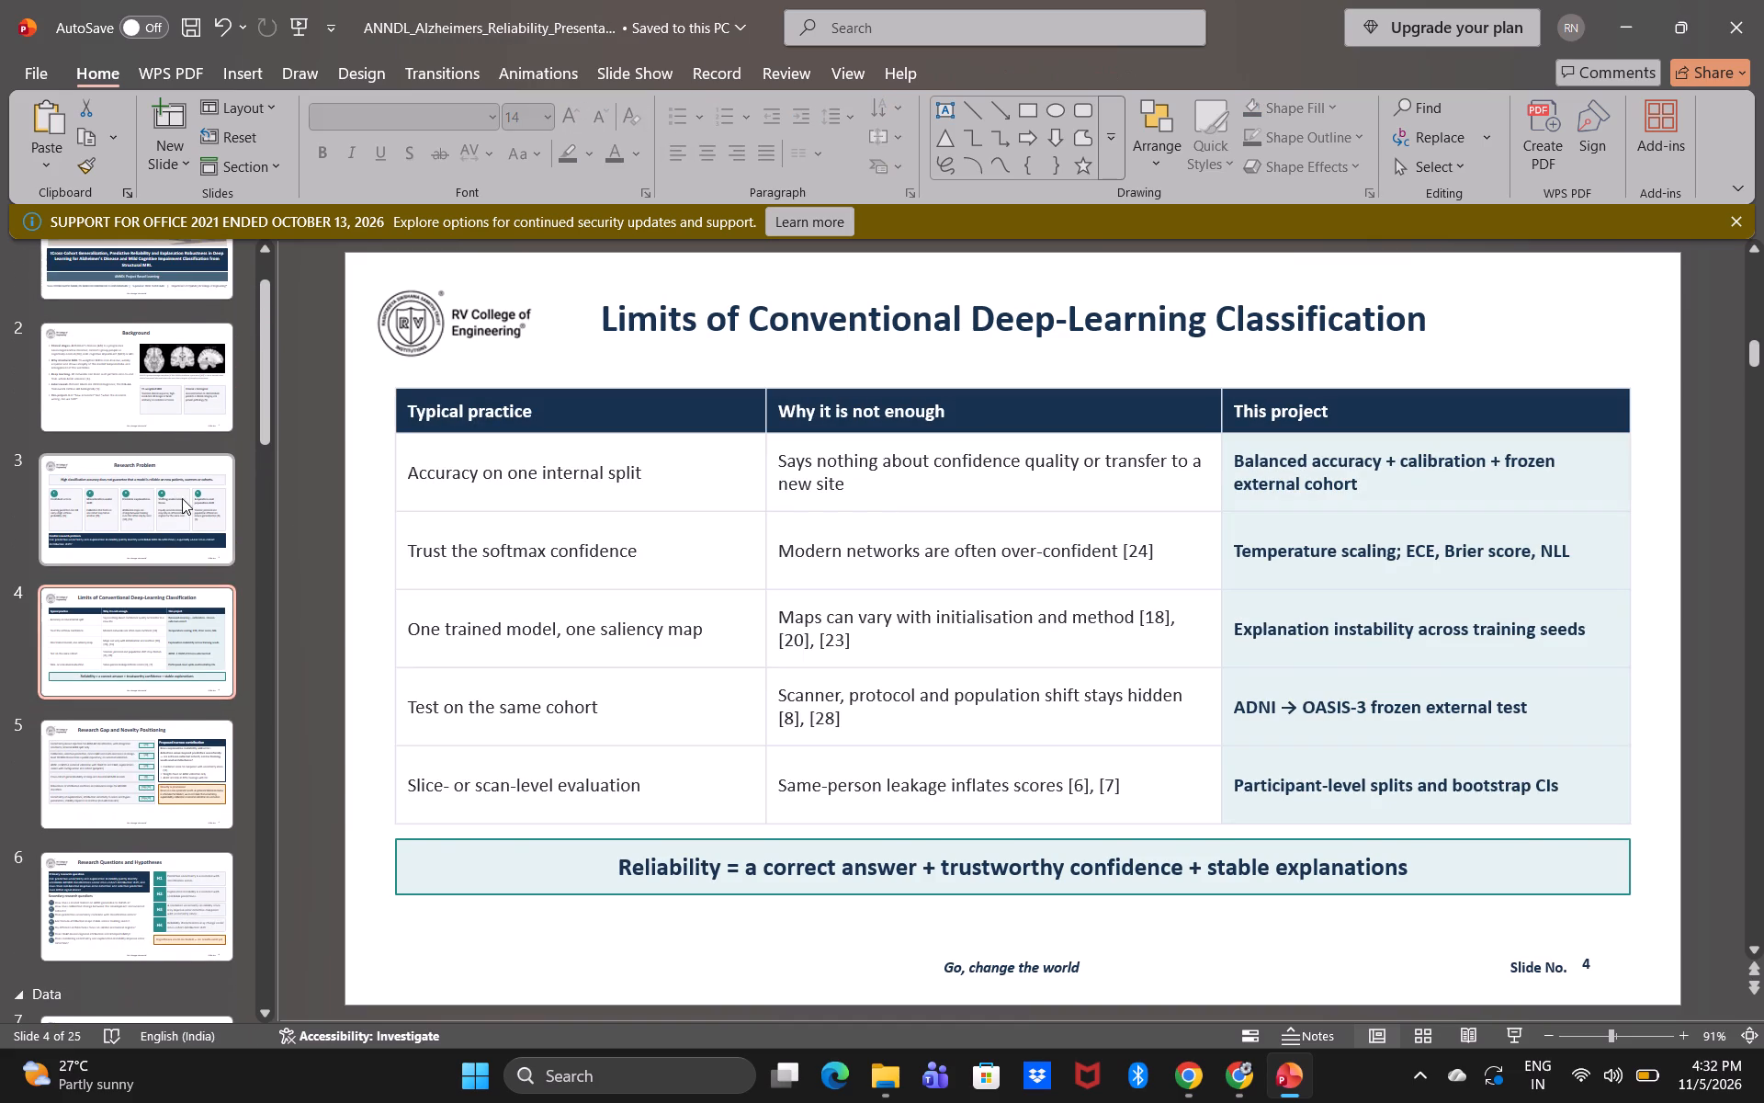
left_click(187, 529)
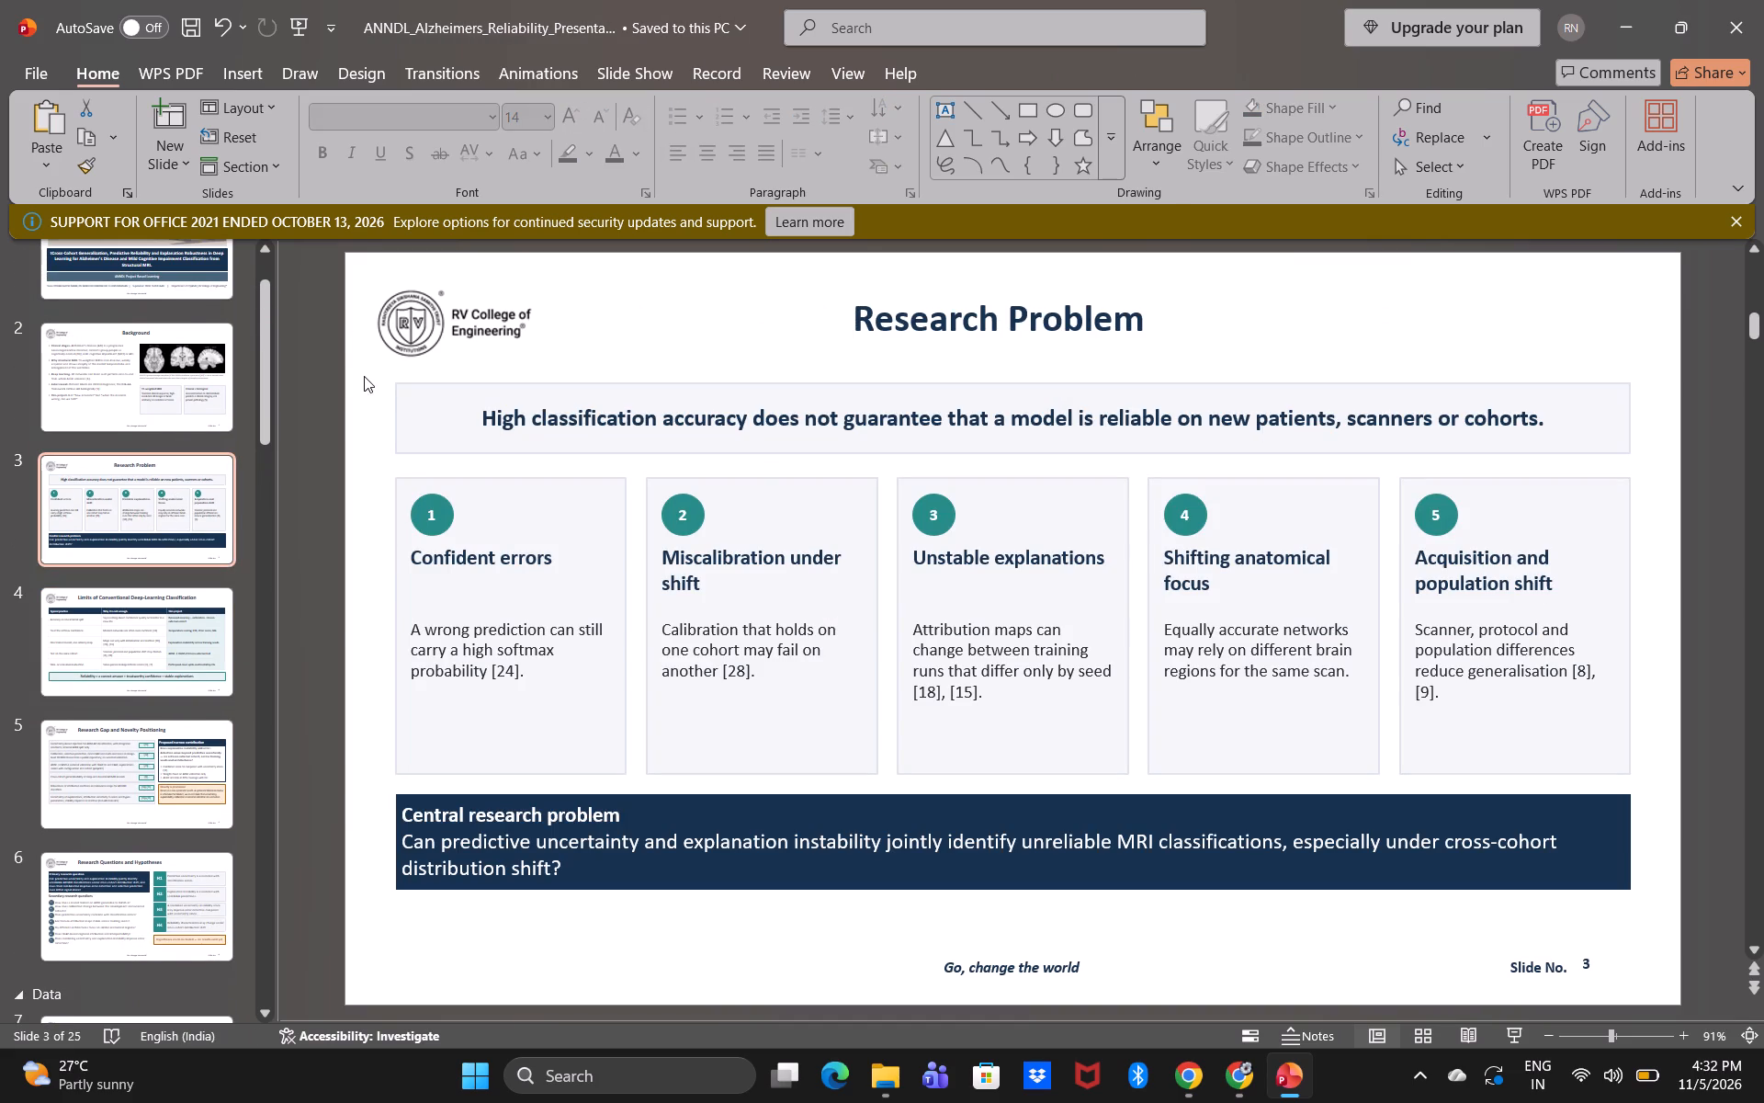
left_click_drag(364, 376, 1402, 859)
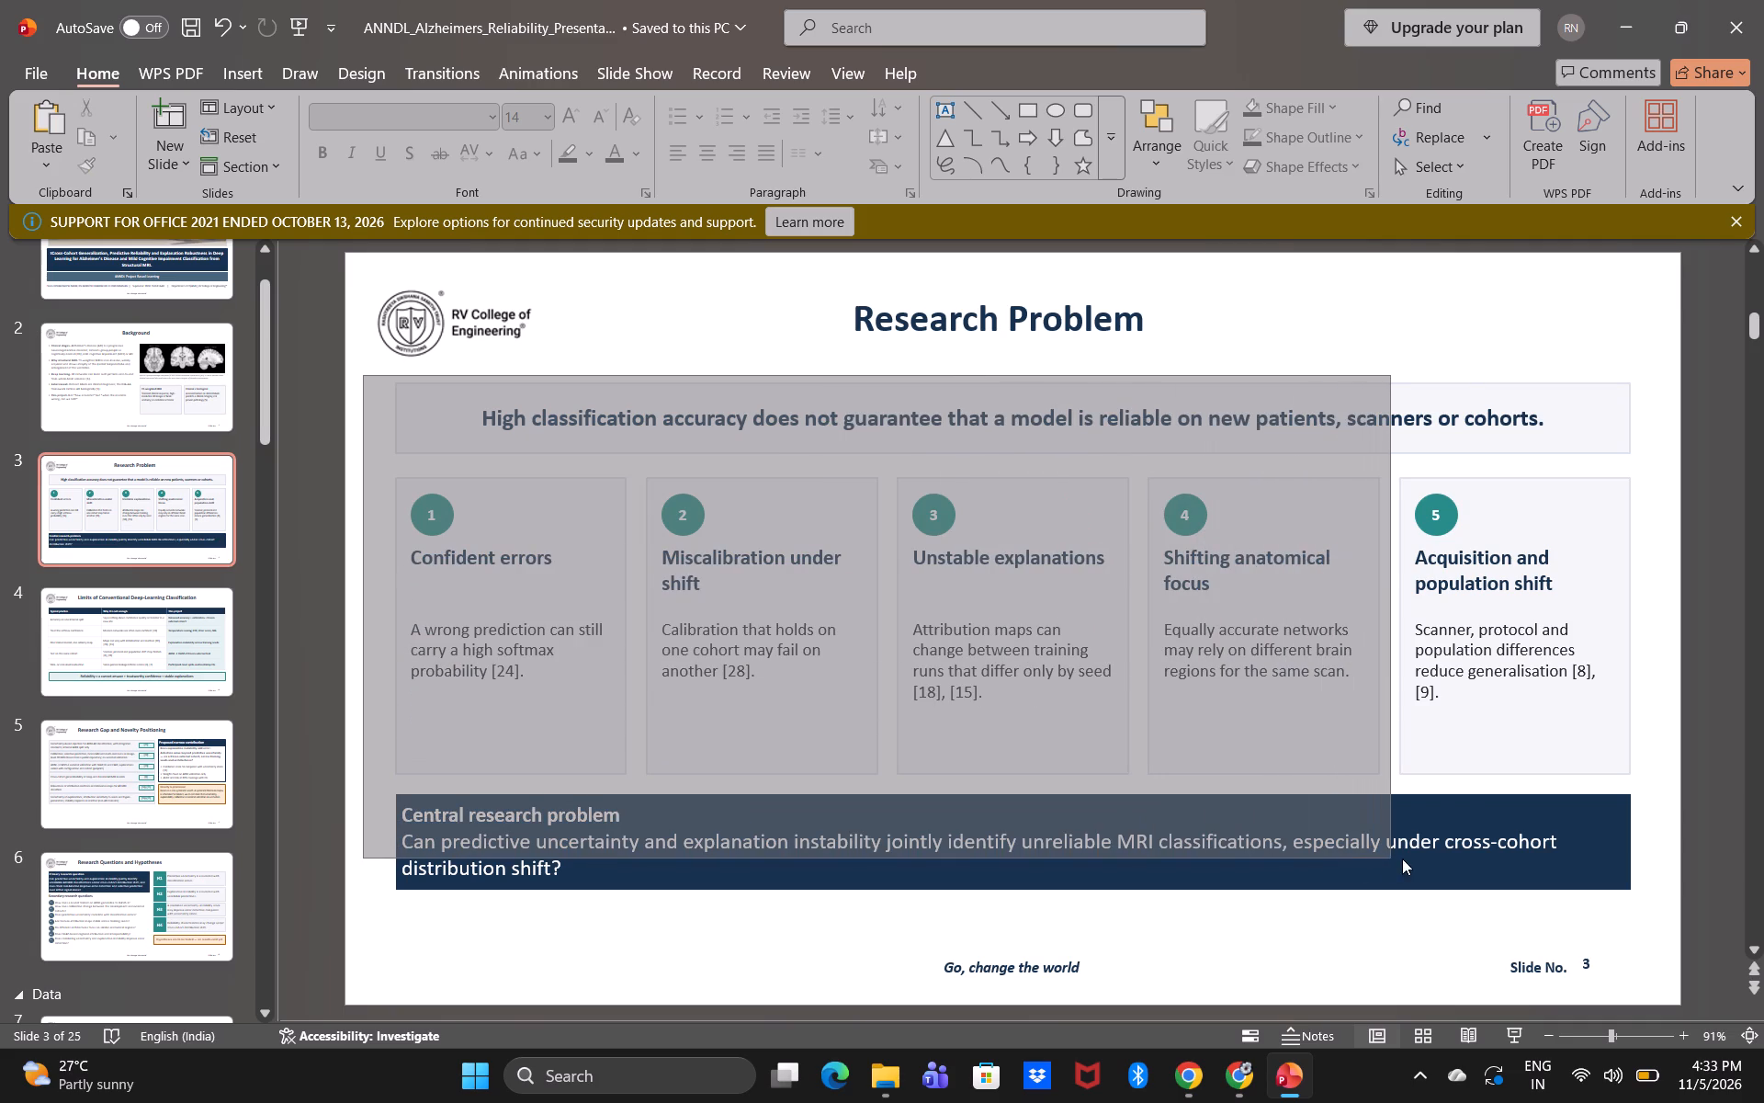
left_click_drag(1402, 859, 1693, 906)
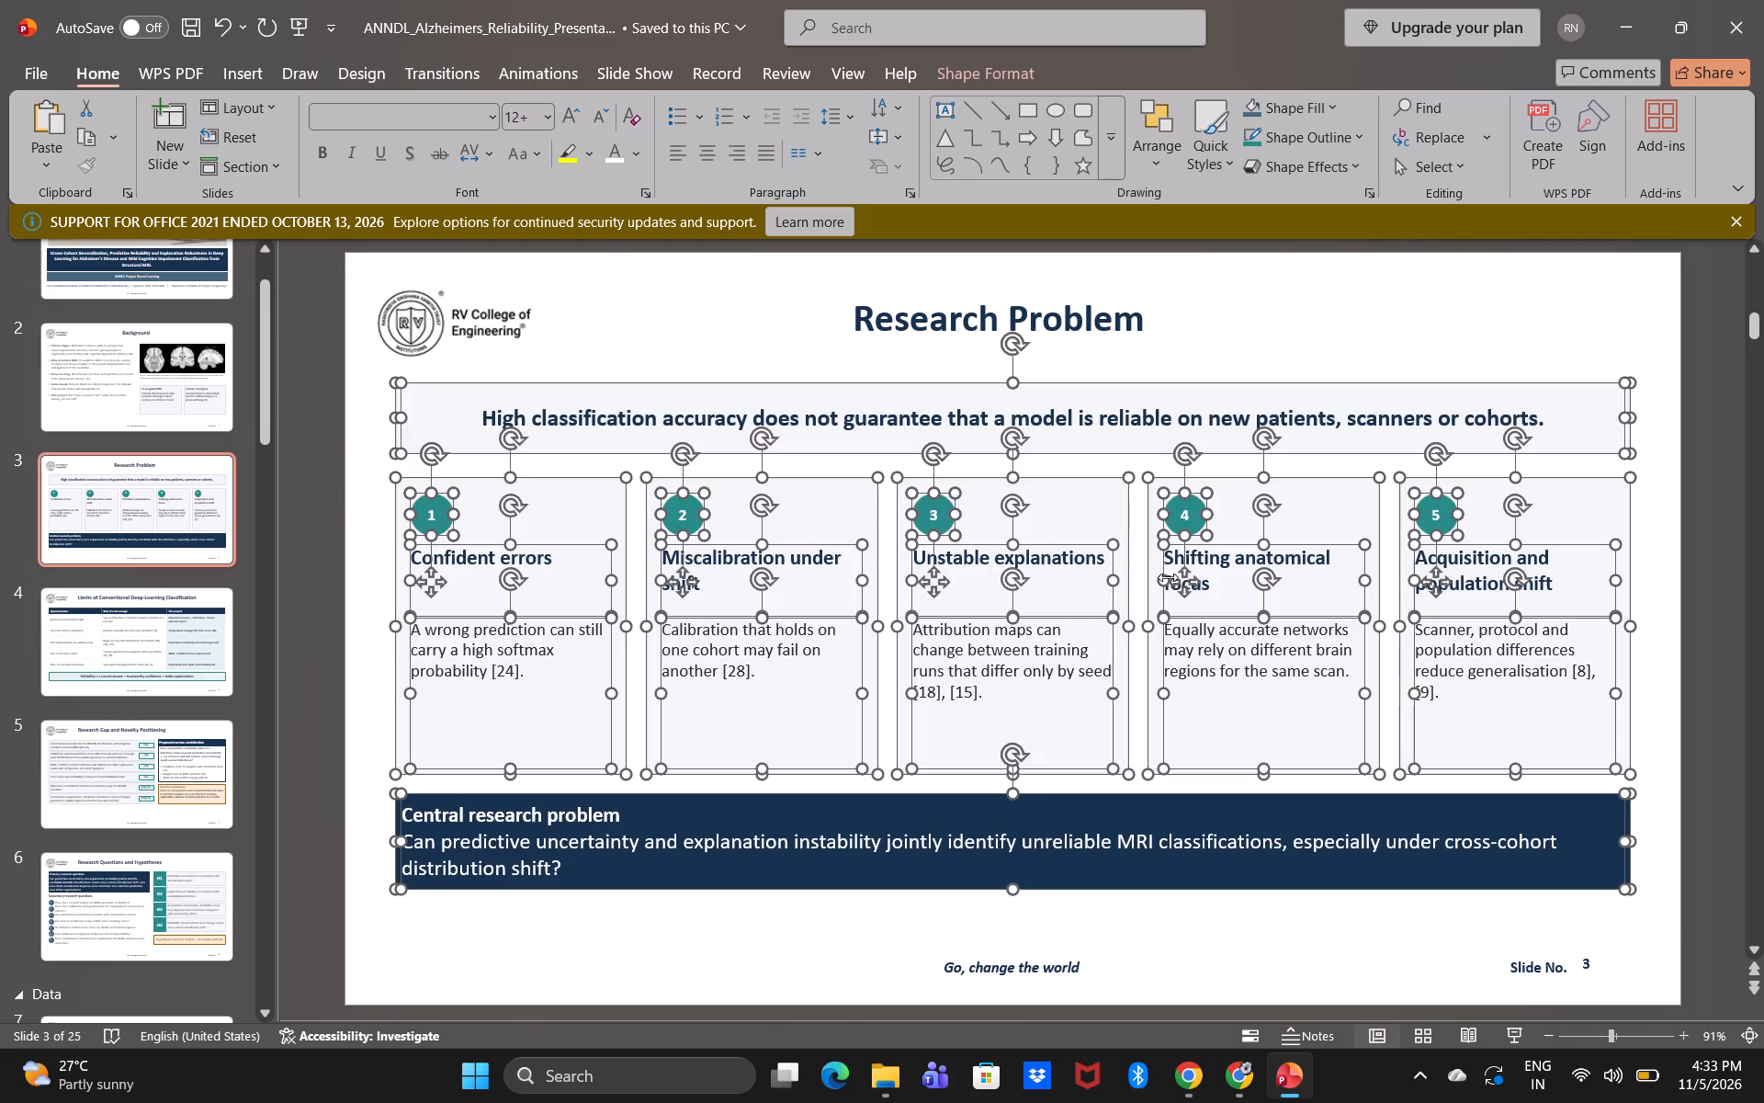
left_click(567, 123)
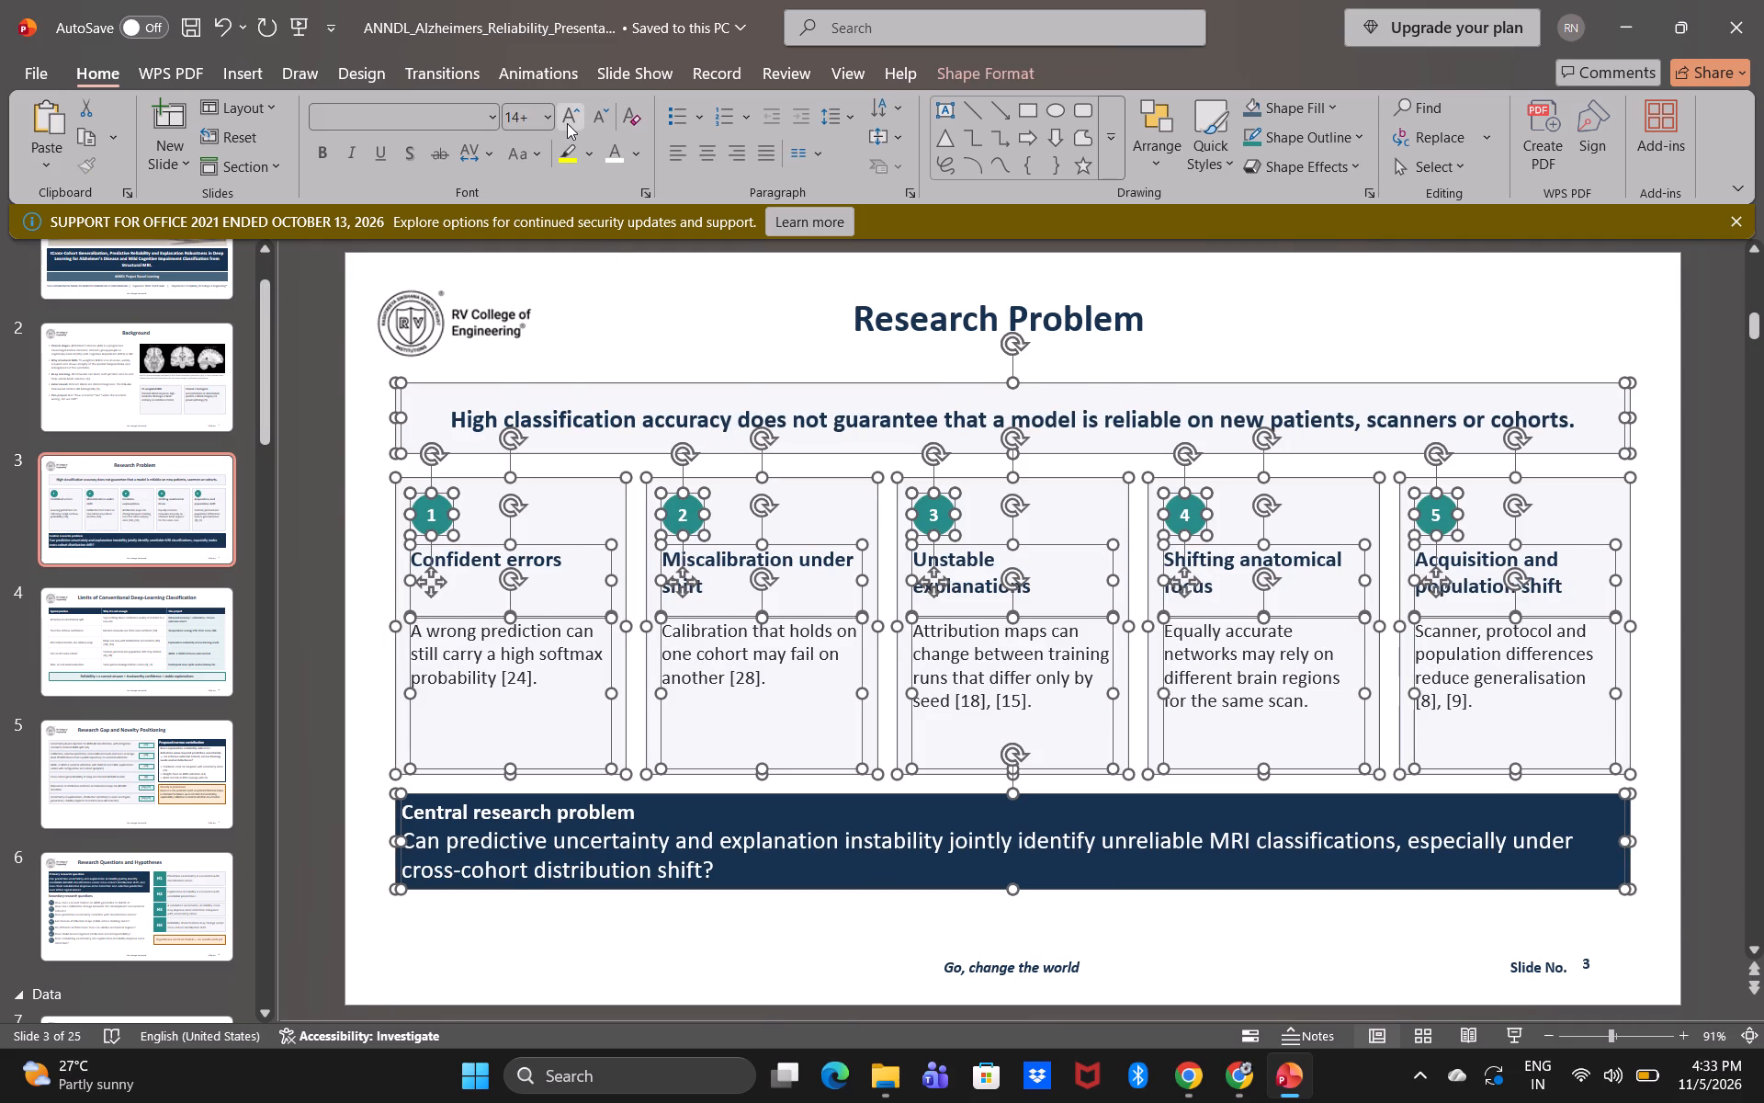
left_click(639, 339)
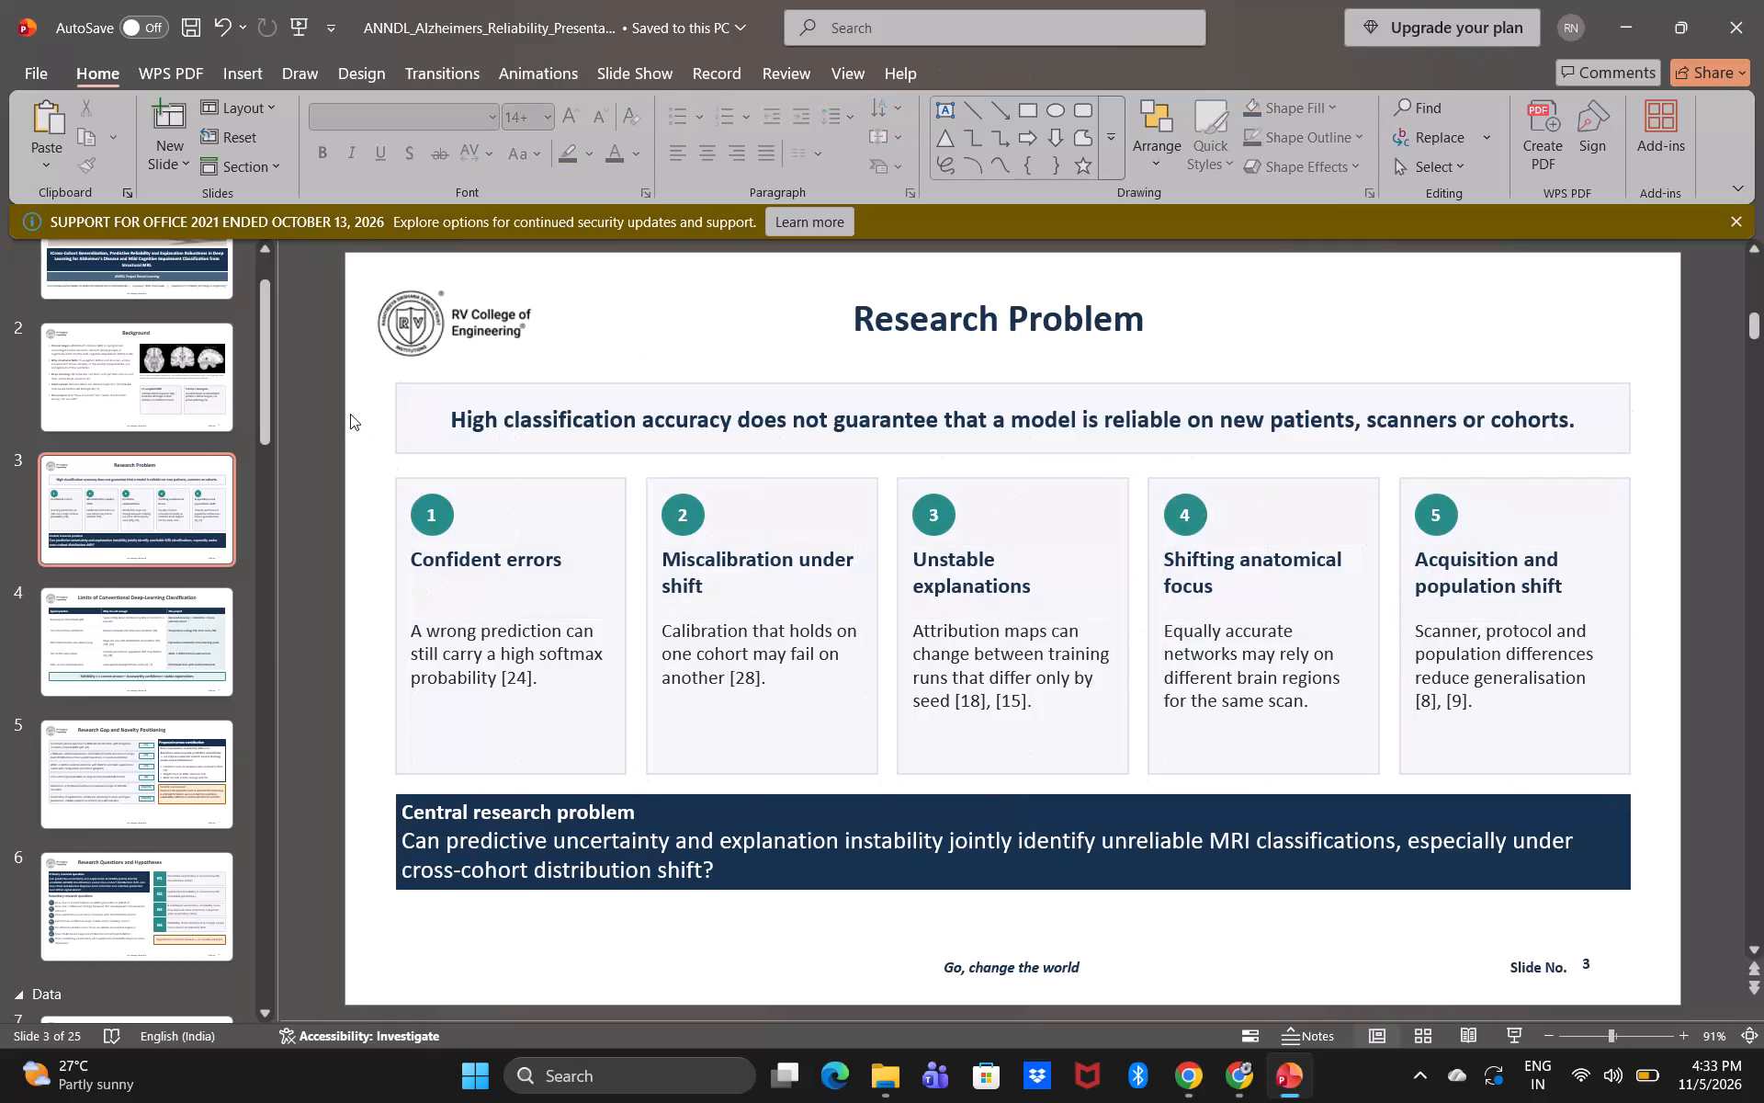
On slide 2, select everything below the Background title and increase the font size by one step, to at least 12 pt.
left_click(191, 415)
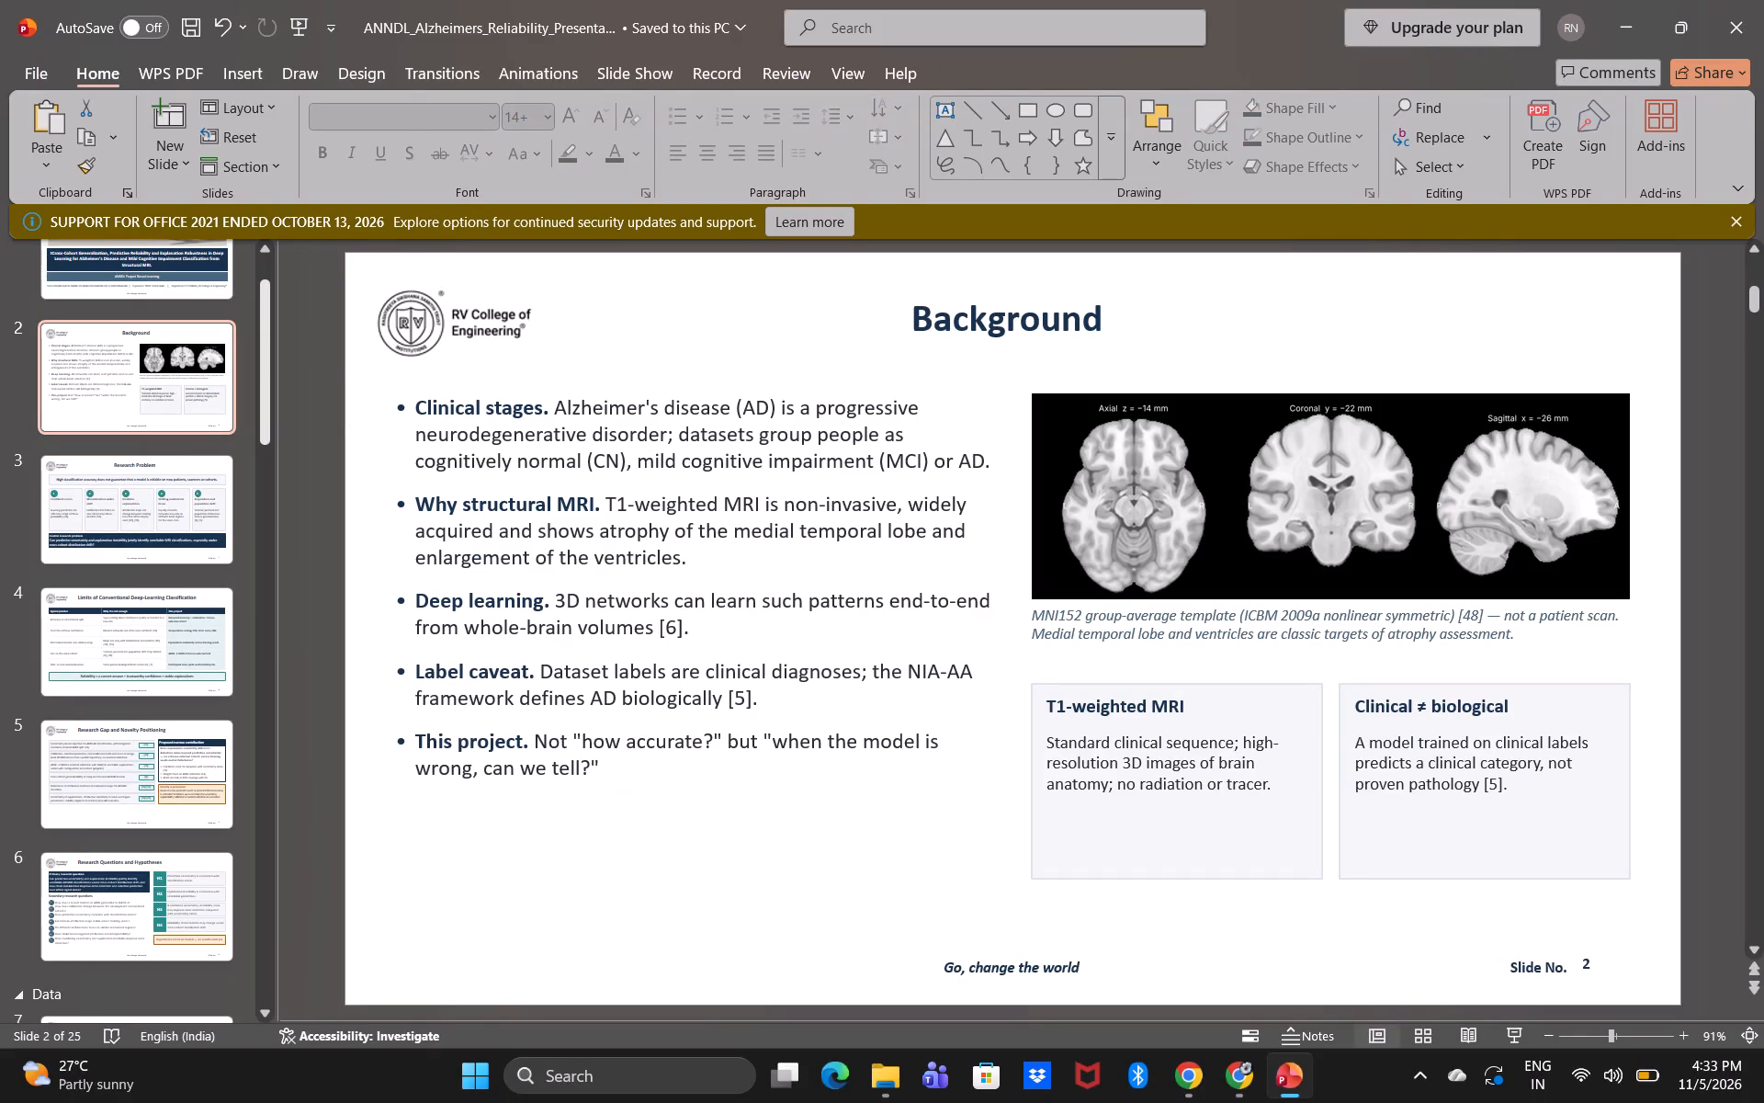
left_click_drag(376, 381, 1064, 678)
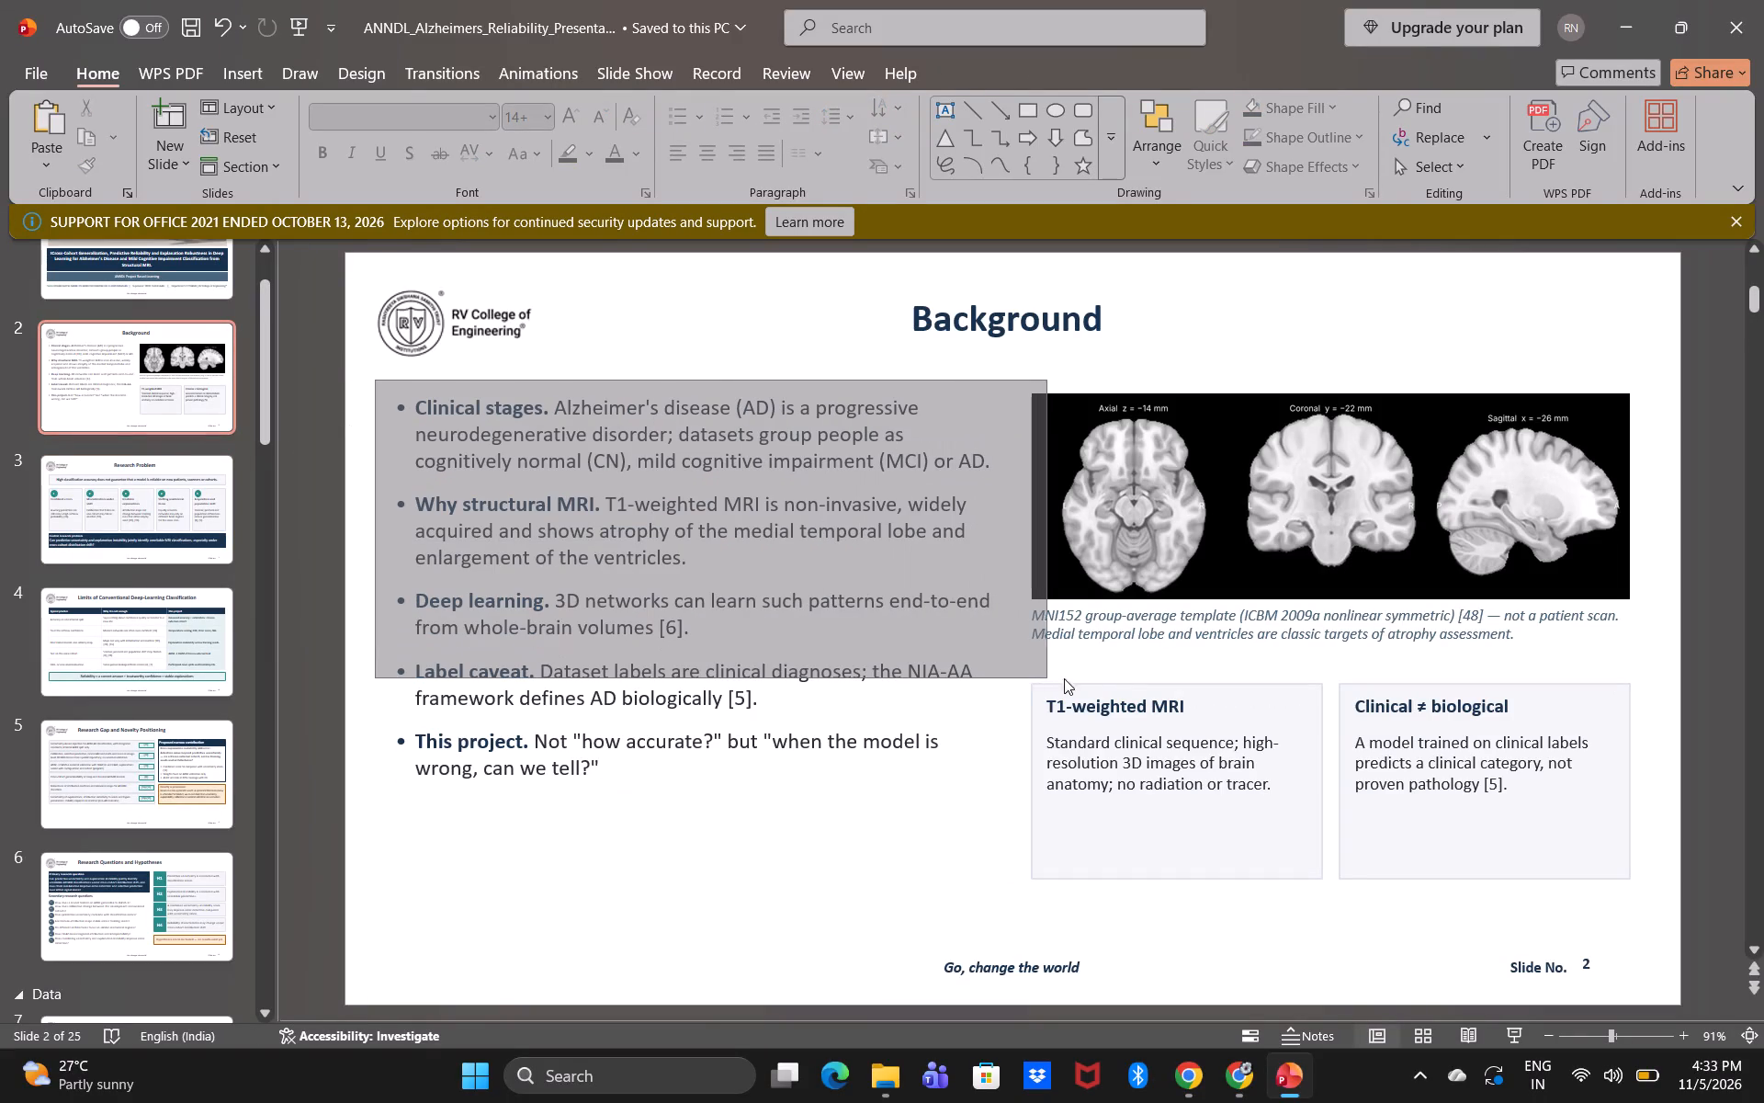
left_click_drag(1064, 678, 1496, 770)
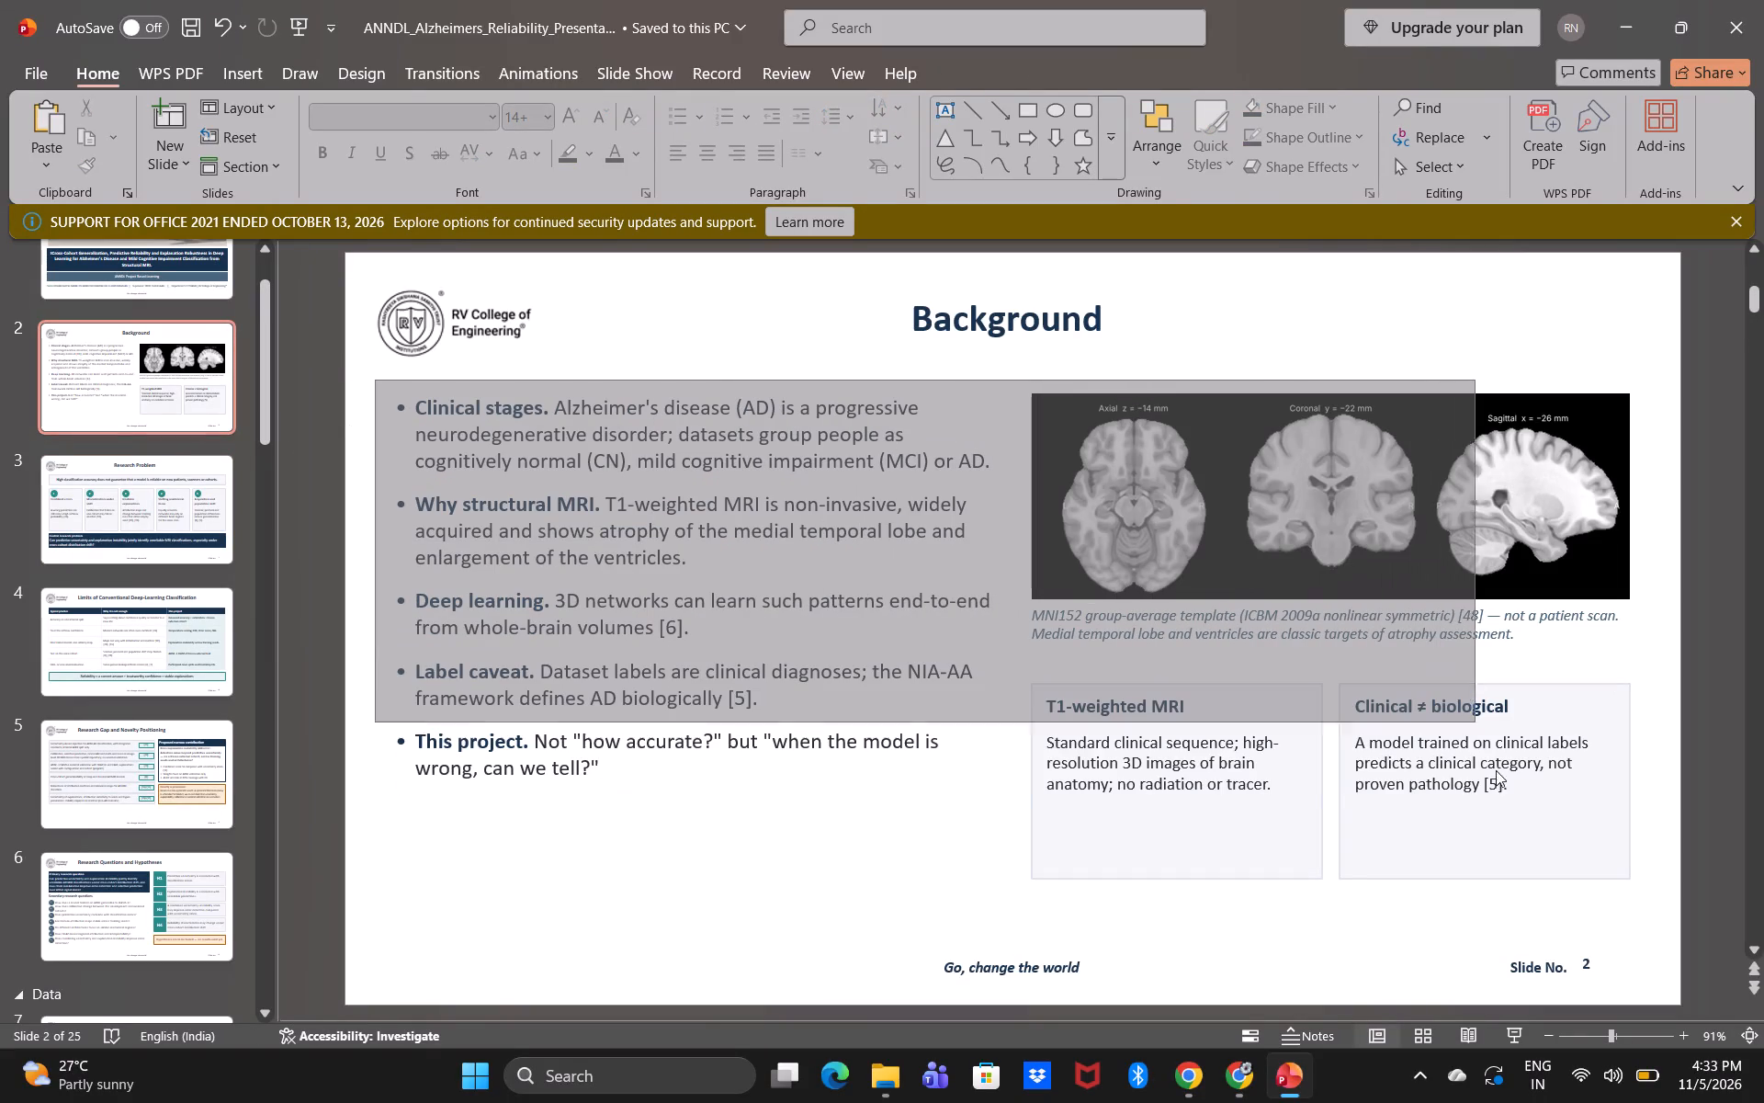
left_click_drag(1496, 770, 1763, 915)
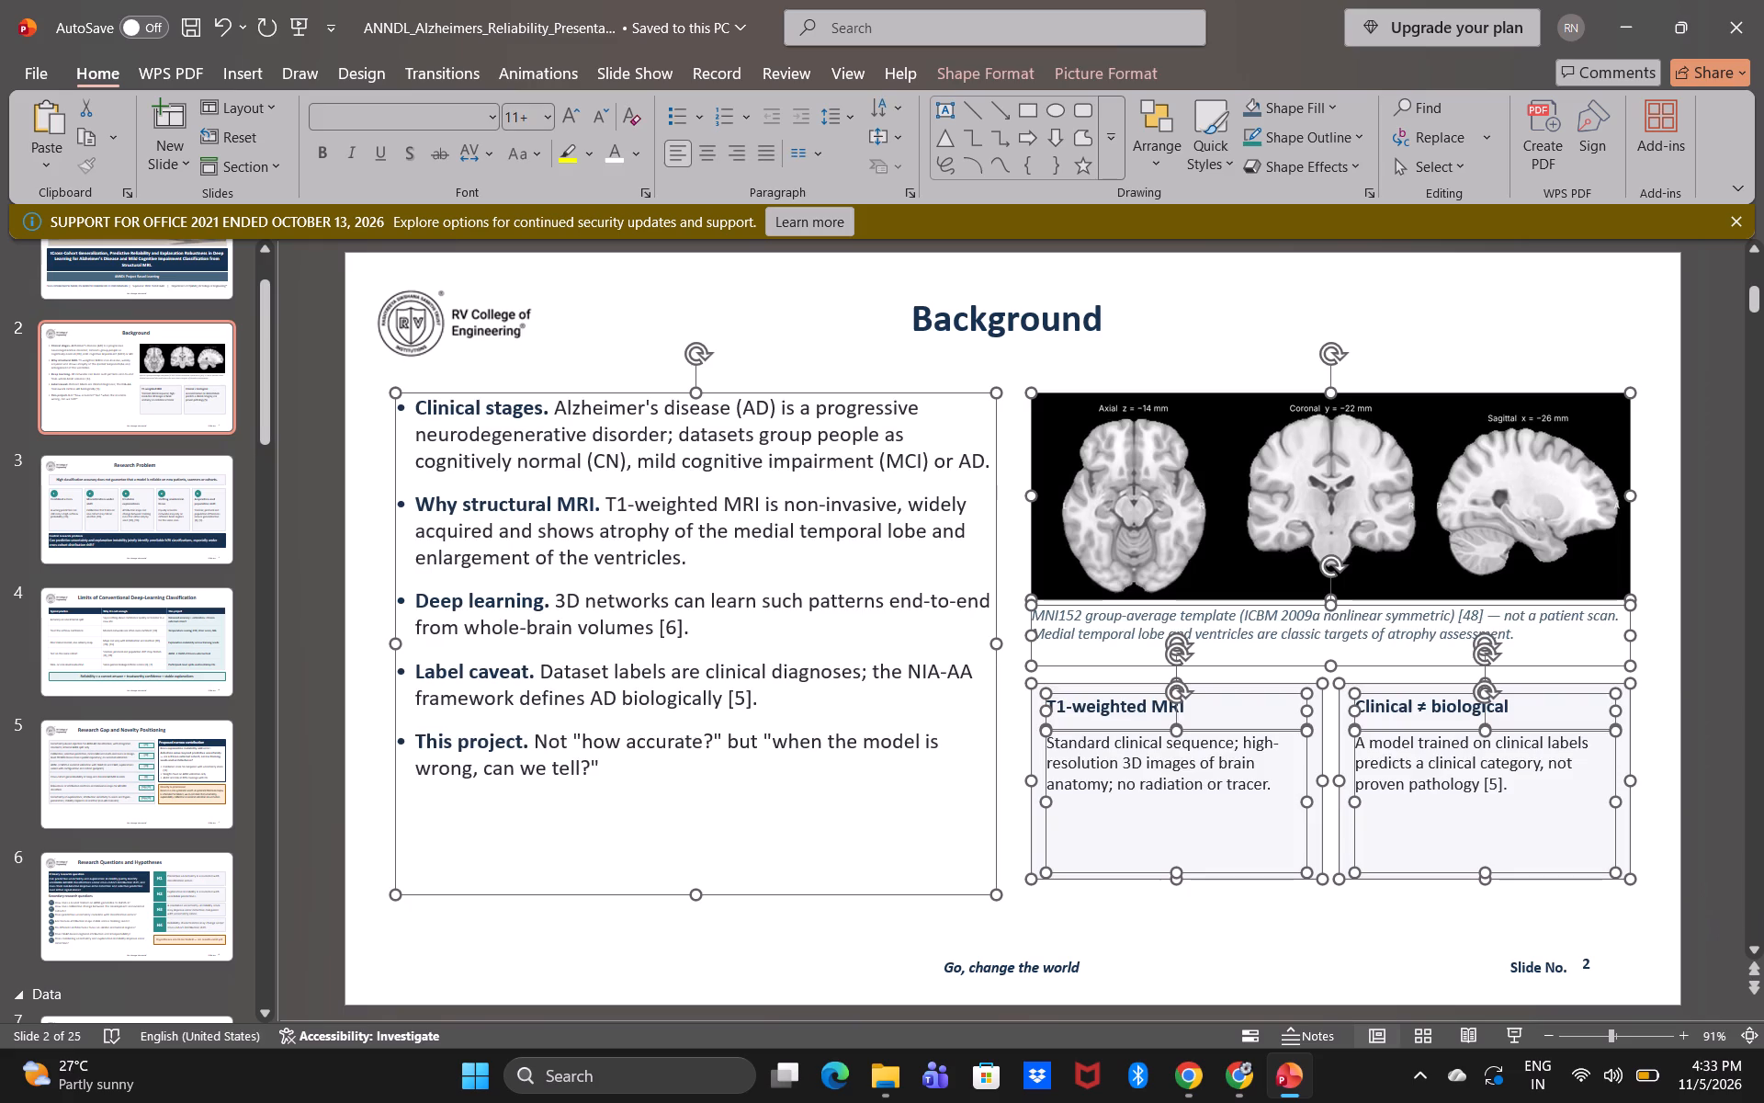
left_click(567, 116)
left_click(360, 669)
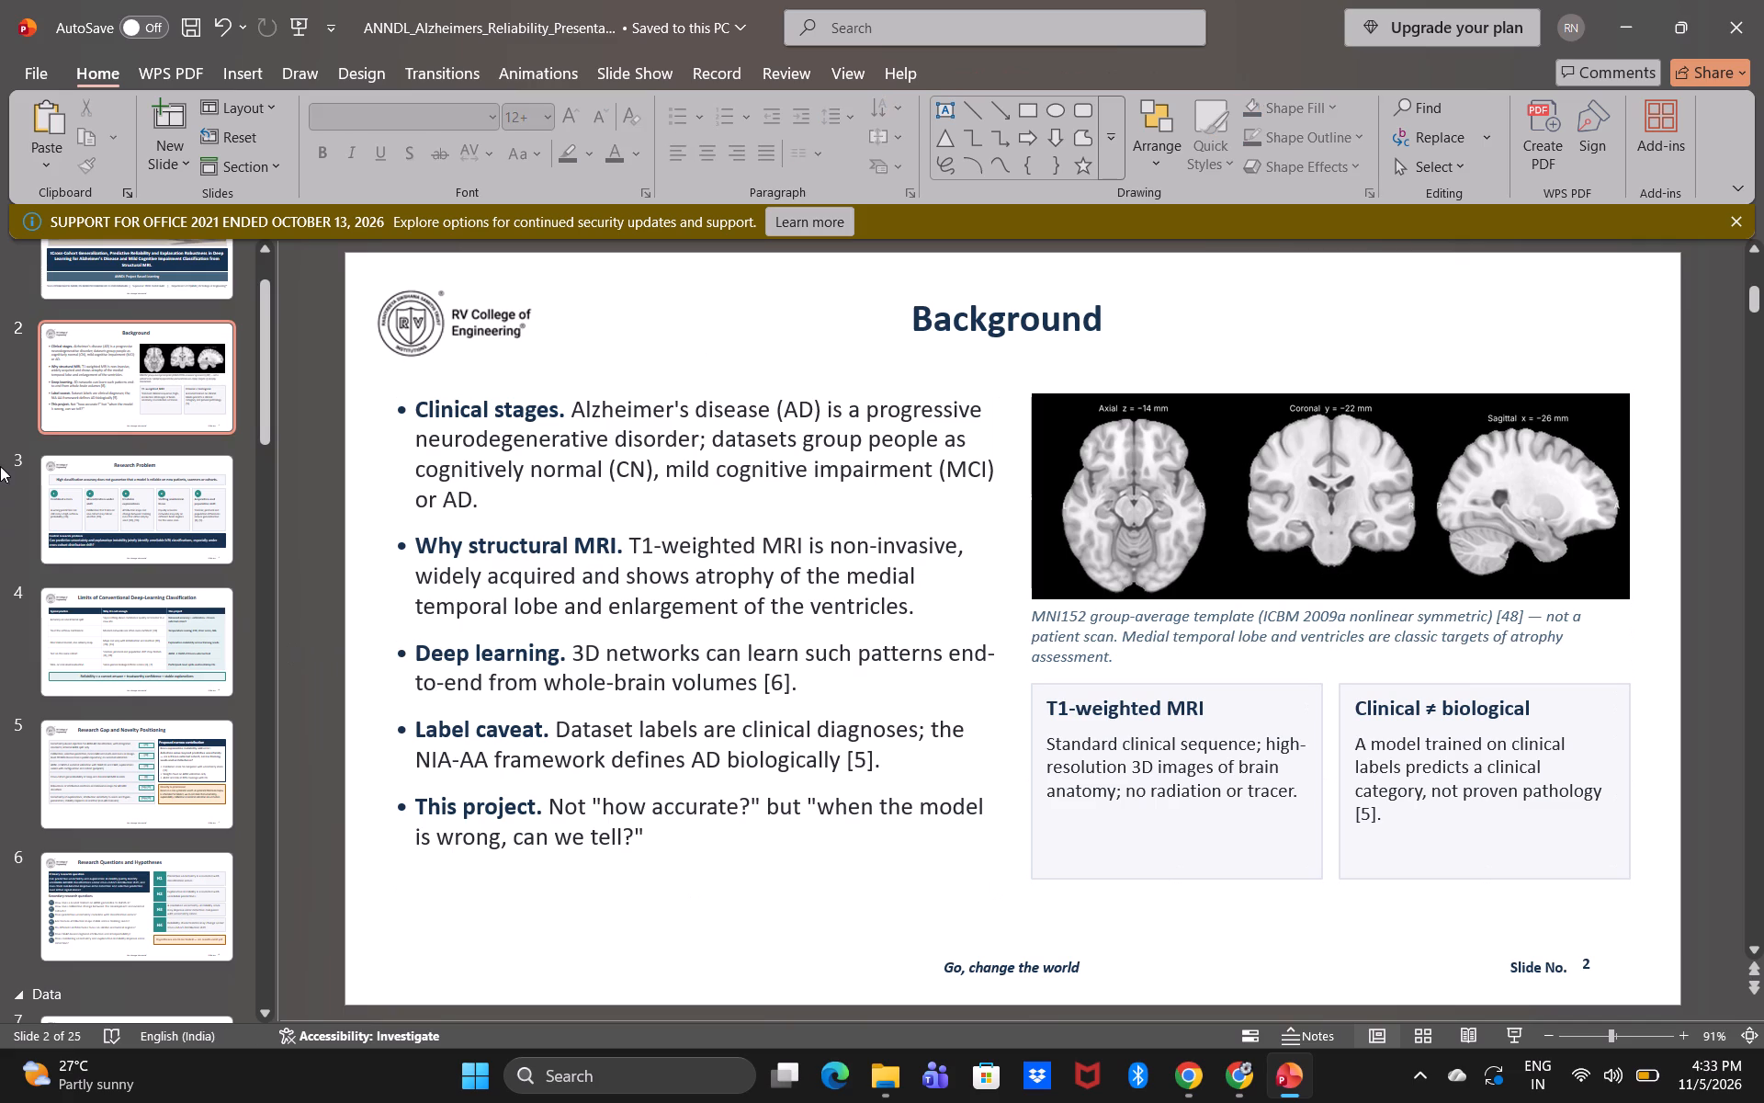
scroll(166, 448, "up", 1)
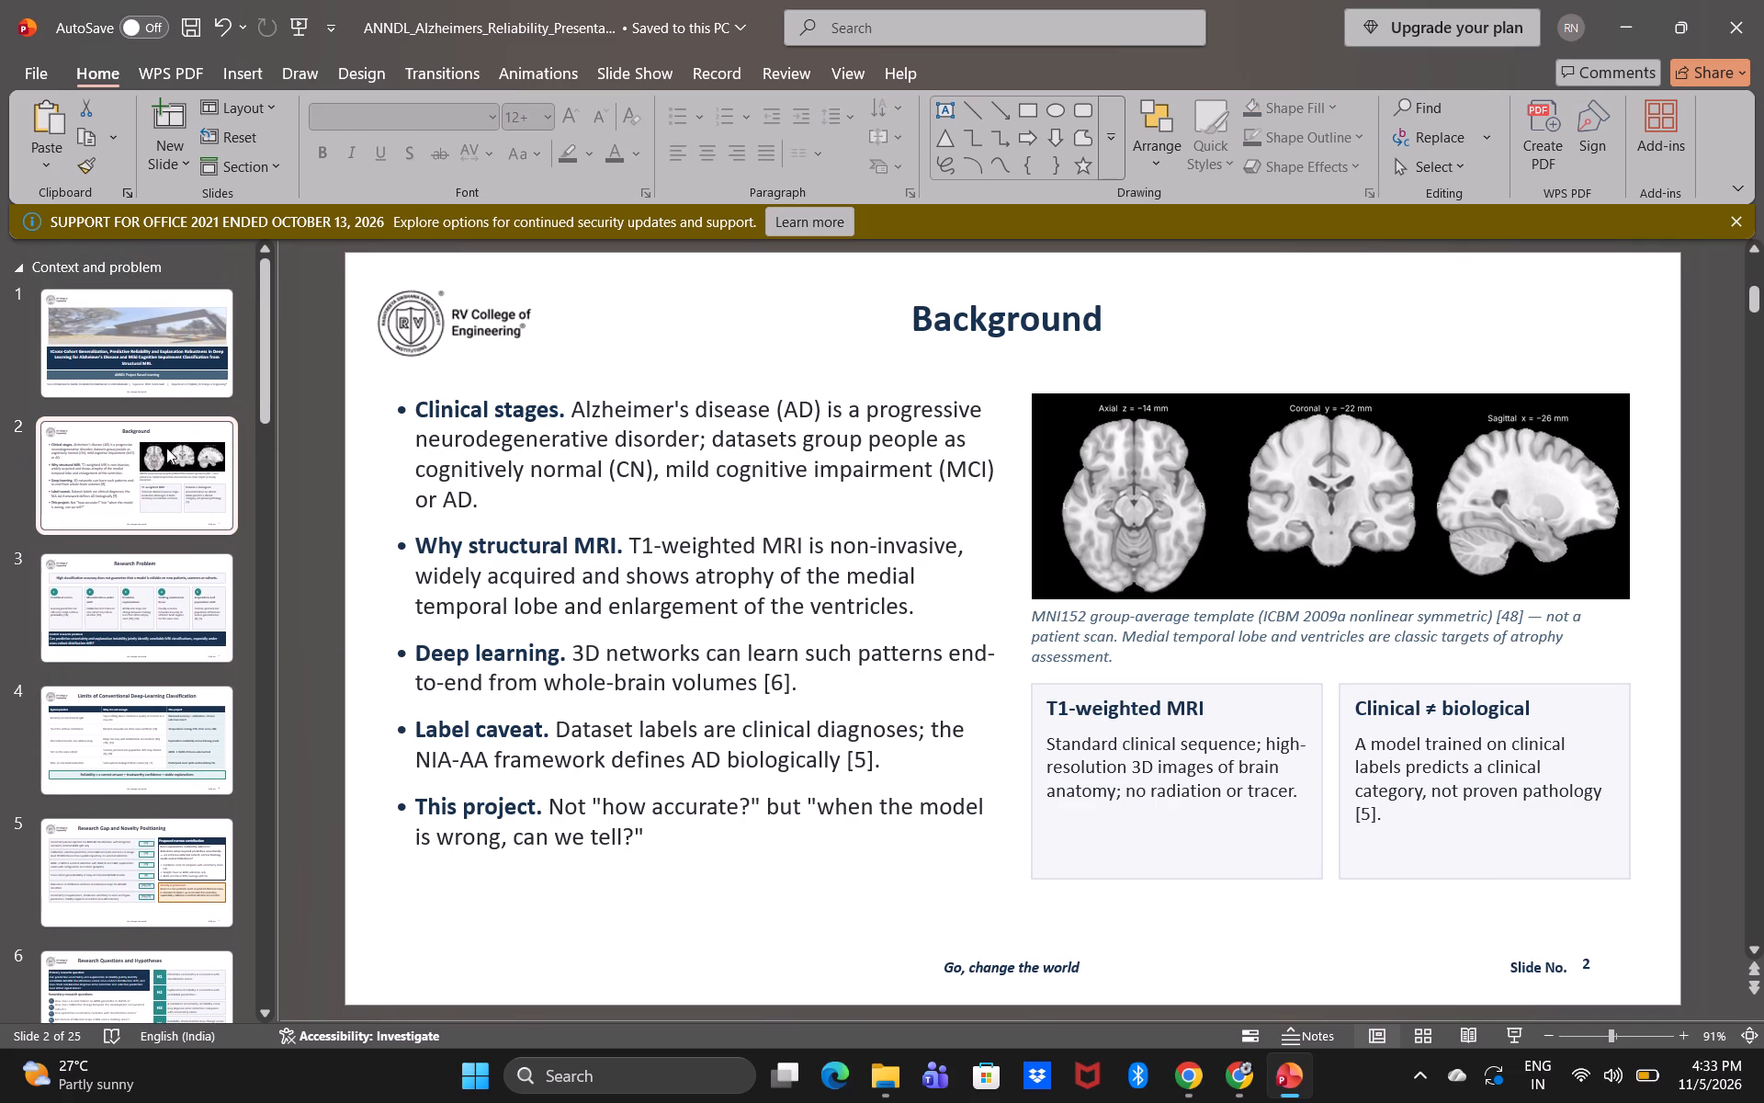
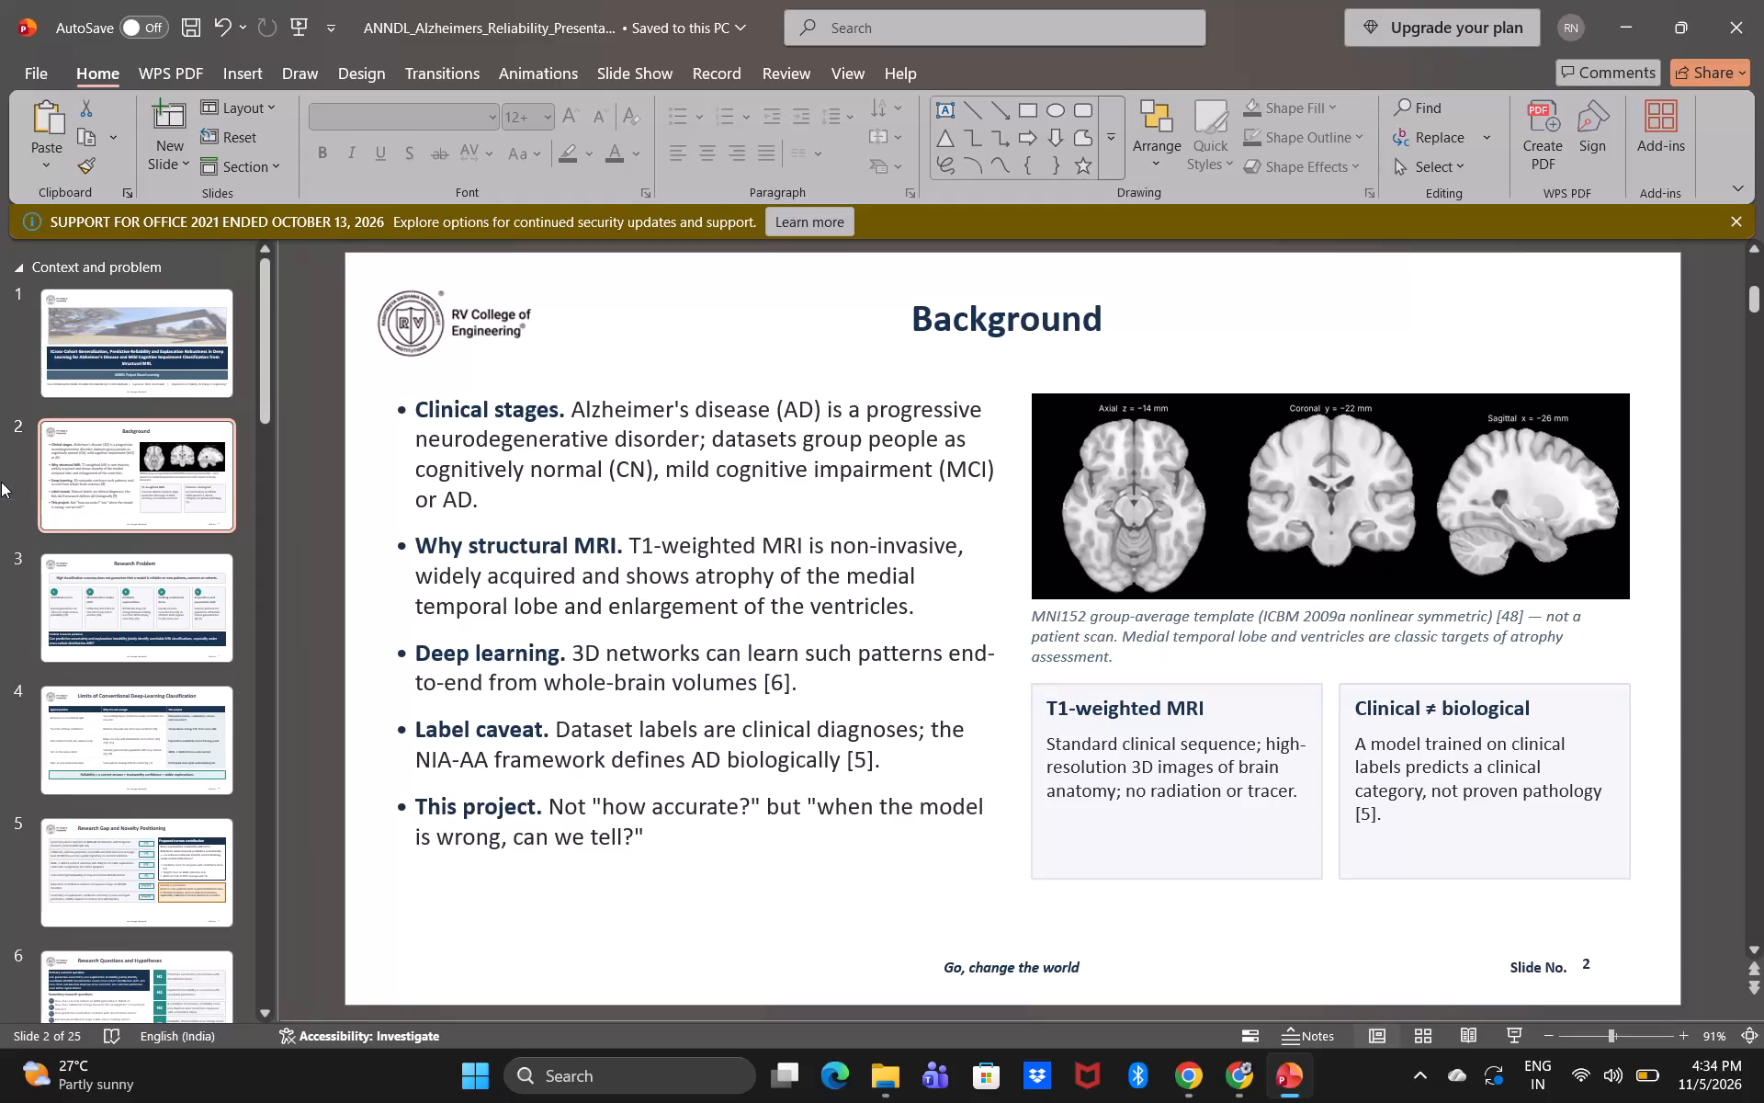
Save the presentation and start a PDF export with the Alzheimers folder under Codes as its destination.
key("ctrl+s")
left_click(23, 64)
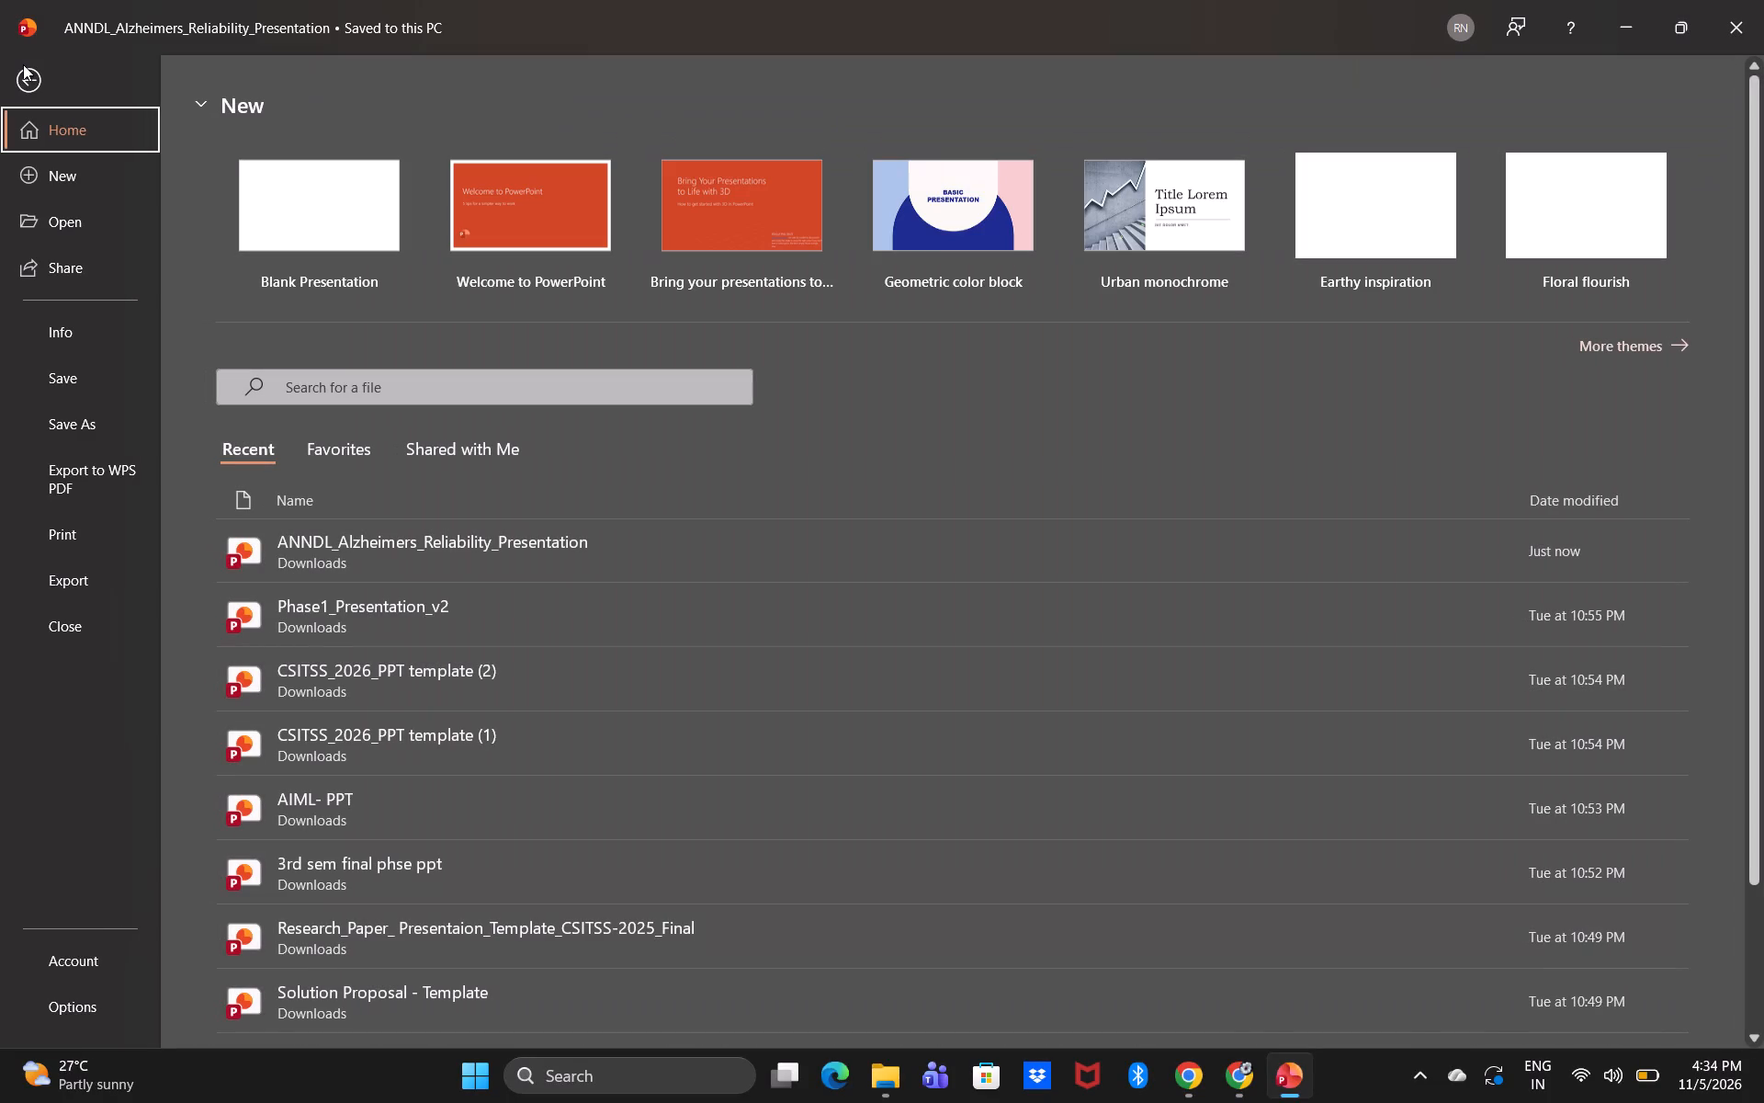
left_click(82, 586)
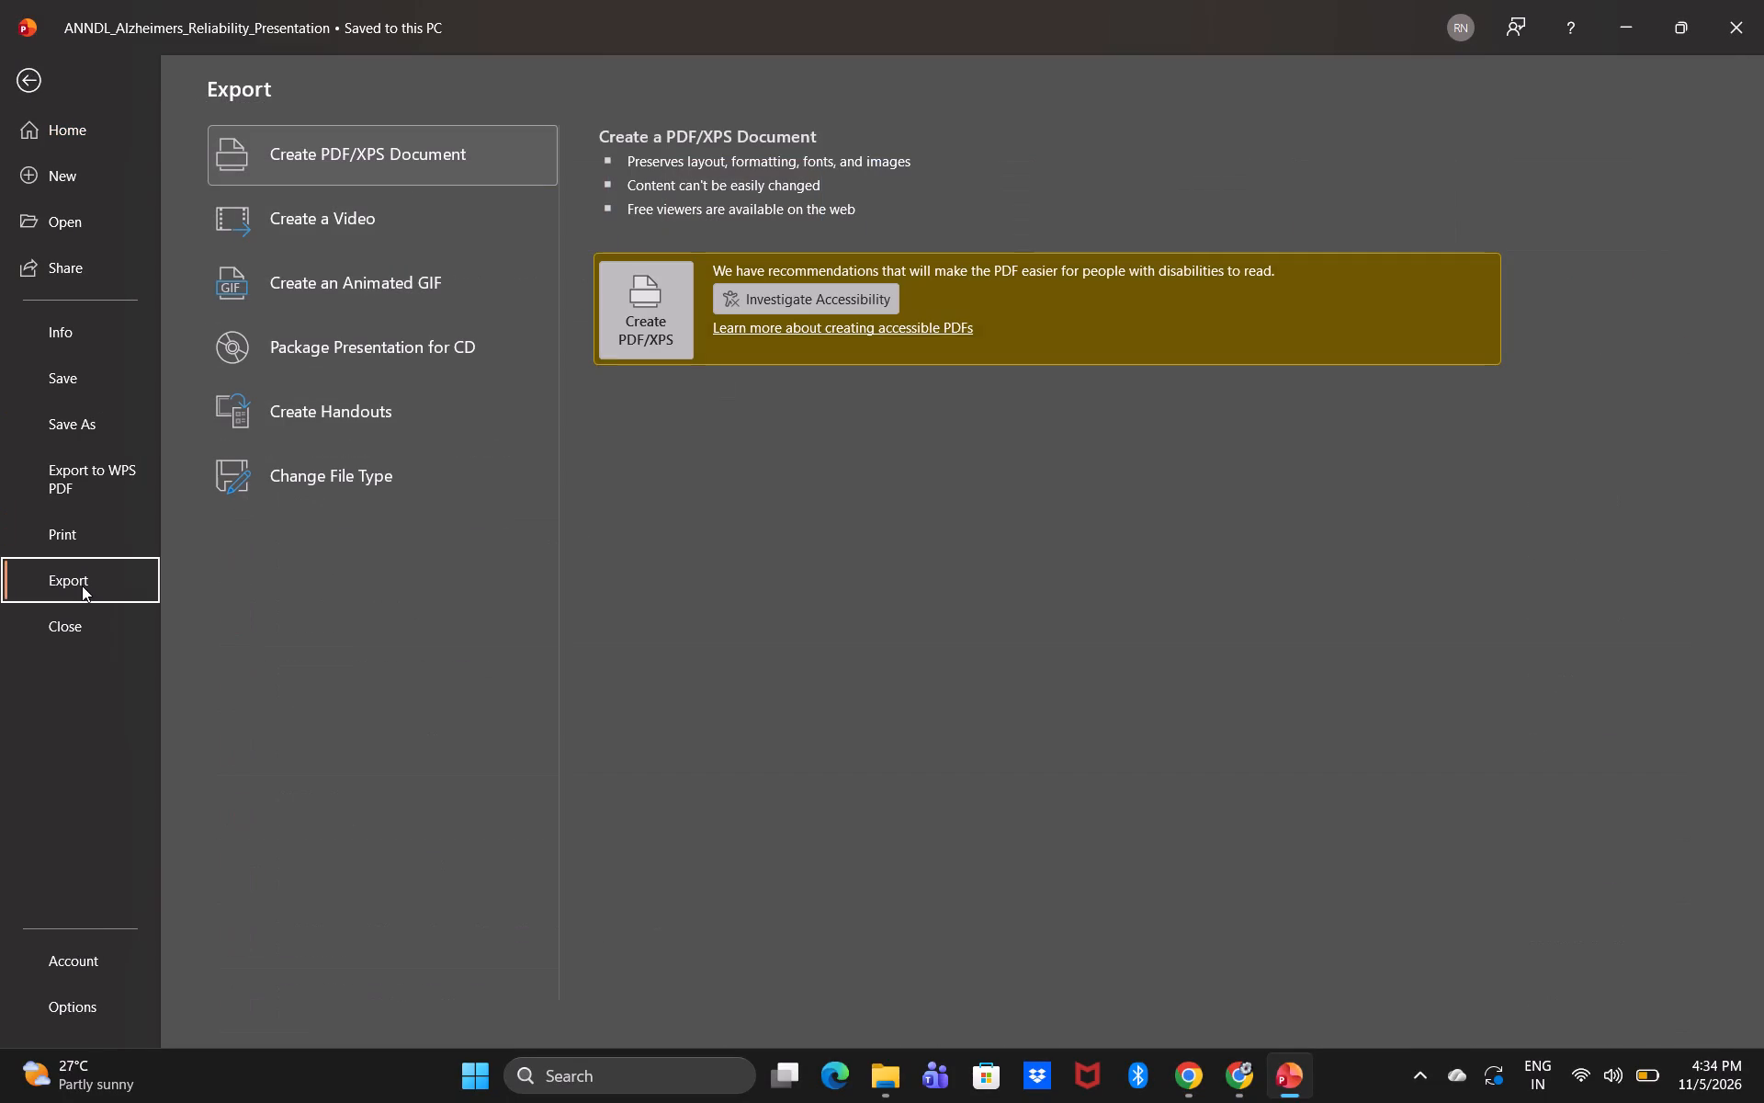
left_click(464, 173)
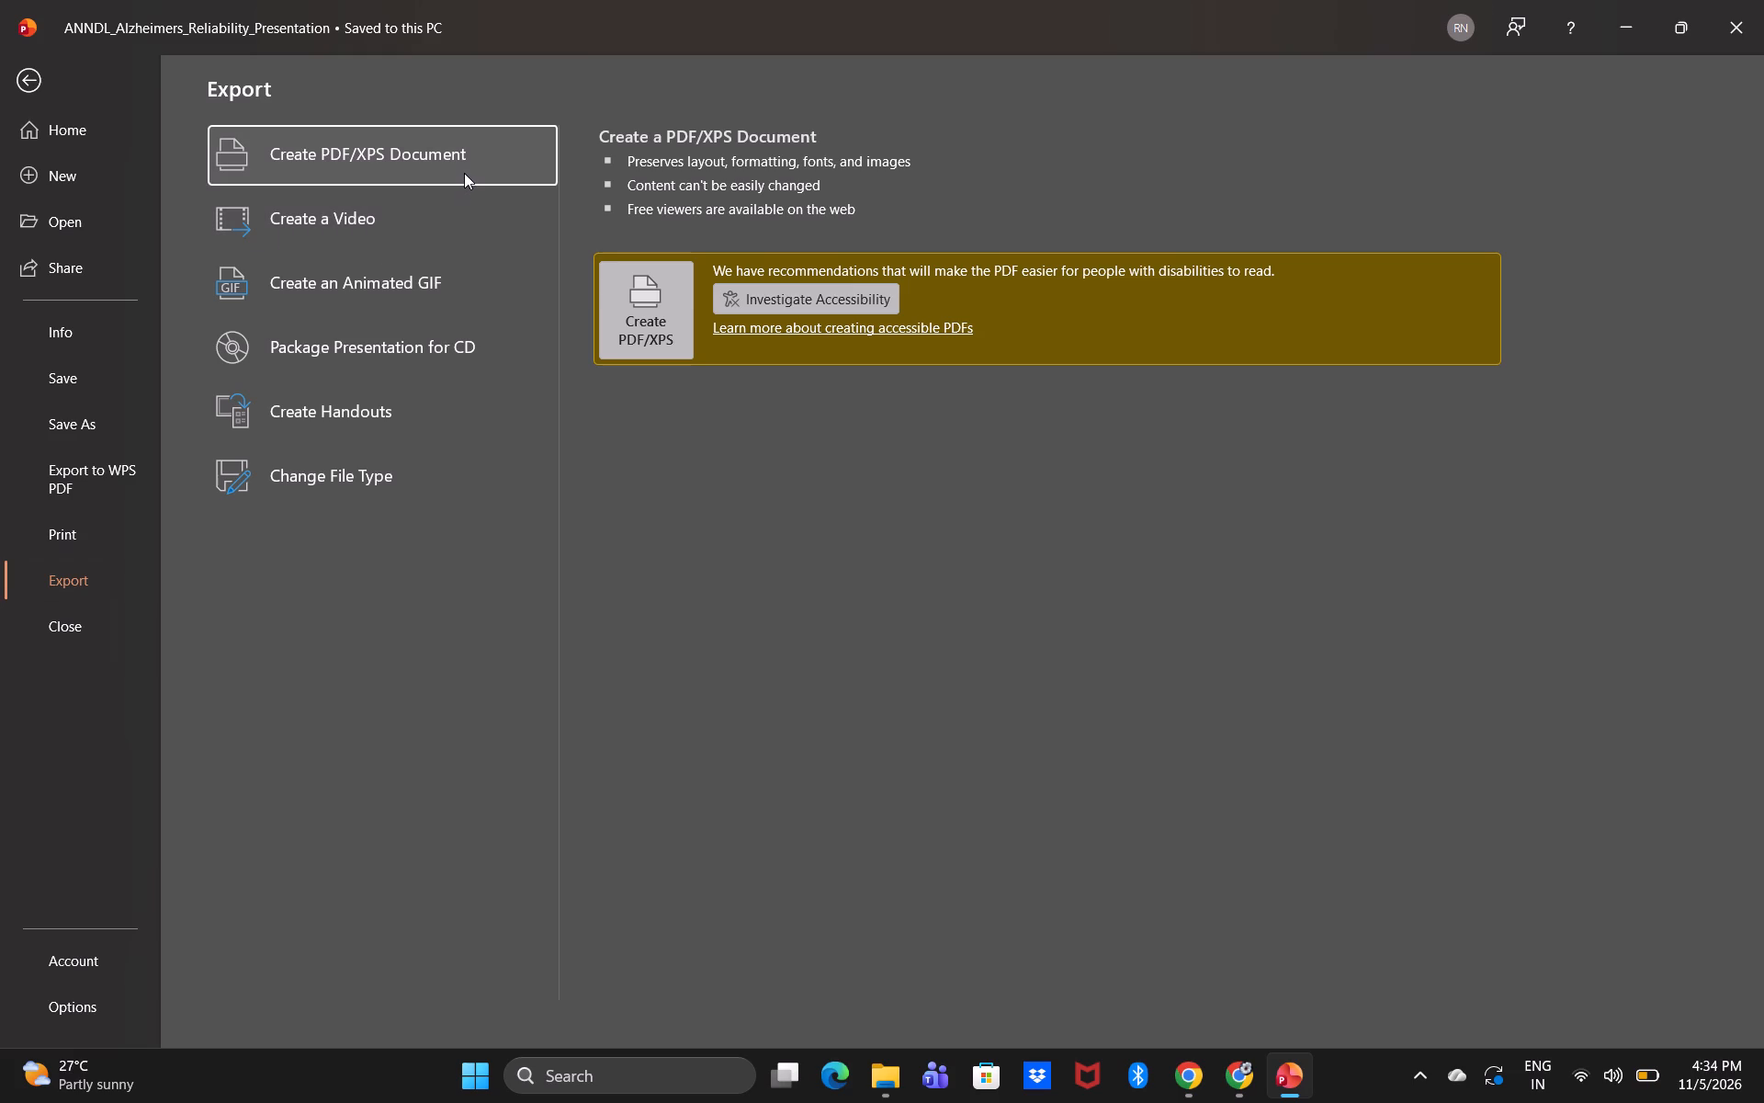
double_click(464, 173)
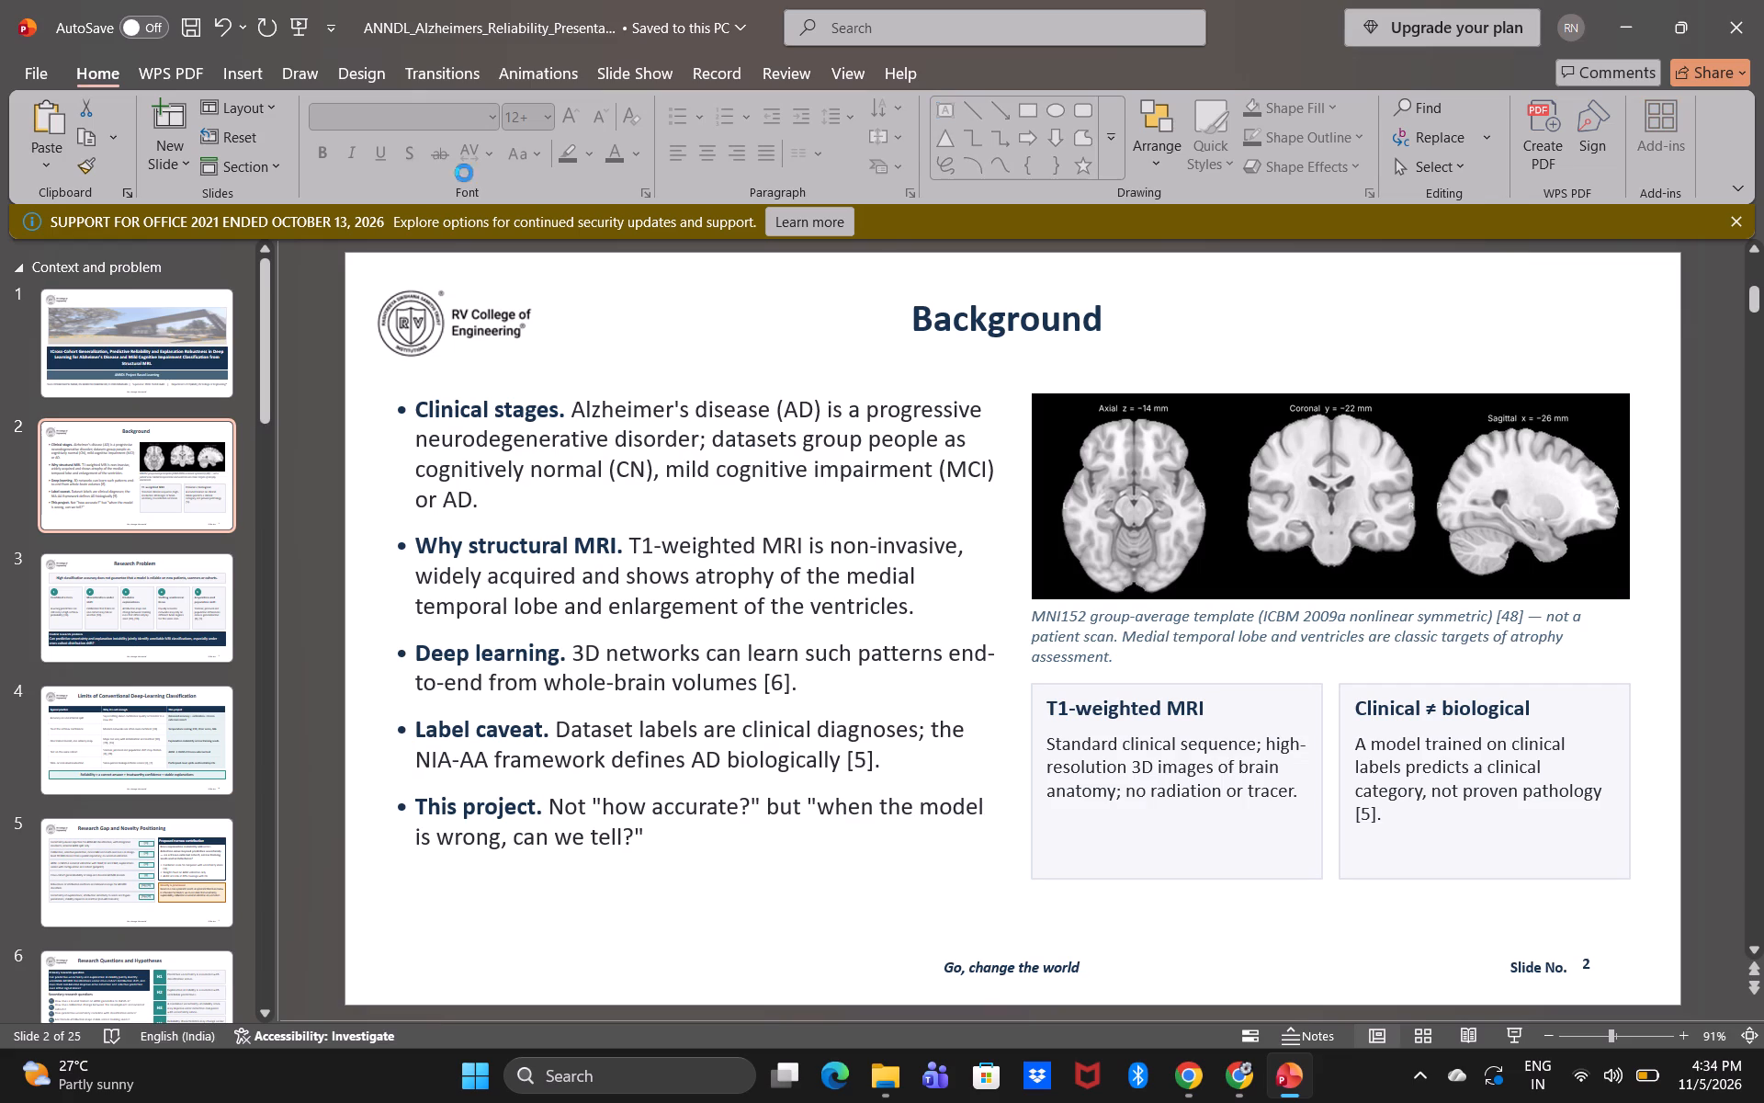
scroll(129, 298, "down", 1)
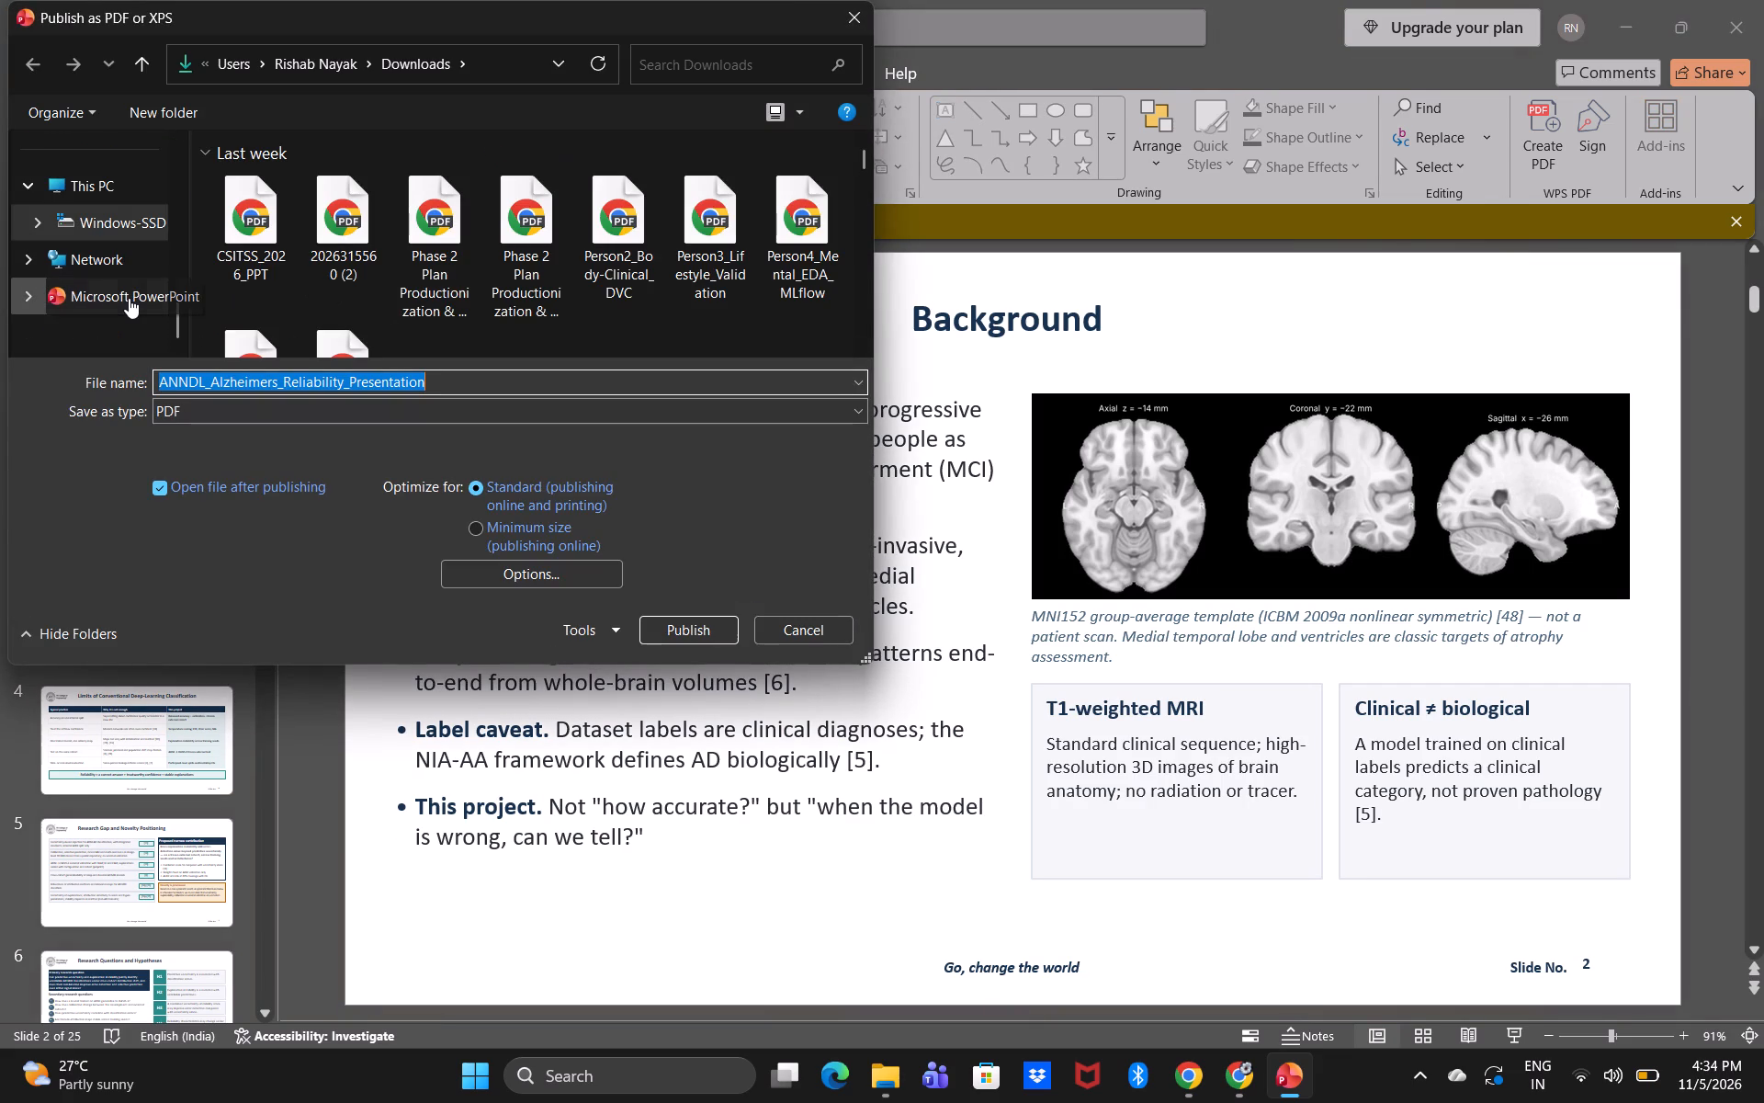
scroll(129, 298, "down", 1)
scroll(129, 298, "up", 1)
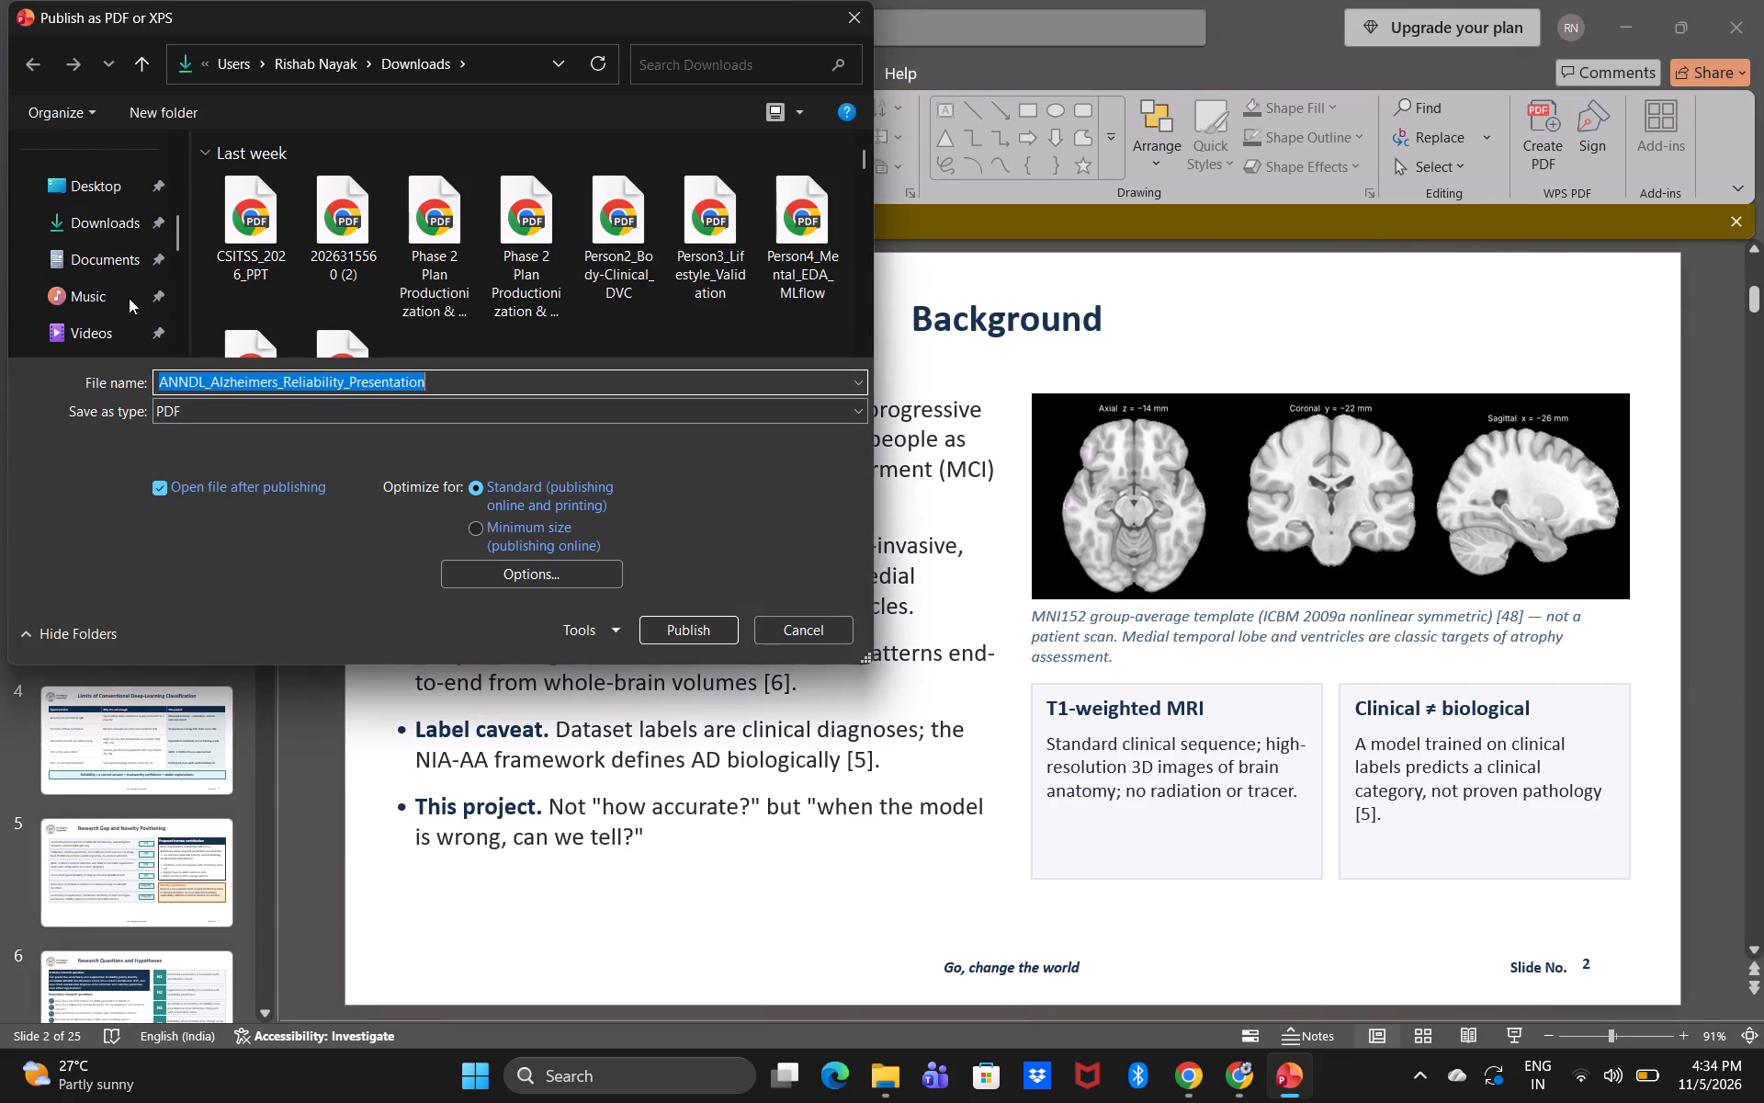
scroll(129, 298, "down", 1)
scroll(129, 298, "up", 1)
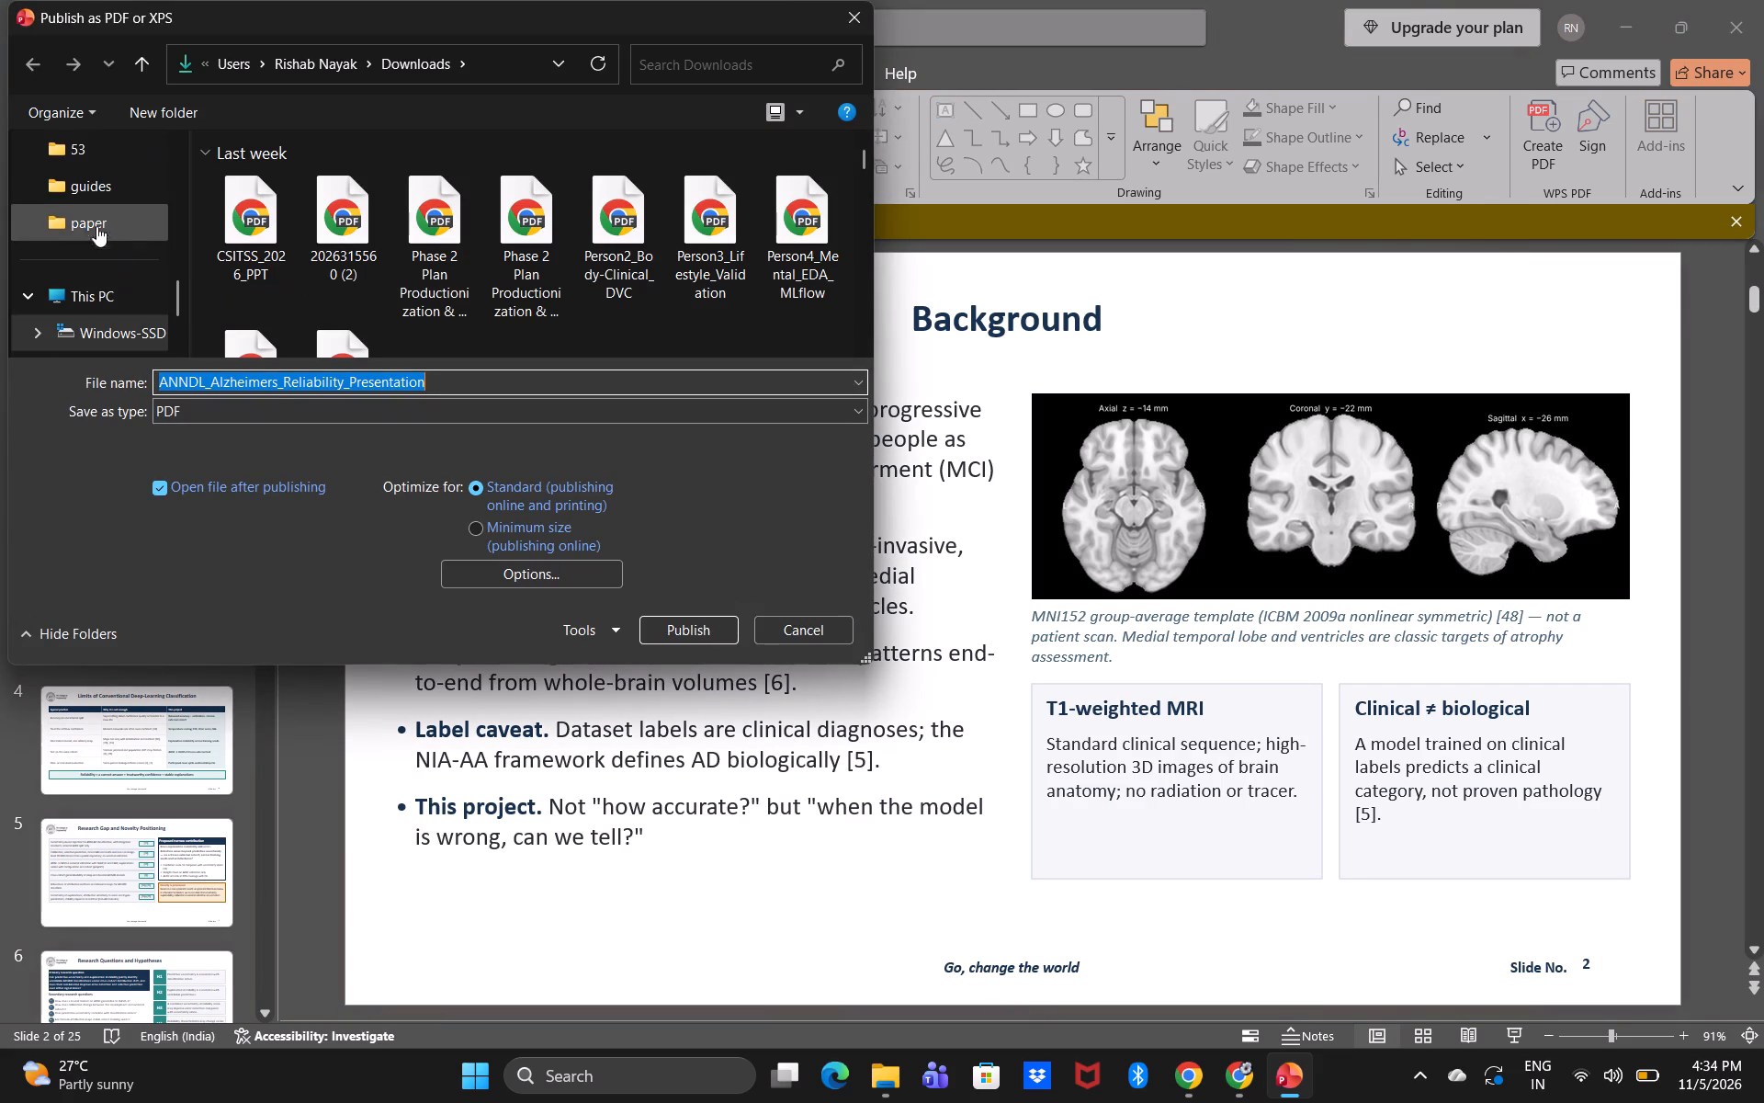
double_click(81, 217)
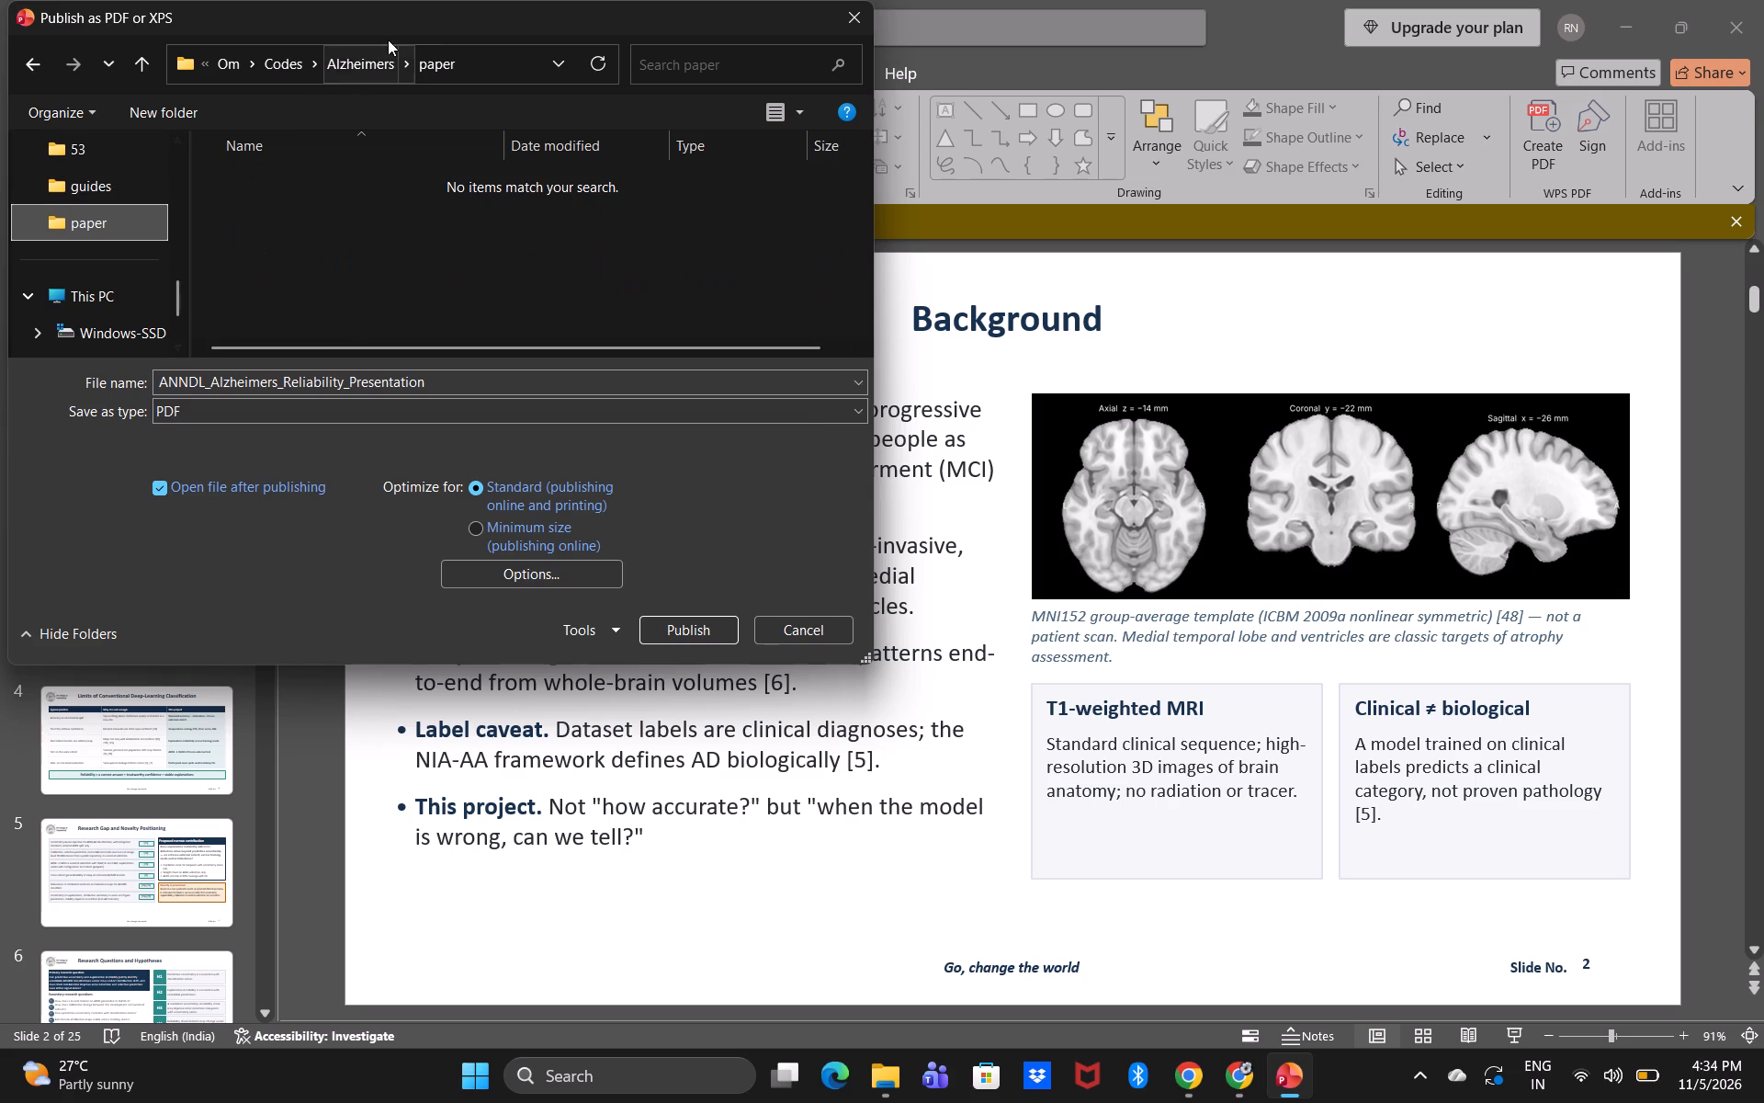
double_click(372, 63)
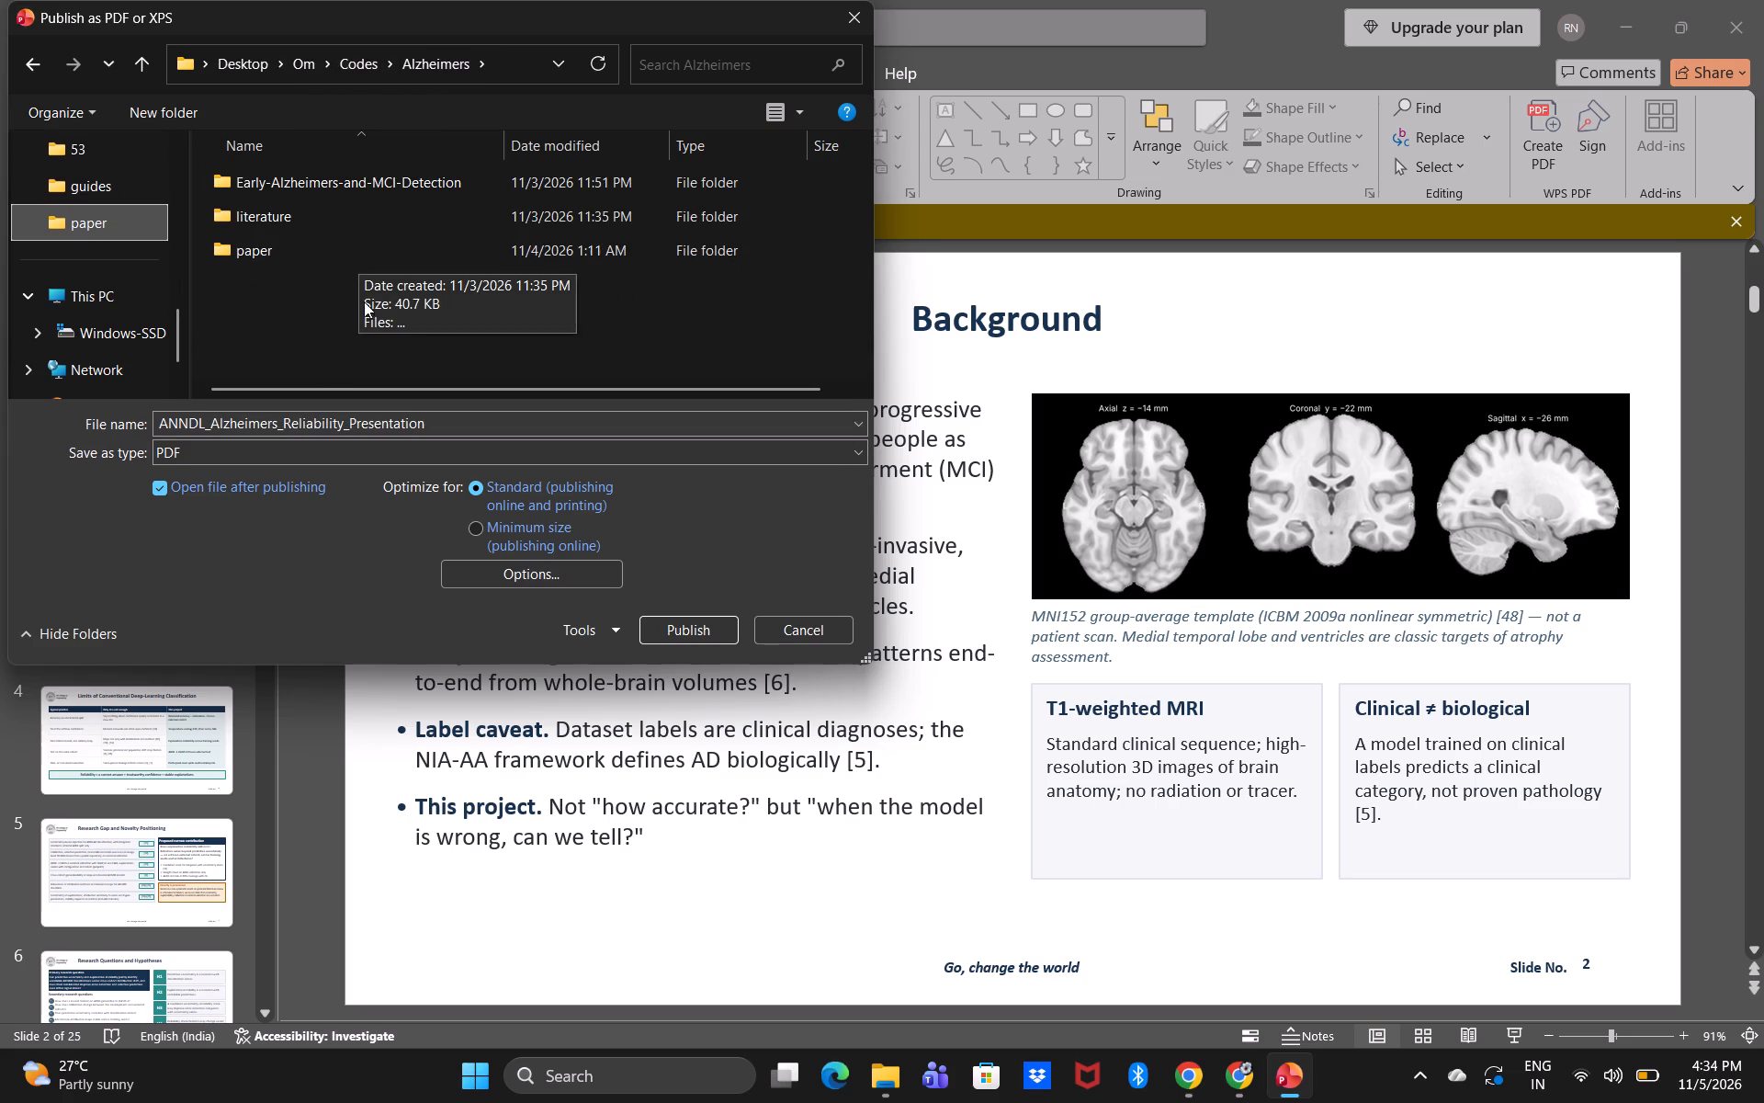
Create a folder named EL inside the Alzheimers folder.
right_click(364, 306)
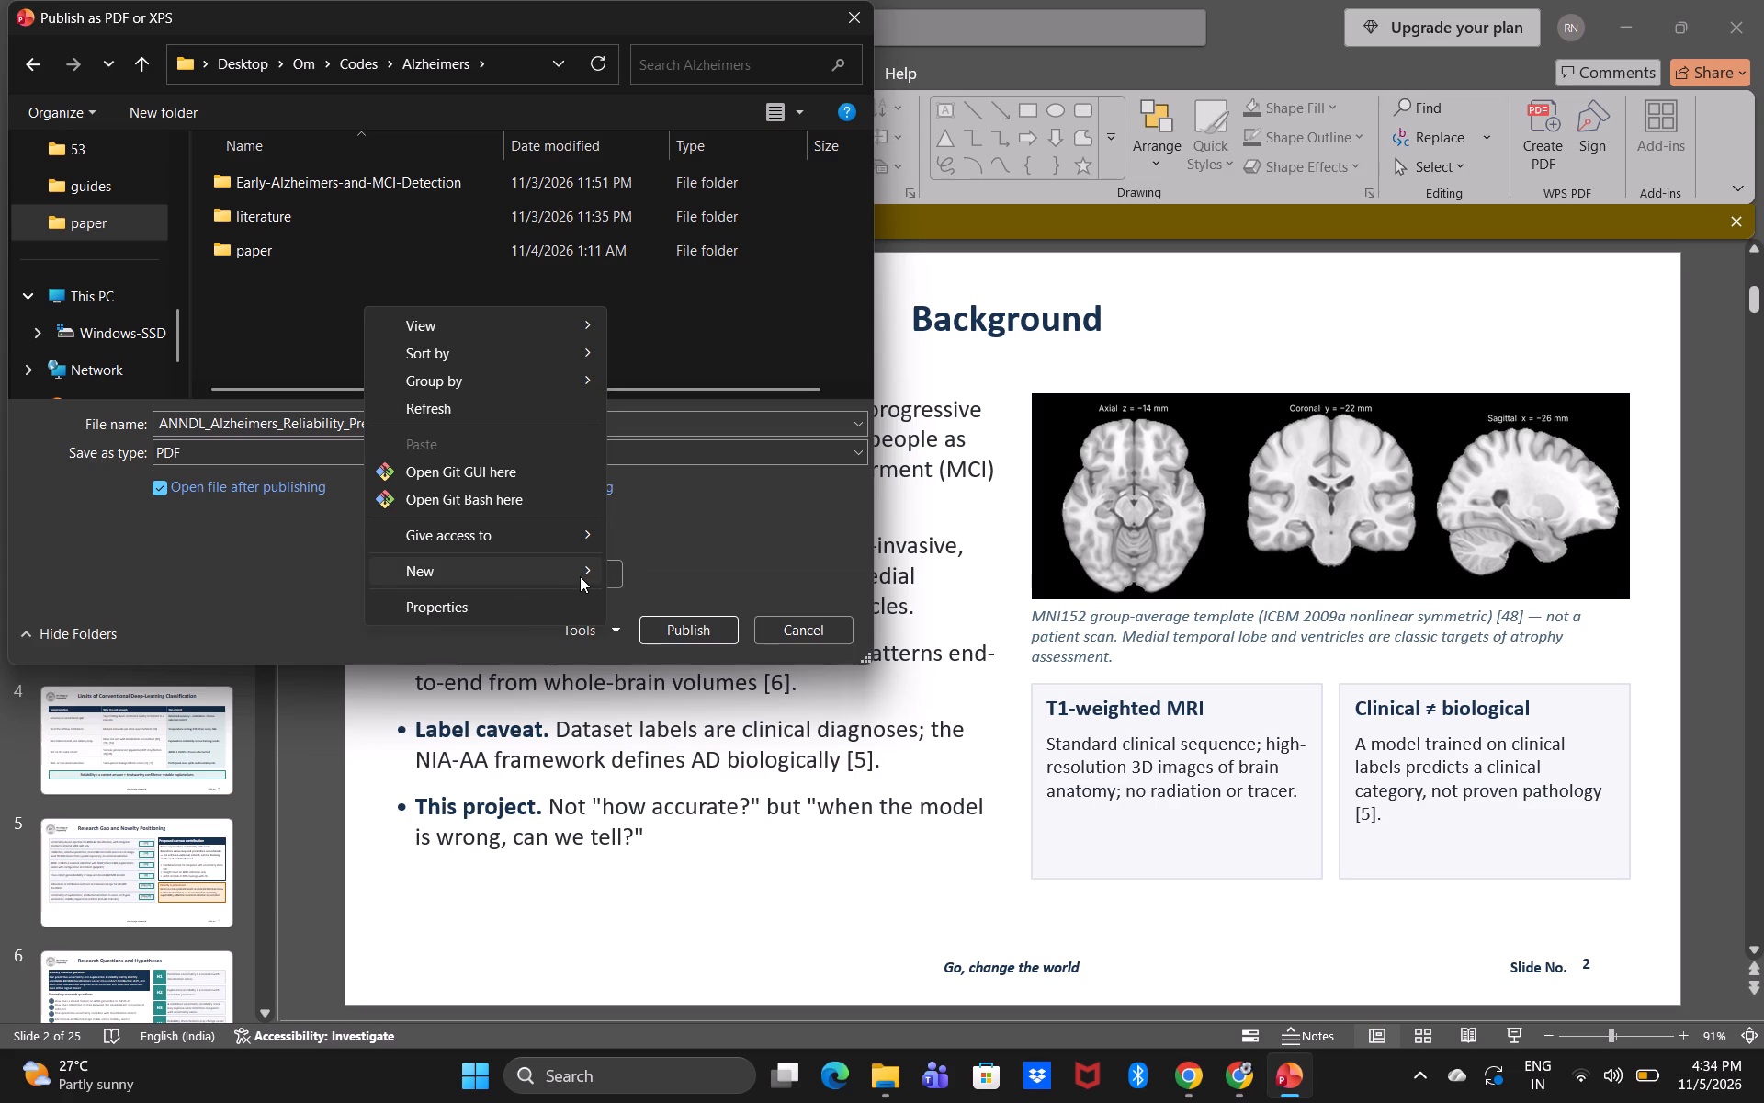
left_click(612, 572)
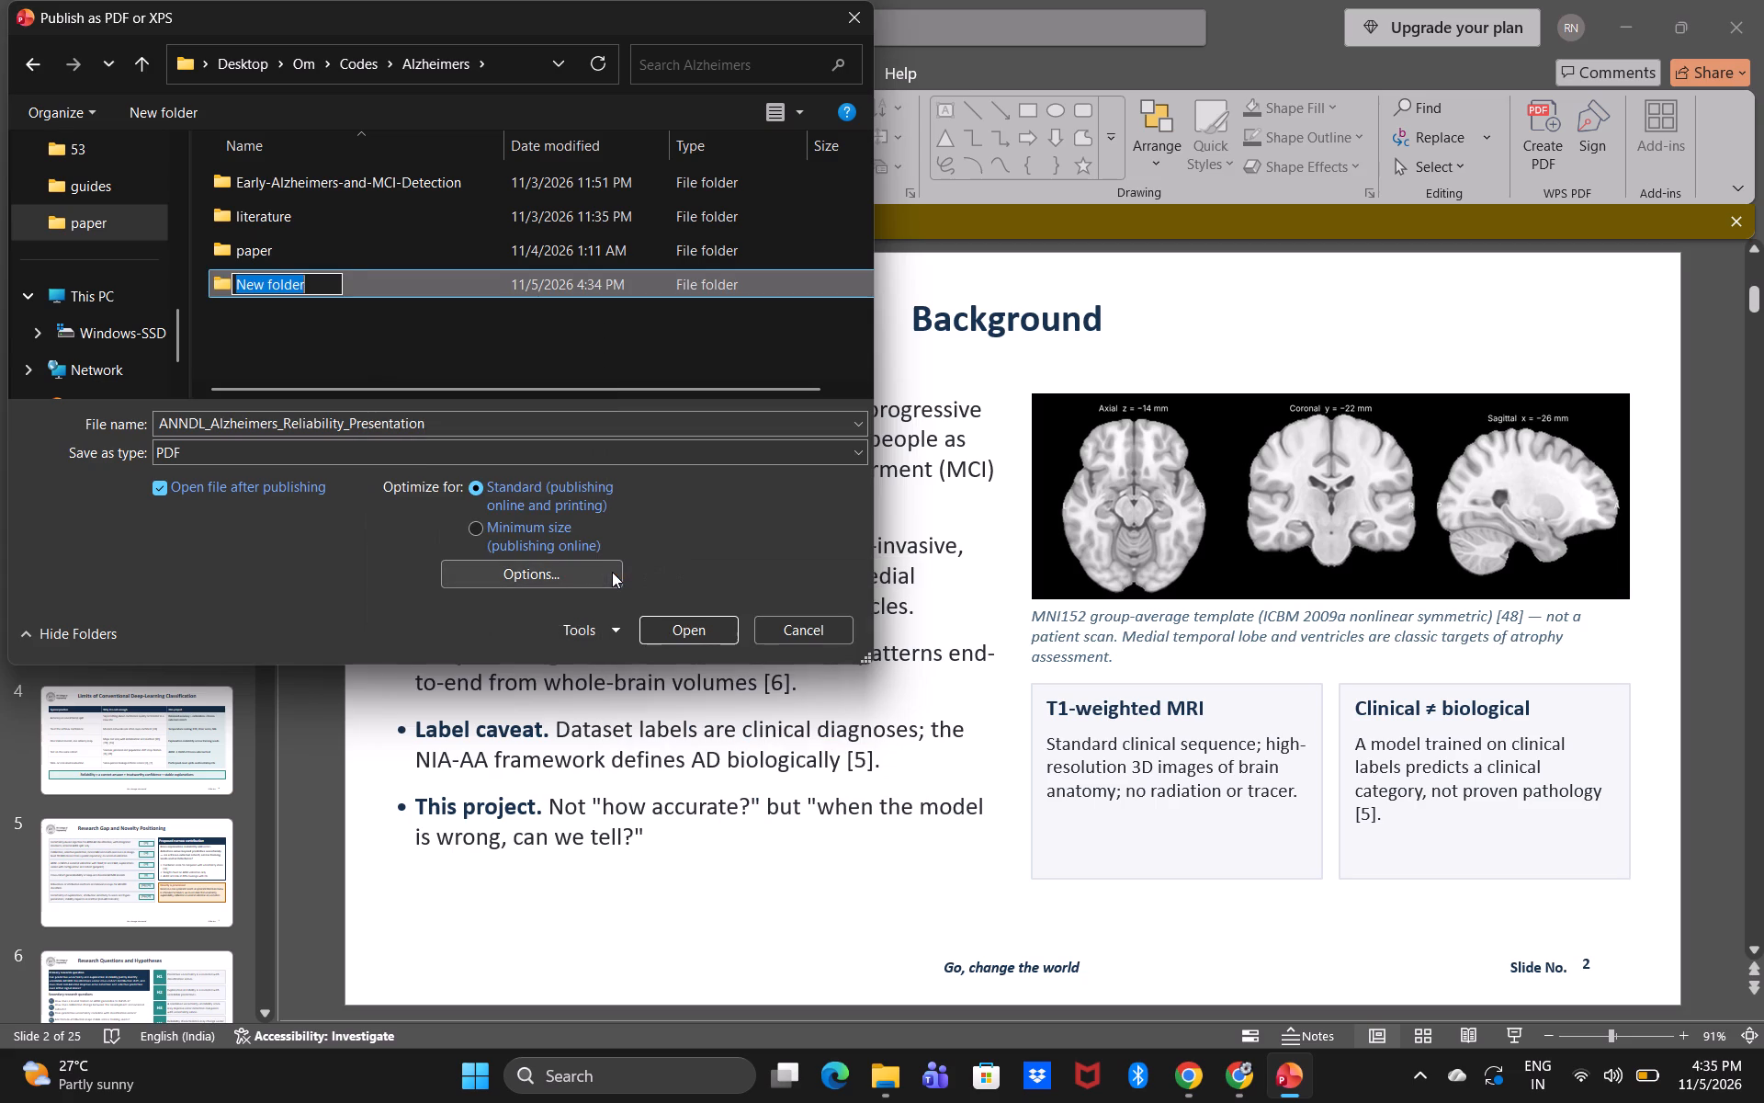
key("e")
key("l")
key("Return")
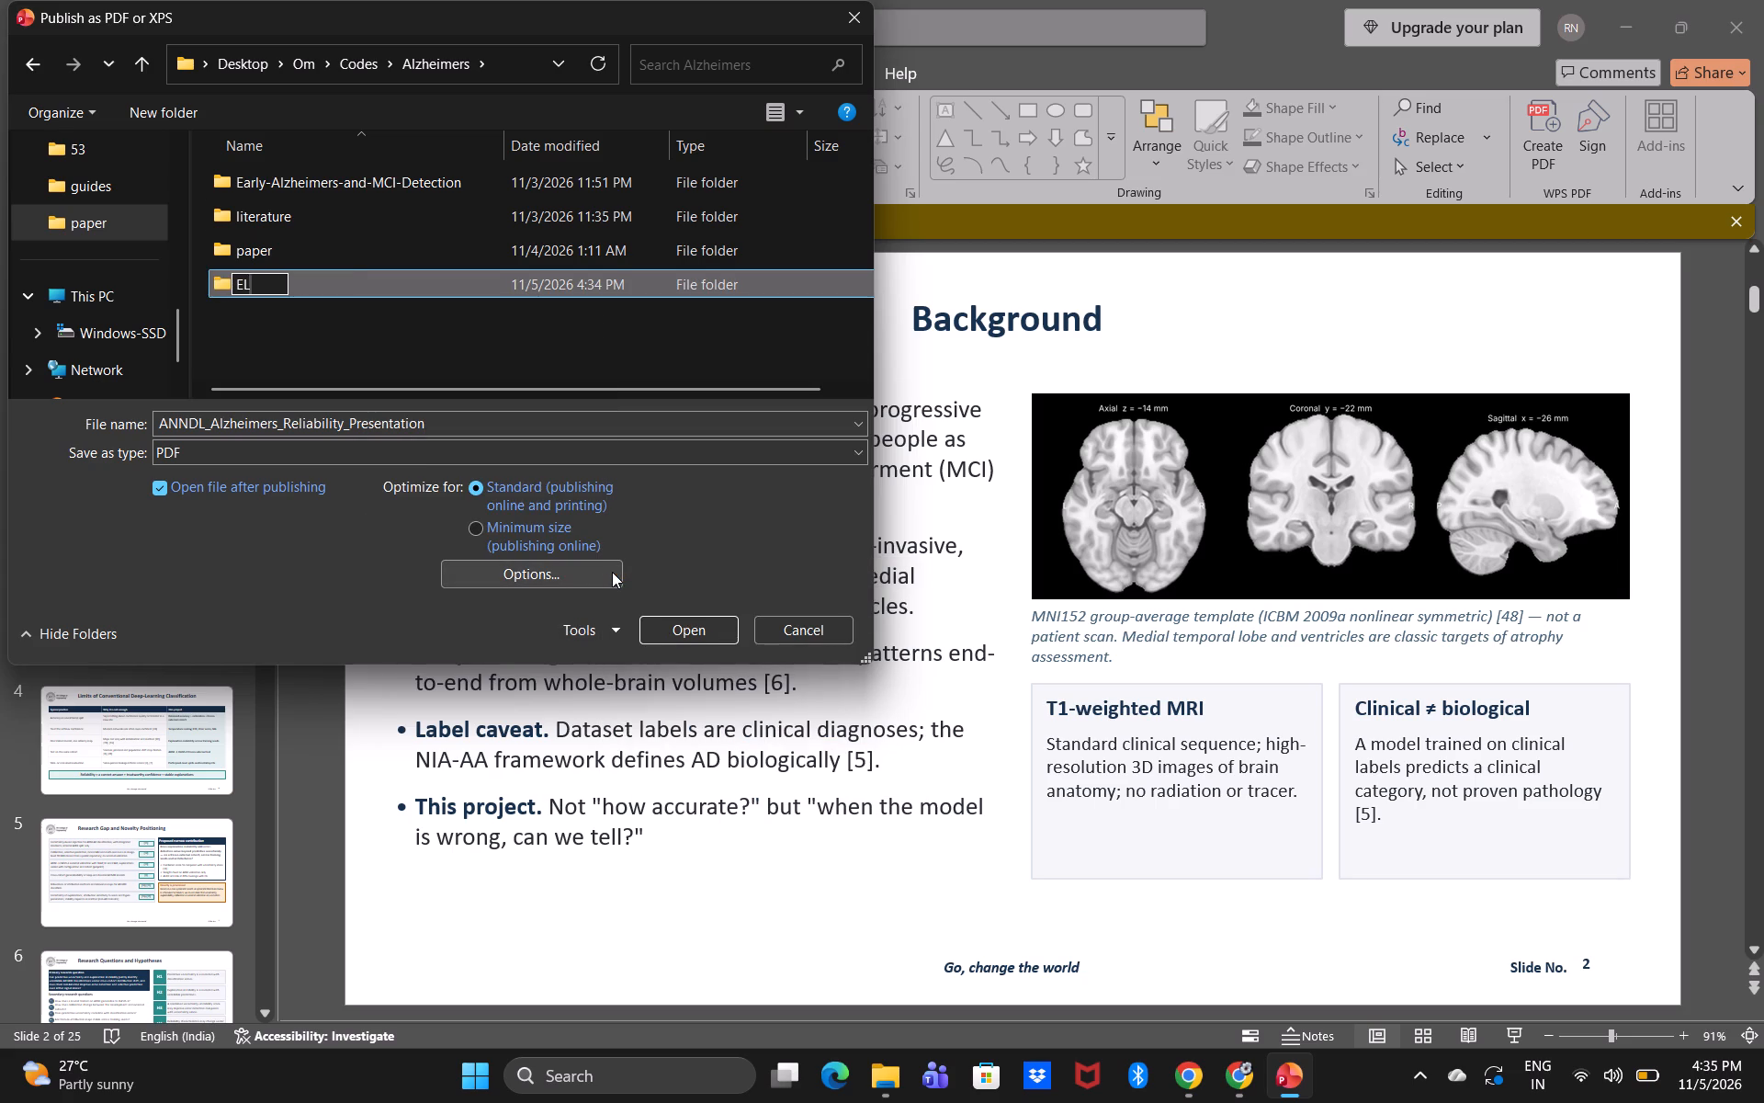
Publish the PDF into the EL folder and look over its first pages.
double_click(651, 219)
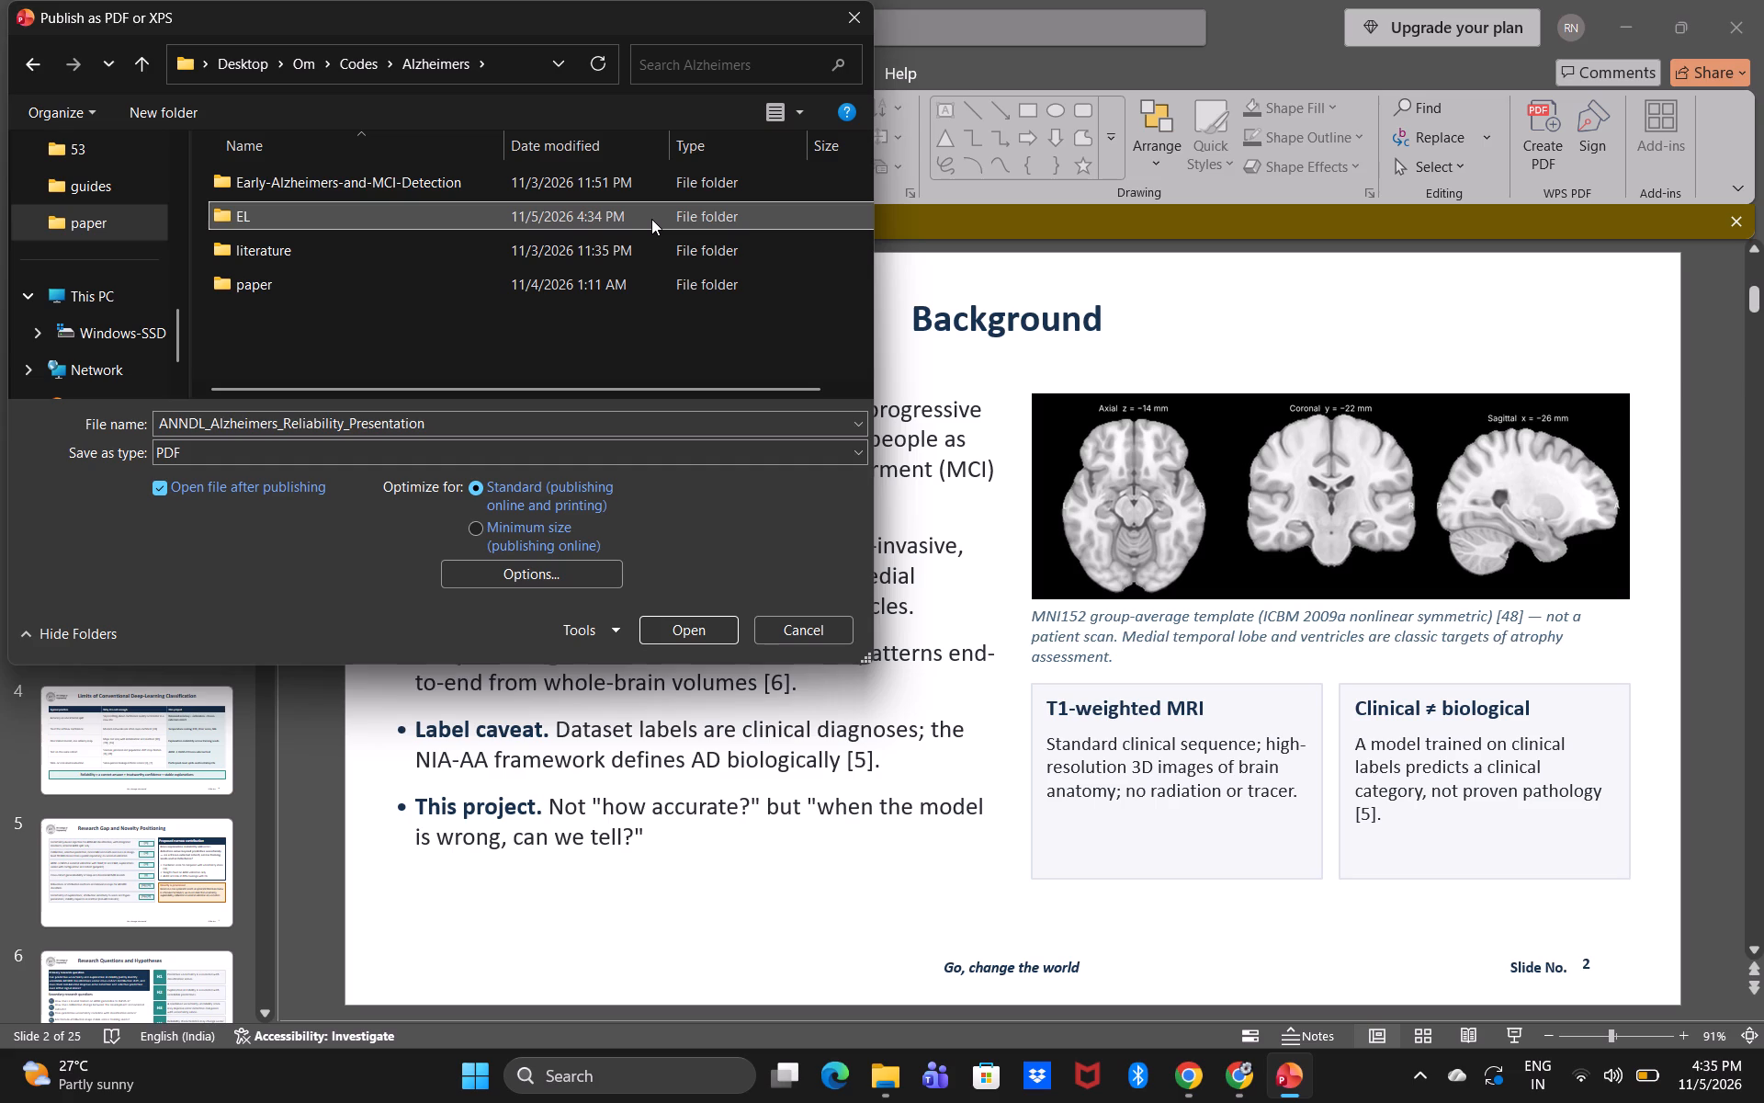
left_click(684, 634)
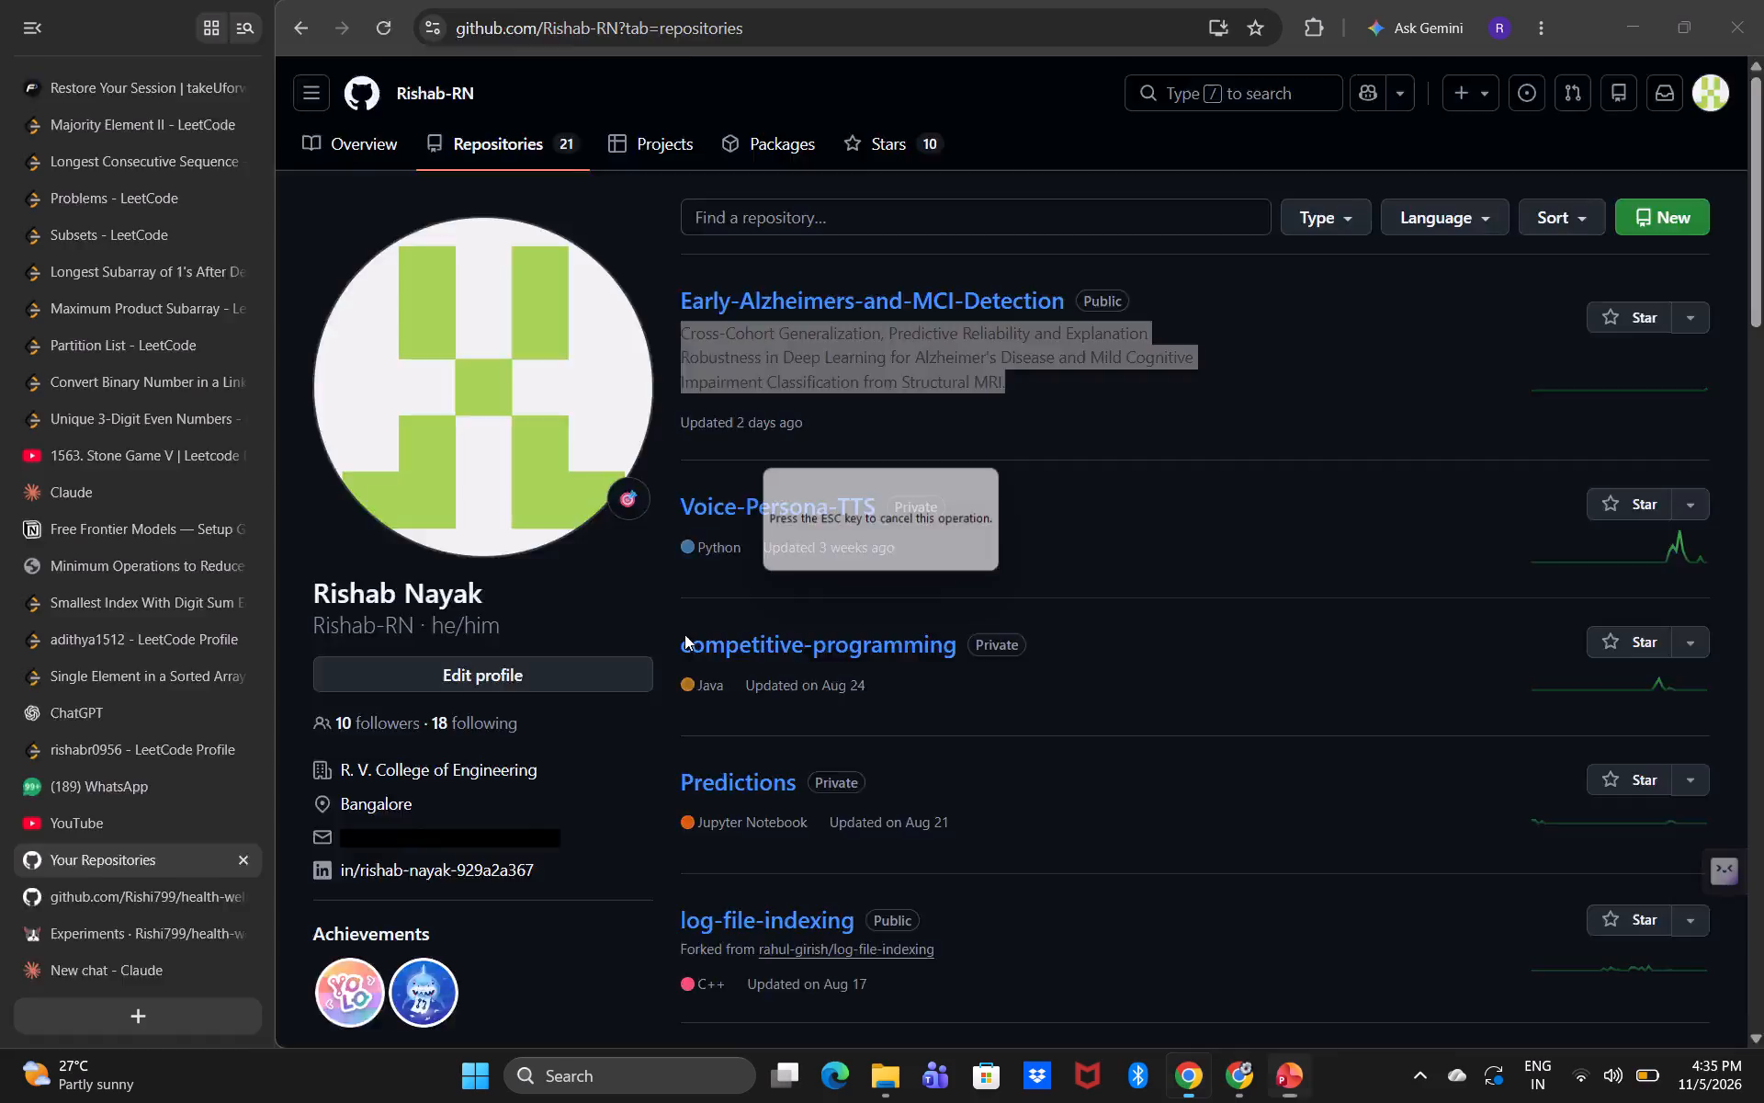
scroll(801, 879, "down", 3)
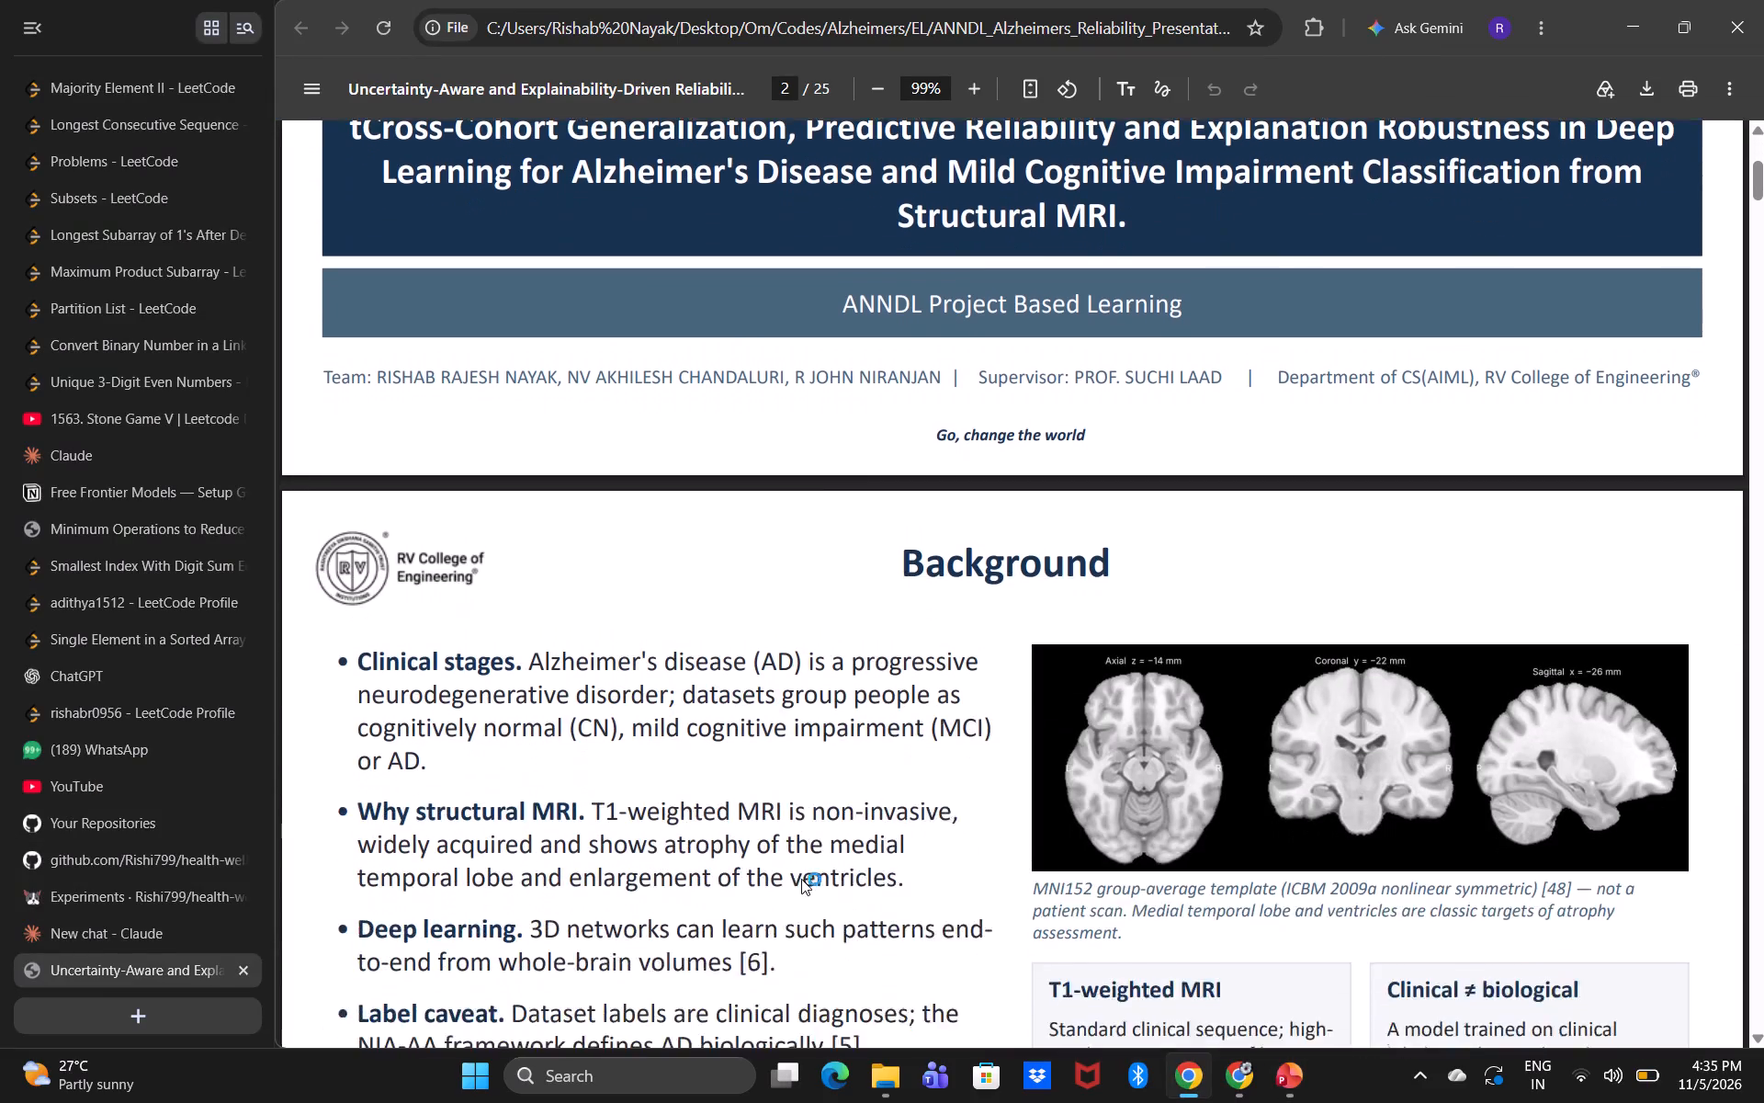
scroll(801, 879, "up", 2)
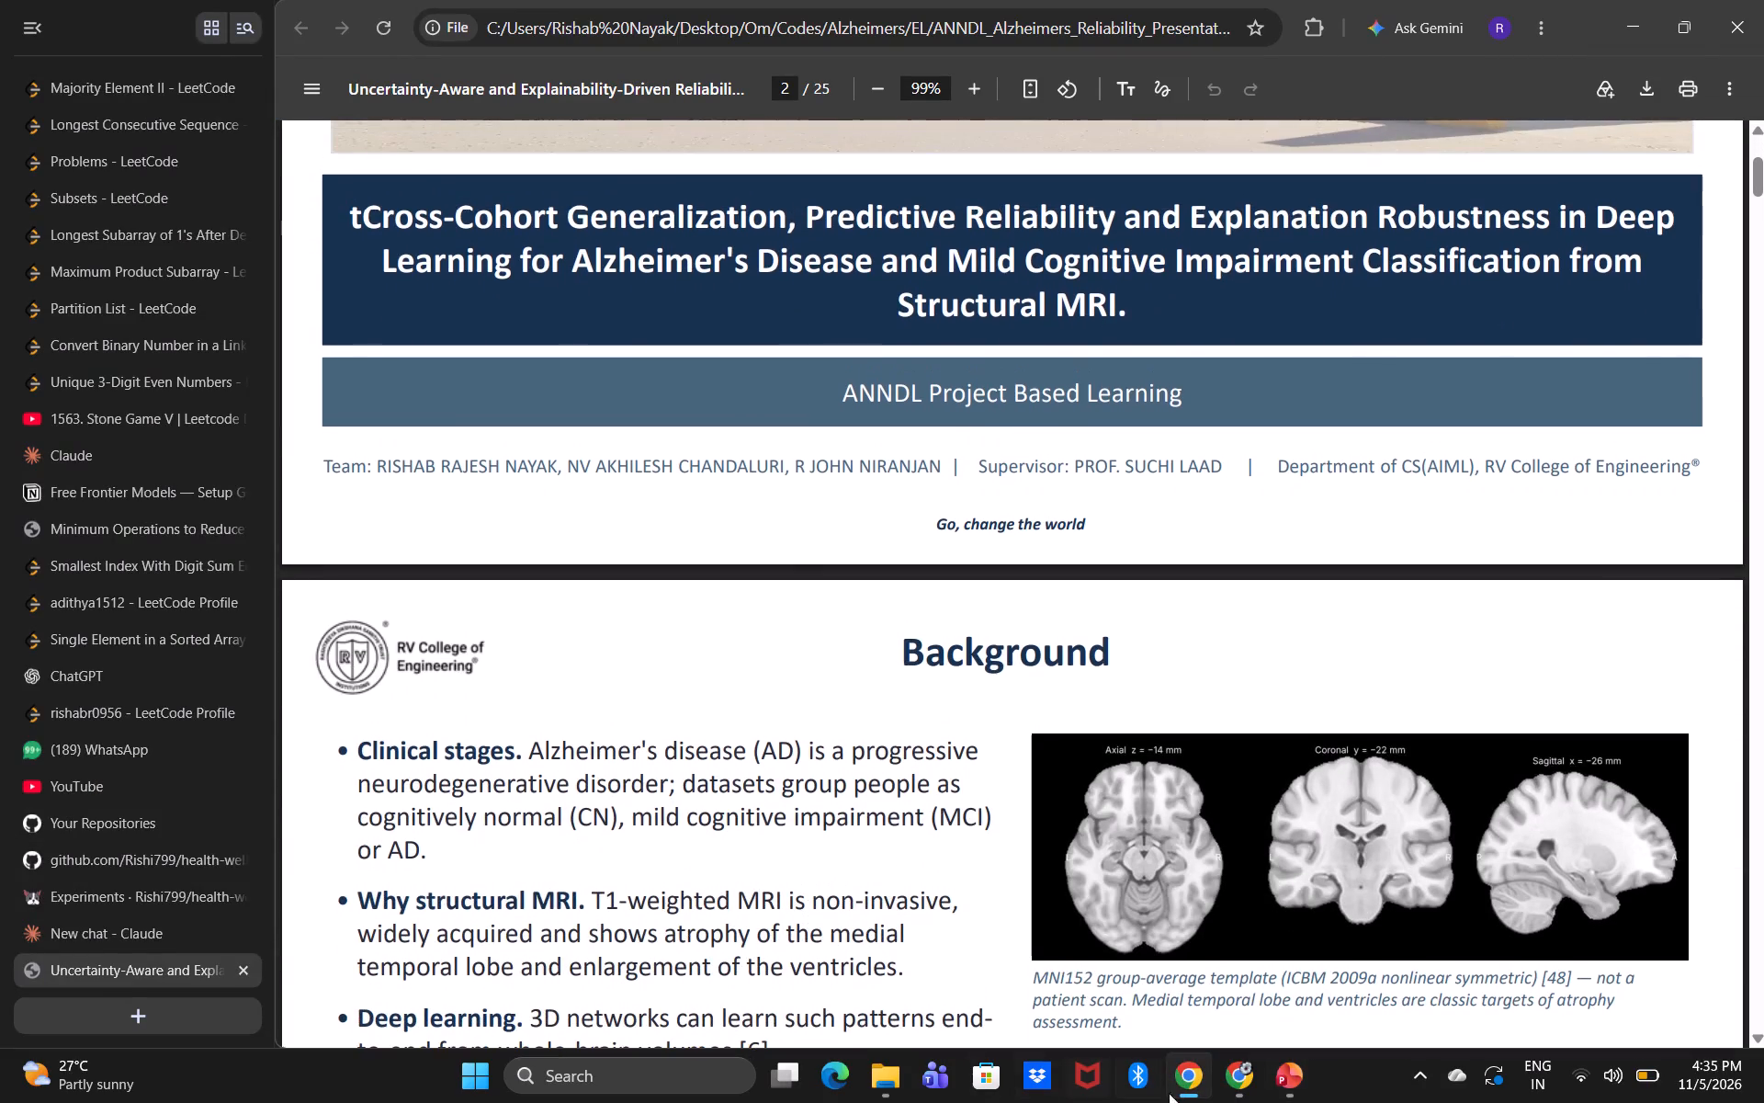
Back in PowerPoint, delete the stray "t" before "Cross-Cohort" in the slide 1 title and save the presentation.
left_click(1204, 1076)
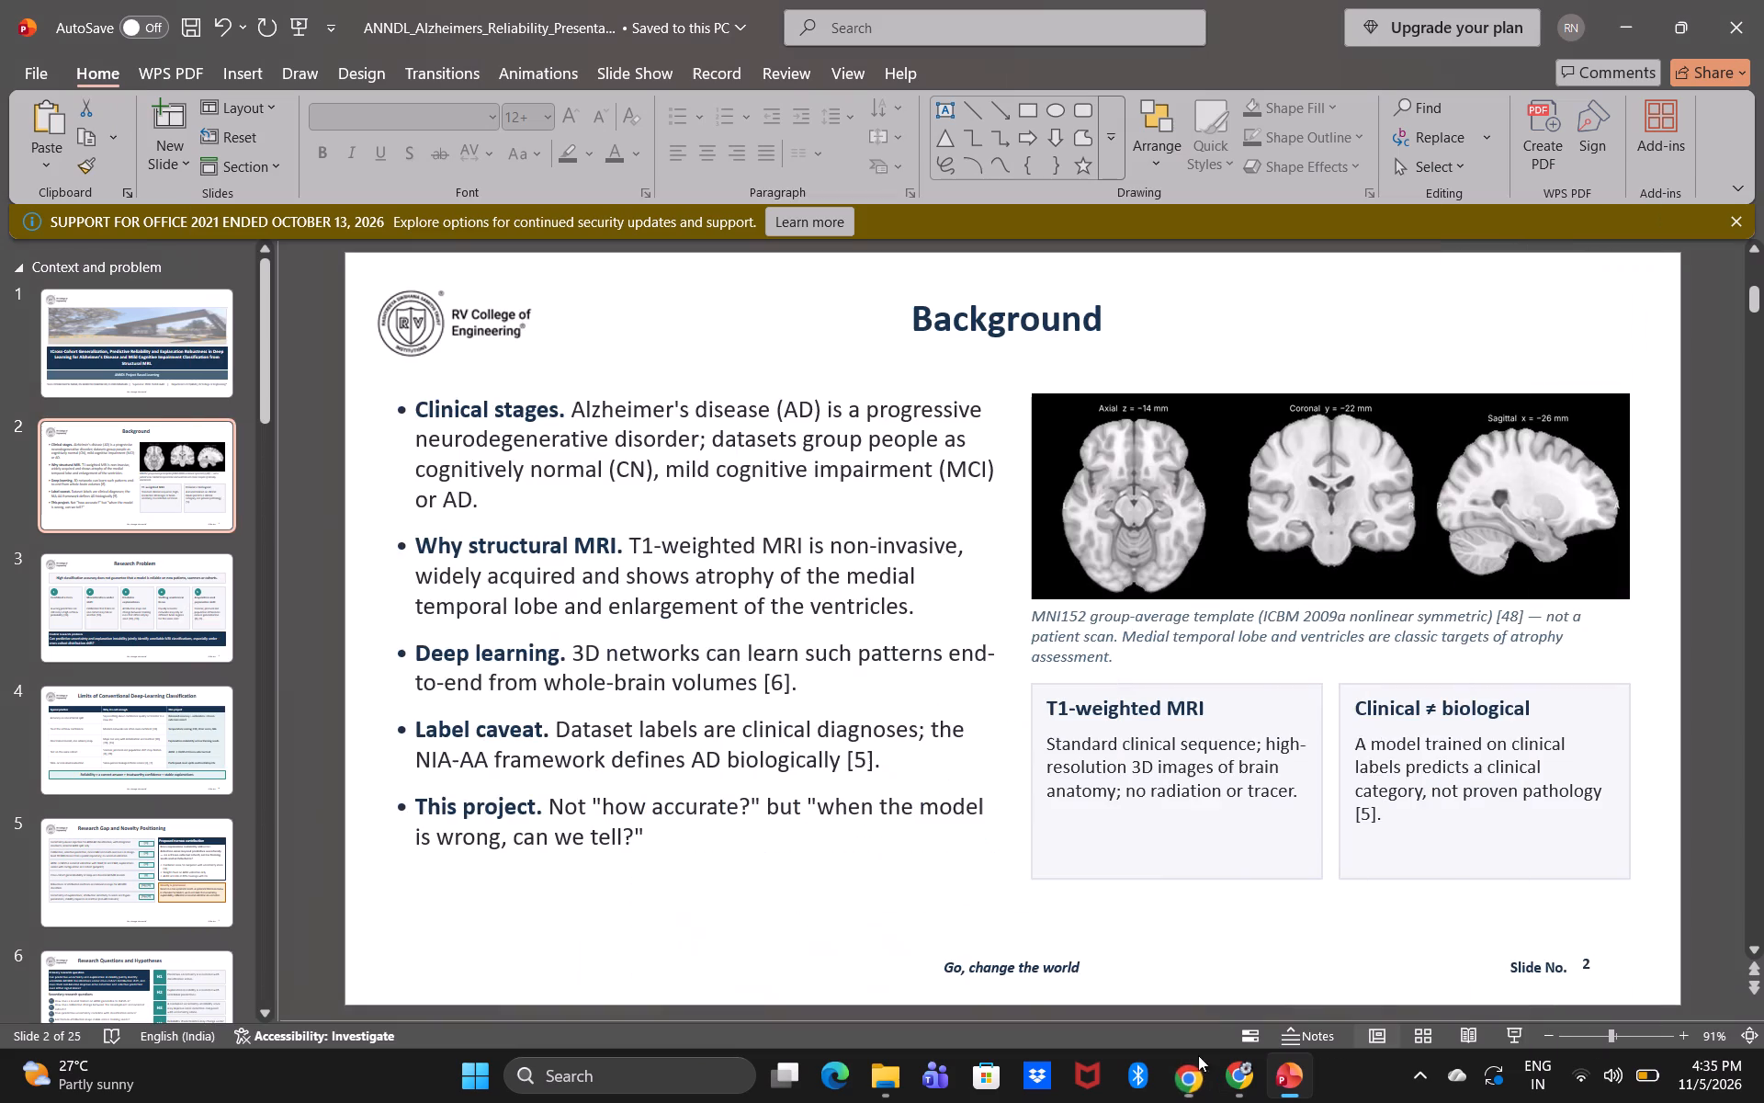
scroll(1178, 551, "up", 20)
scroll(1178, 551, "up", 16)
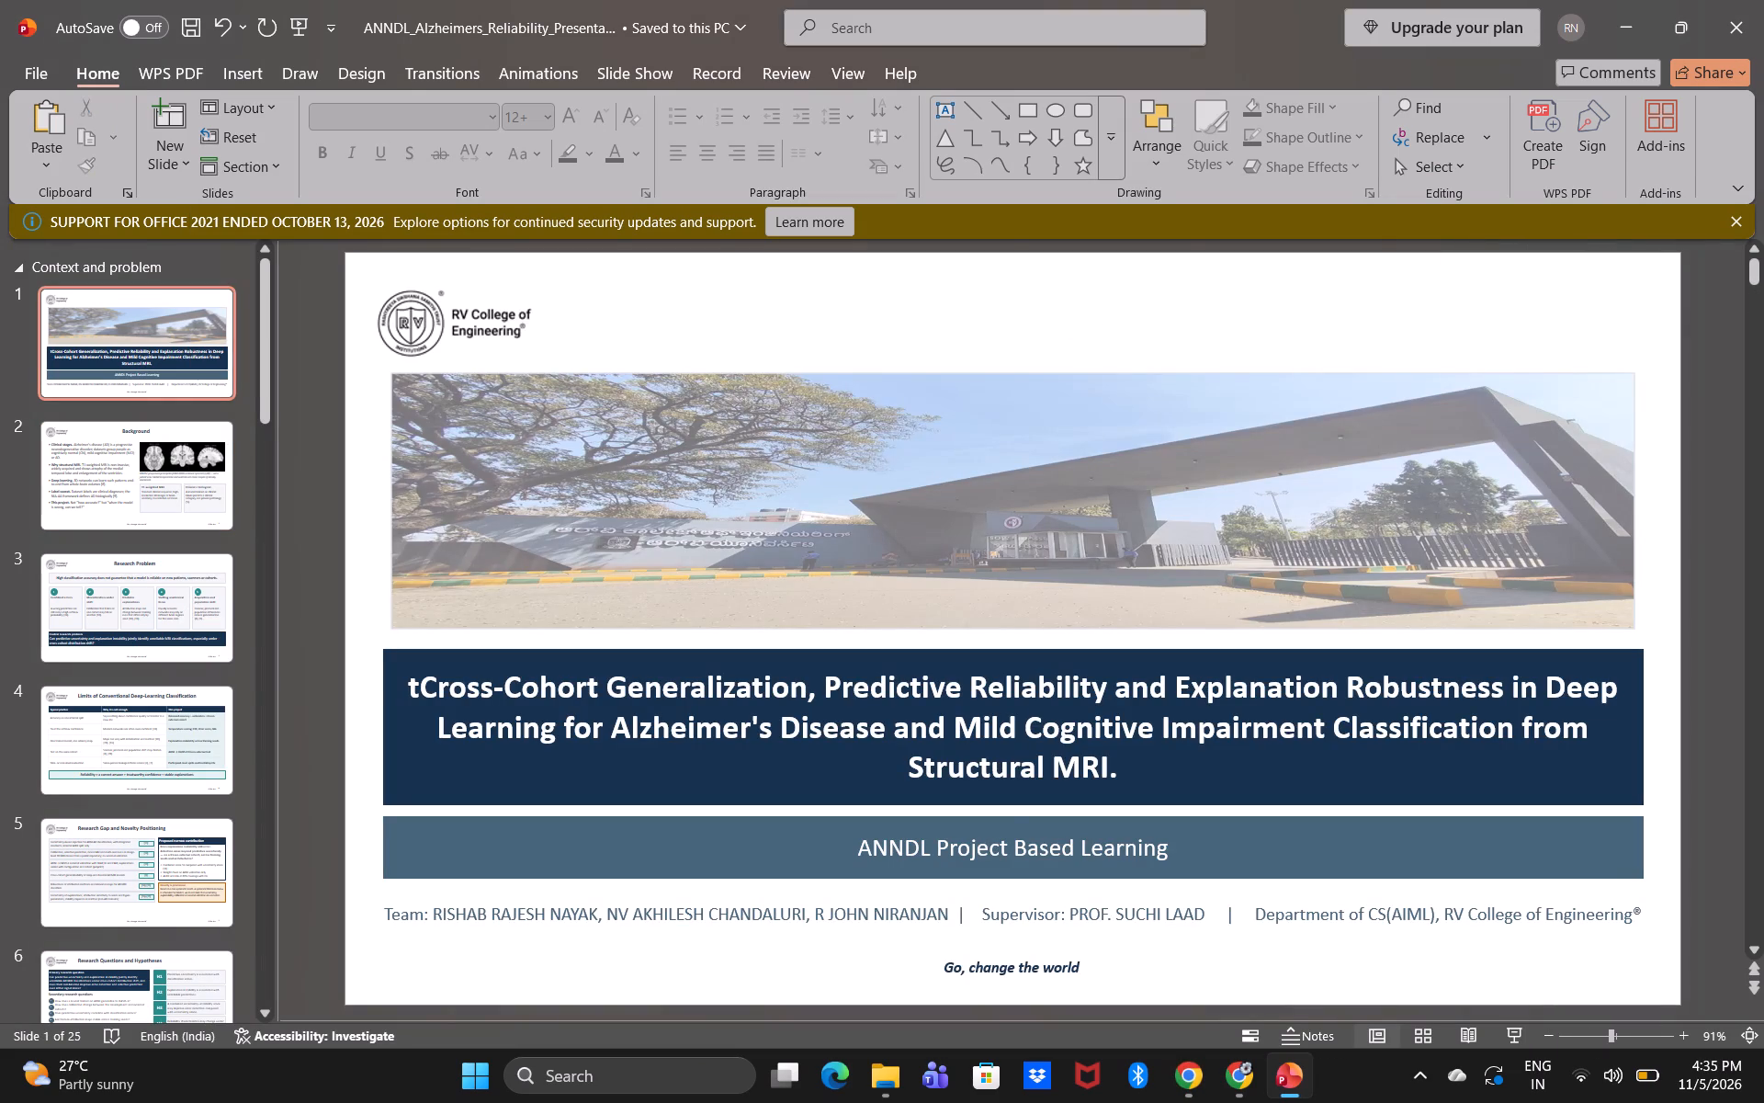
left_click(424, 685)
key("BackSpace")
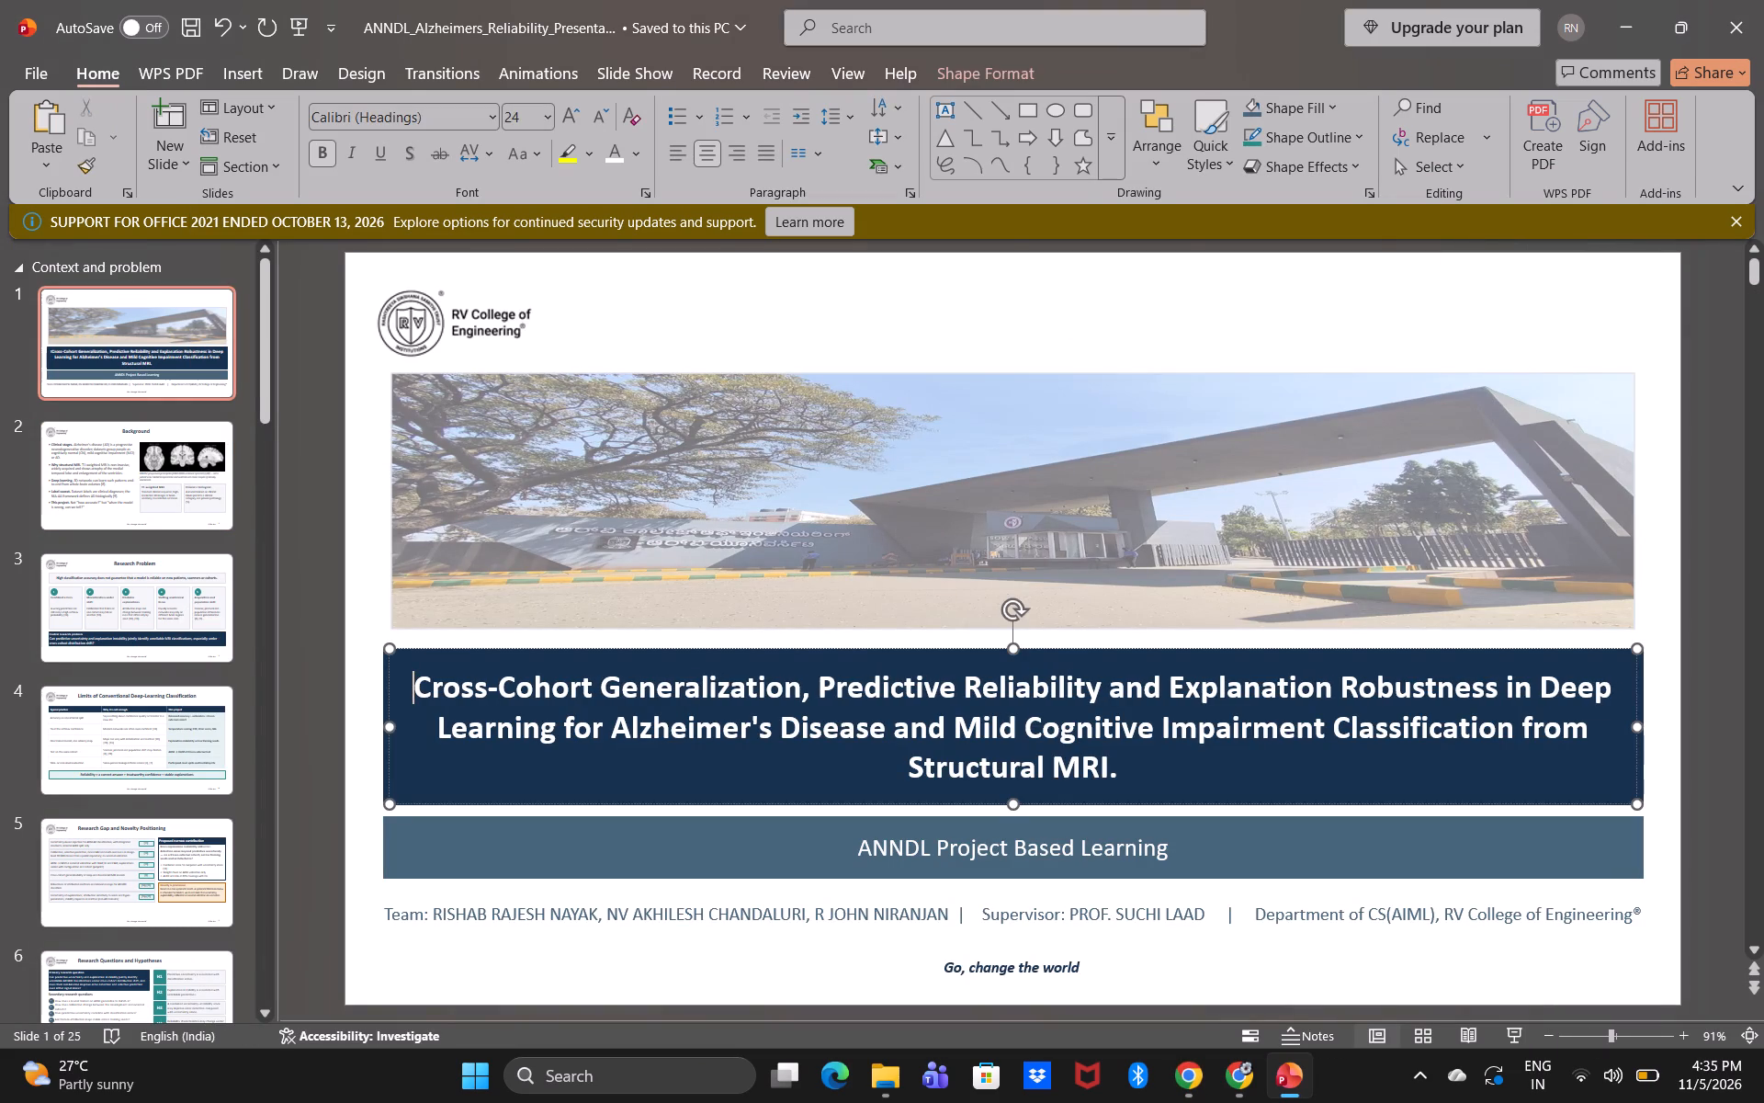
key("ctrl+s")
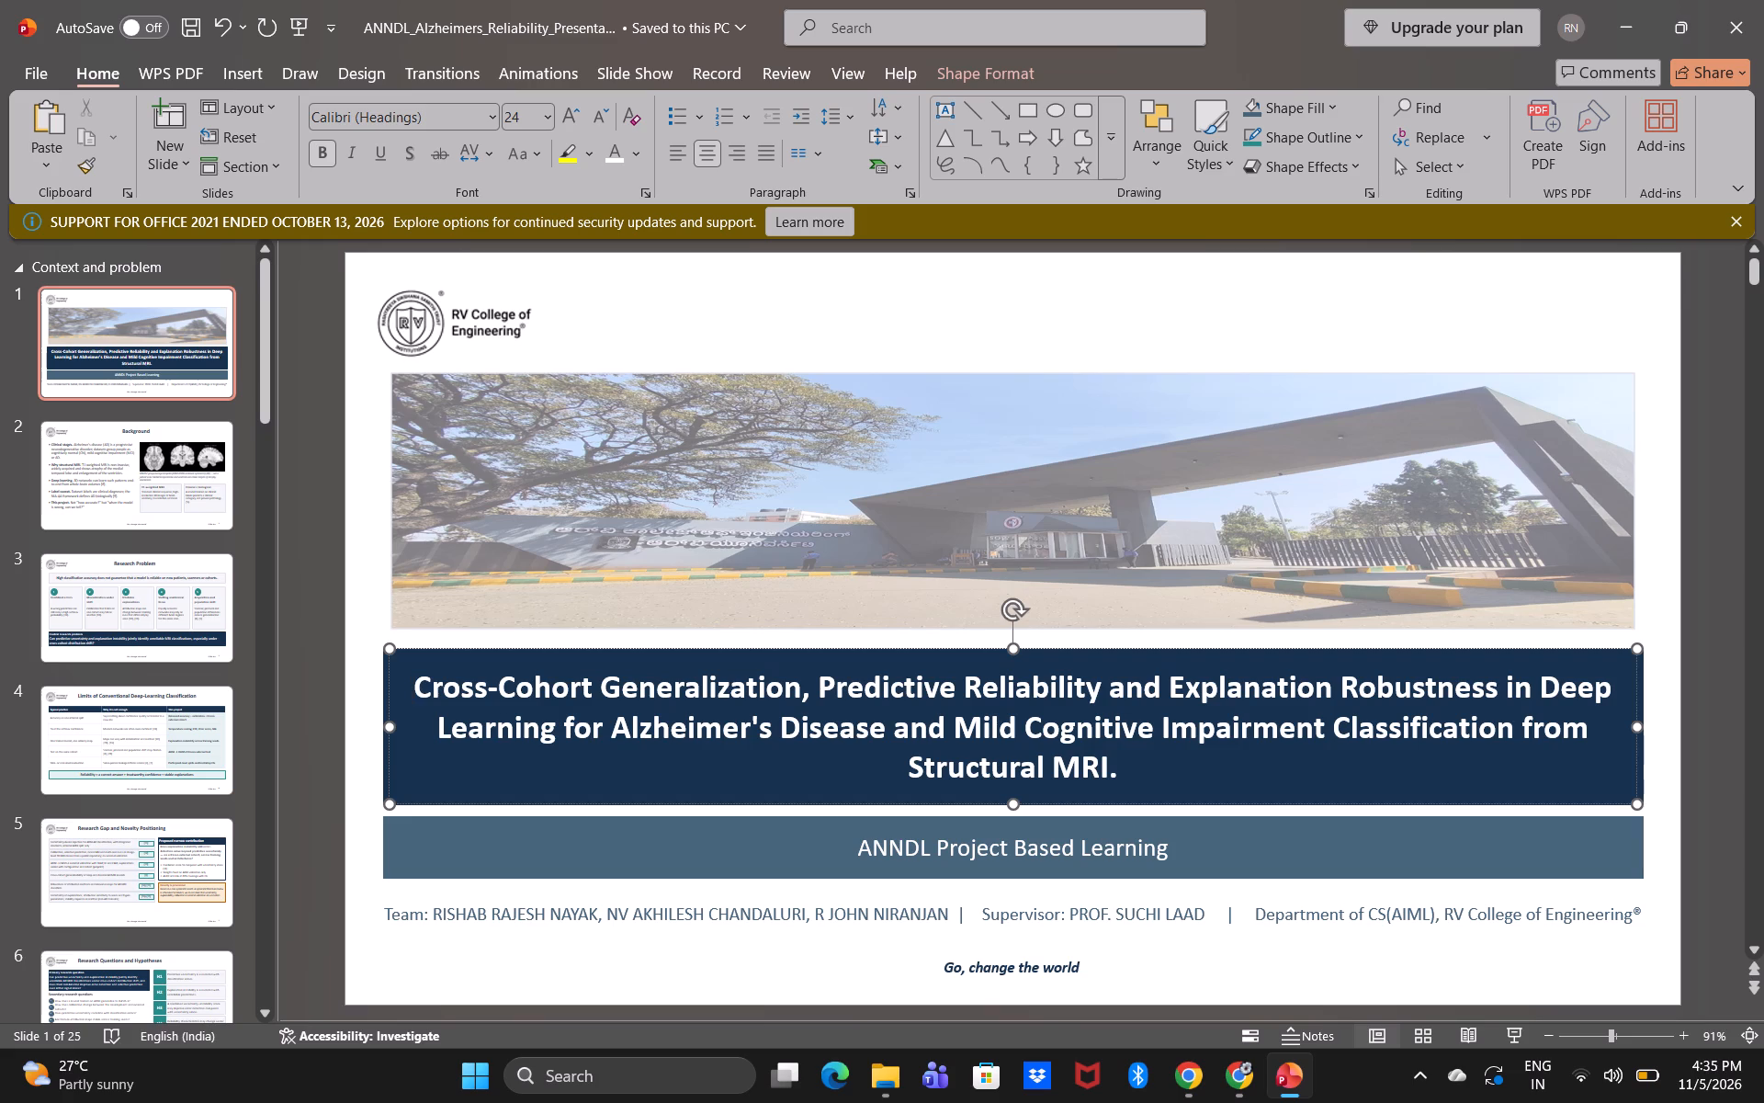
Glance over the slides through to the closing "Thank you" slide and close the presentation.
left_click(178, 429)
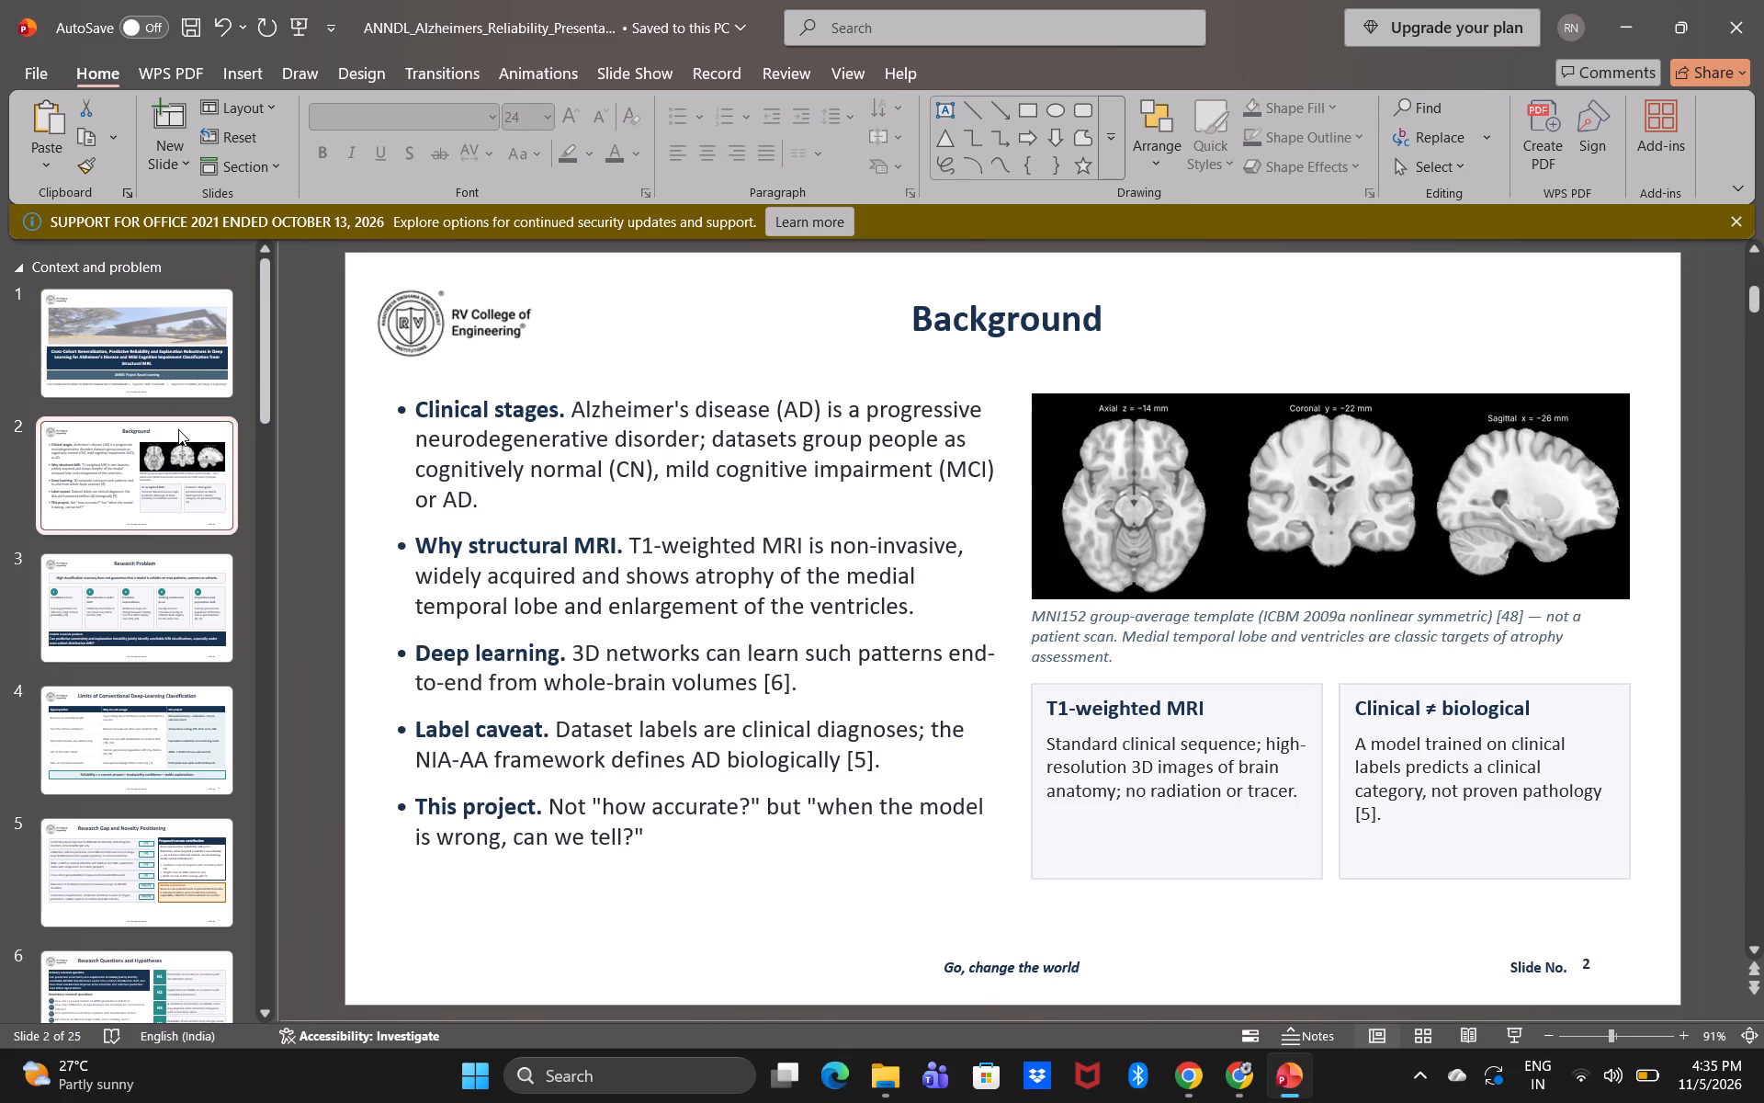
left_click(183, 625)
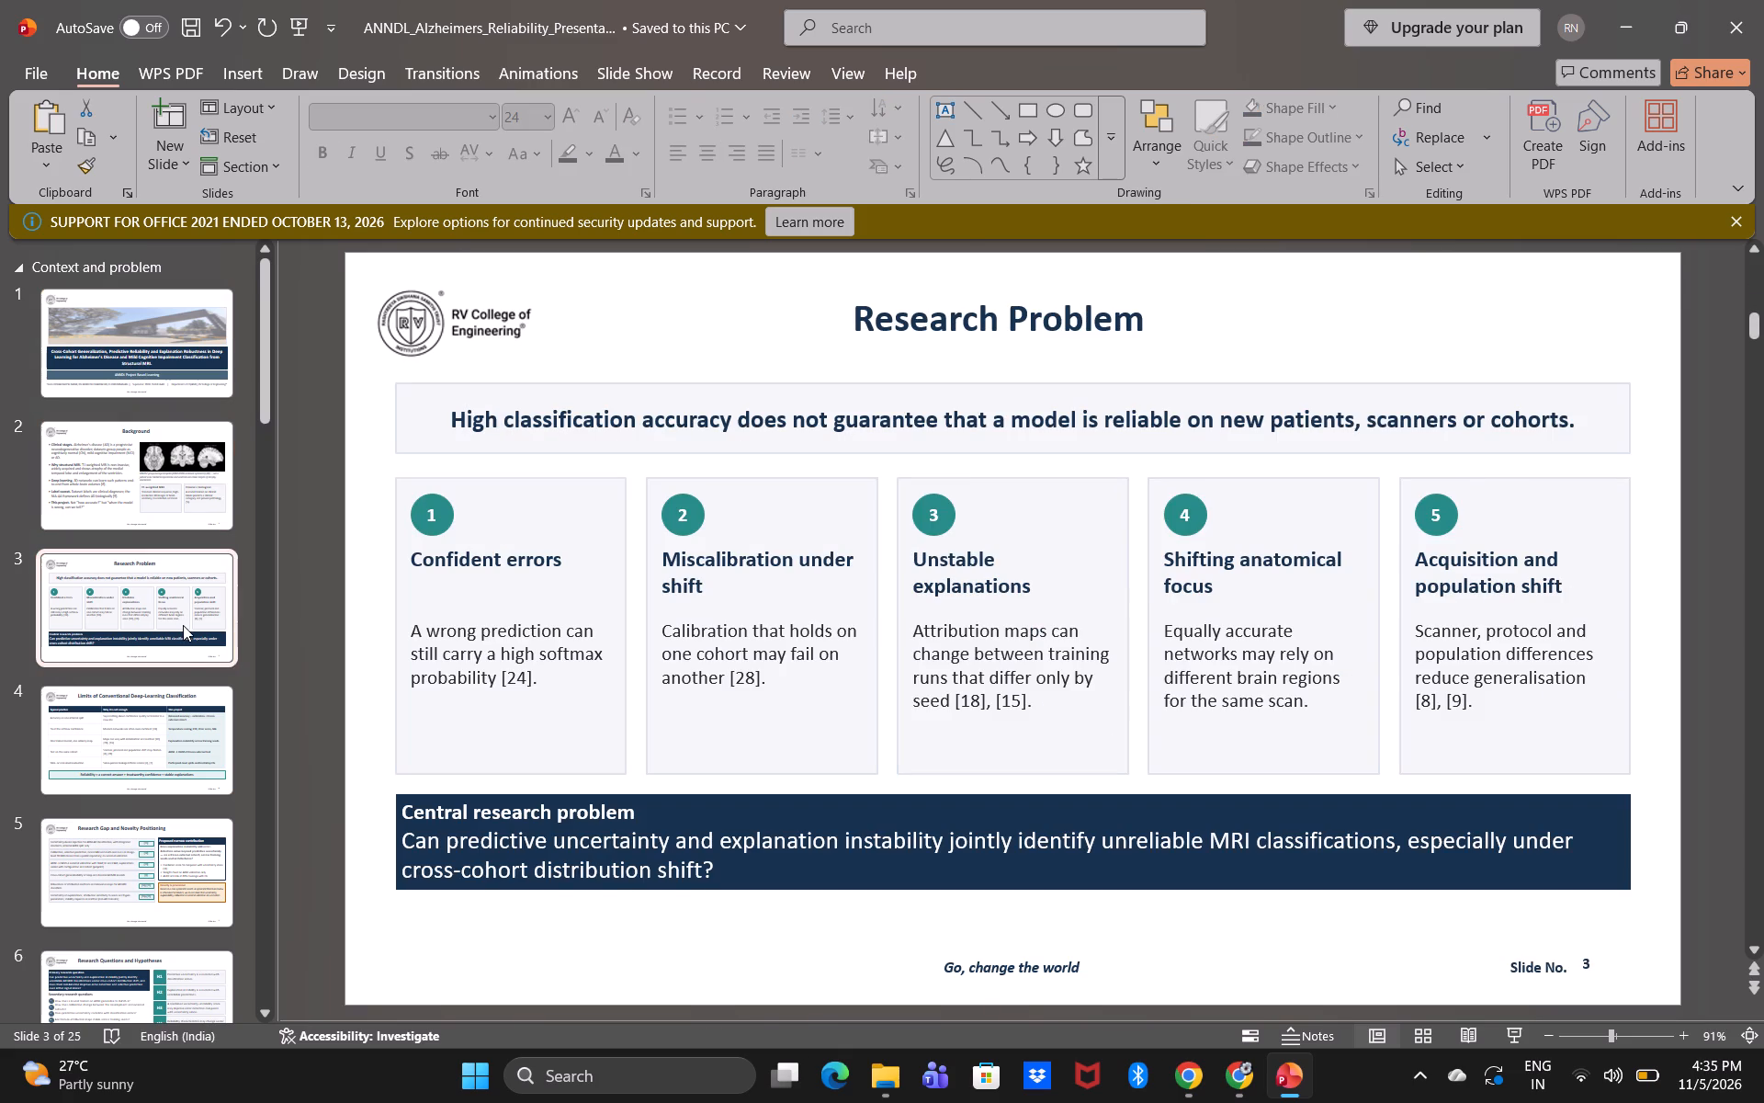
scroll(183, 625, "down", 9)
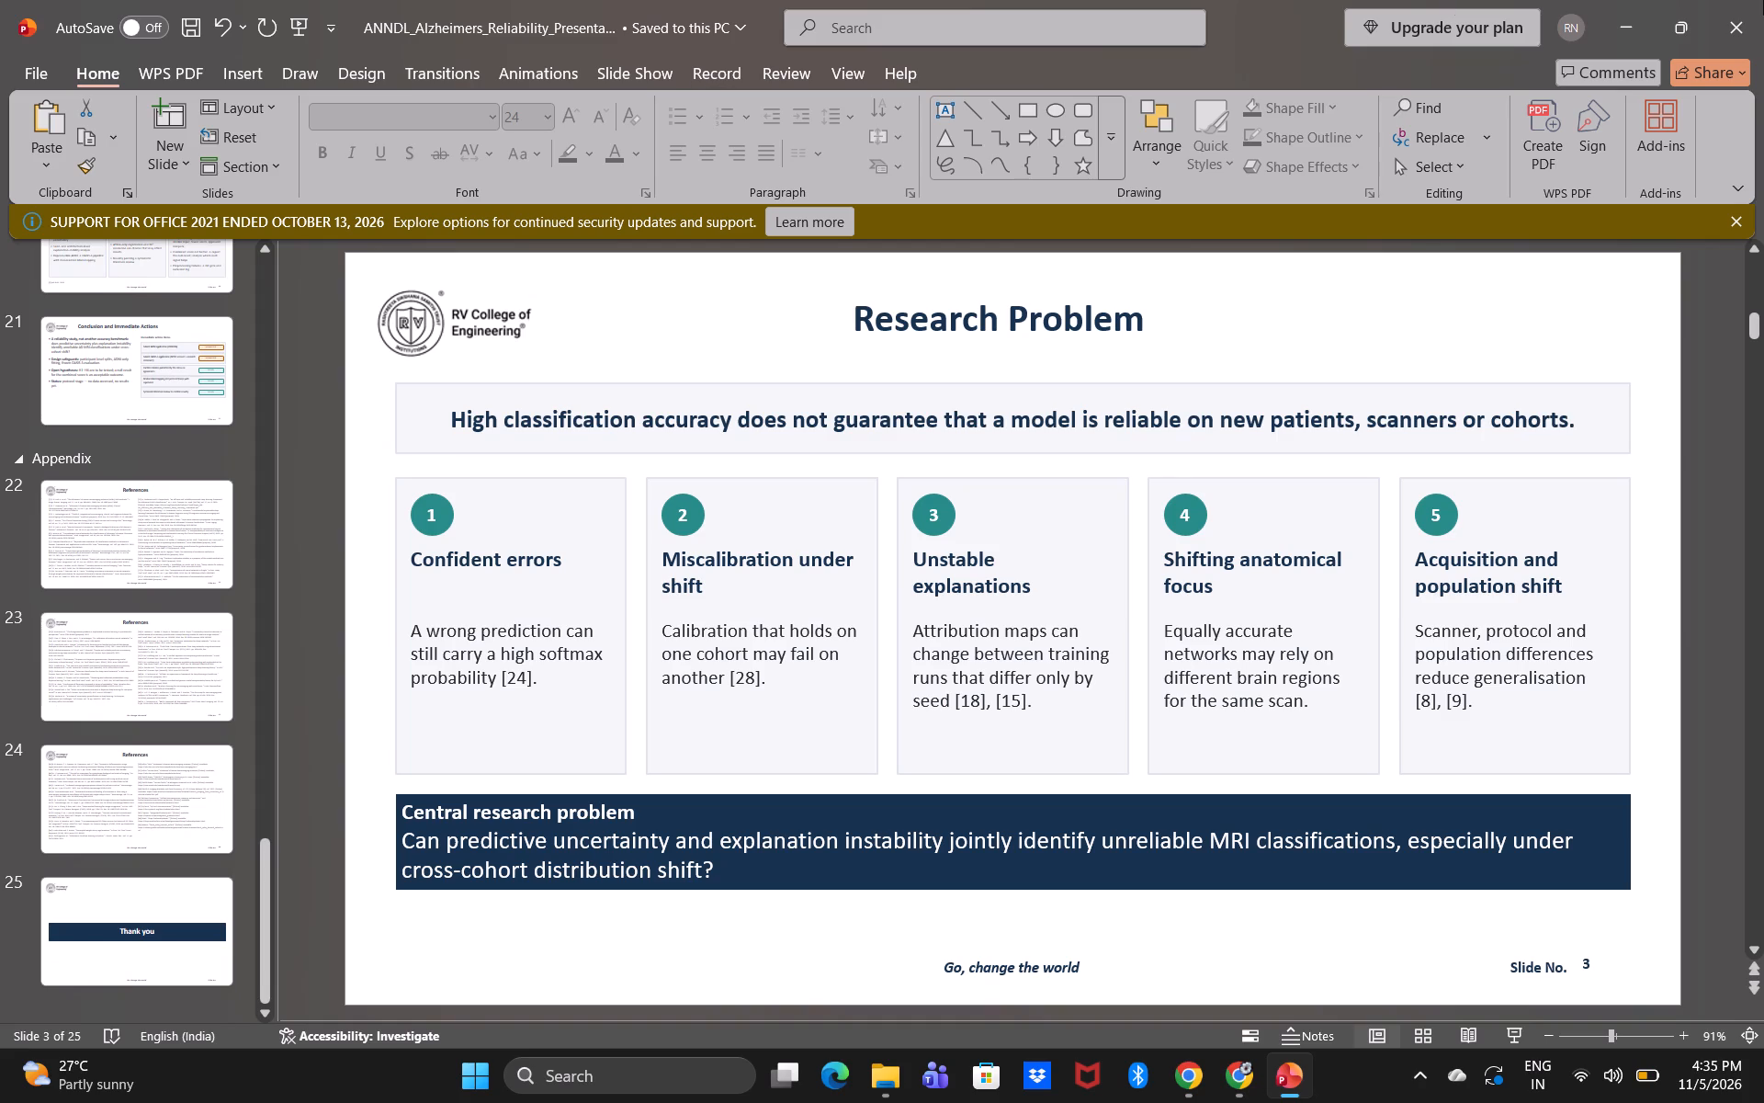
left_click(1762, 0)
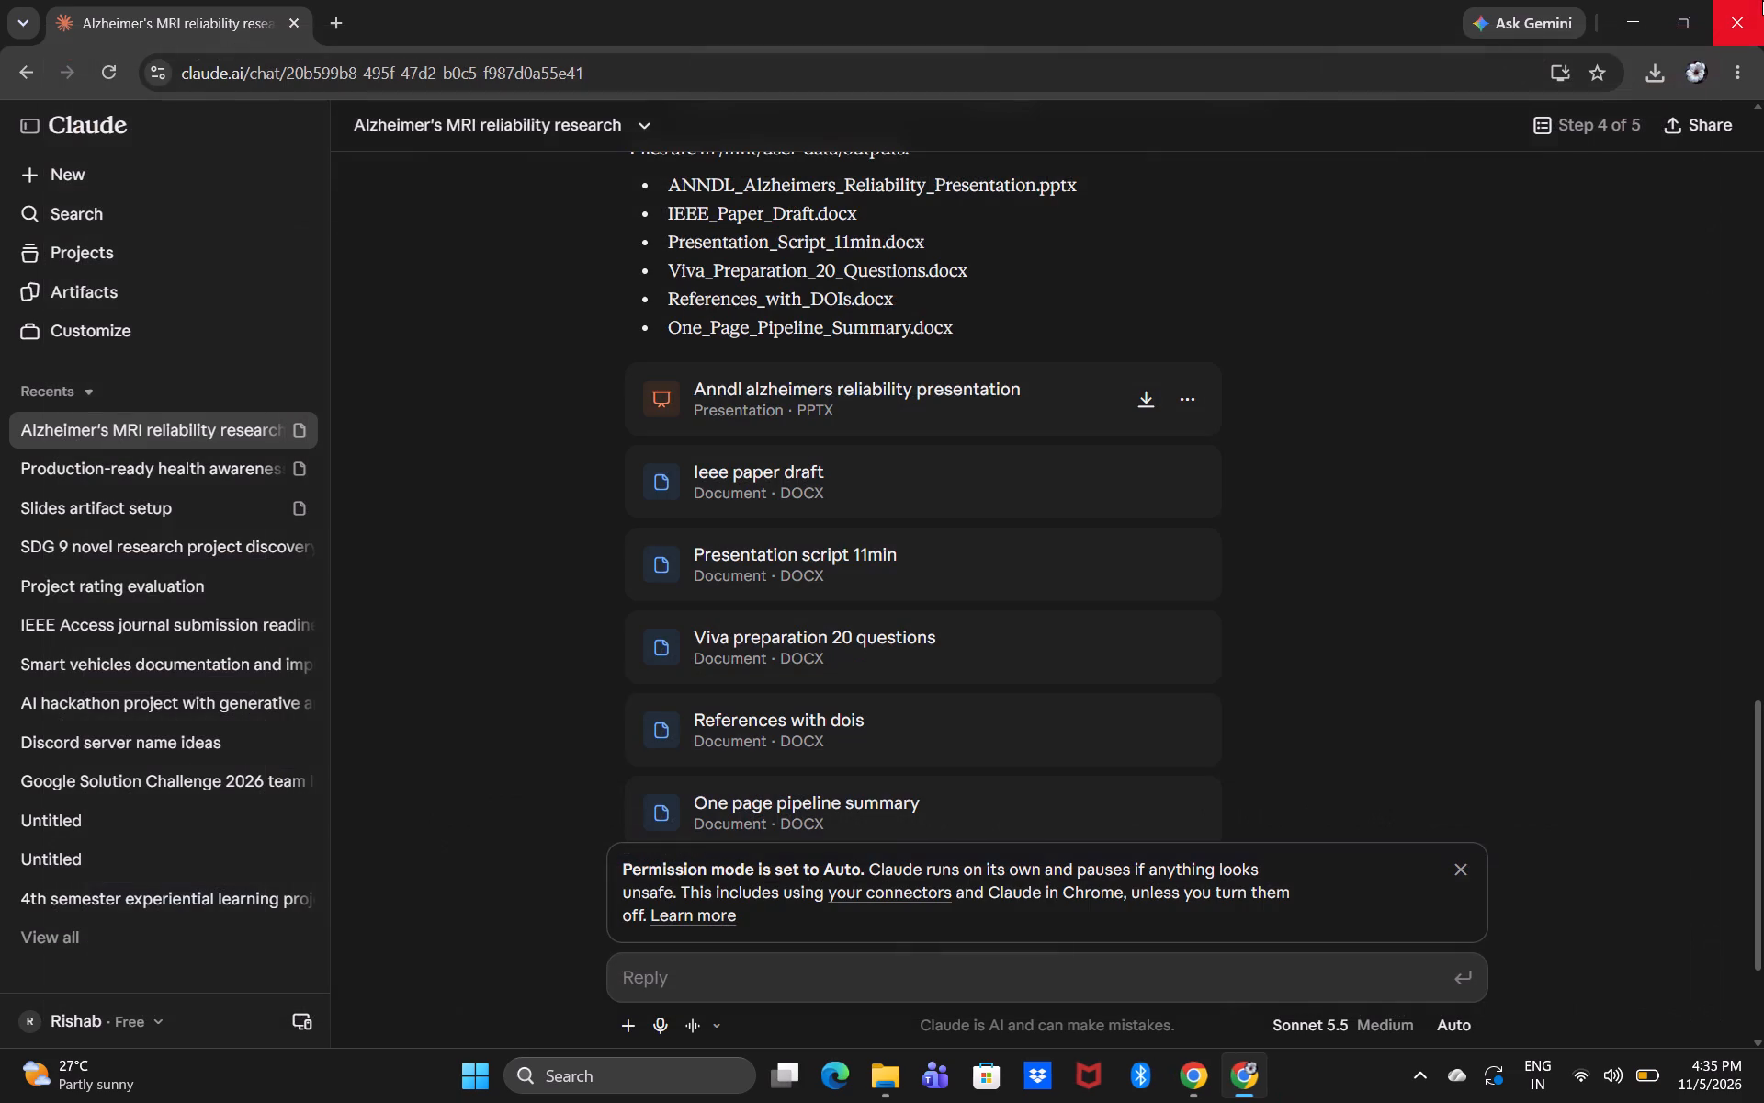
In File Explorer, move the ANNDL_Alzheimers_Reliability_Presentation PowerPoint file from Downloads into the "New folder" inside Alzheimers.
left_click(902, 1102)
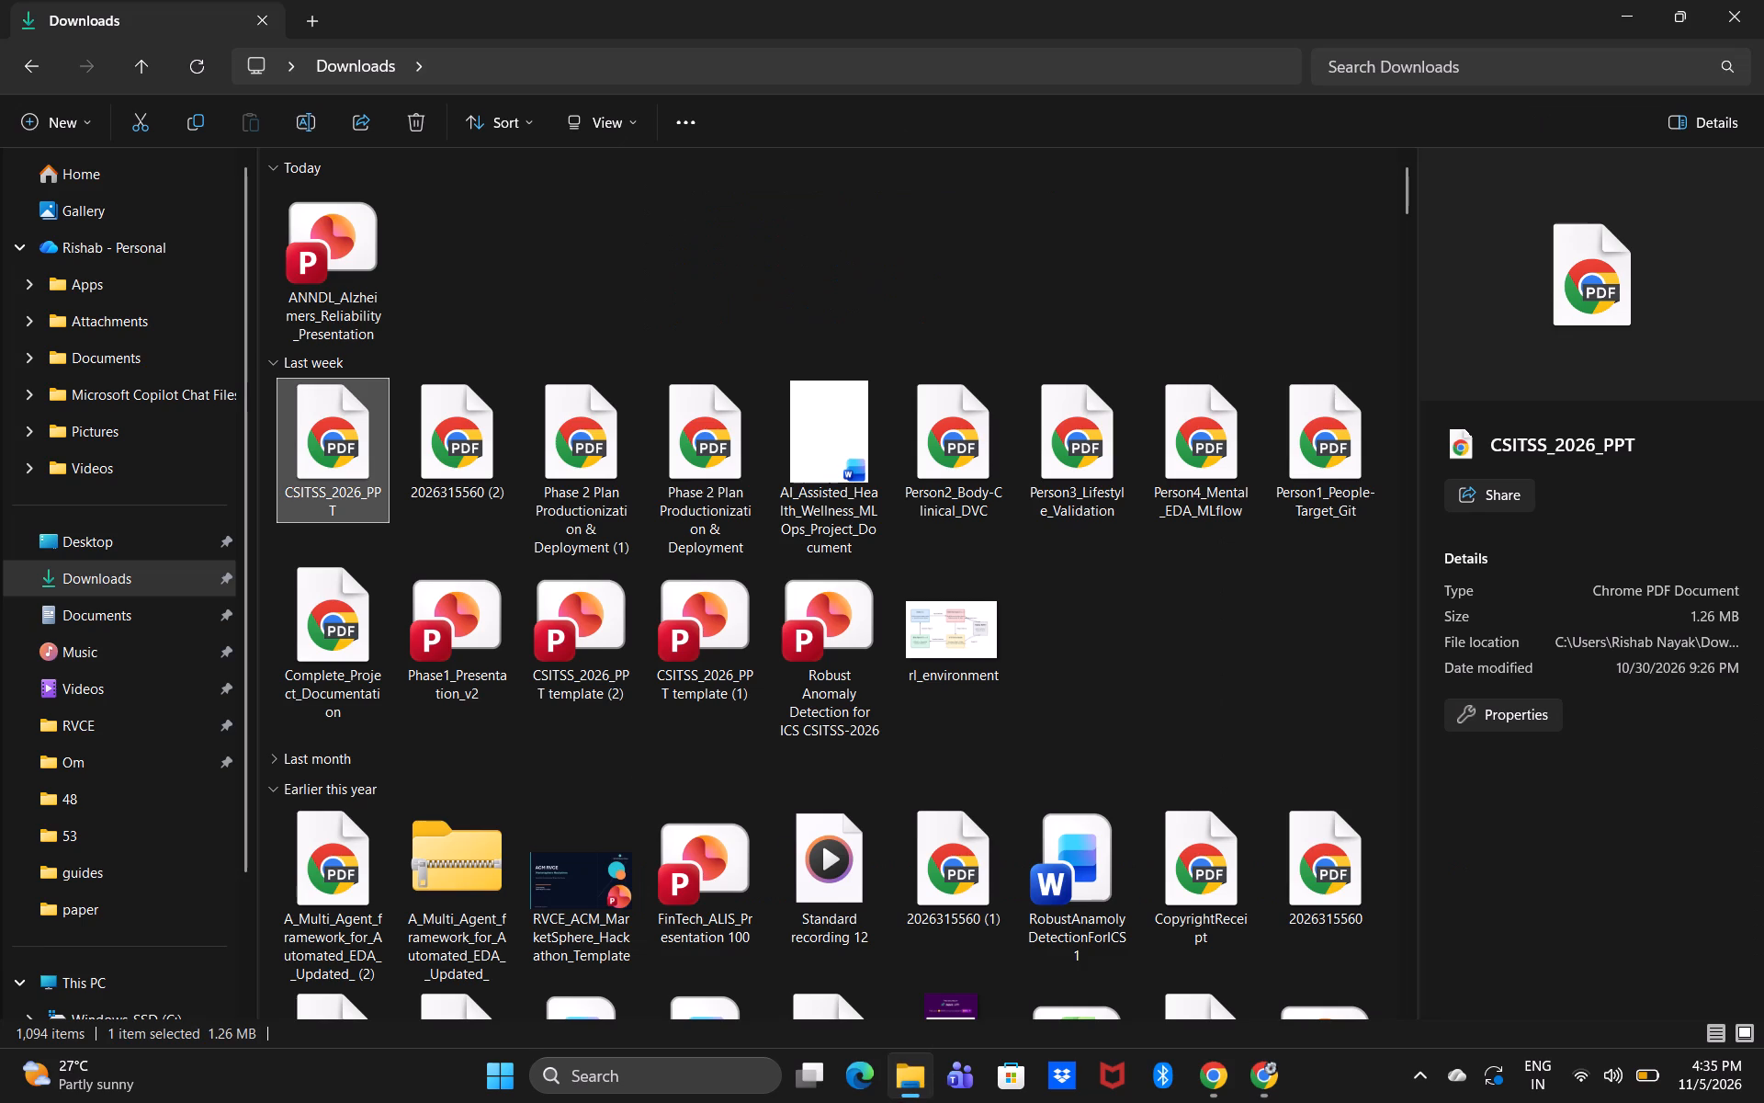
left_click(334, 255)
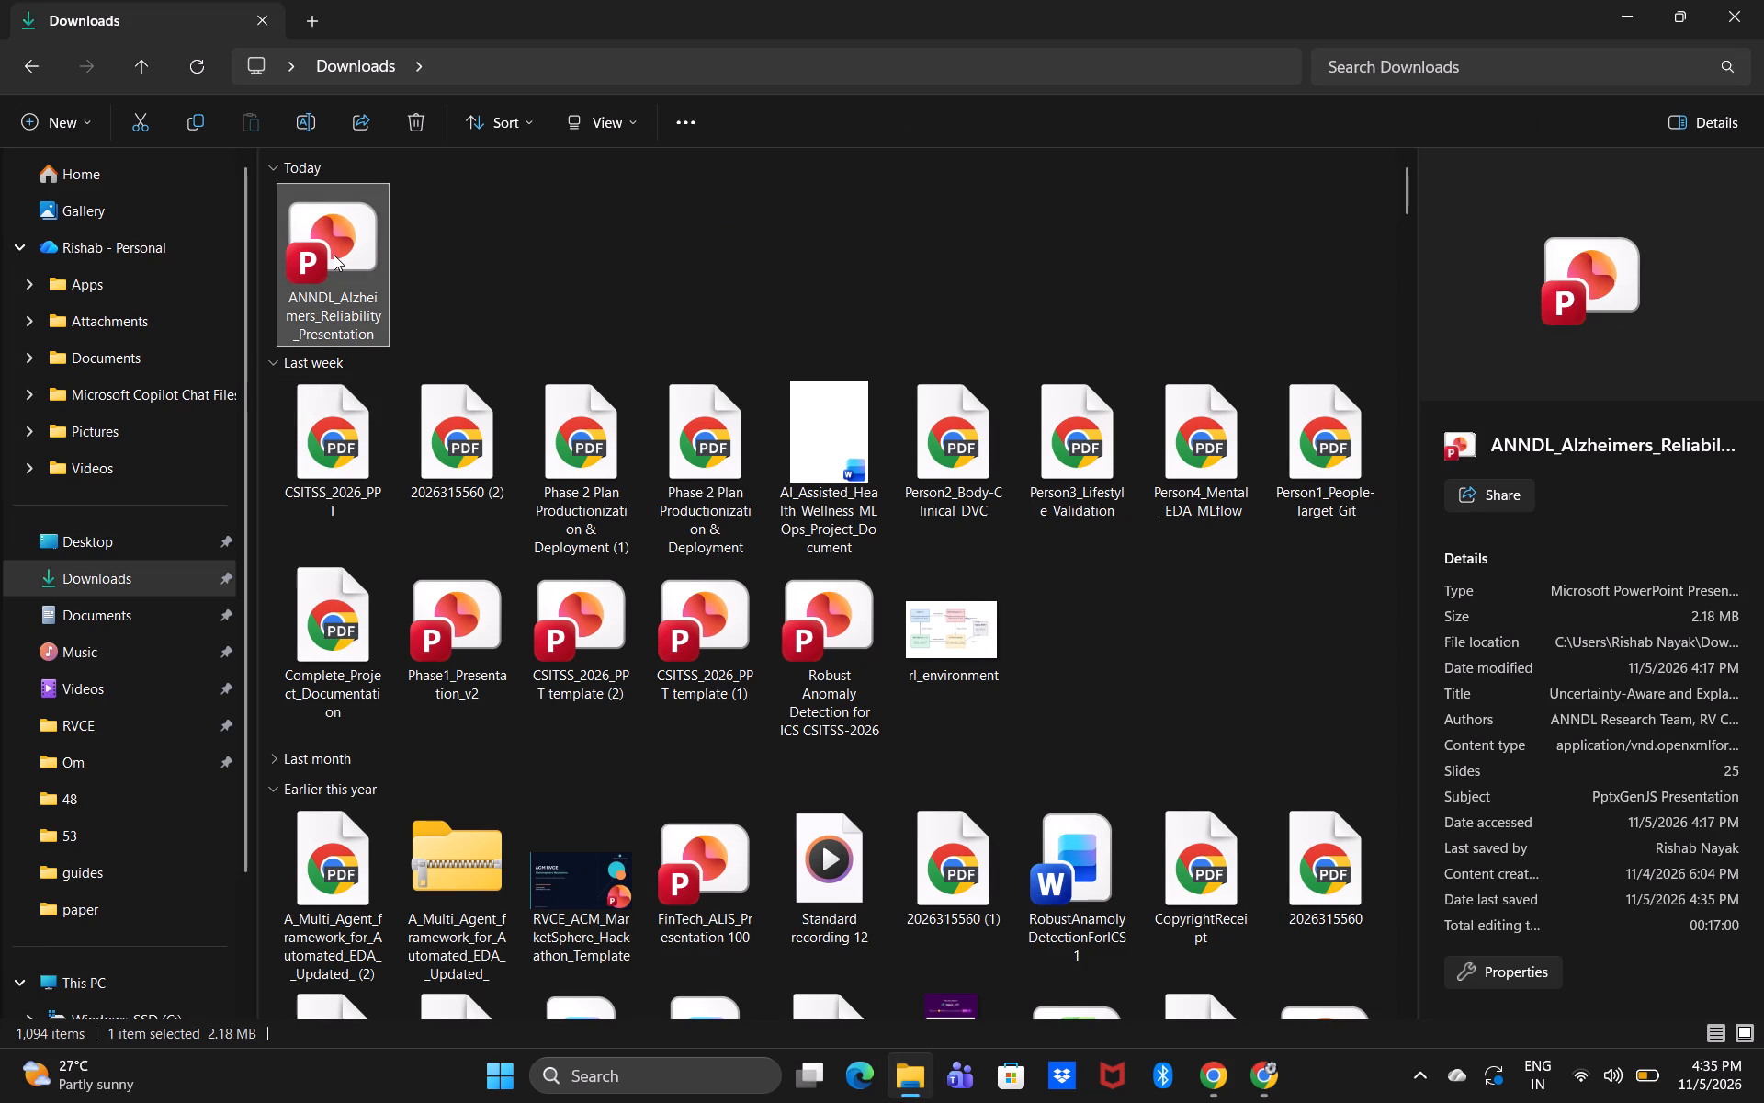
key("ctrl+z")
key("ctrl+x")
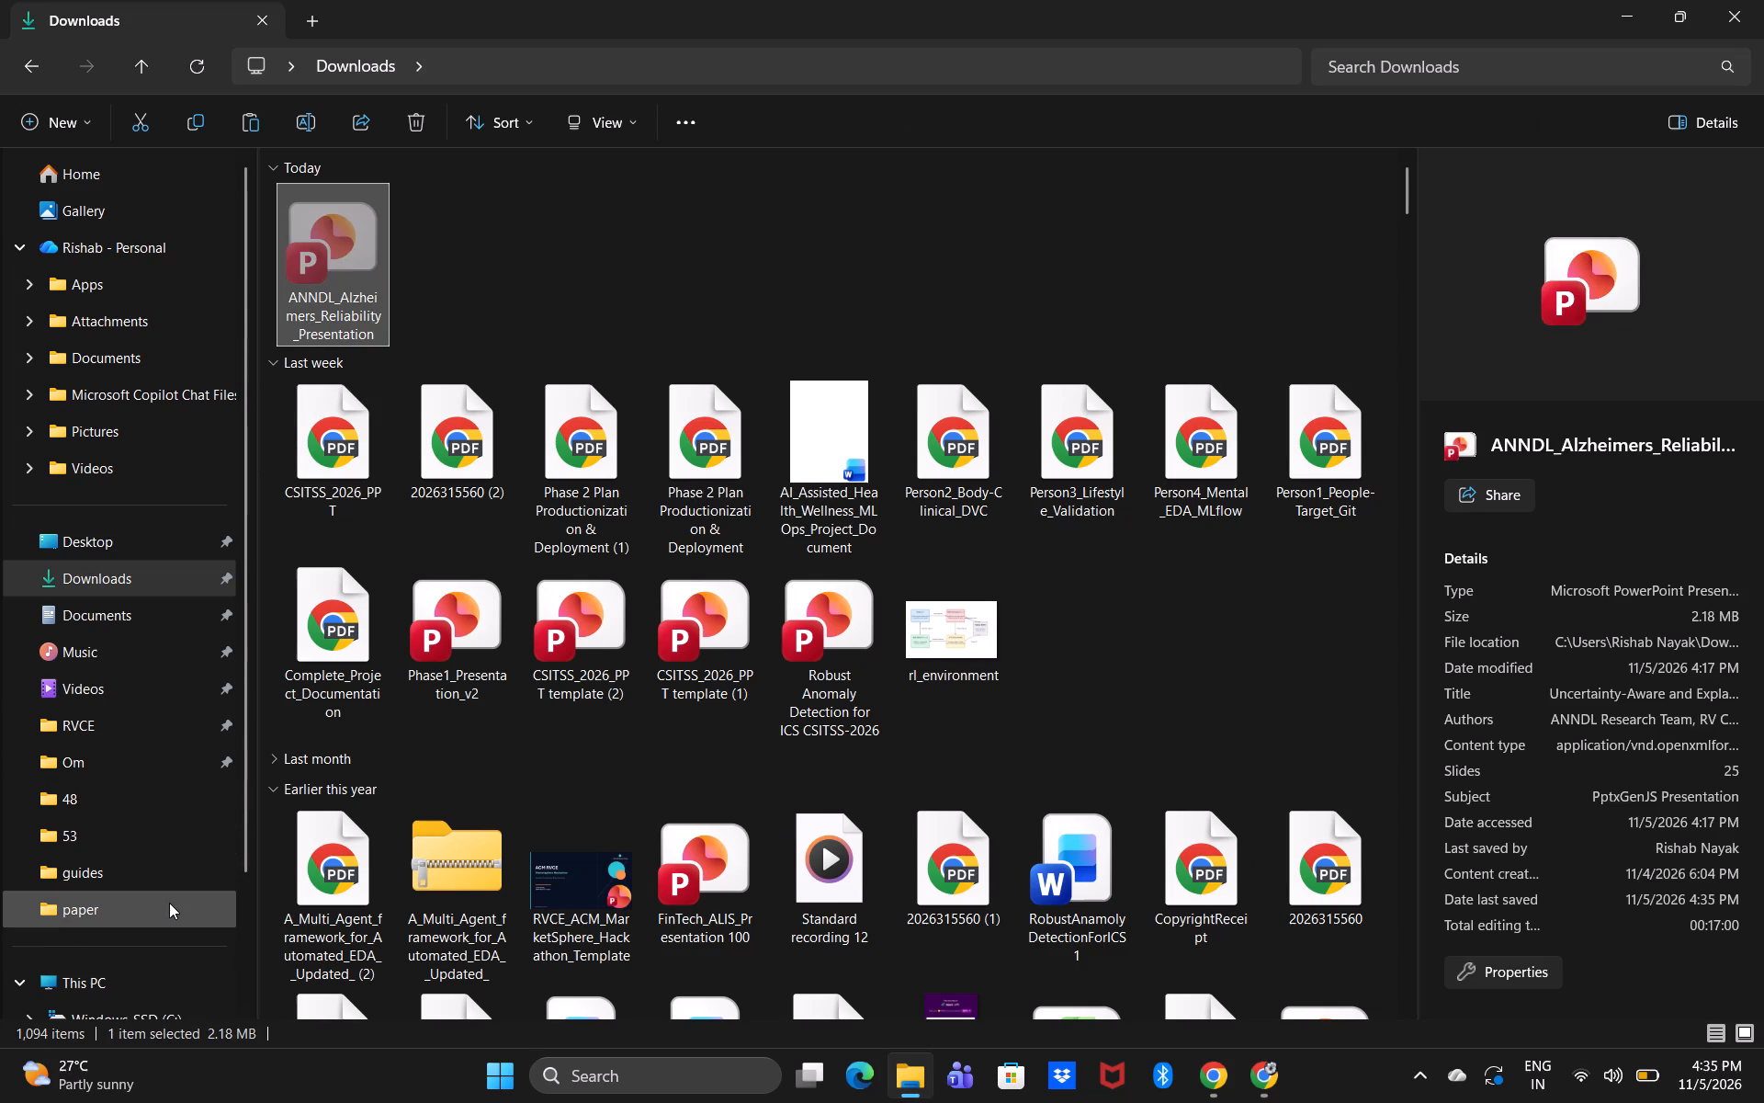
left_click(169, 903)
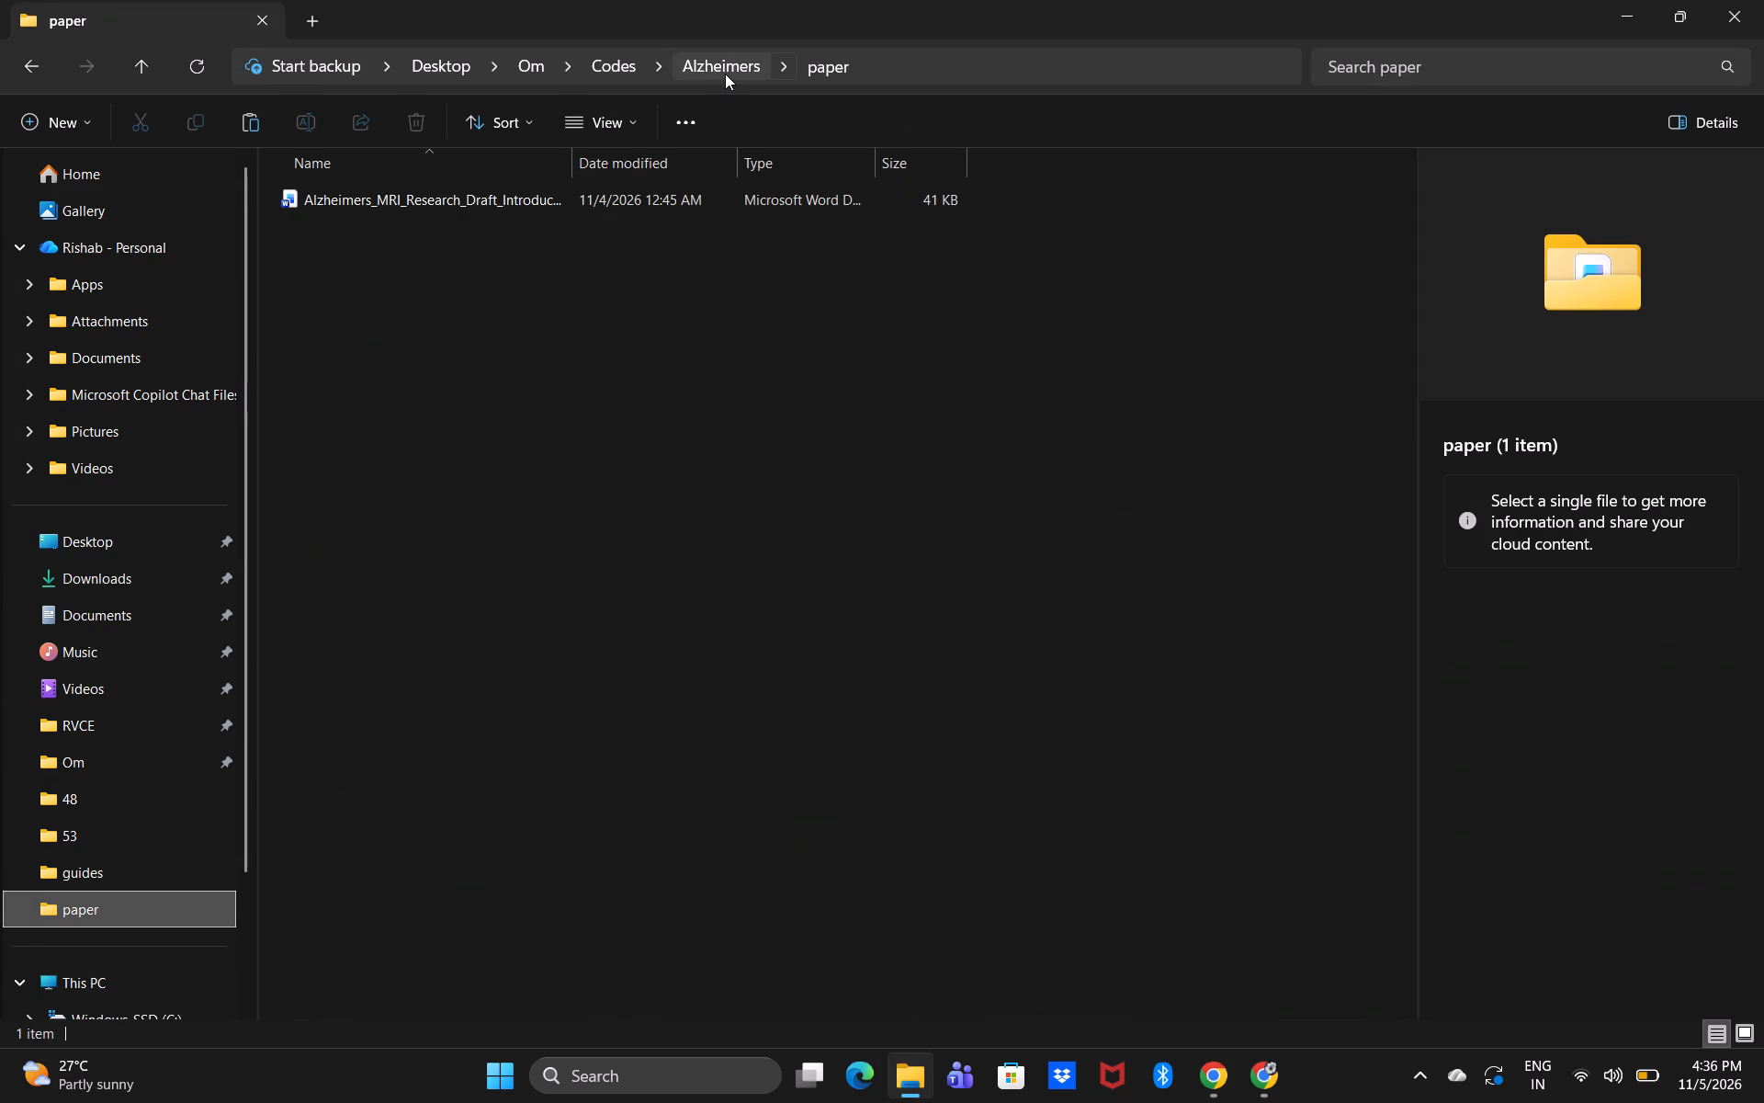
left_click(725, 74)
double_click(633, 271)
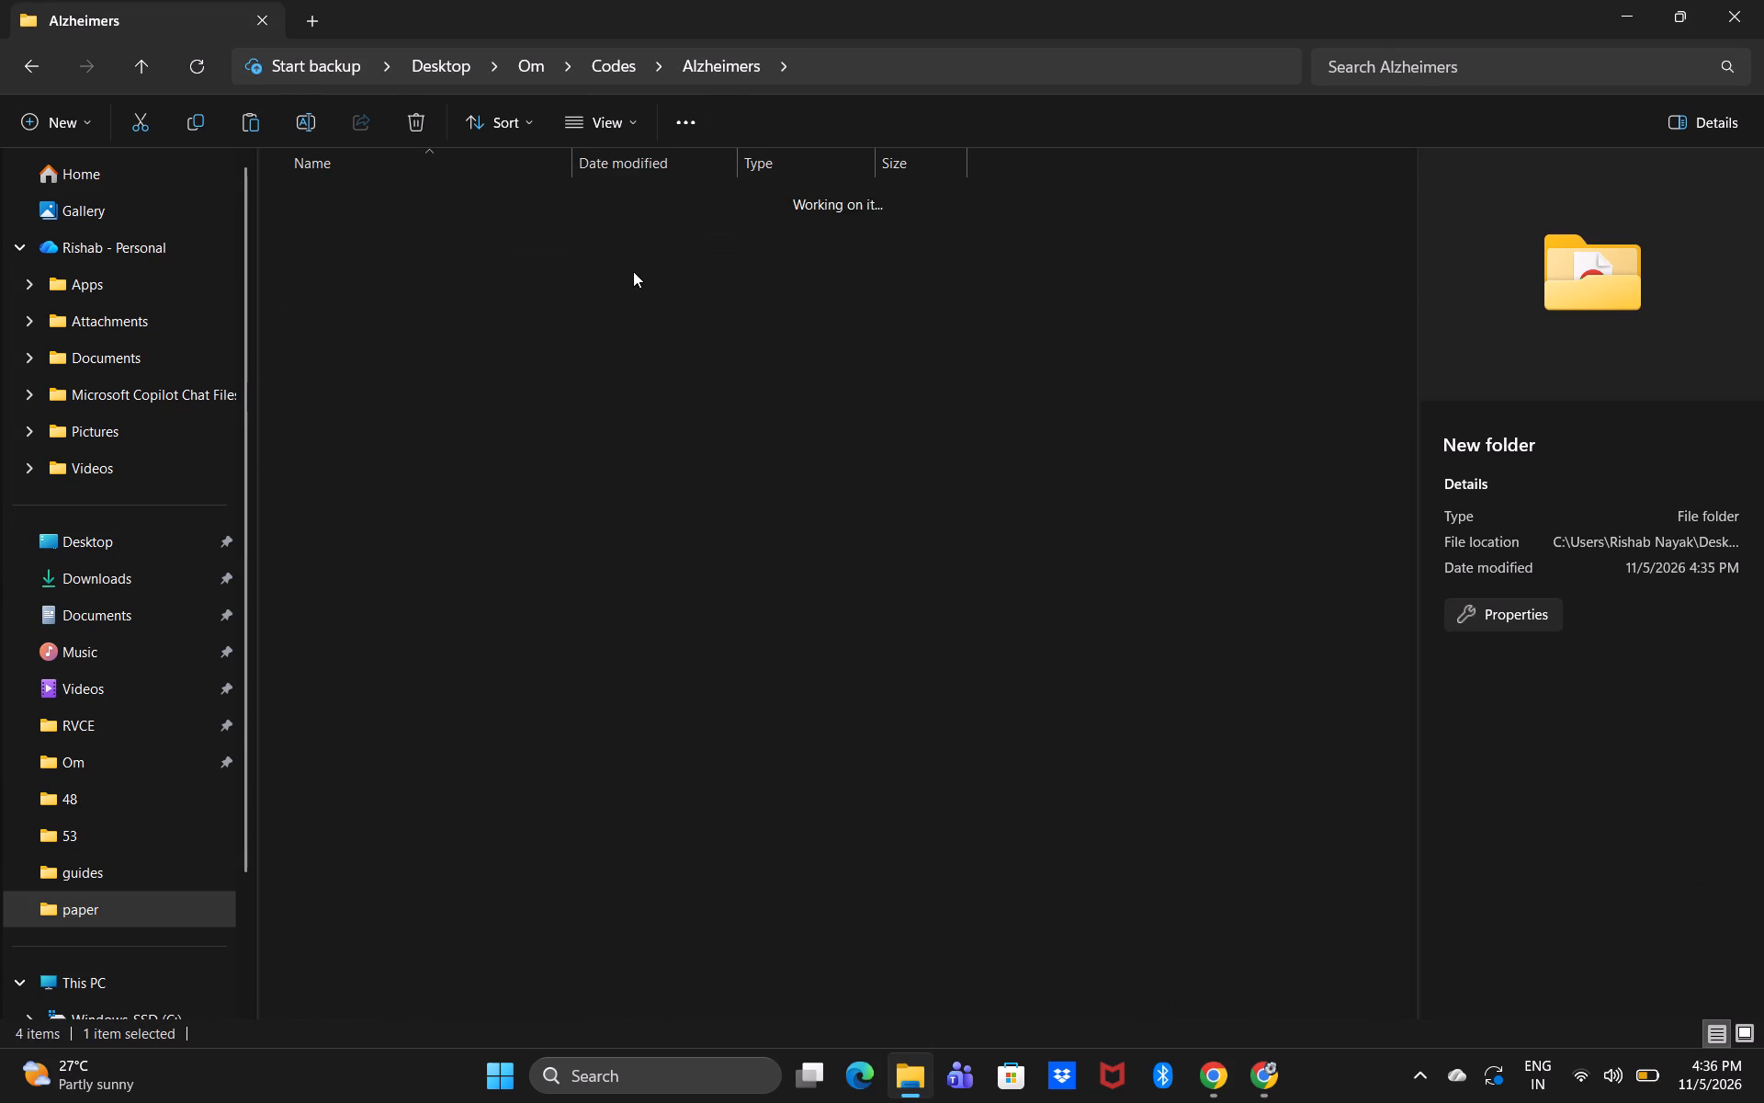
key("ctrl+v")
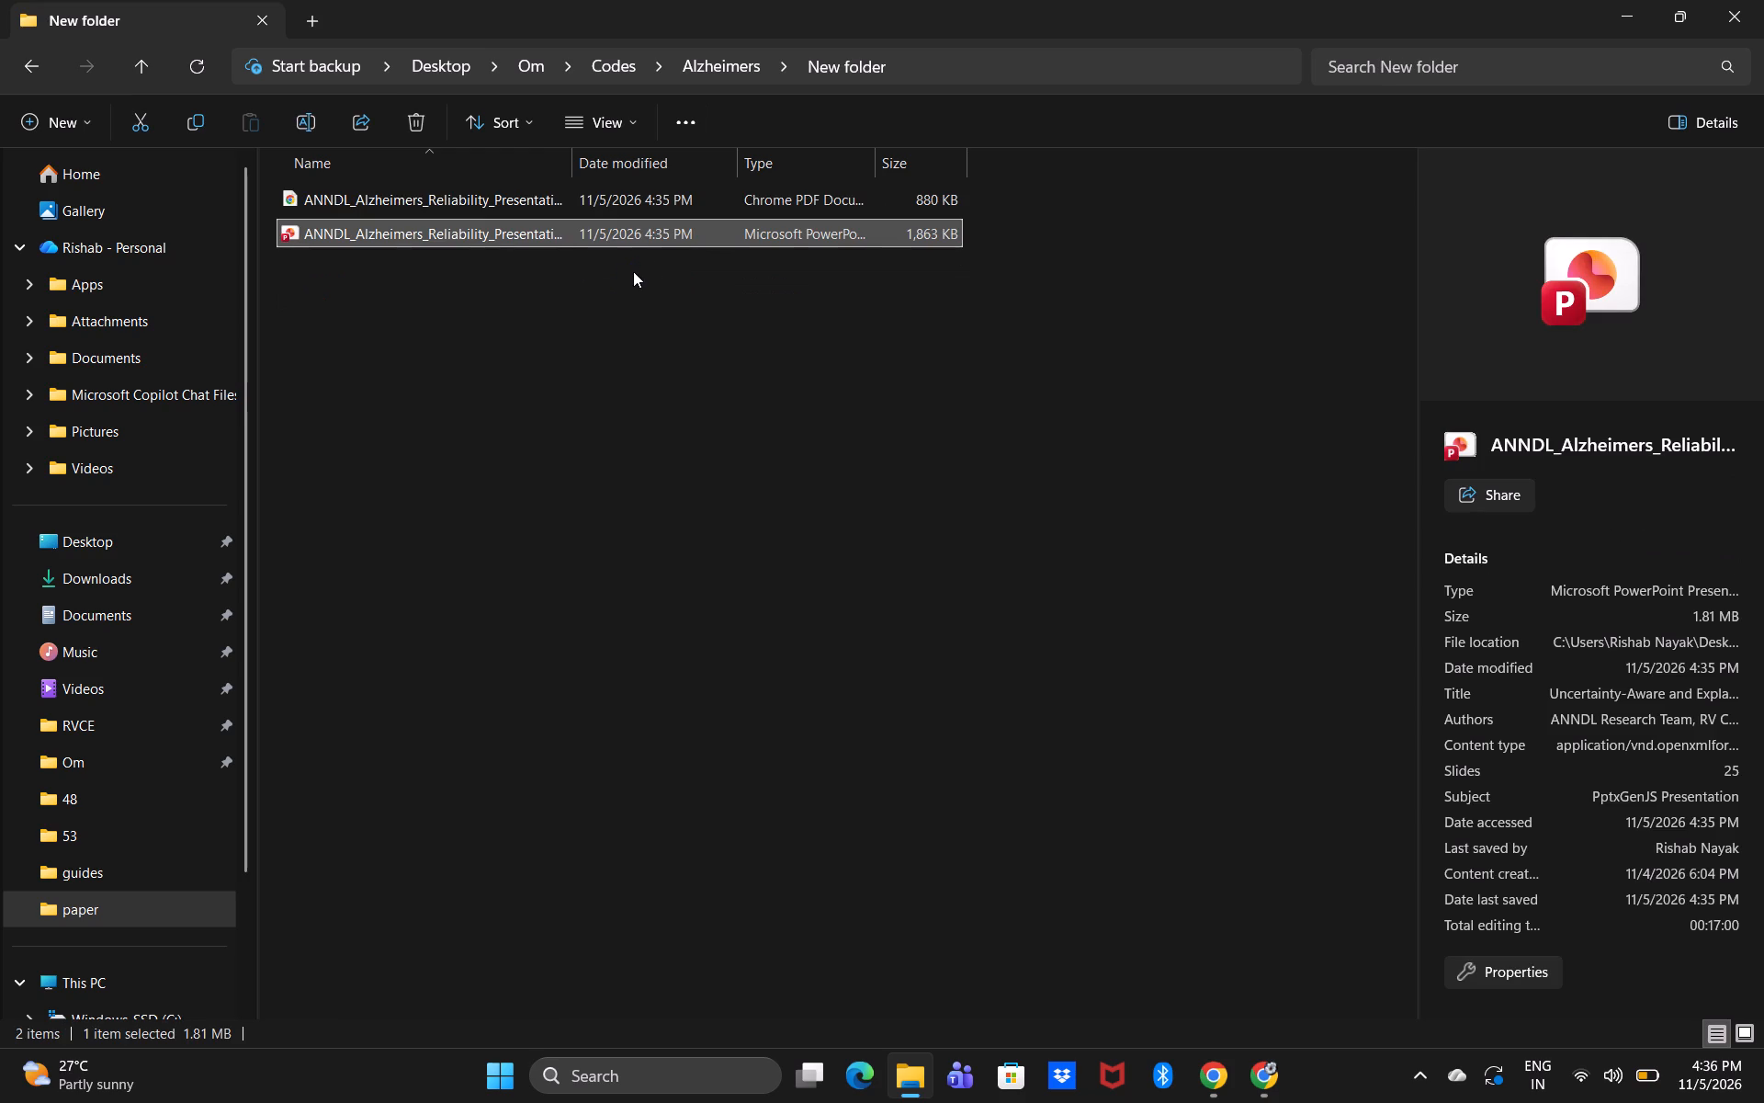
Go back up to the Alzheimers folder and rename its "New folder" subfolder as EL.
left_click(633, 271)
left_click(730, 79)
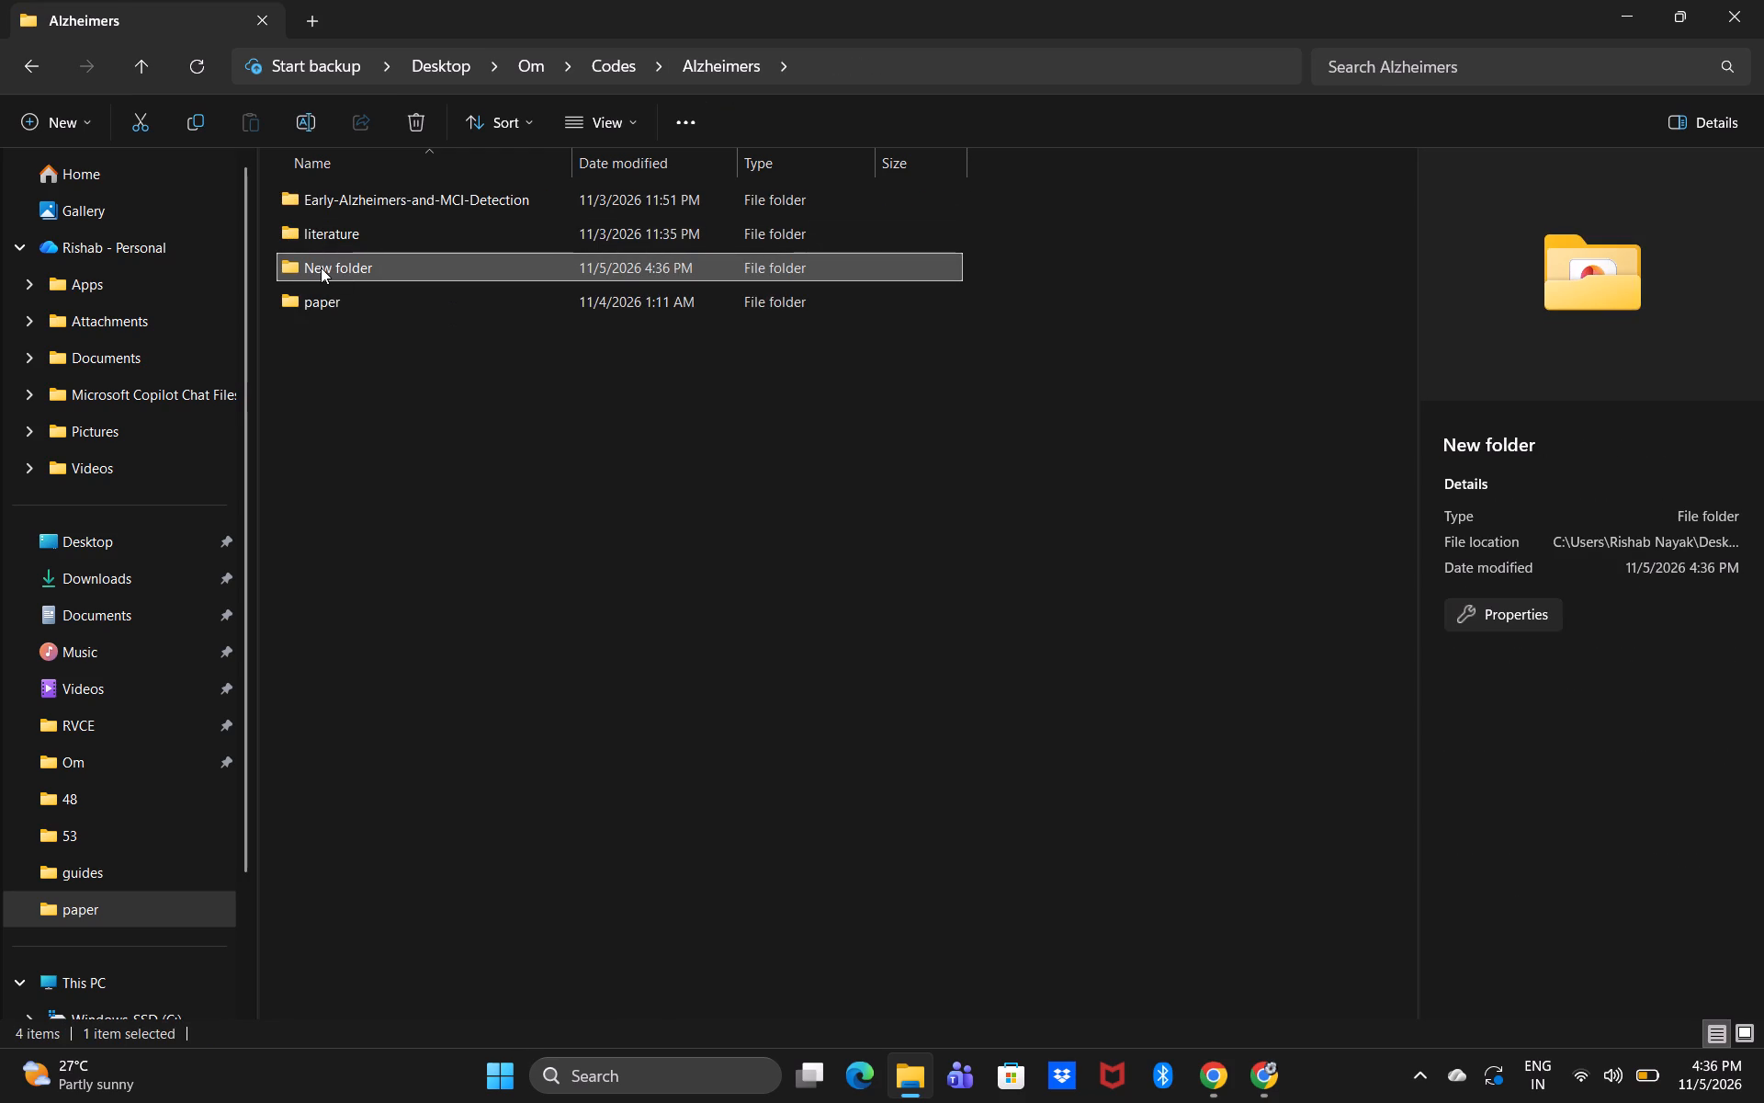
left_click(321, 267)
left_click(334, 267)
double_click(334, 267)
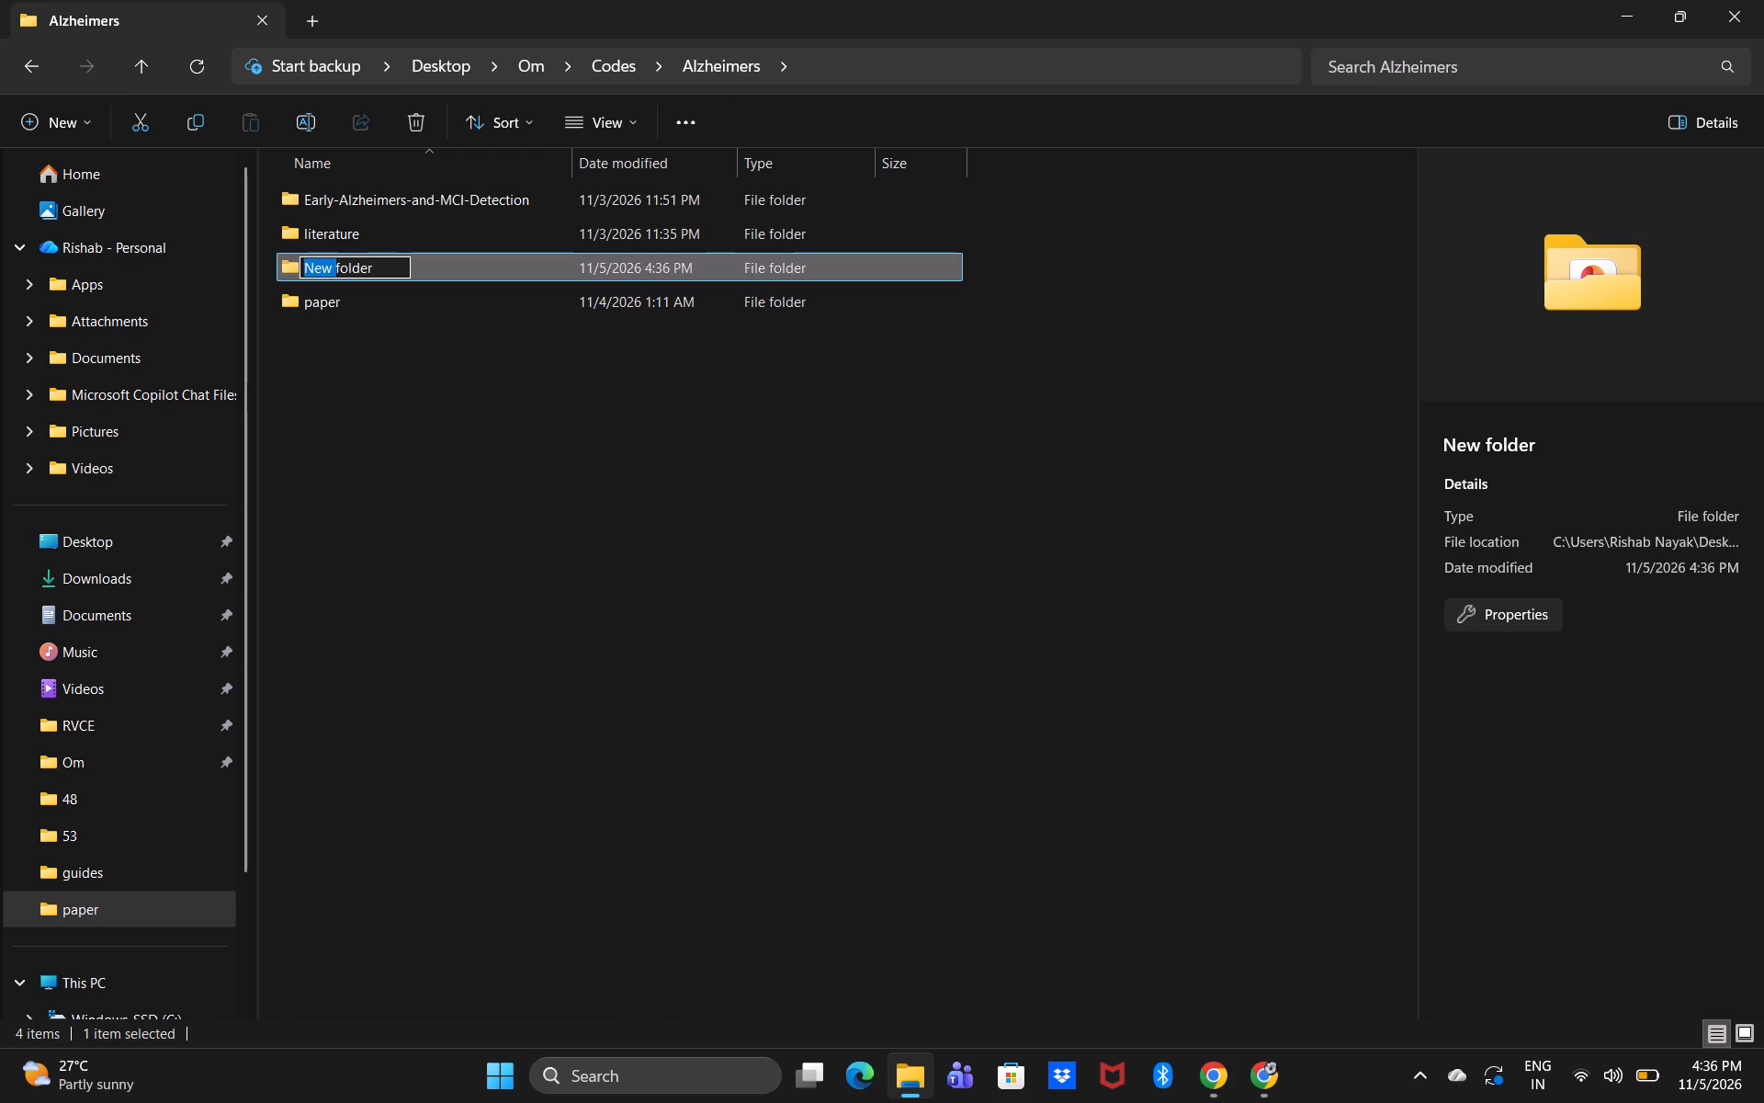
left_click(334, 267)
double_click(334, 267)
triple_click(335, 268)
key("BackSpace")
key("BackSpace")
key("BackSpace")
key("BackSpace")
key("BackSpace")
key("BackSpace")
key("BackSpace")
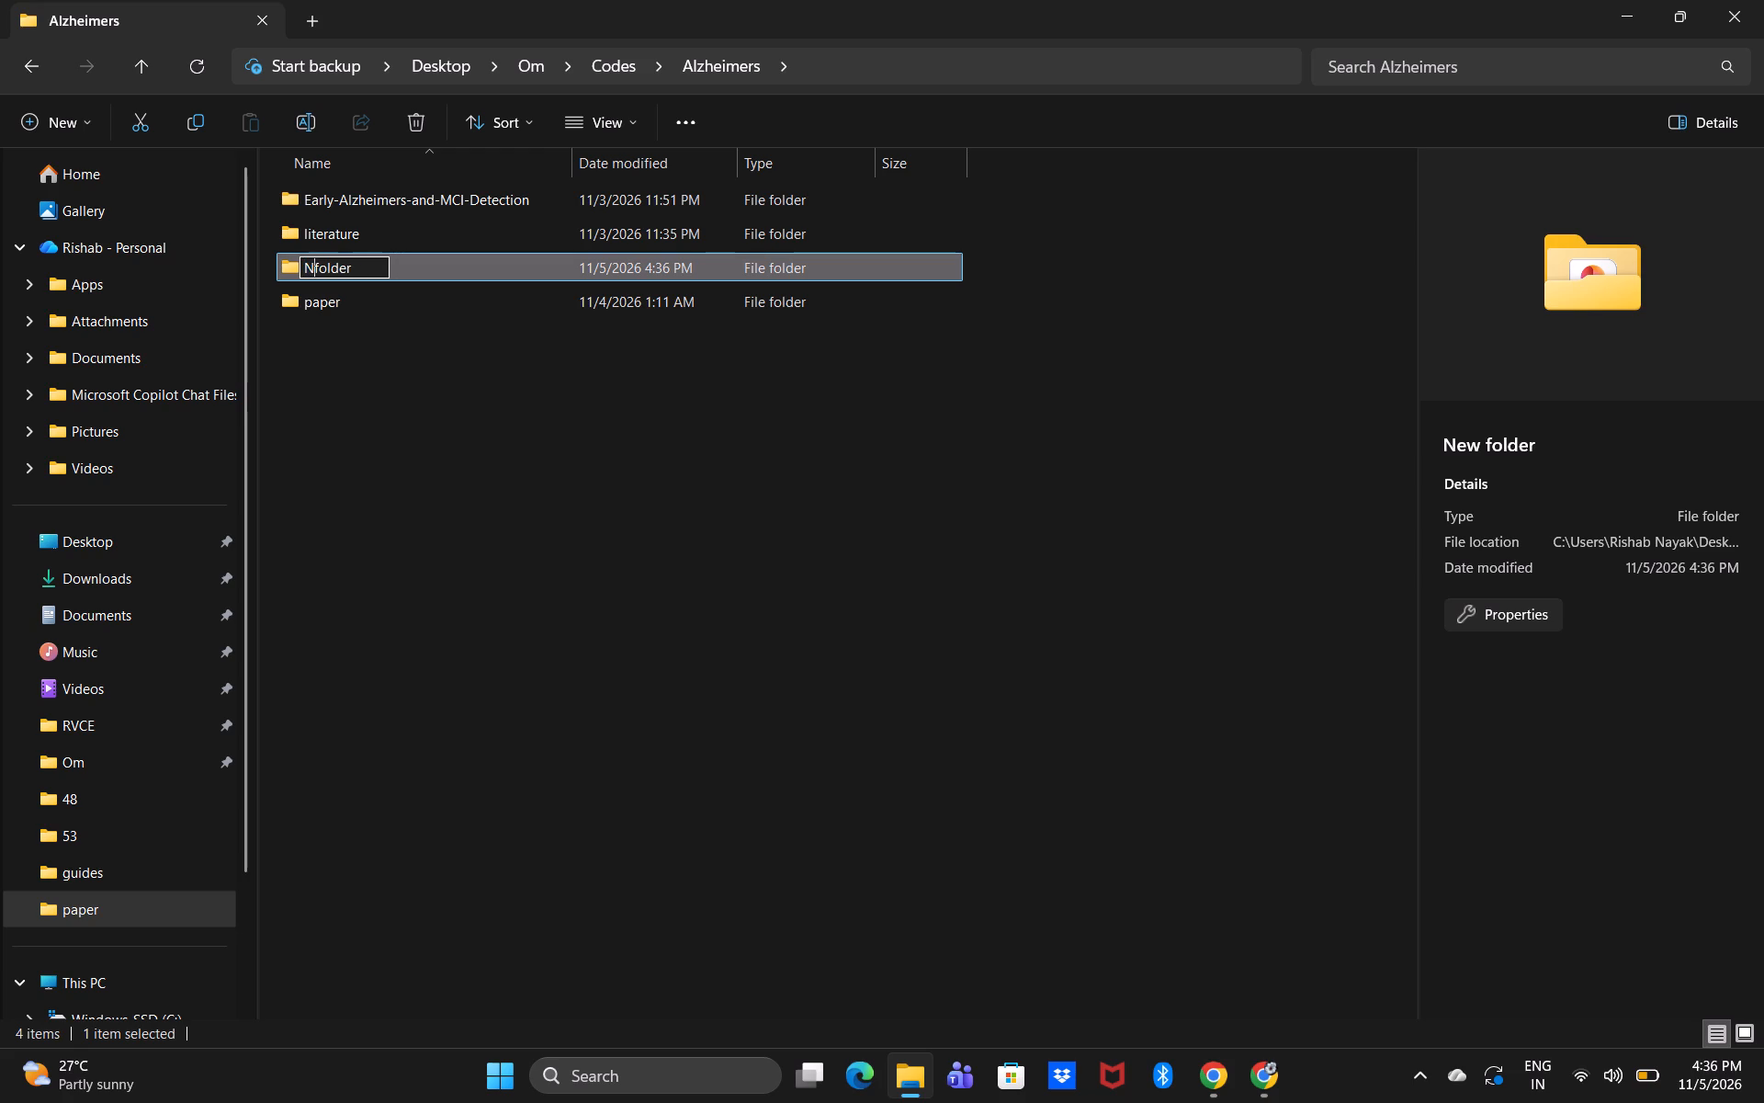
key("Delete")
key("Delete")
key("Delete")
key("Delete")
key("Delete")
key("Delete")
key("Delete")
key("Delete")
key("Delete")
key("Delete")
key("Delete")
key("Delete")
type("ek")
key("BackSpace")
key("BackSpace")
type("EL")
key("Return")
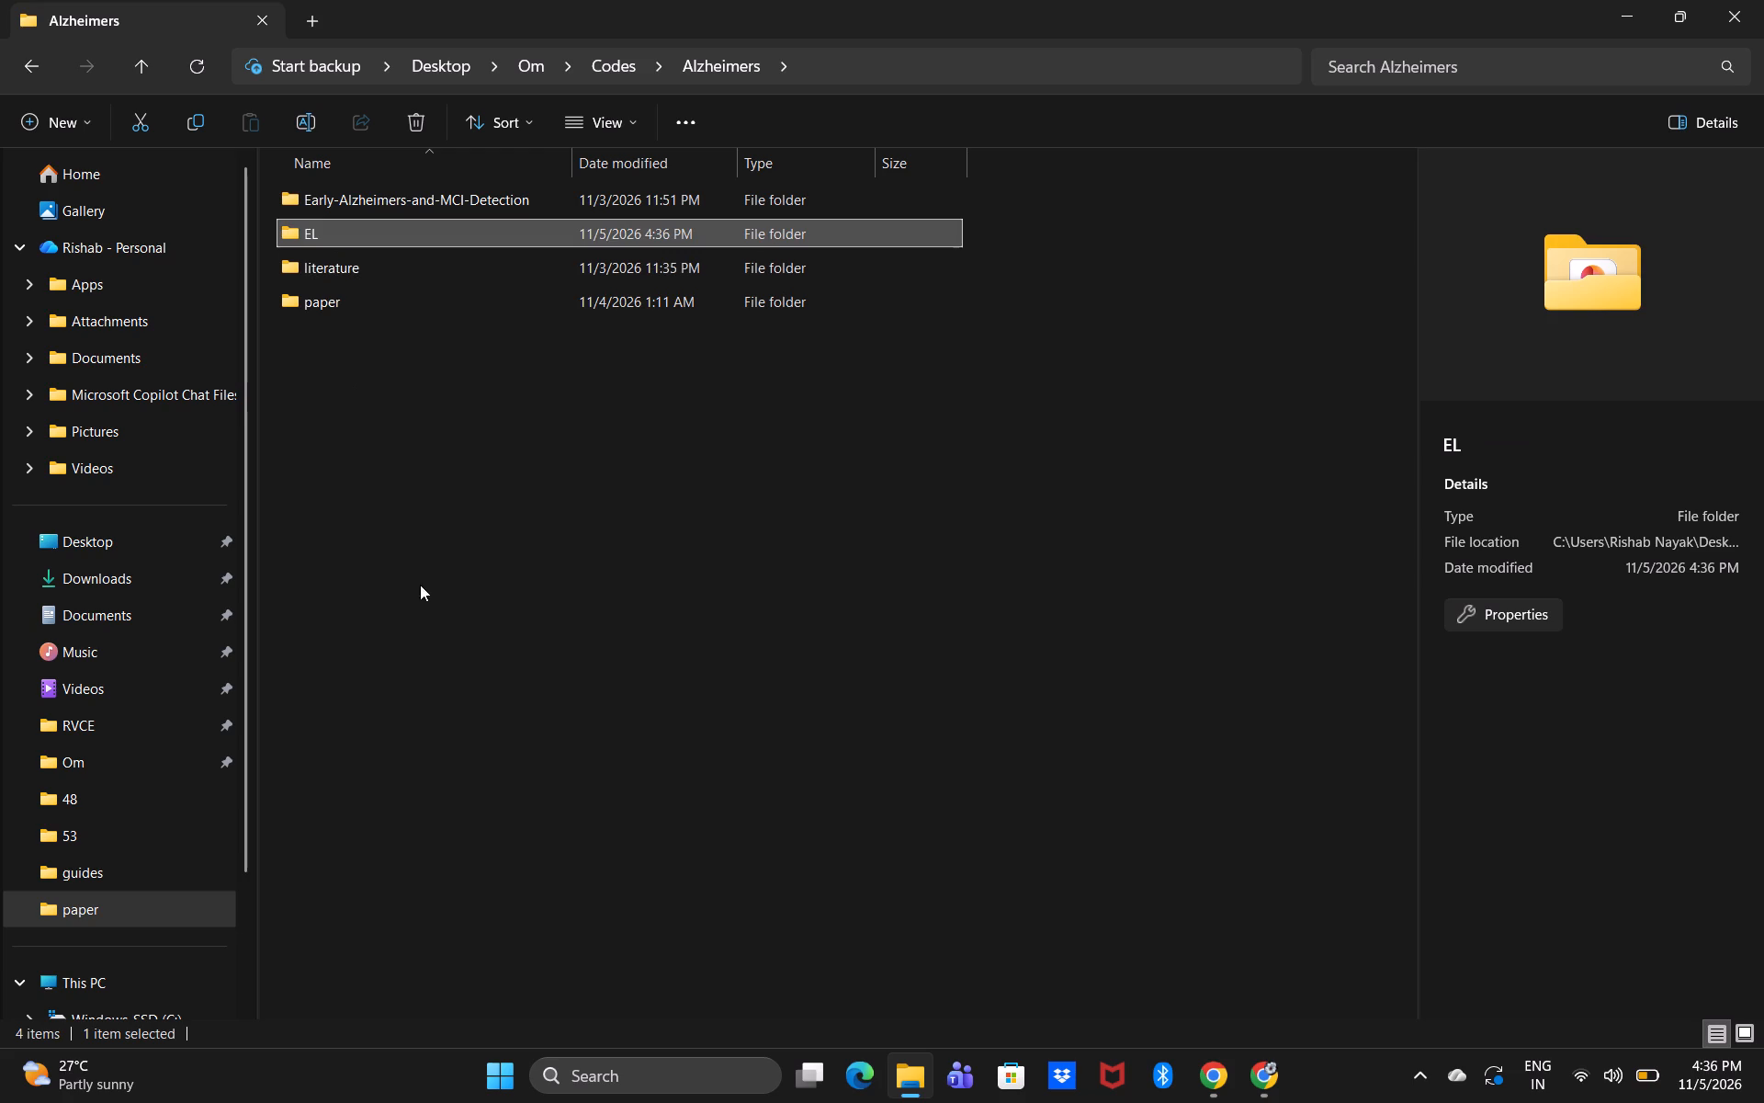
left_click(507, 730)
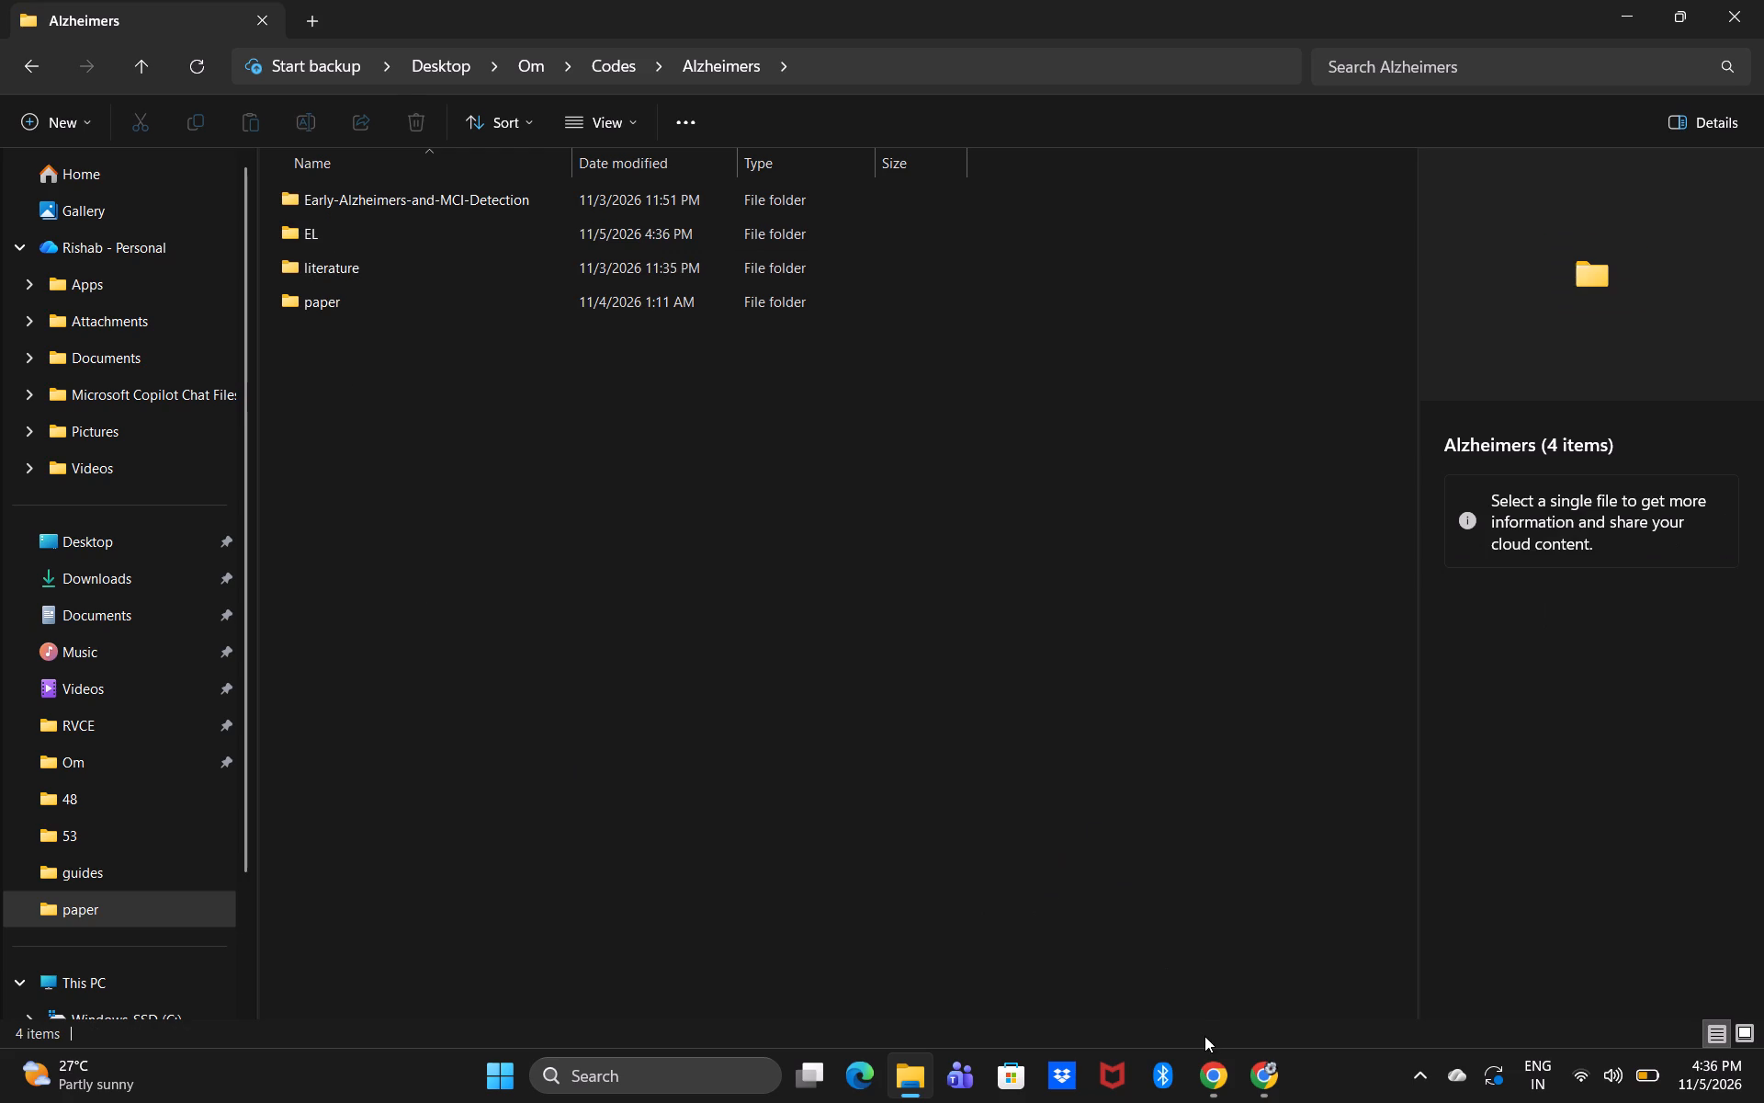
Open the Downloads folder.
left_click(164, 574)
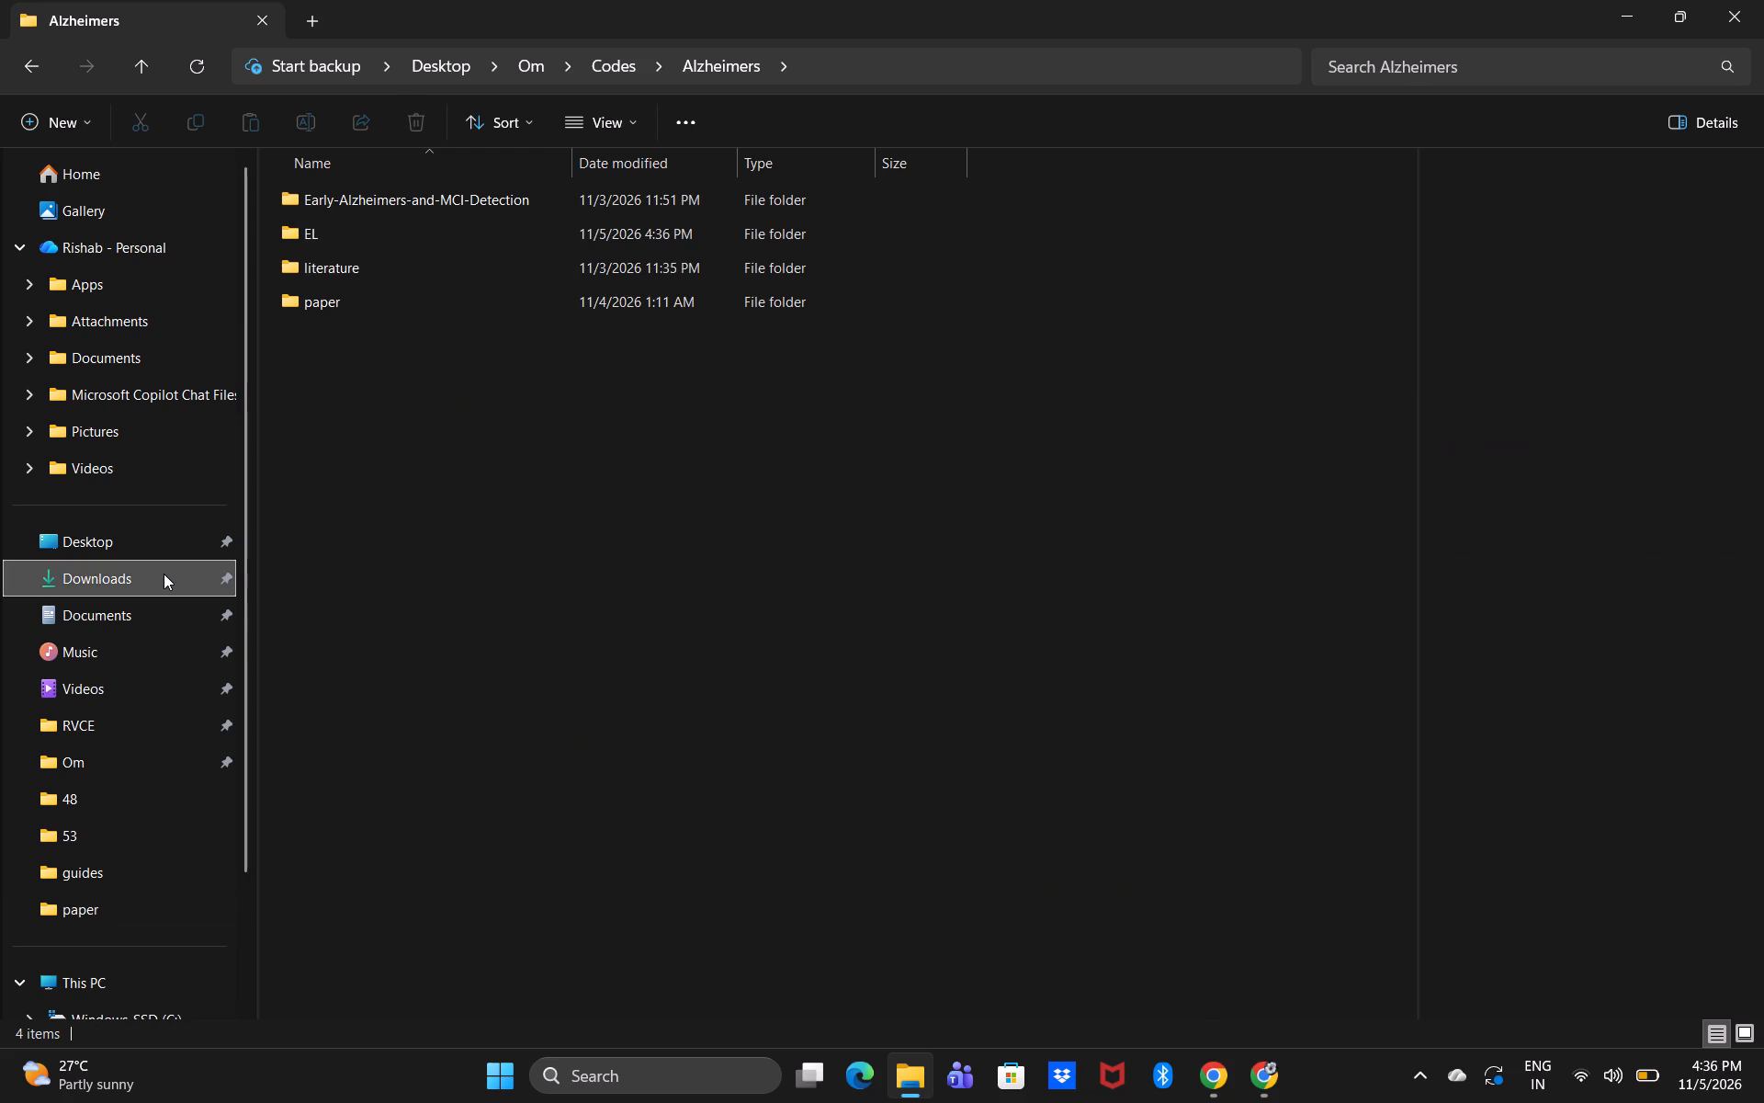
Go to the EL folder inside Alzheimers and copy the PDF version of the ANNDL_Alzheimers_Reliability_Presentation file.
double_click(134, 899)
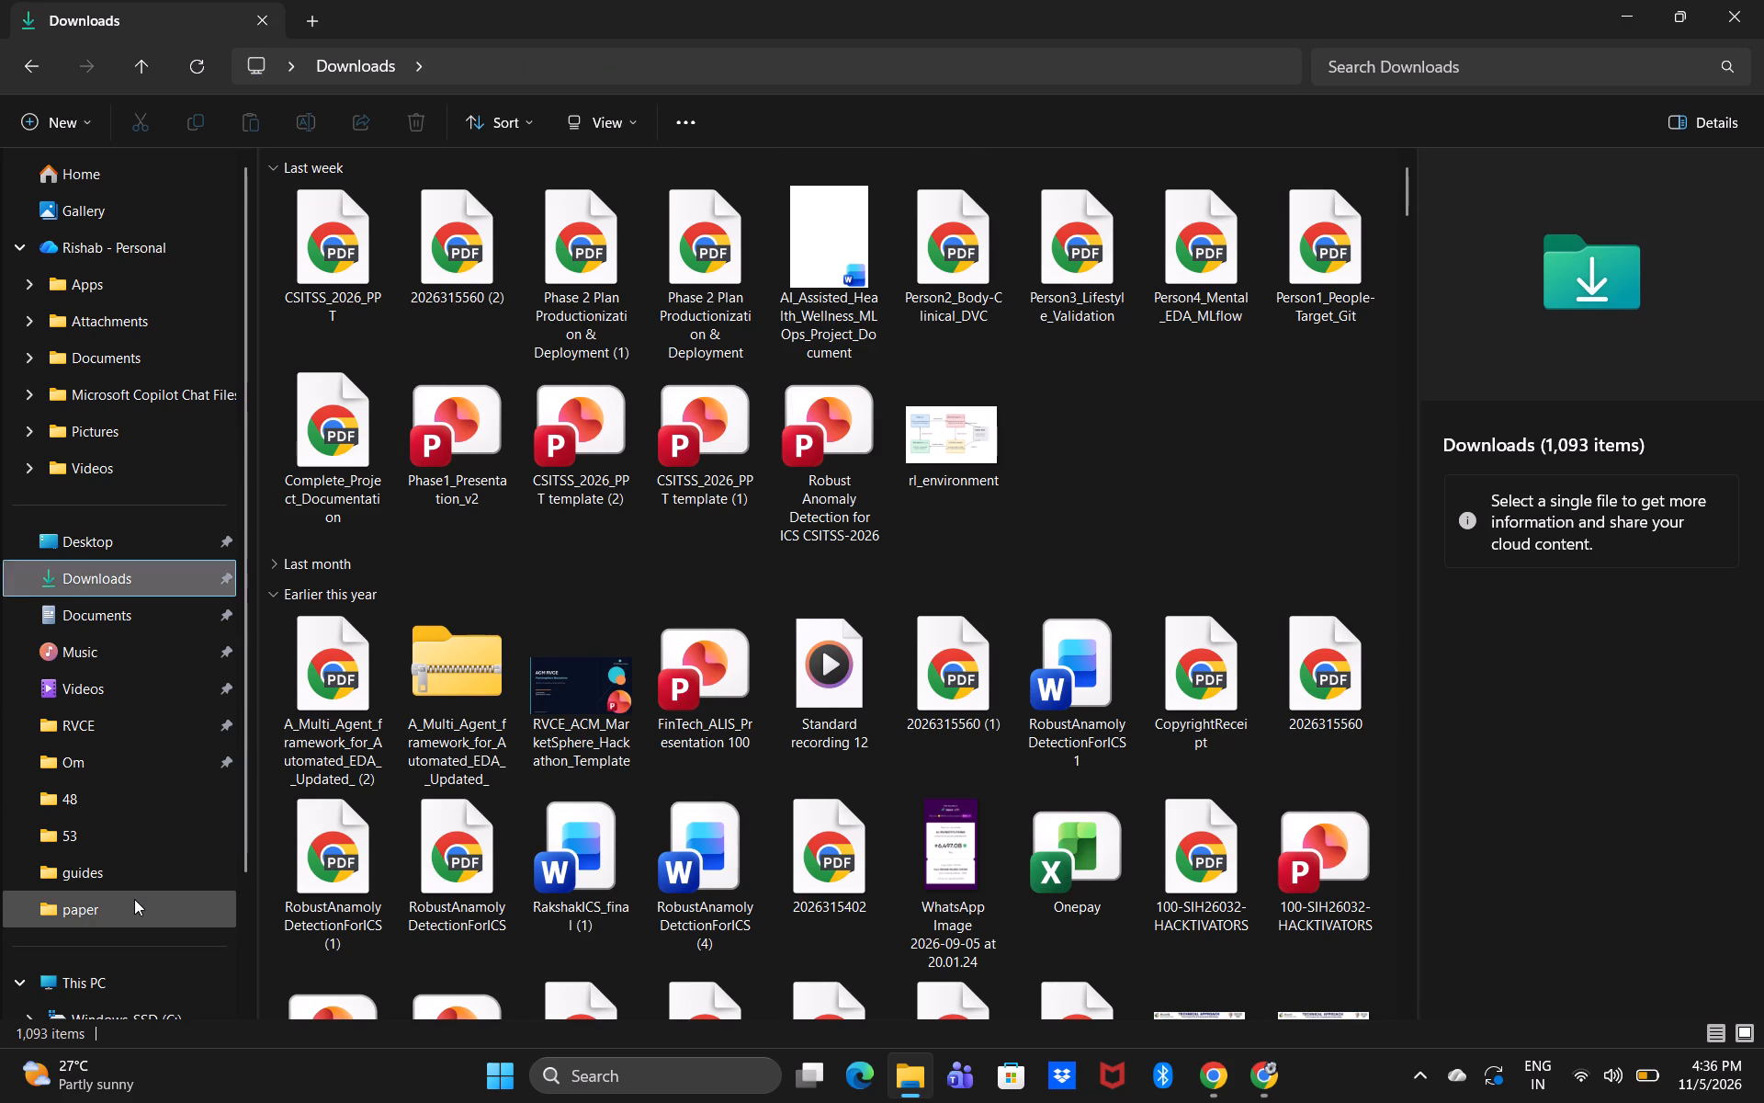
left_click(743, 63)
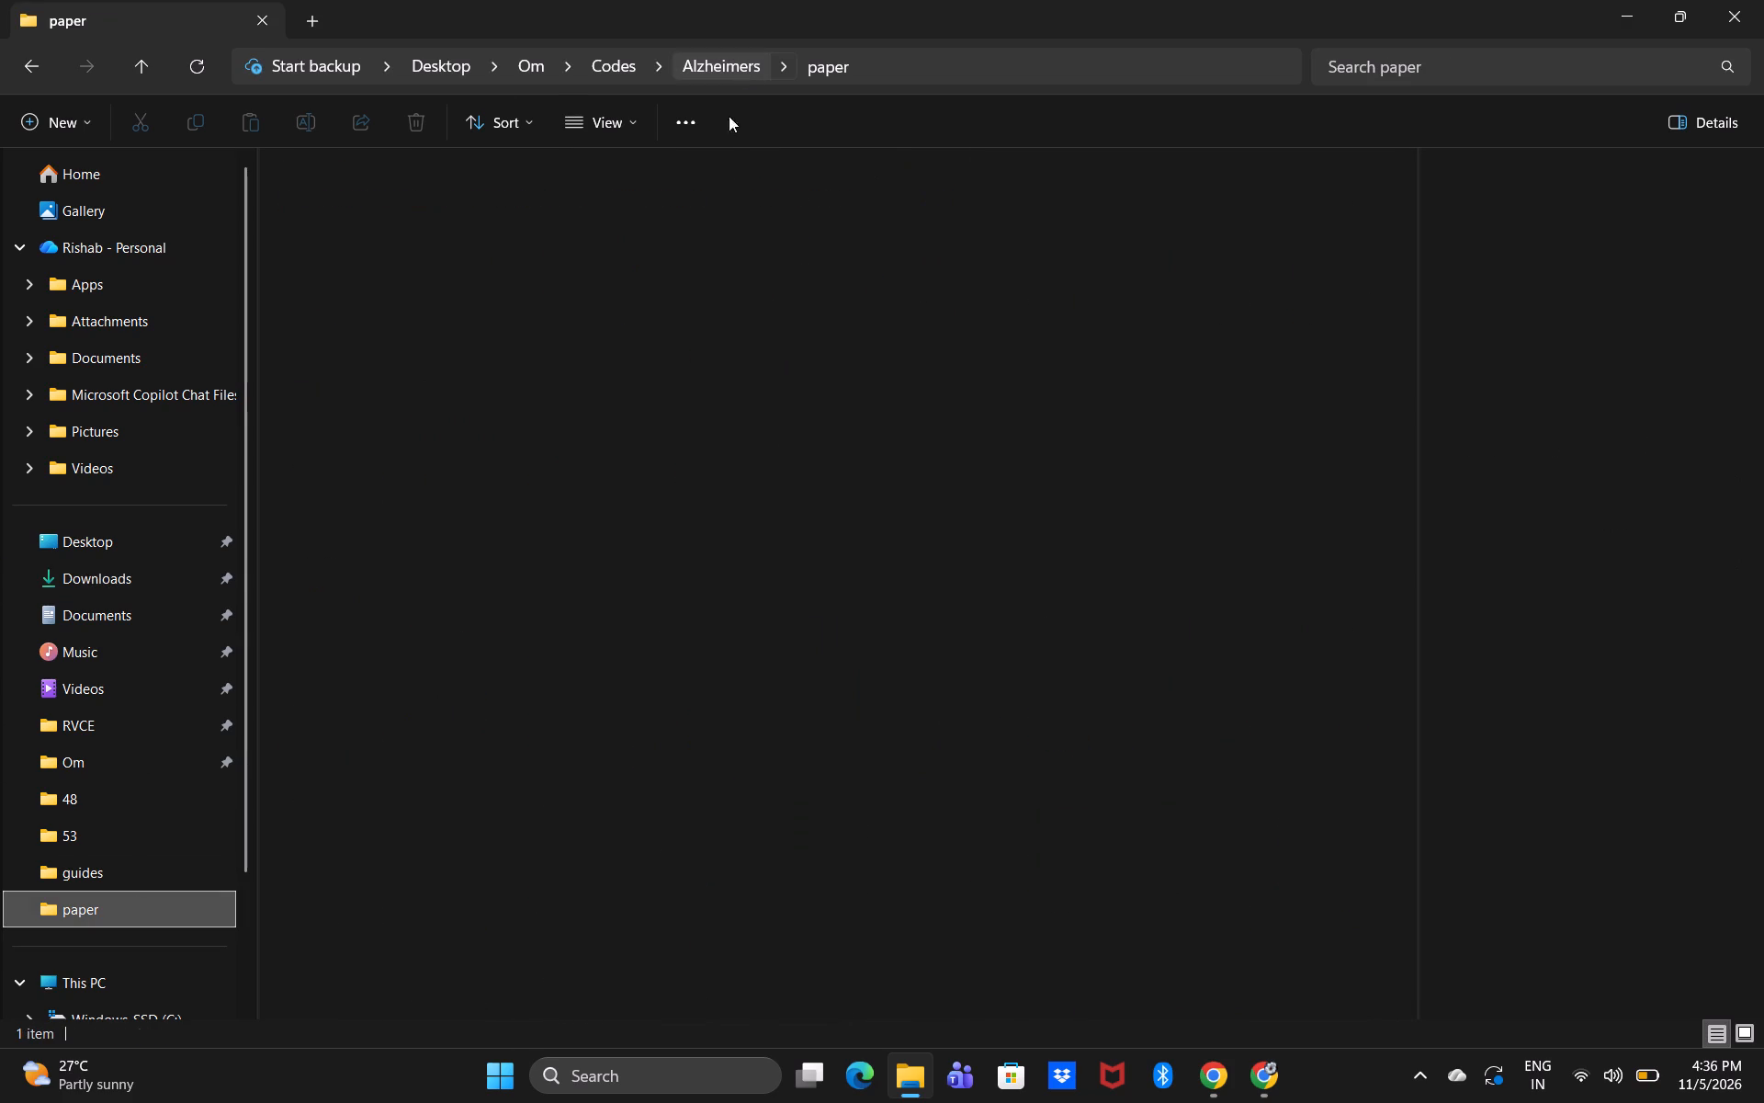
double_click(695, 236)
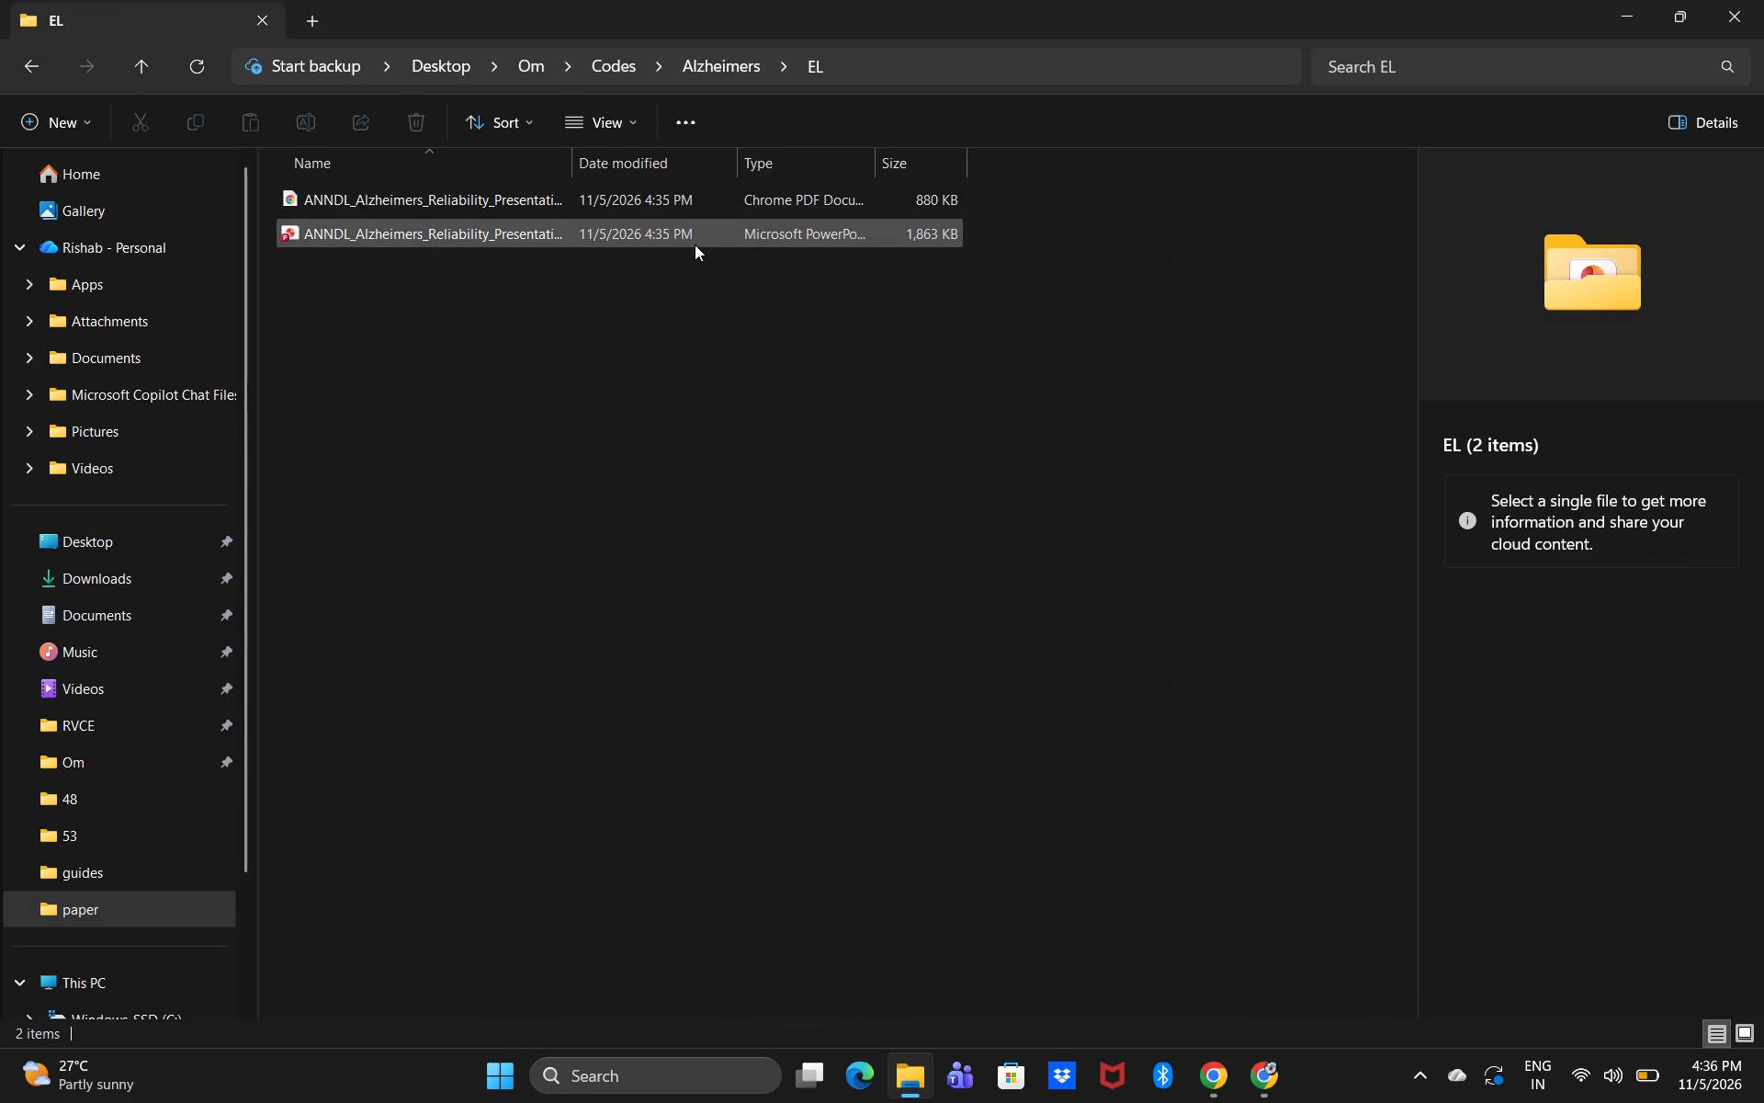
left_click(695, 242)
left_click(703, 194)
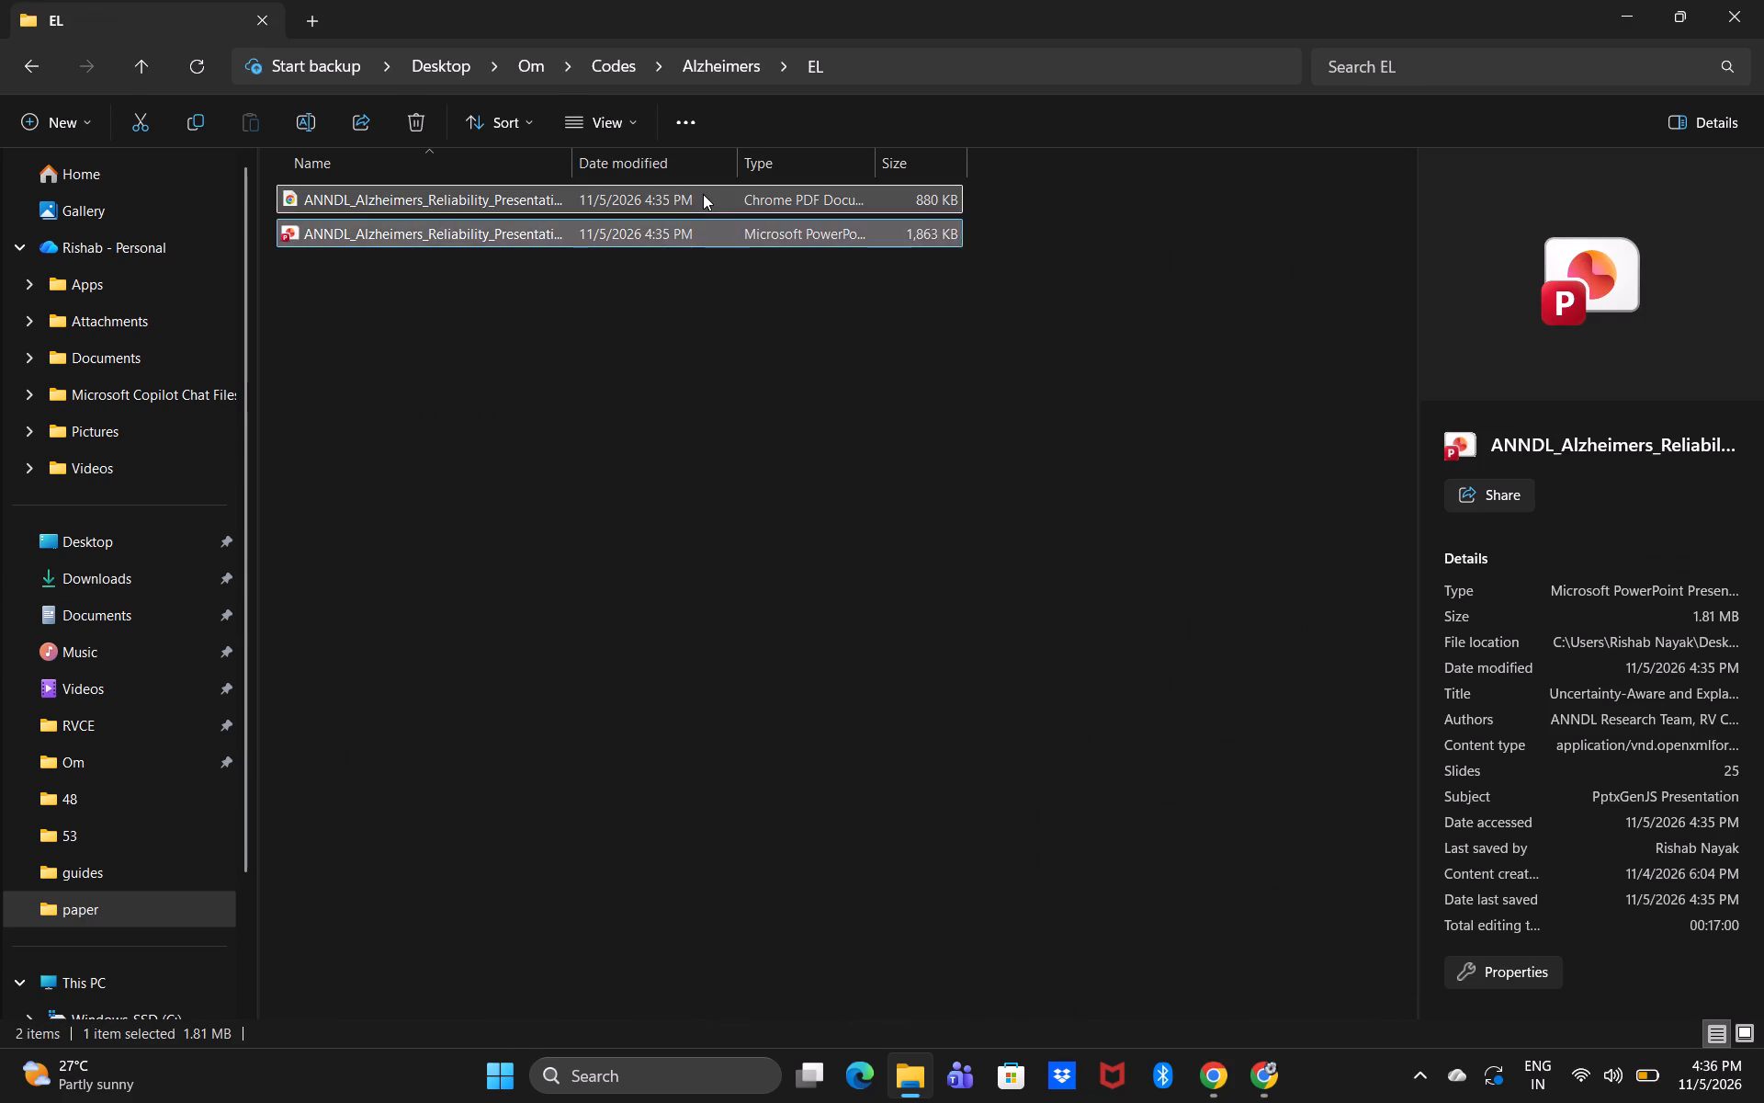
key("ctrl+c")
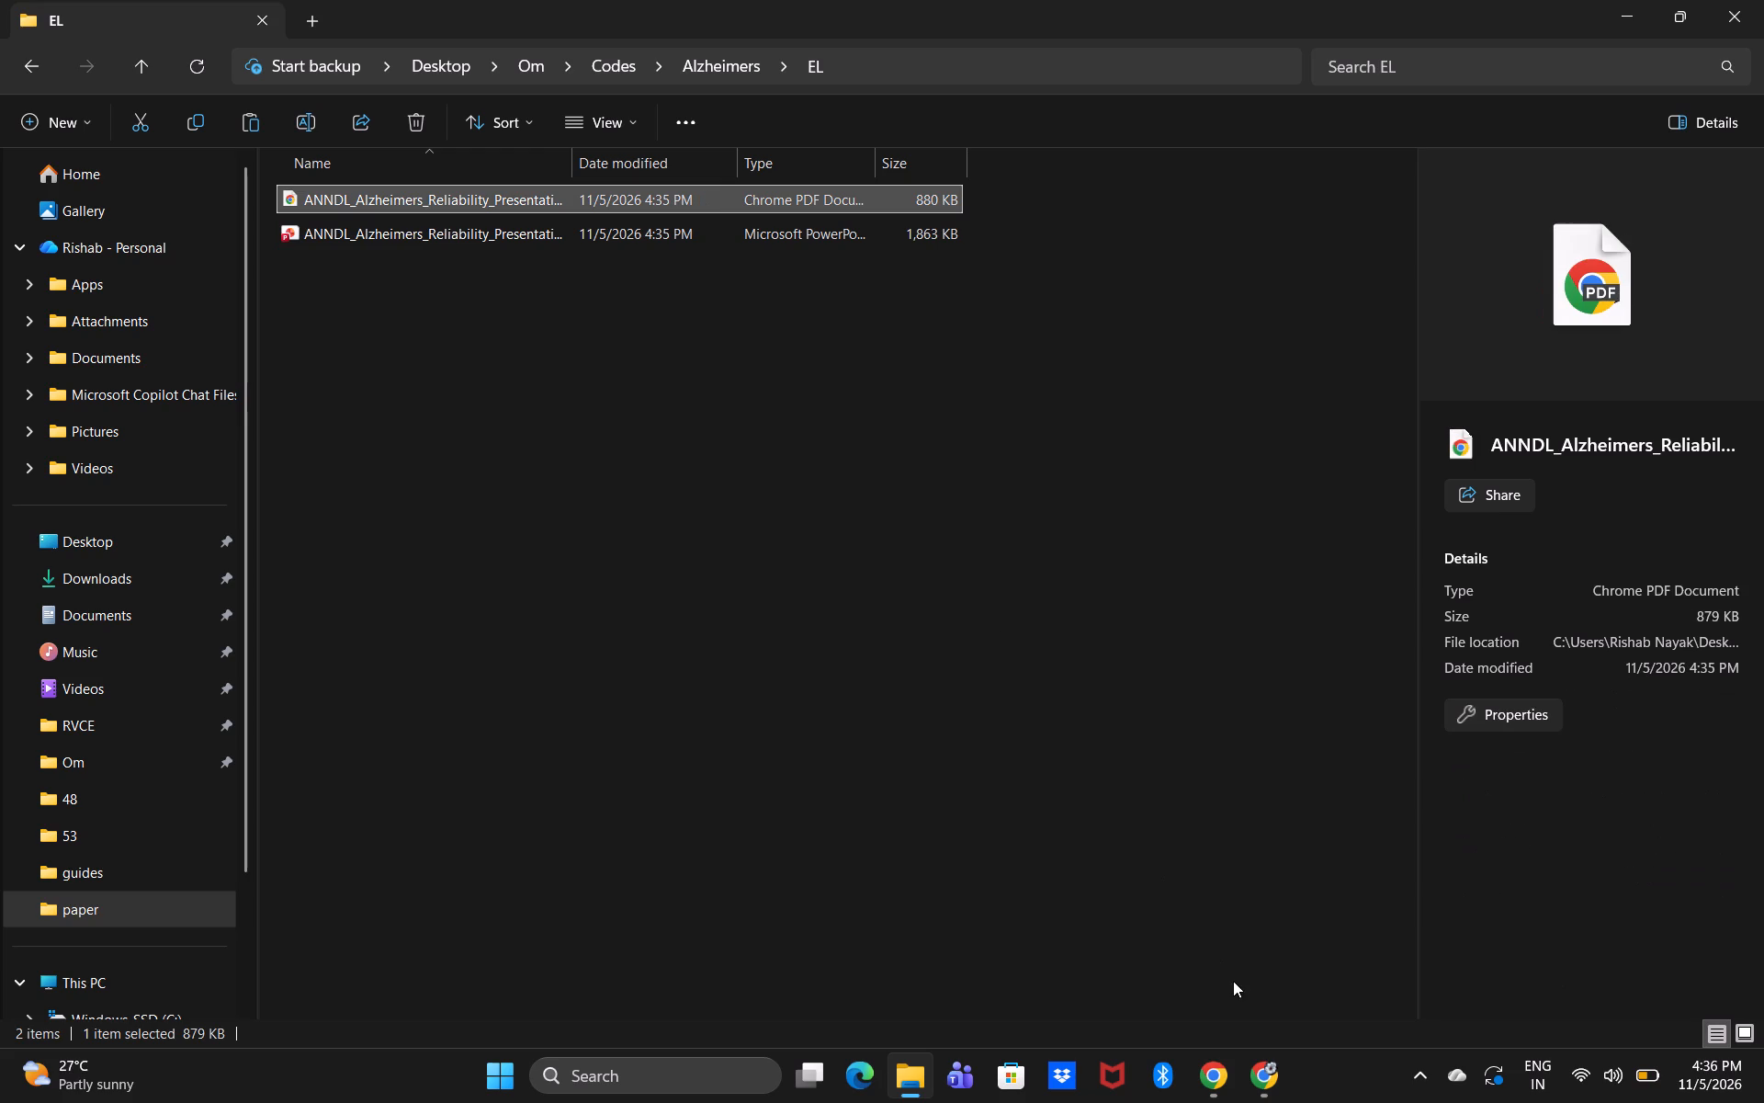
Switch to the Chrome window that has the Alzheimer's presentation PDF and WhatsApp open.
left_click(1248, 1096)
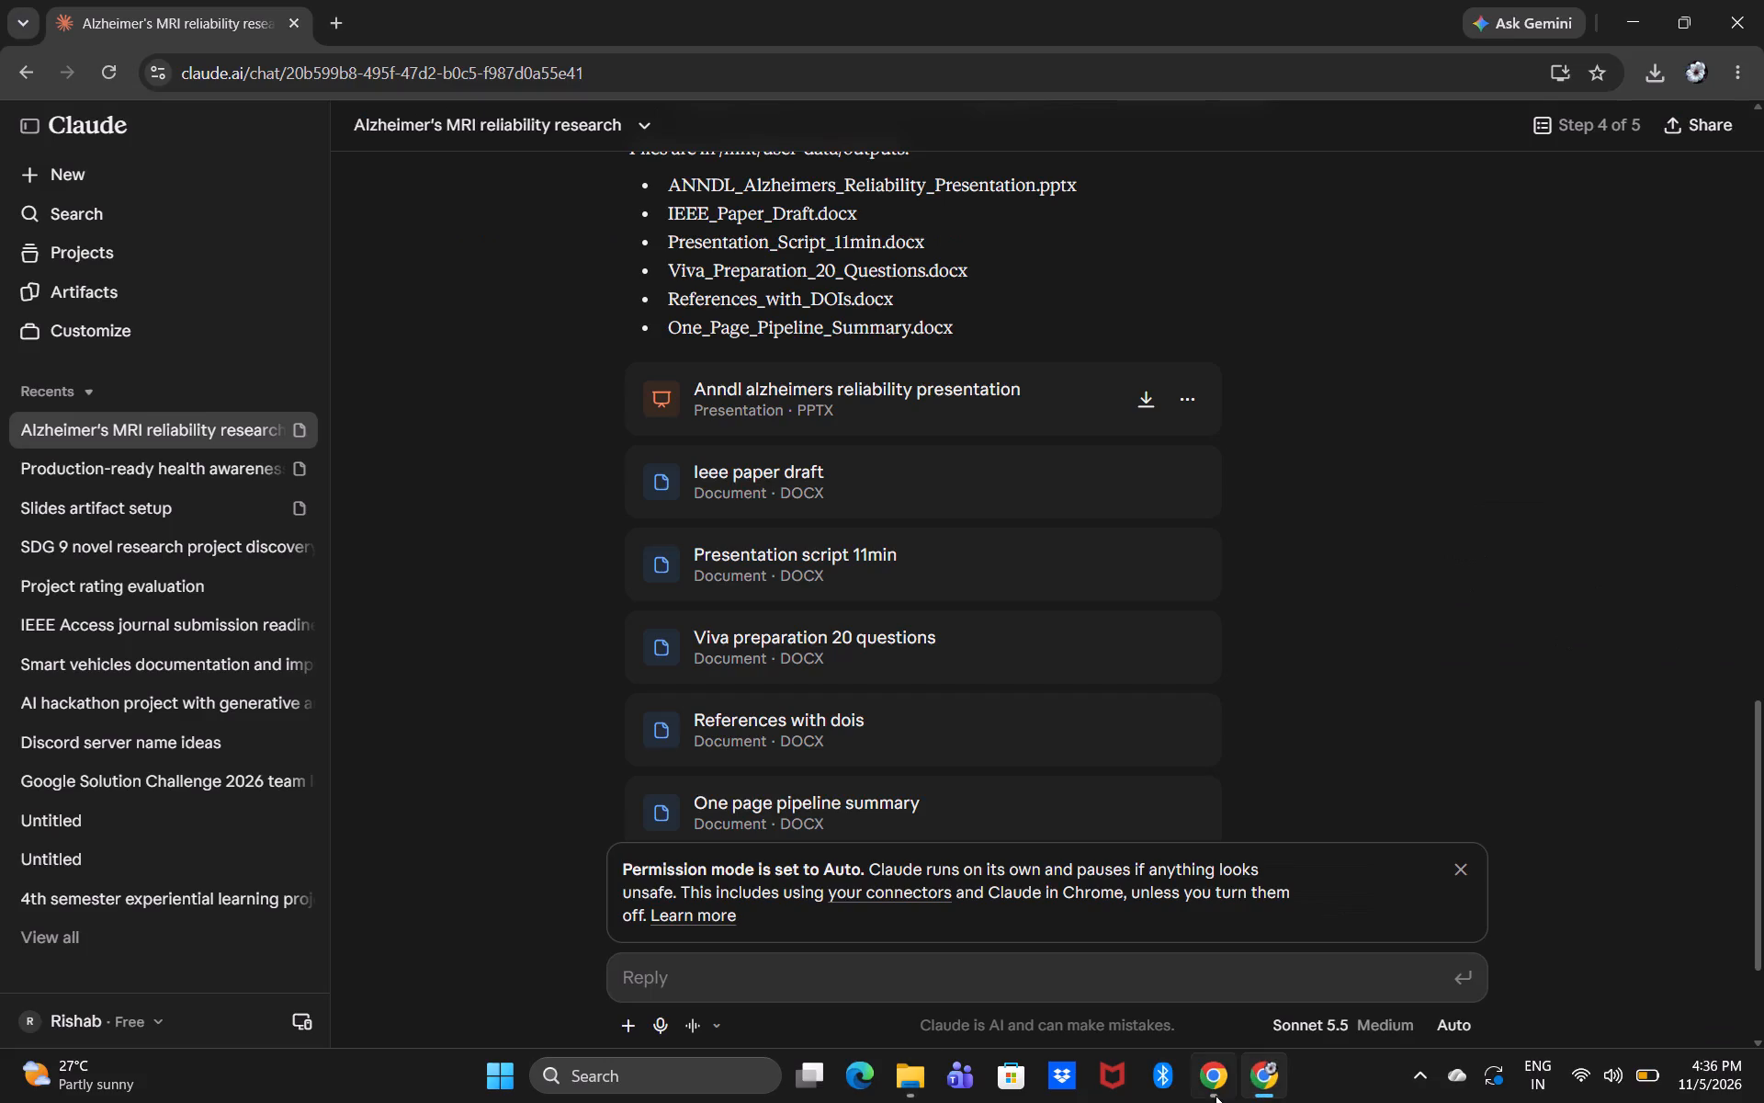
left_click(1212, 1091)
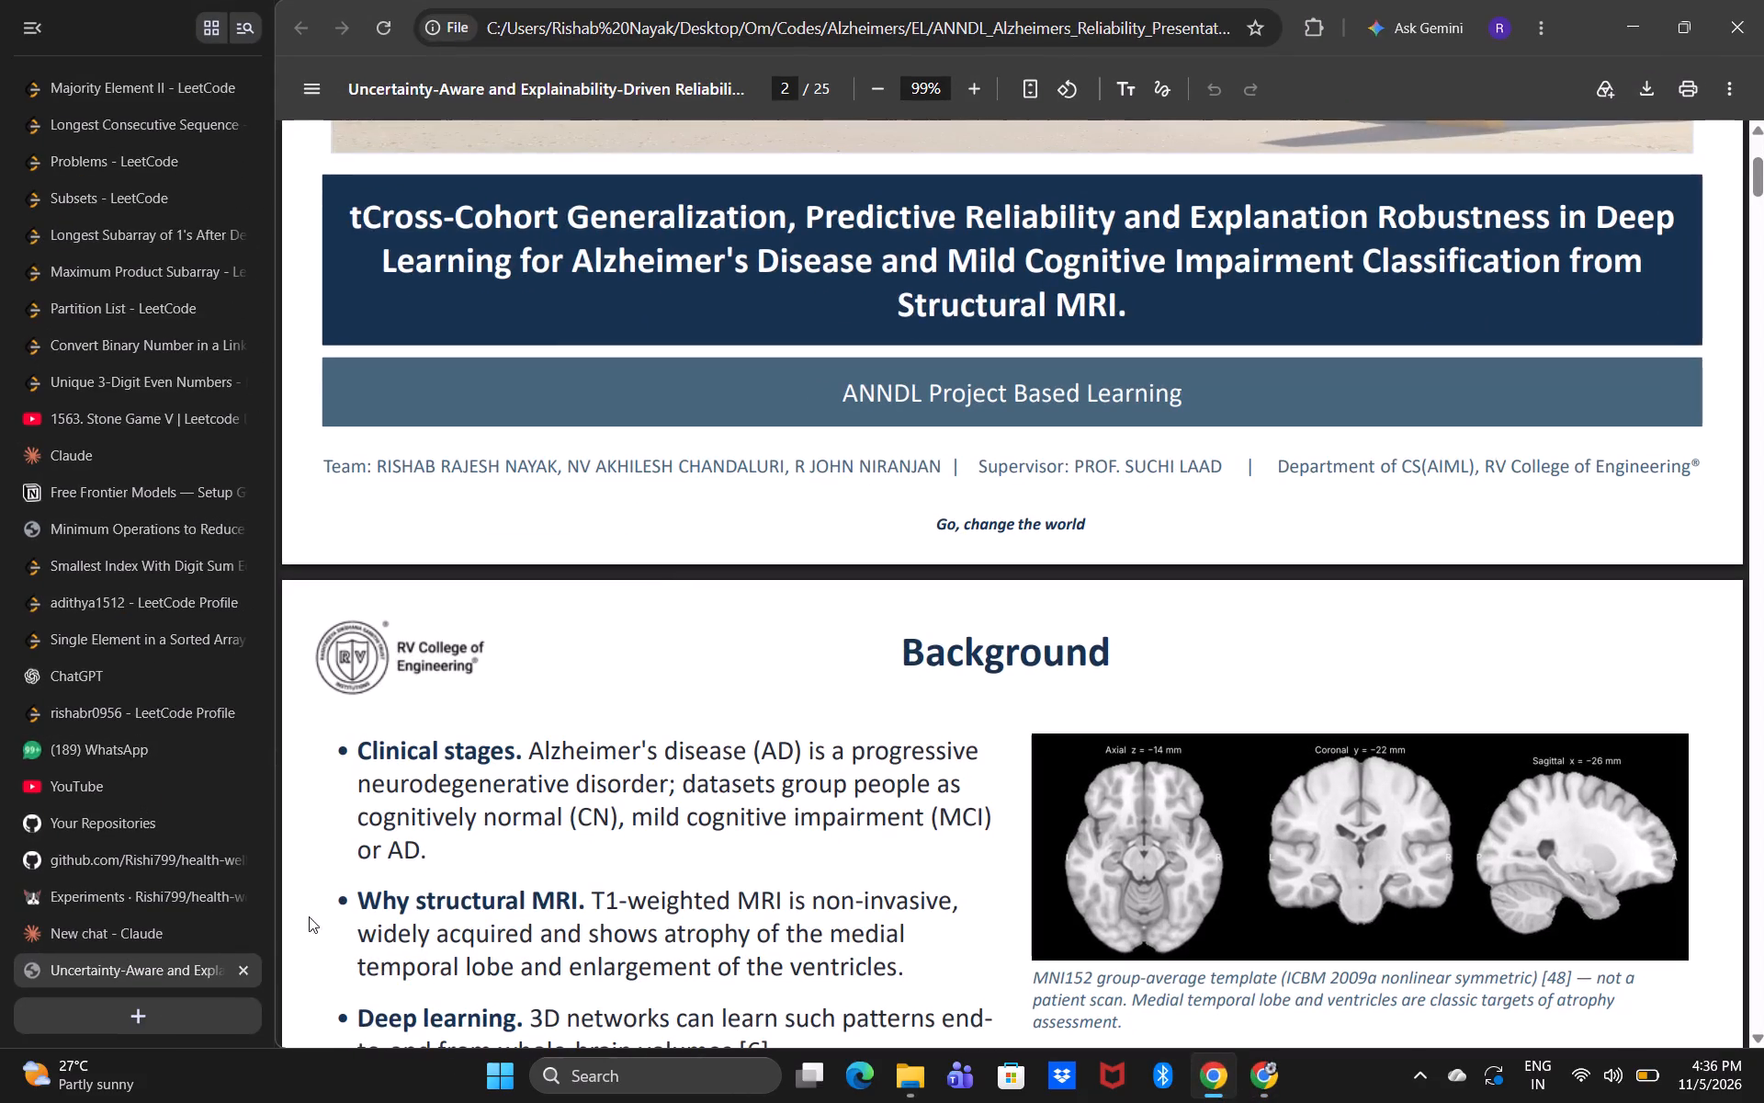